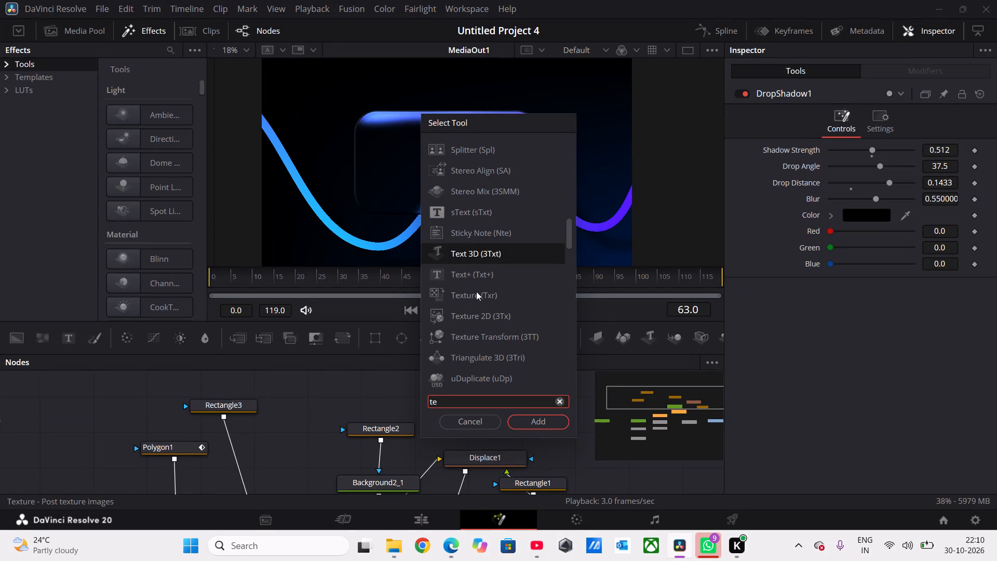
# Add a Text 3D node to the composition and place it in the free space above the Displace1 node.
pyautogui.click(524, 421)
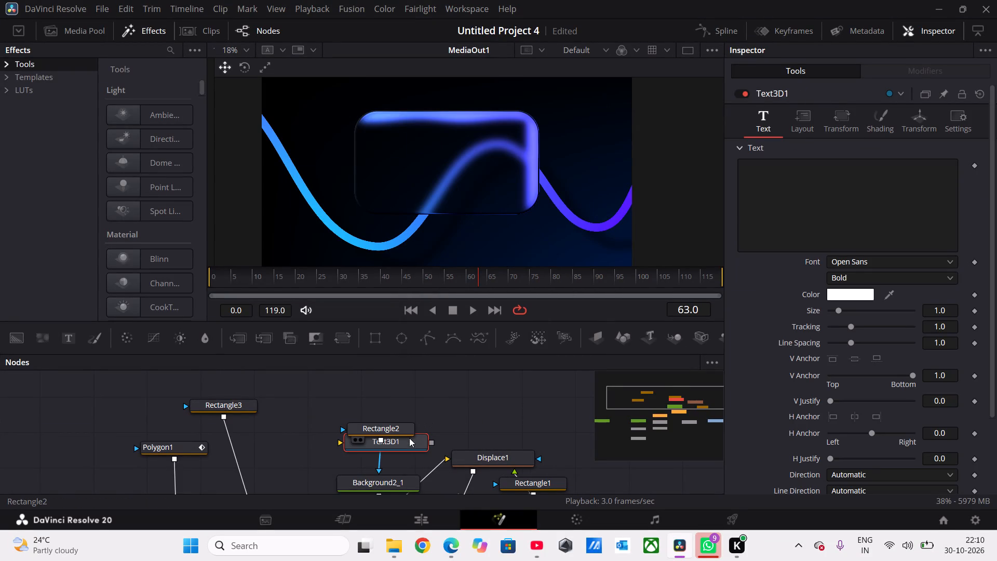
pyautogui.moveTo(405, 443); pyautogui.dragTo(509, 401)
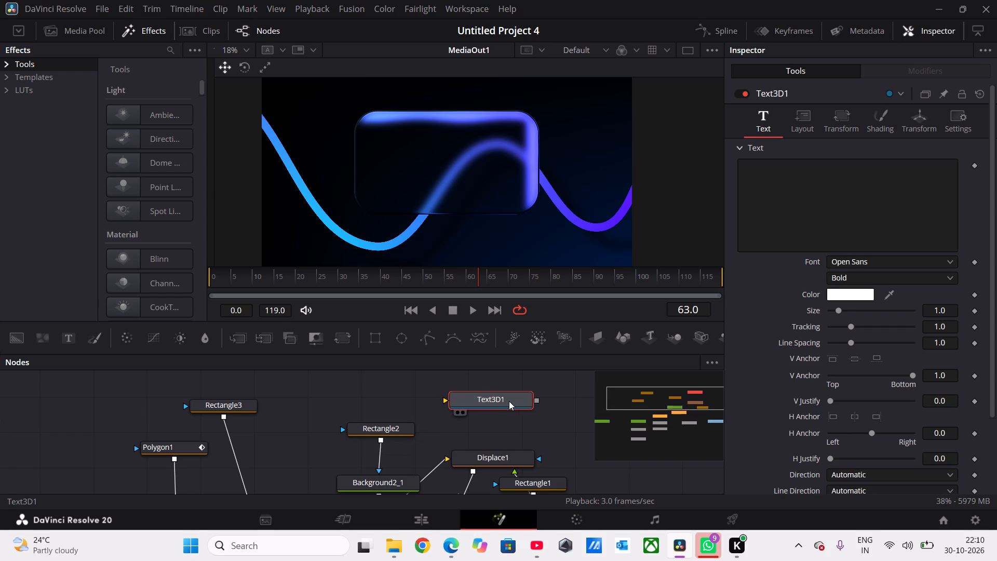
pyautogui.moveTo(509, 401); pyautogui.dragTo(508, 402)
pyautogui.click(497, 402)
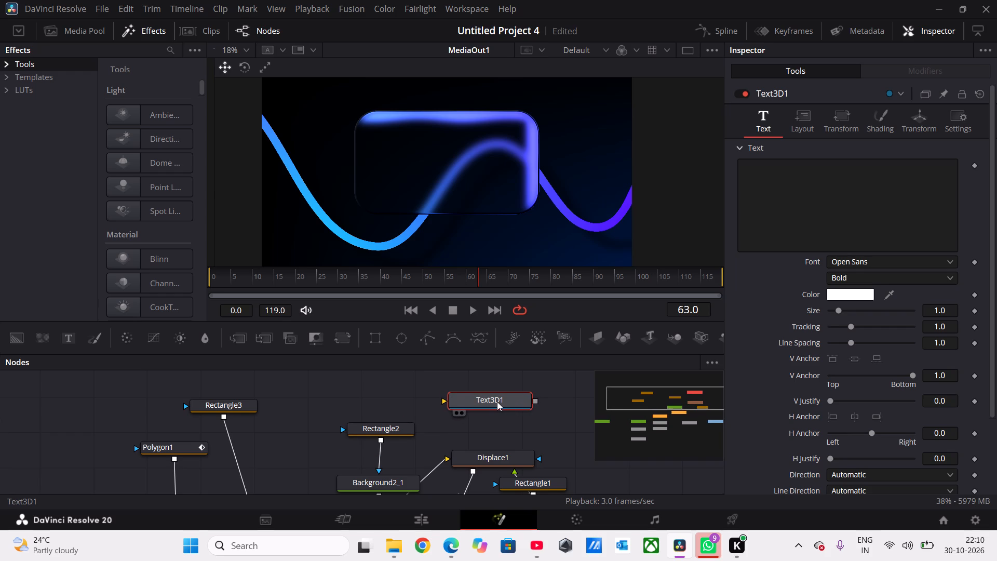
# Enter CREAGENIX as the text of the Text3D1 node.
pyautogui.click(773, 183)
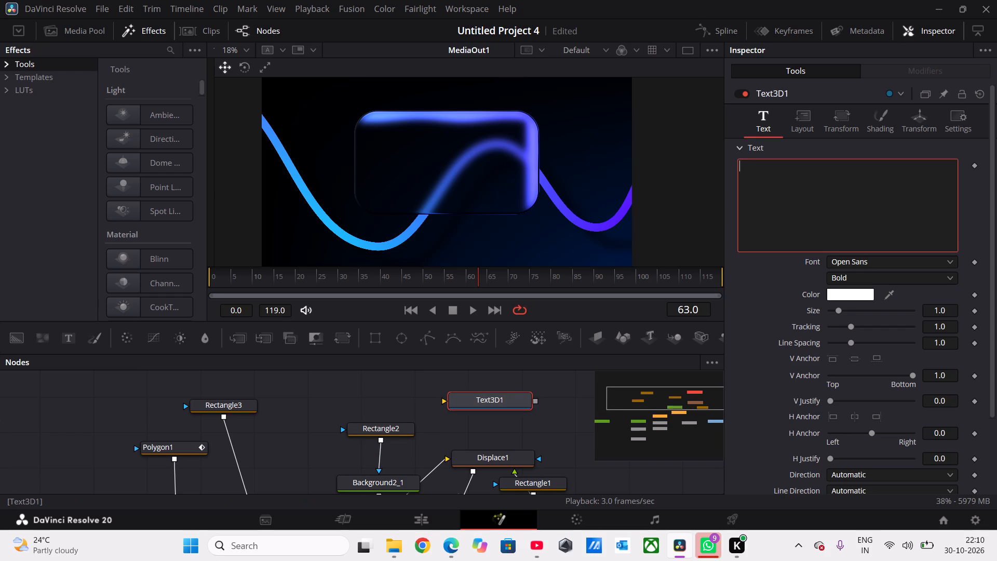
pyautogui.press('n')
pyautogui.press('BackSpace')
pyautogui.press('c')
pyautogui.press('r')
pyautogui.press('e')
pyautogui.press('a')
pyautogui.write('GENIX')
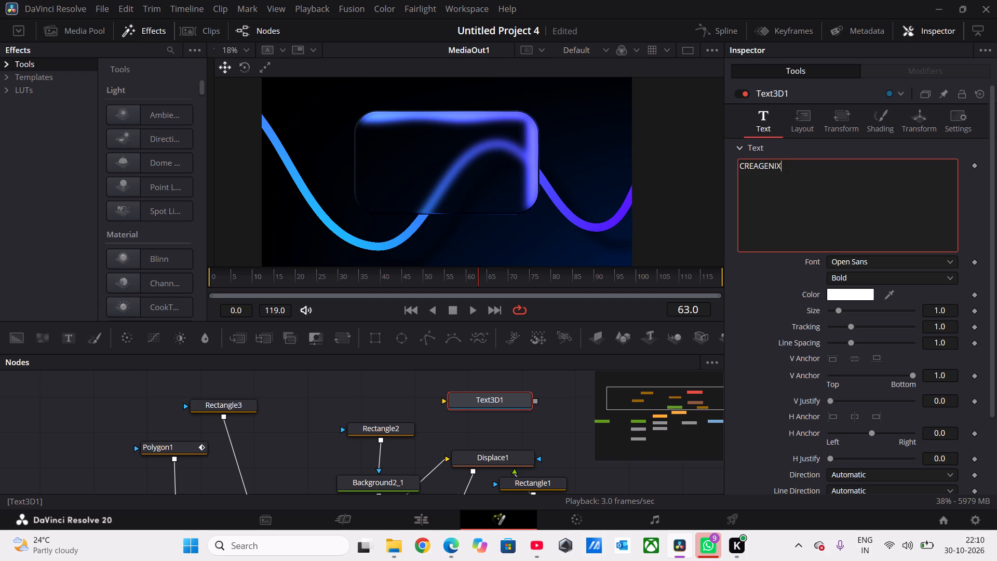
pyautogui.click(847, 183)
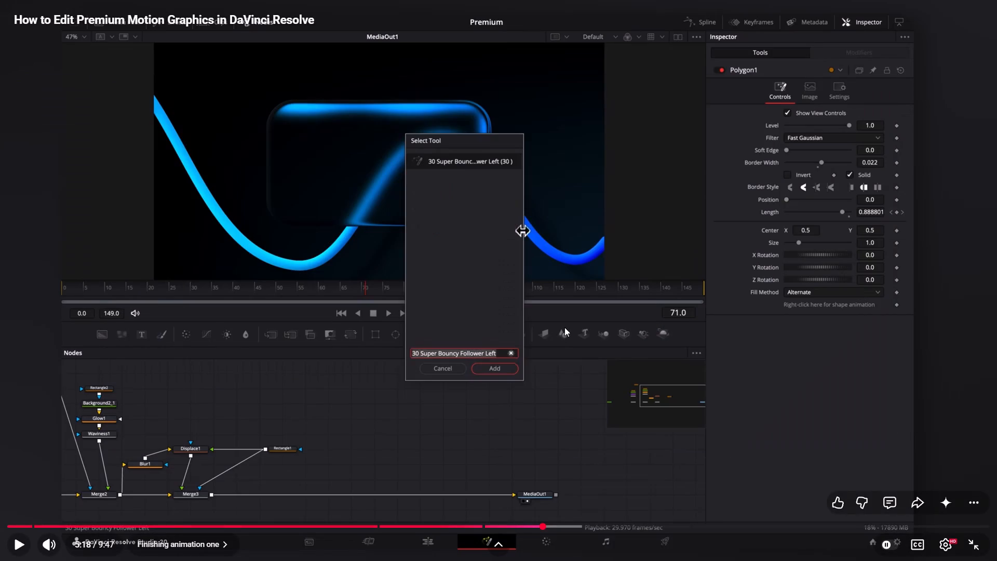
# Switch to Microsoft Edge and replay the tutorial part showing how the text node is merged in between Merge3 and MediaOut1.
pyautogui.click(564, 327)
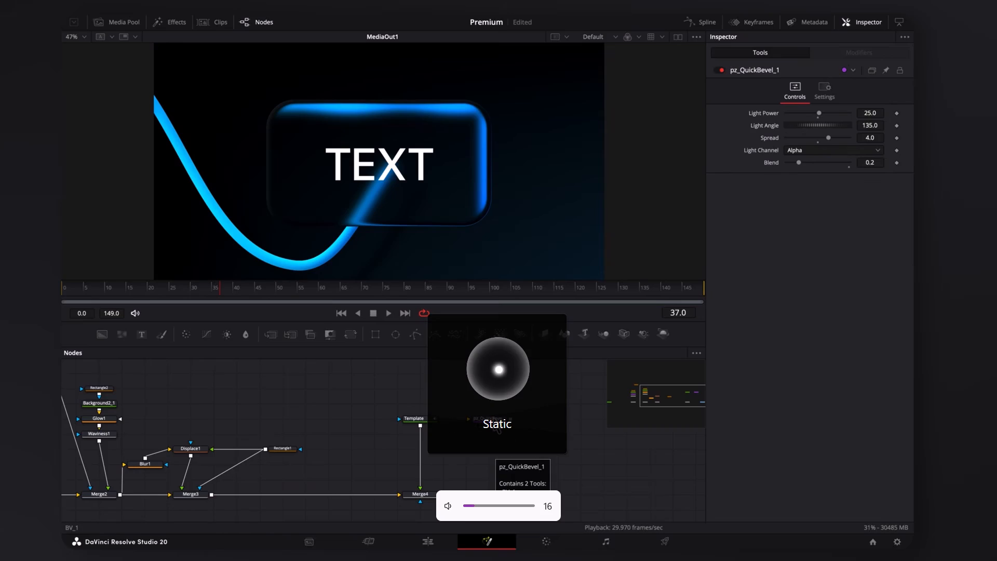
pyautogui.press('Down')
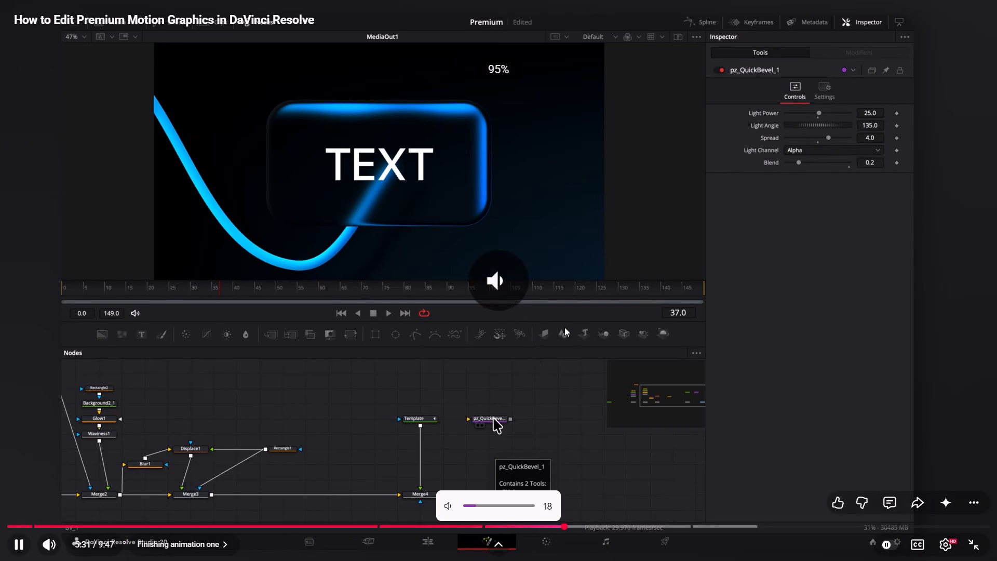
pyautogui.press('Left')
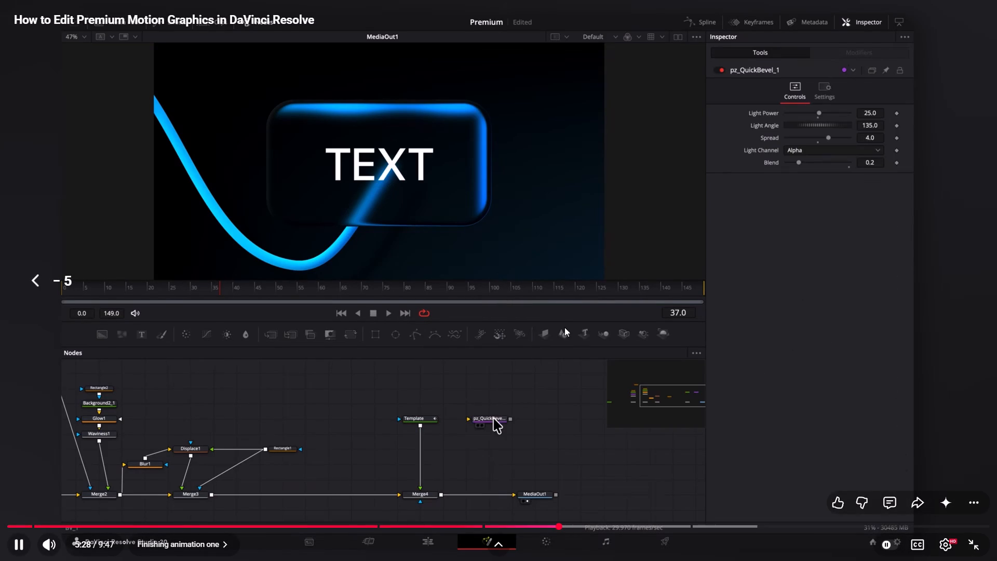
pyautogui.press('Left')
pyautogui.press('Left')
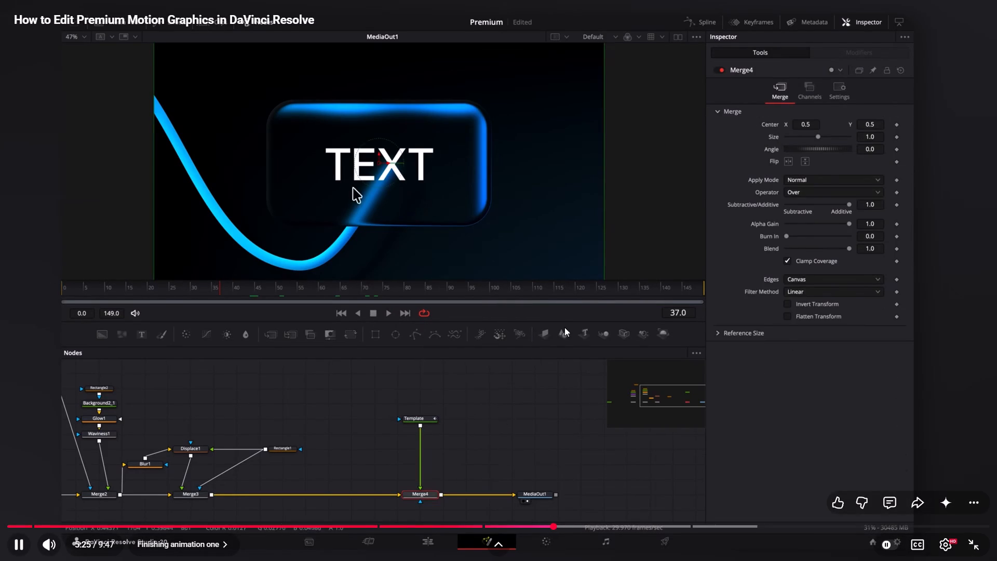
pyautogui.press('Left')
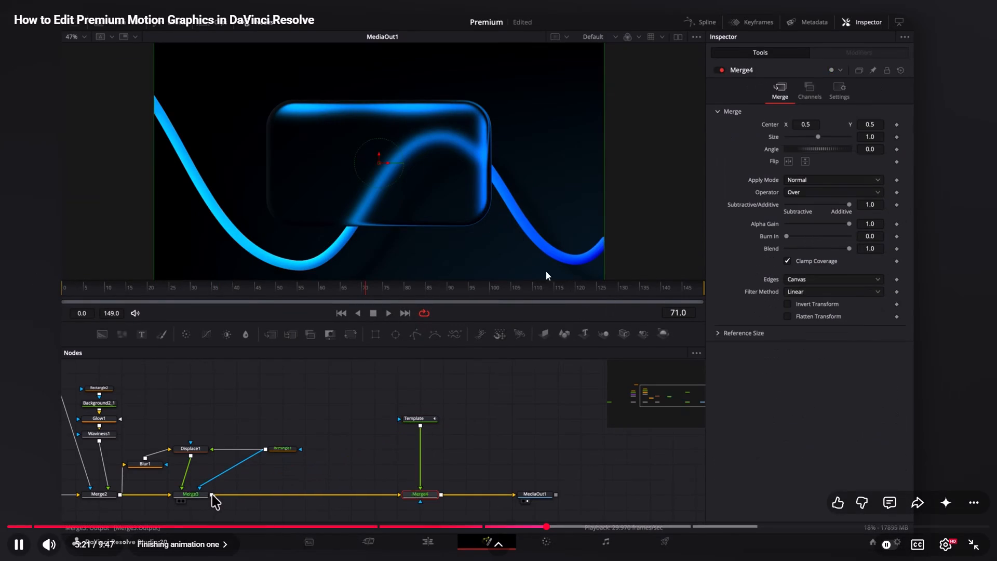
pyautogui.click(528, 263)
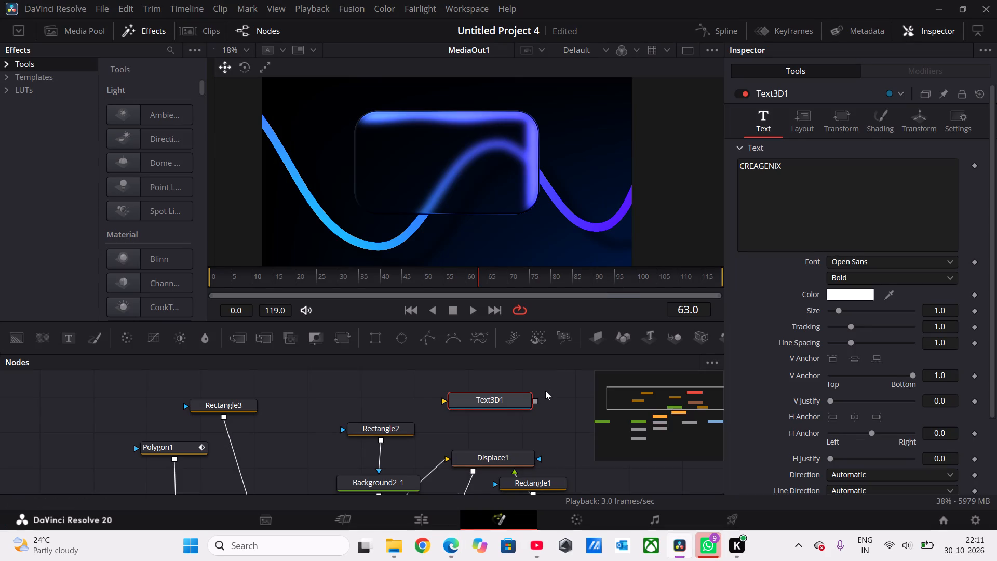
# Switch back to DaVinci Resolve and move the Text3D1 node beside Rectangle1, above MediaOut1.
pyautogui.scroll(-2, 545, 391)
pyautogui.scroll(1, 545, 391)
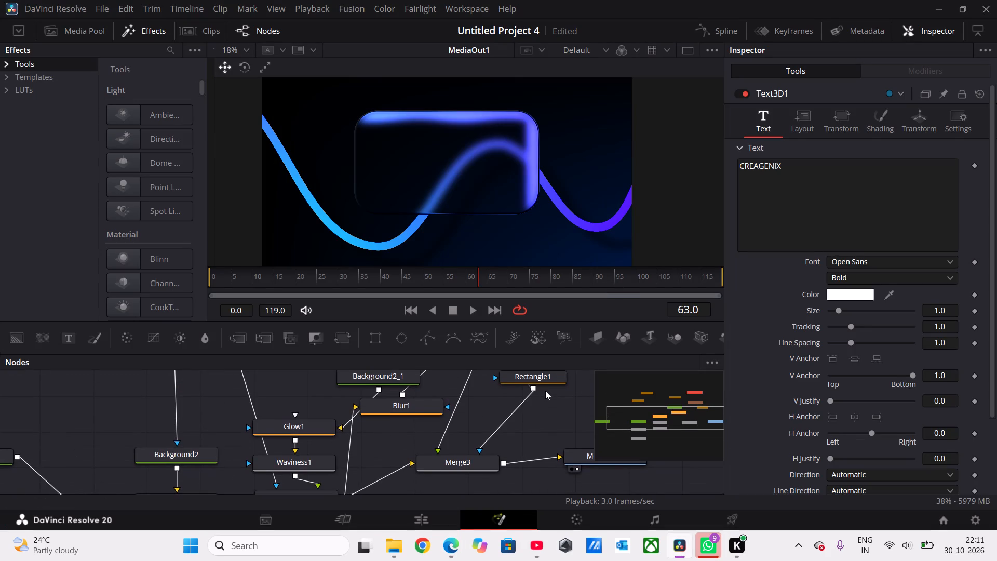
pyautogui.scroll(1, 545, 391)
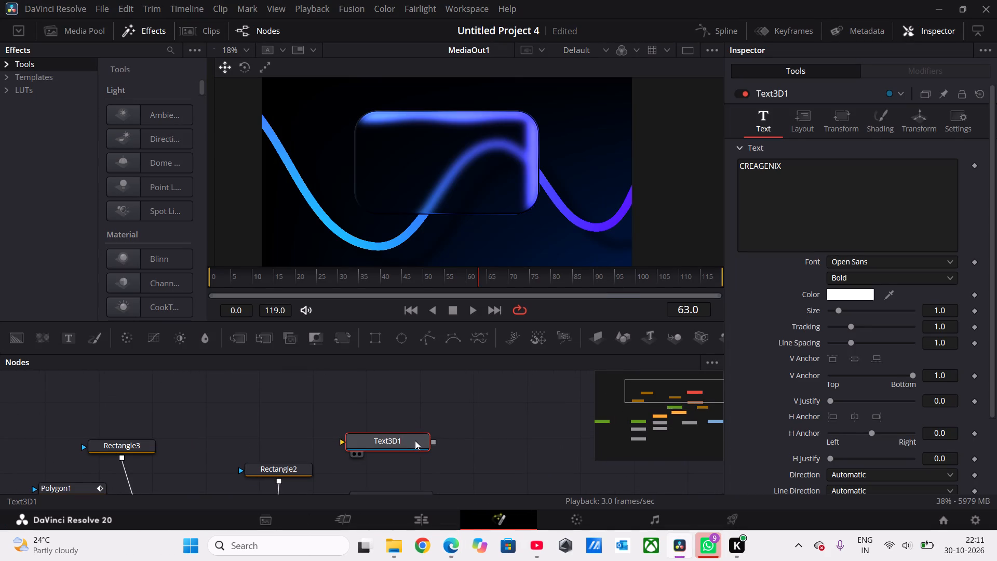
pyautogui.moveTo(414, 440); pyautogui.dragTo(565, 483)
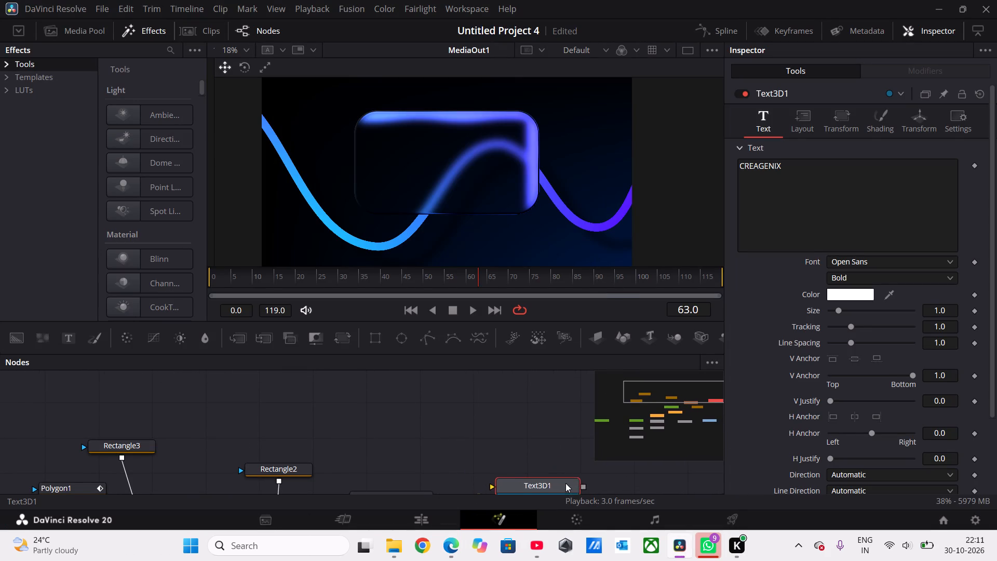
pyautogui.moveTo(565, 483); pyautogui.dragTo(588, 480)
pyautogui.scroll(-1, 588, 480)
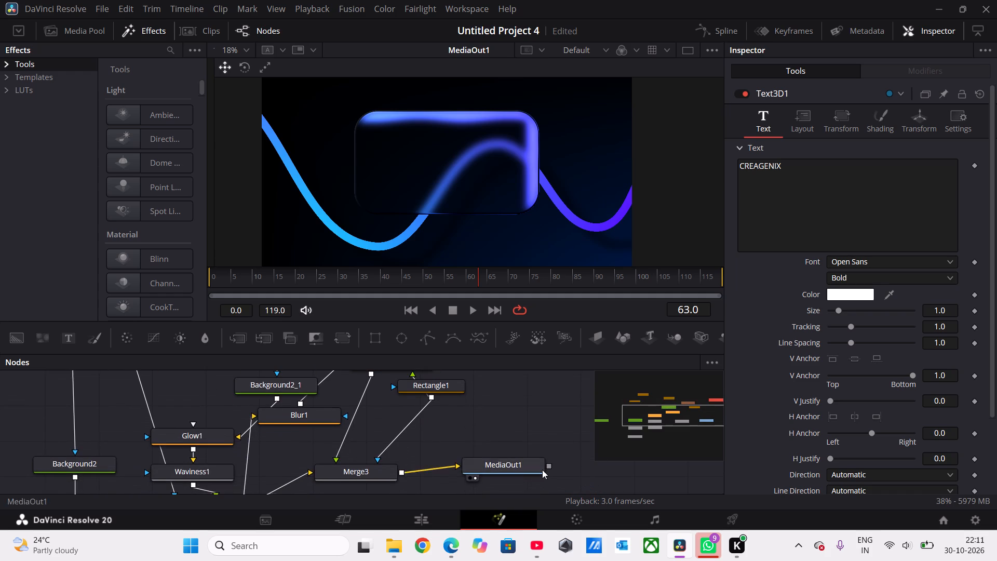
pyautogui.scroll(1, 542, 470)
pyautogui.moveTo(556, 398); pyautogui.dragTo(537, 431)
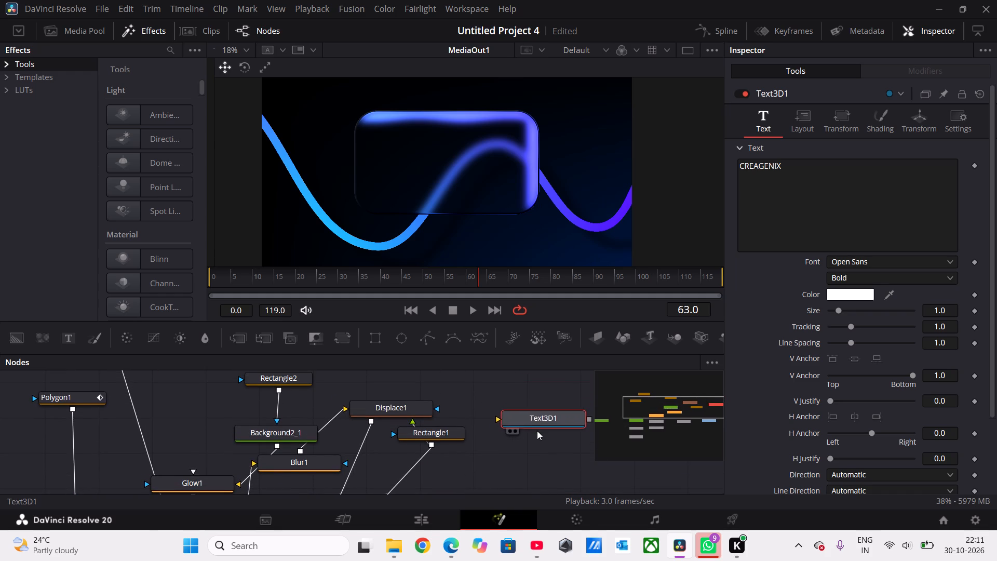
pyautogui.moveTo(537, 431); pyautogui.dragTo(534, 445)
pyautogui.scroll(-1, 534, 445)
pyautogui.scroll(1, 534, 445)
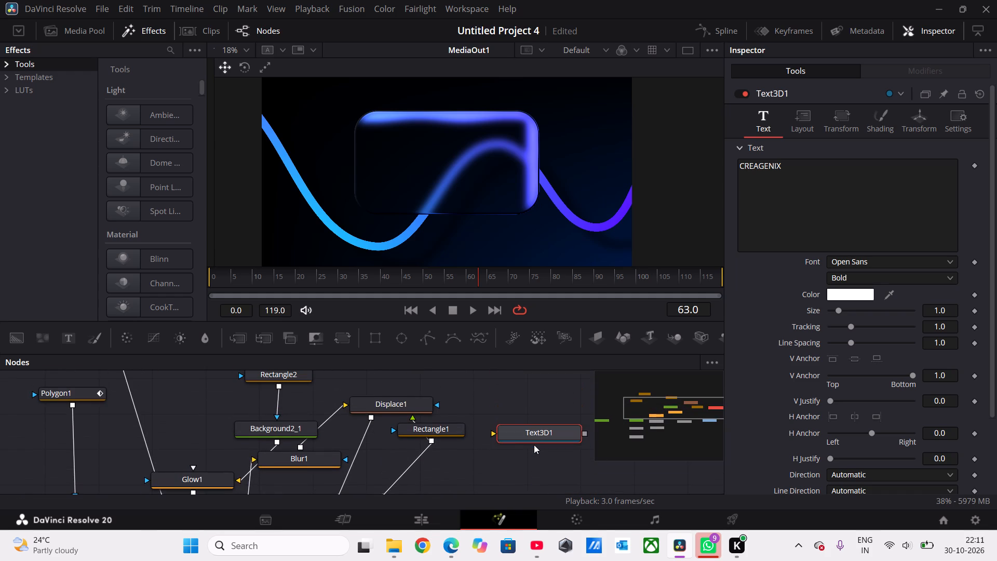
pyautogui.scroll(-1, 511, 469)
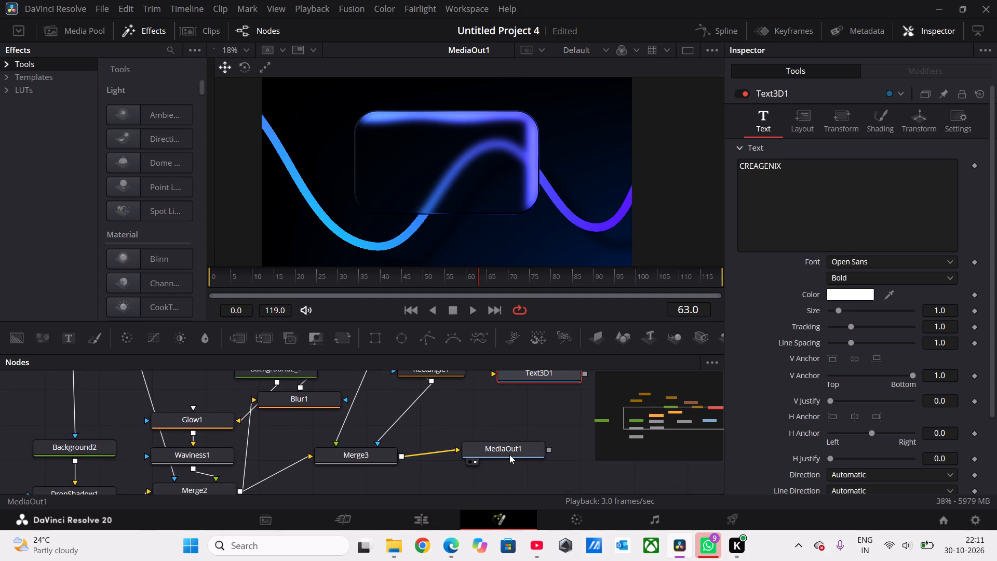
# Move the MediaOut1 node farther from Merge3, level with it, leaving space on their connection.
pyautogui.moveTo(509, 455); pyautogui.dragTo(635, 477)
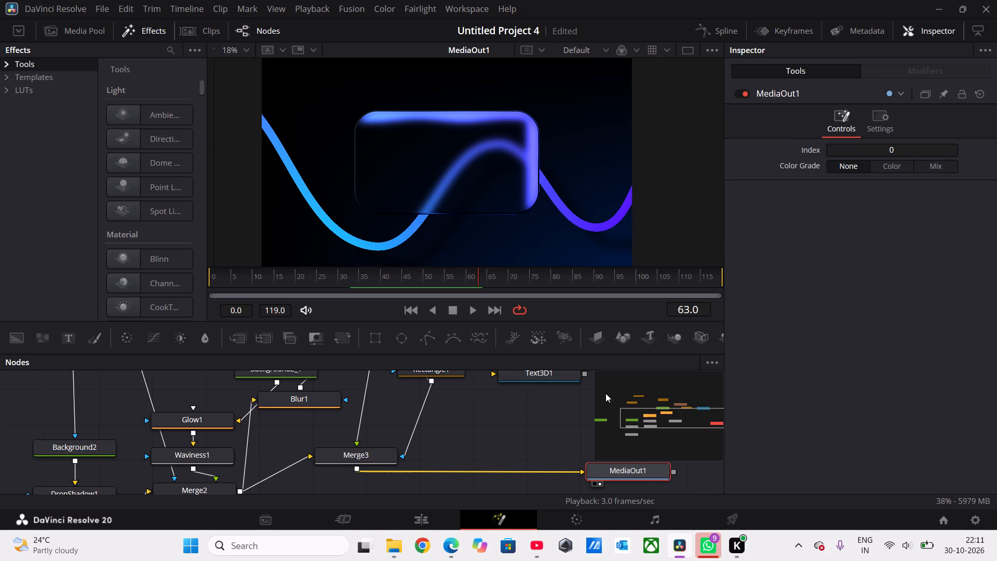
pyautogui.moveTo(618, 471); pyautogui.dragTo(597, 470)
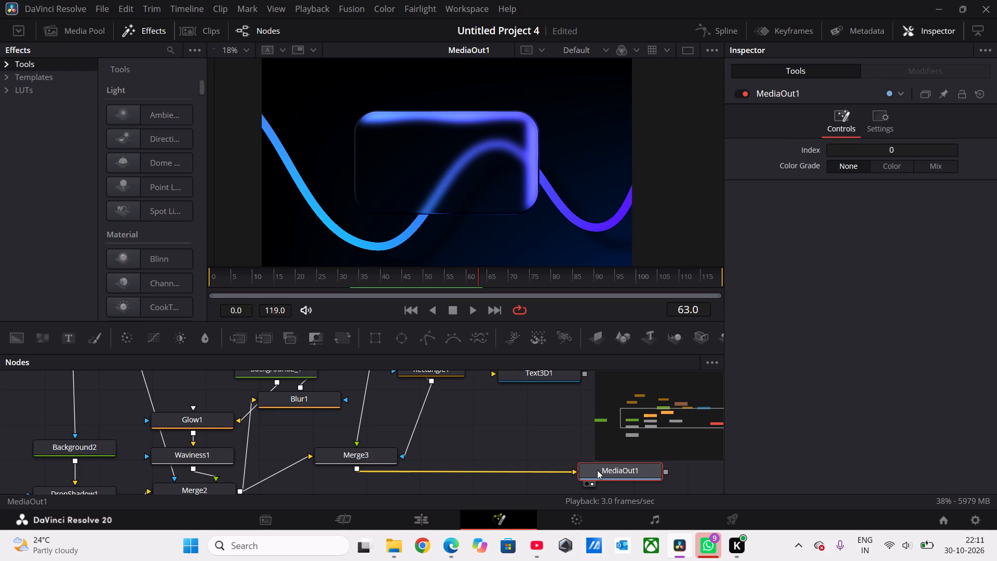
pyautogui.moveTo(597, 470); pyautogui.dragTo(555, 470)
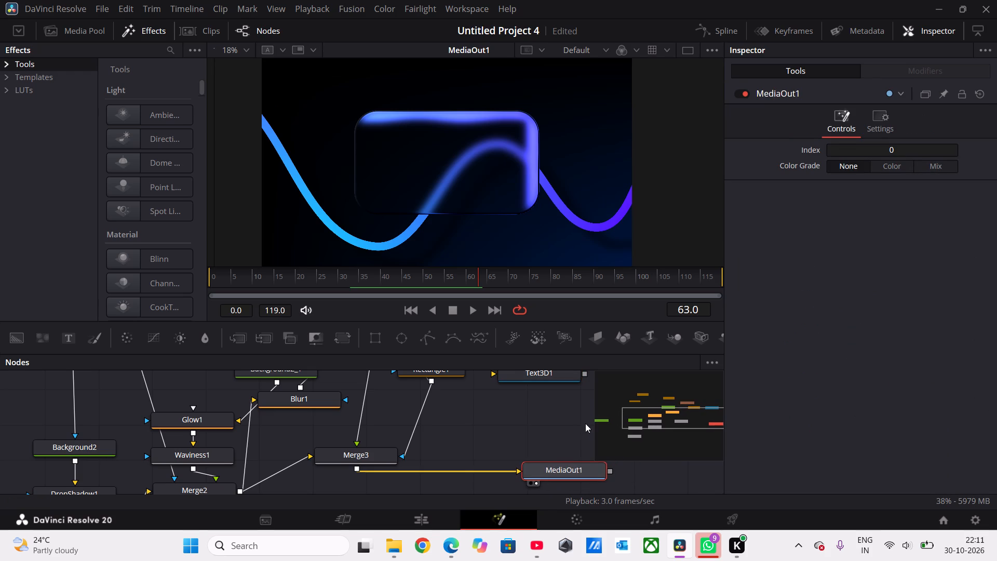
pyautogui.moveTo(554, 468); pyautogui.dragTo(501, 459)
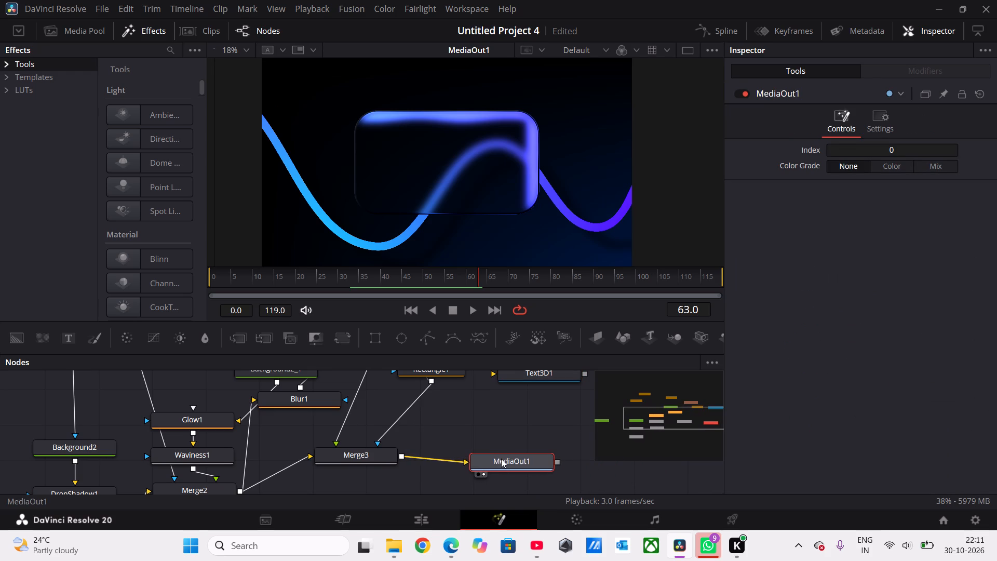
pyautogui.moveTo(501, 459); pyautogui.dragTo(519, 451)
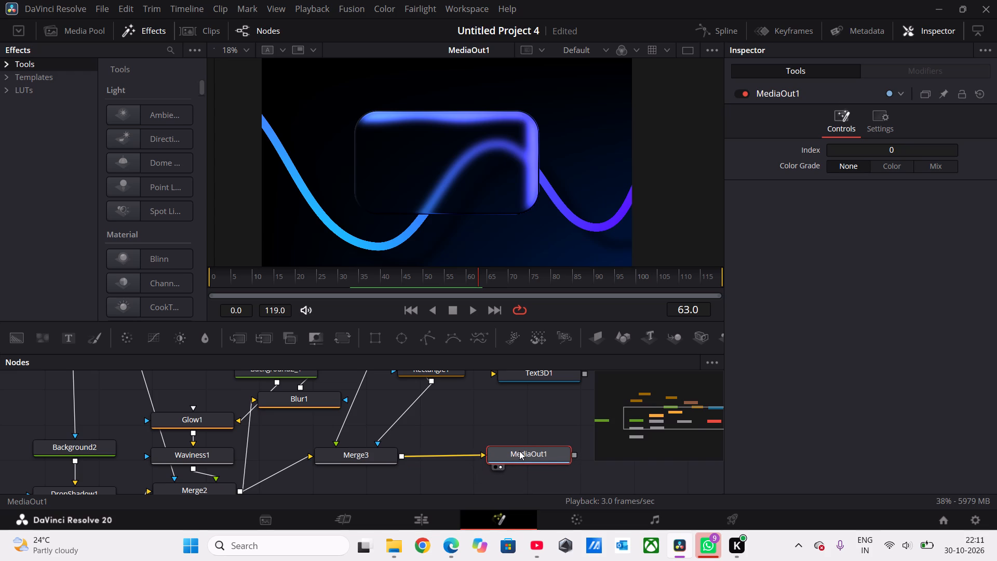
pyautogui.moveTo(519, 451); pyautogui.dragTo(542, 452)
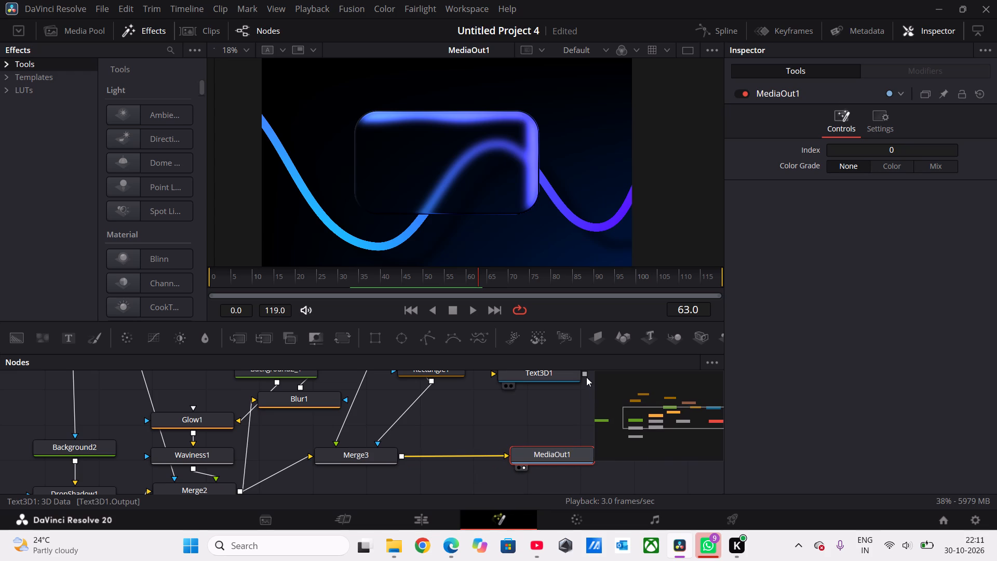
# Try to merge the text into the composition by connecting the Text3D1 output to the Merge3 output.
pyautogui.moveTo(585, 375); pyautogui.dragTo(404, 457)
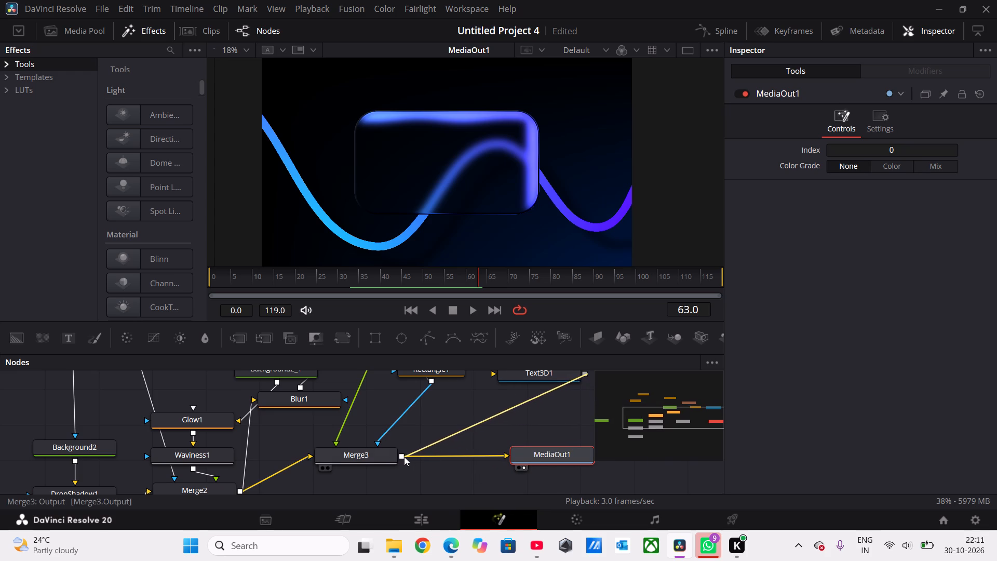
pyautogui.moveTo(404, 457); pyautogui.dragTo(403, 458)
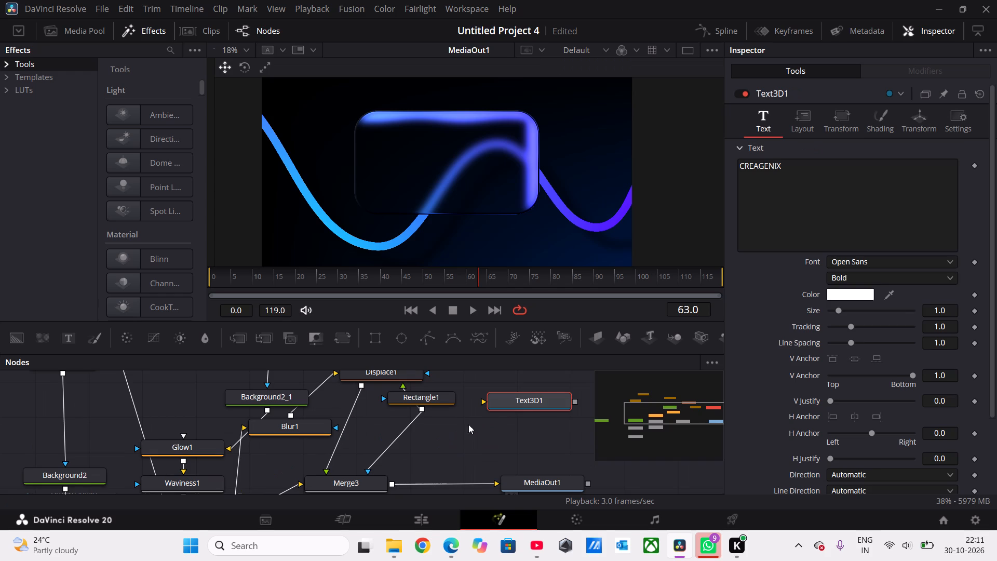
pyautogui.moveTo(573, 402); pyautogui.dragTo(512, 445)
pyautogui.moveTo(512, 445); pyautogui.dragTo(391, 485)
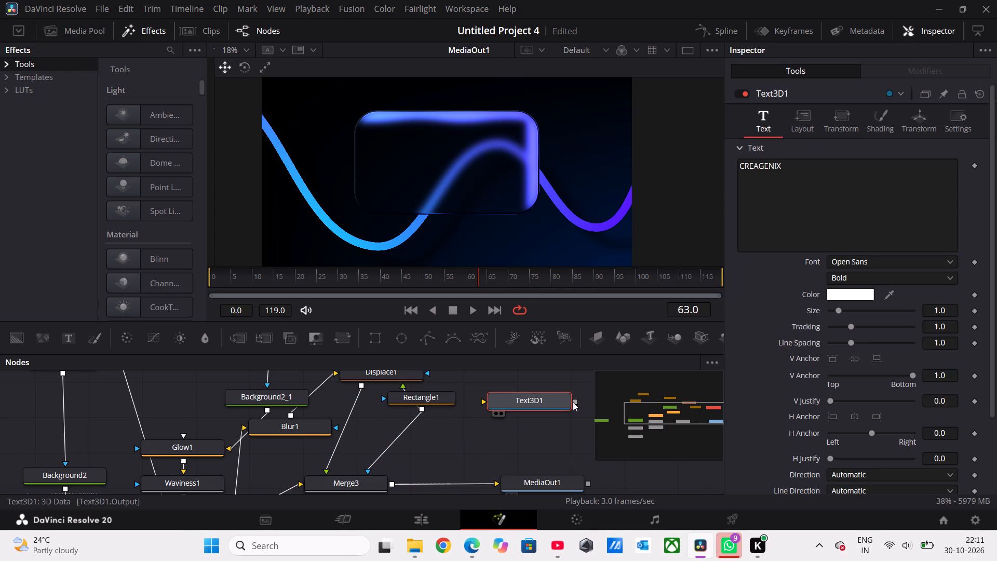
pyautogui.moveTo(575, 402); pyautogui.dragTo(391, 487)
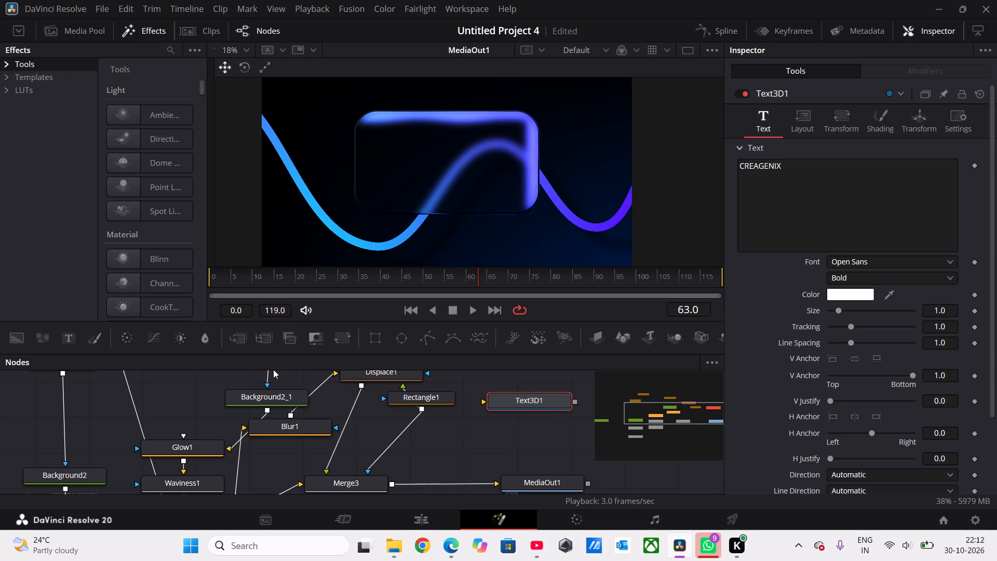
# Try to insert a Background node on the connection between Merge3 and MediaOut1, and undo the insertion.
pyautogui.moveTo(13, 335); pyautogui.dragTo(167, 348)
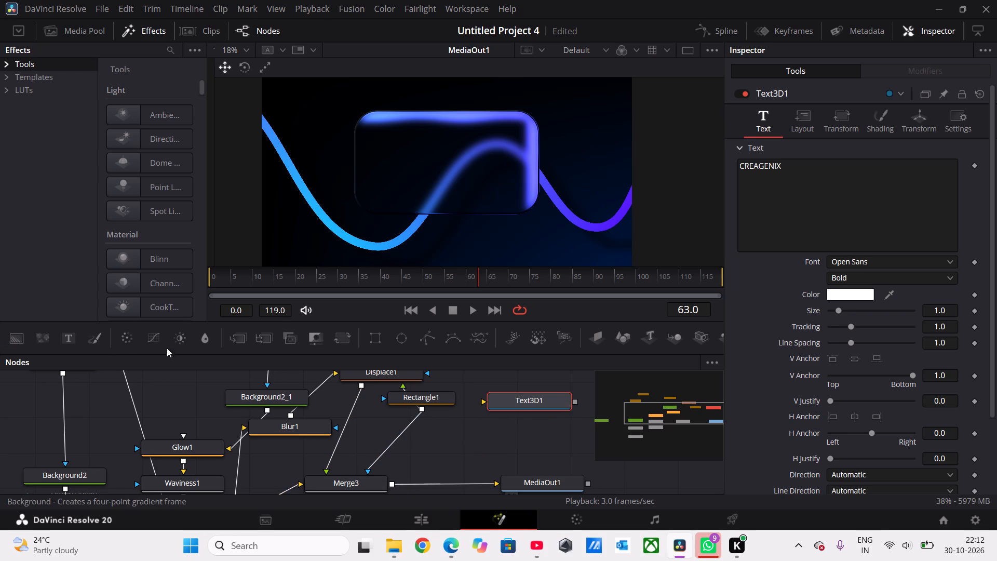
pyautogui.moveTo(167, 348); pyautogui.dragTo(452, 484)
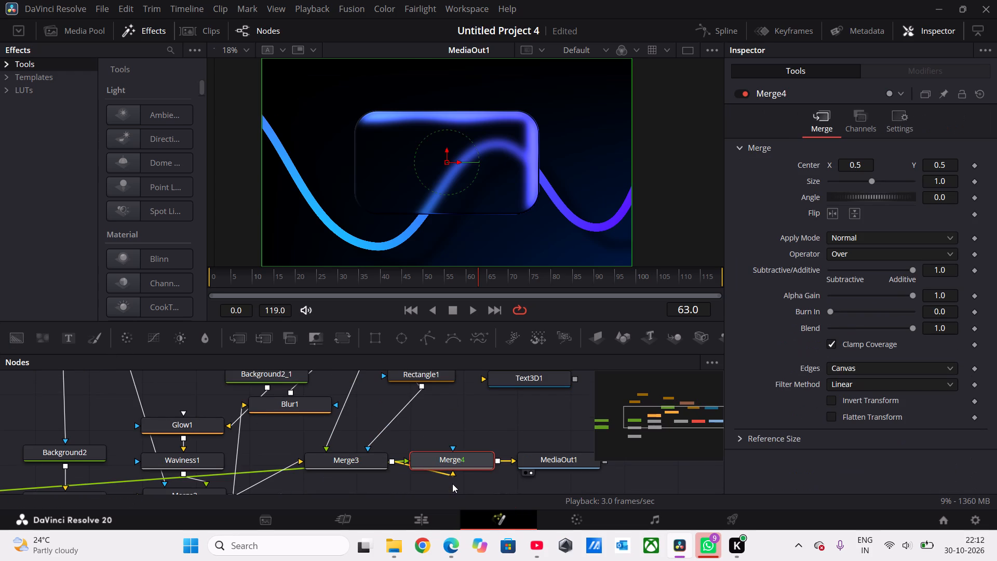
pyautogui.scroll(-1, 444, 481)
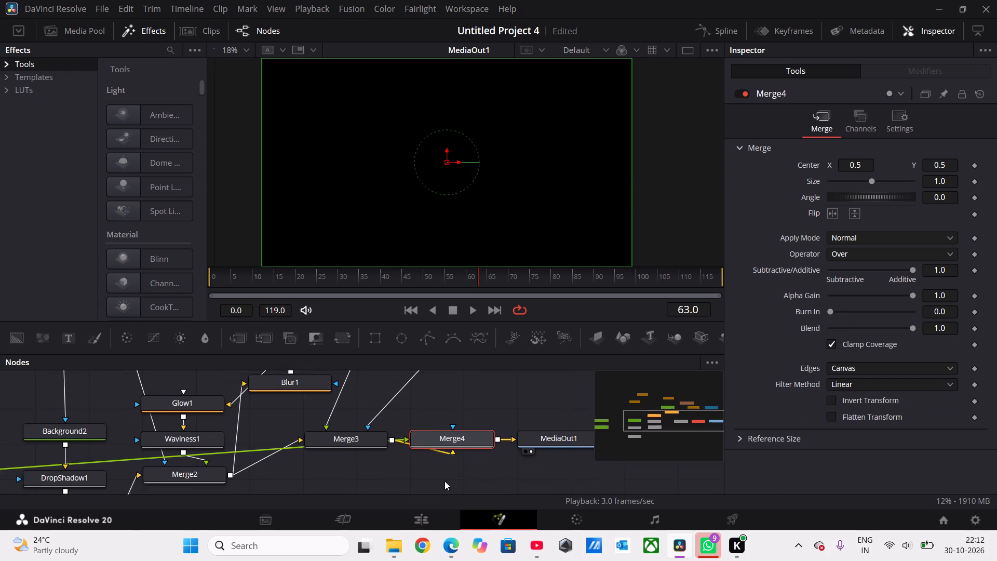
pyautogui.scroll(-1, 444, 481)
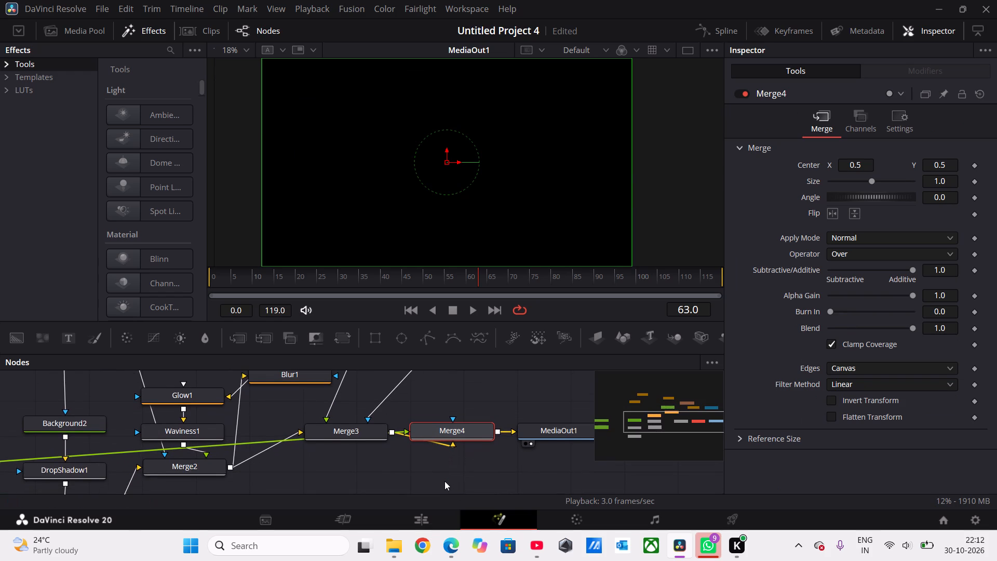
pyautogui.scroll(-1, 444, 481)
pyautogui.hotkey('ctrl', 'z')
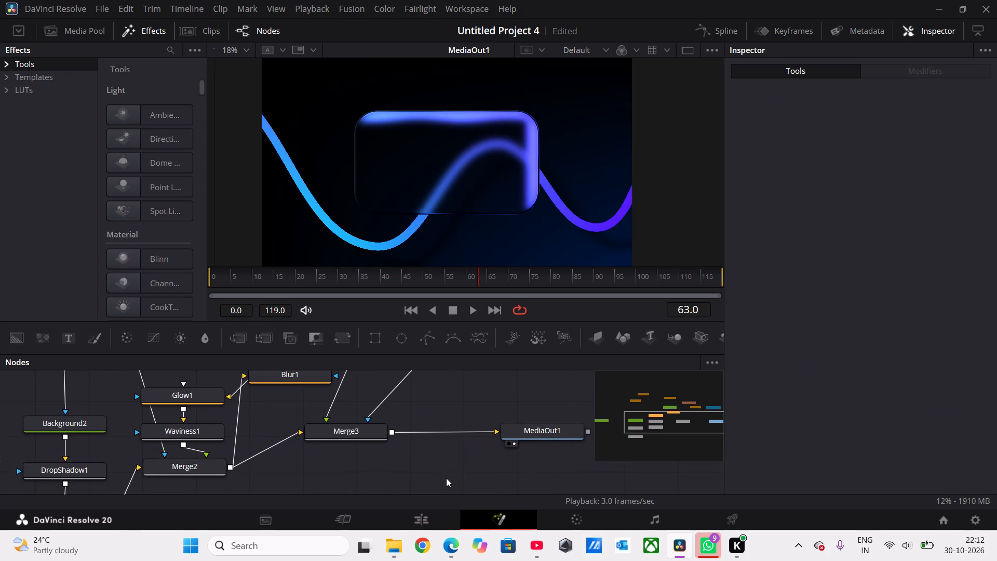
# Switch to Microsoft Edge and replay the tutorial part showing the Template text node merged between Merge3 and MediaOut1.
pyautogui.hscroll(1, 456, 456)
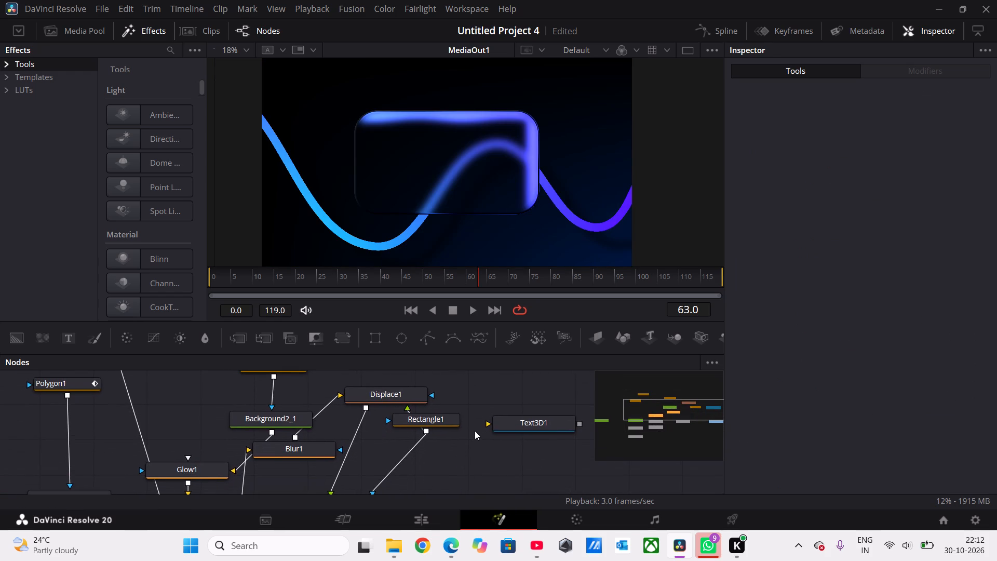
pyautogui.scroll(-1, 475, 431)
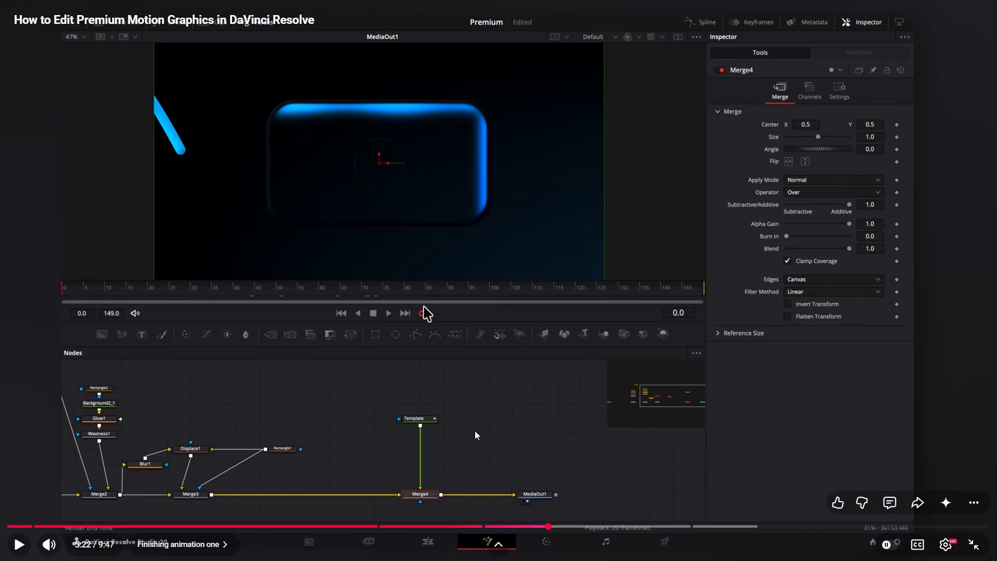
pyautogui.click(444, 377)
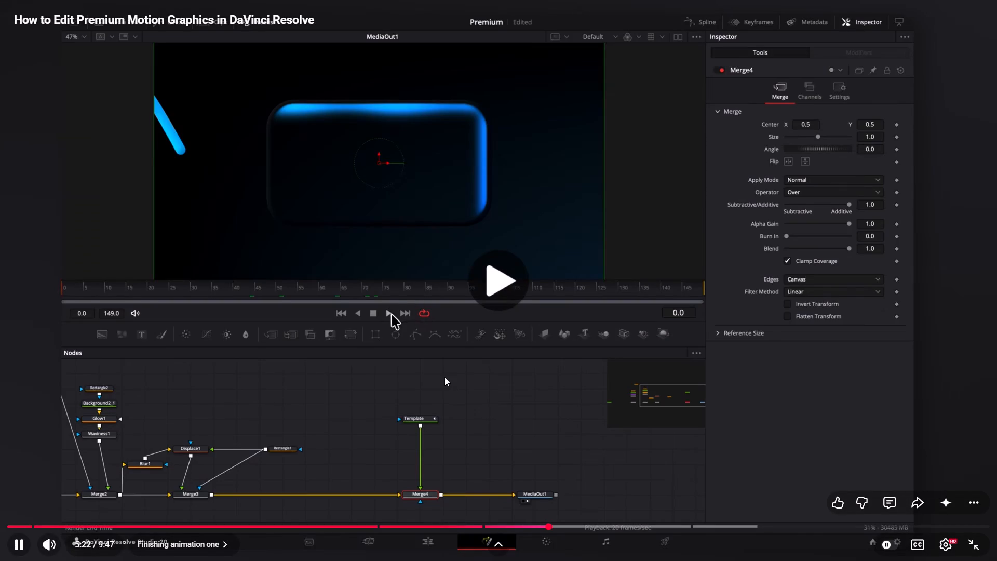
pyautogui.press('Left')
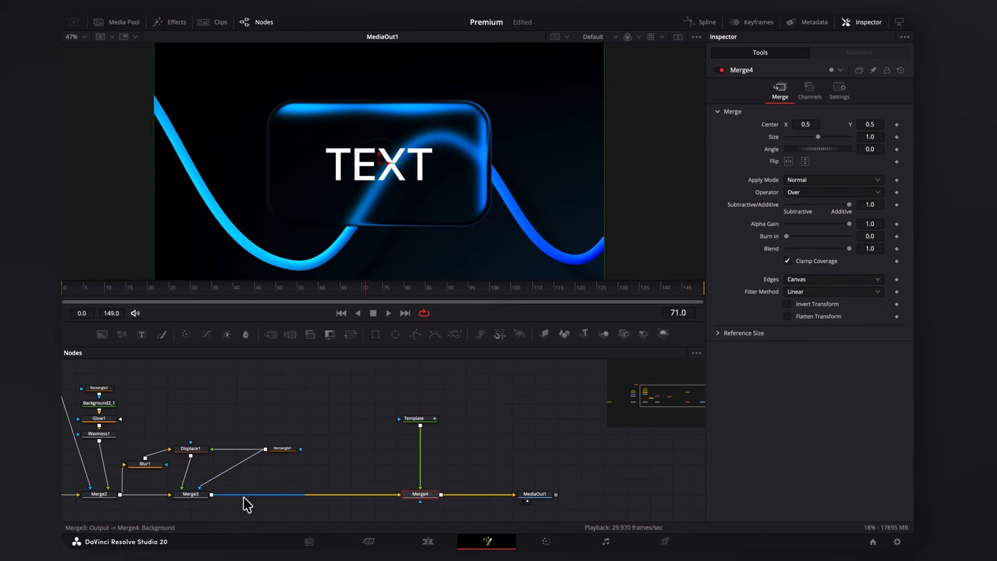
pyautogui.click(522, 344)
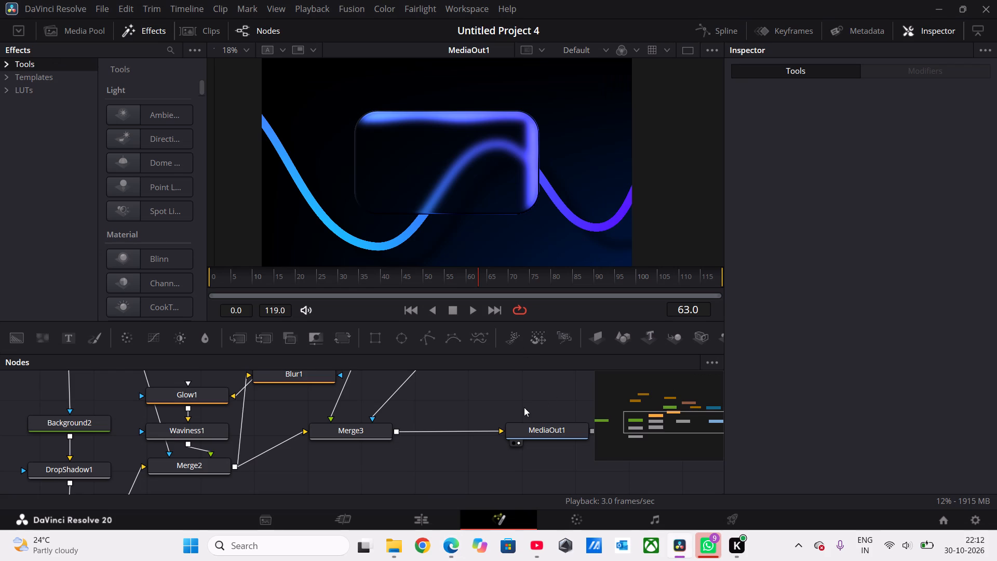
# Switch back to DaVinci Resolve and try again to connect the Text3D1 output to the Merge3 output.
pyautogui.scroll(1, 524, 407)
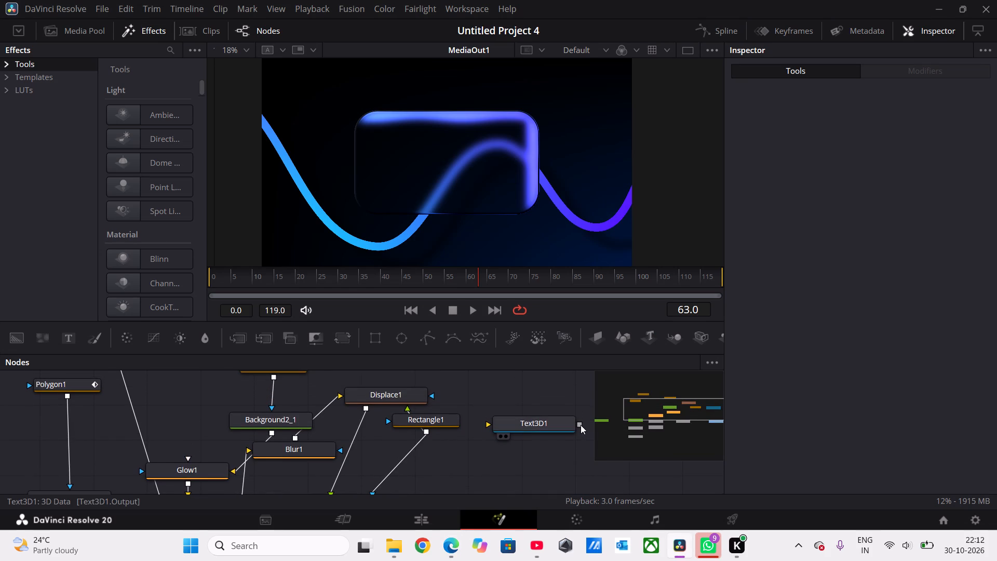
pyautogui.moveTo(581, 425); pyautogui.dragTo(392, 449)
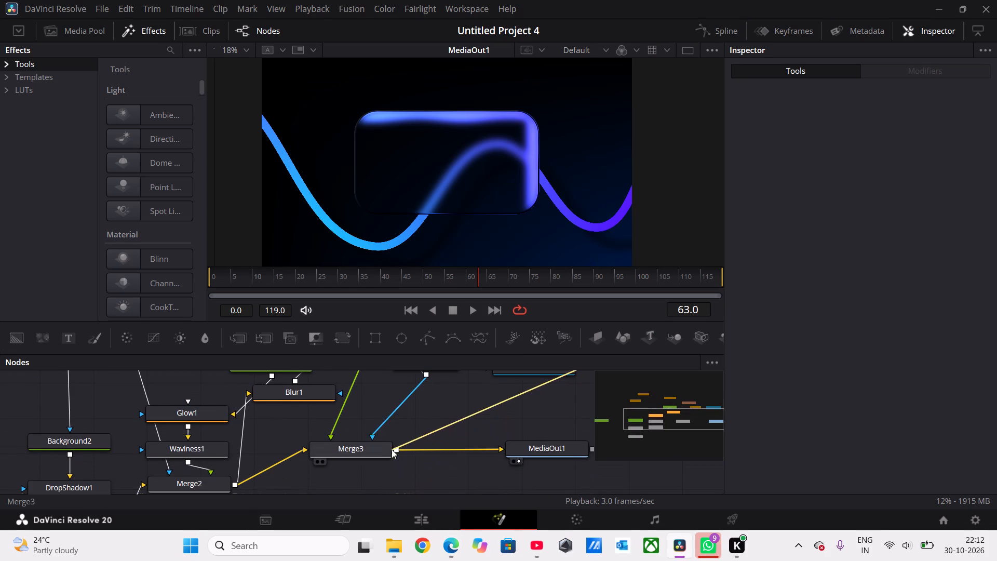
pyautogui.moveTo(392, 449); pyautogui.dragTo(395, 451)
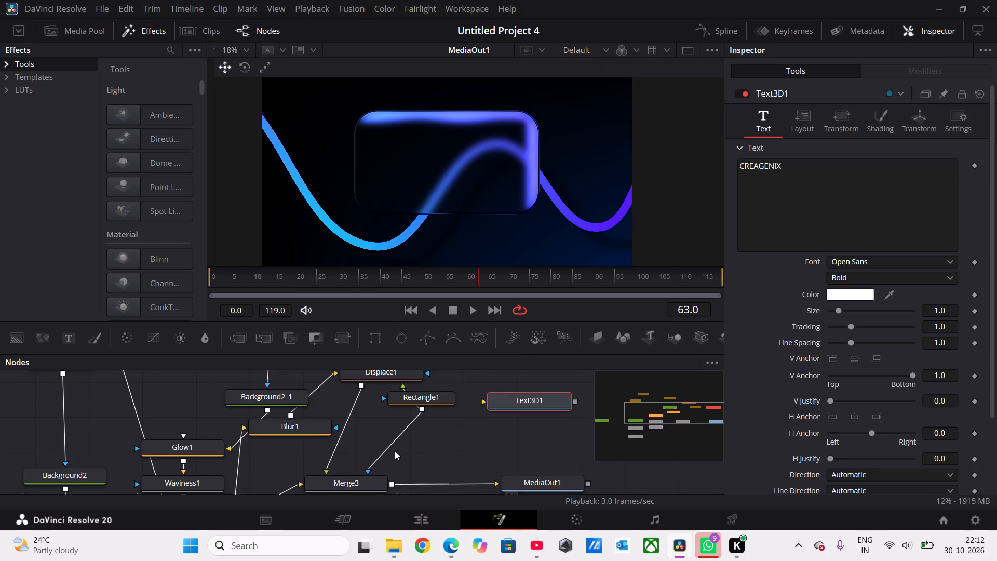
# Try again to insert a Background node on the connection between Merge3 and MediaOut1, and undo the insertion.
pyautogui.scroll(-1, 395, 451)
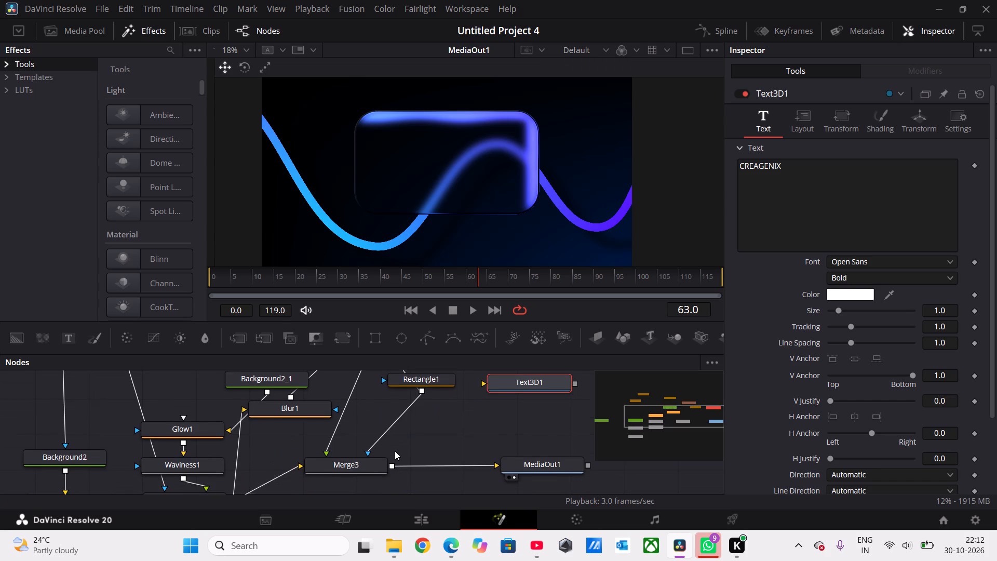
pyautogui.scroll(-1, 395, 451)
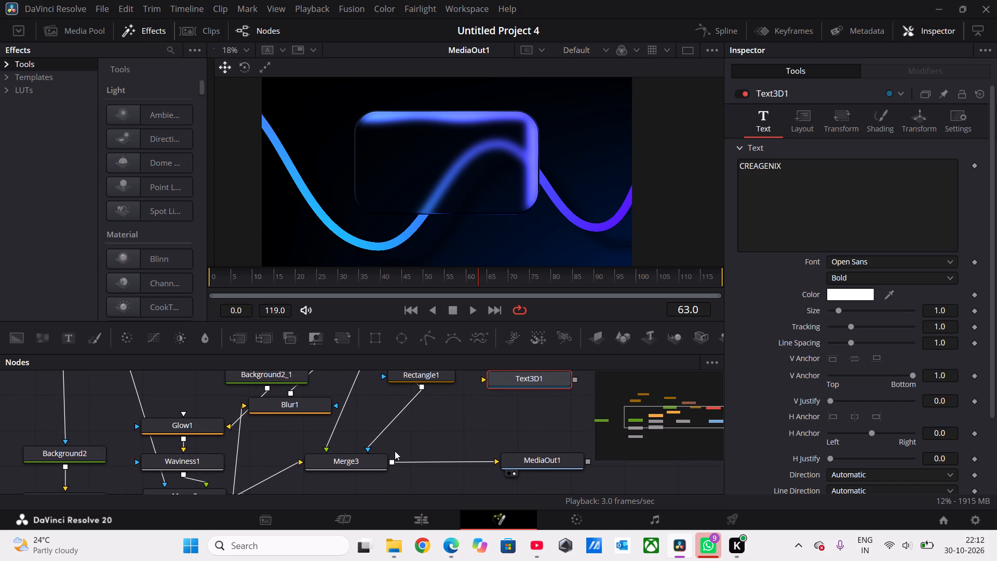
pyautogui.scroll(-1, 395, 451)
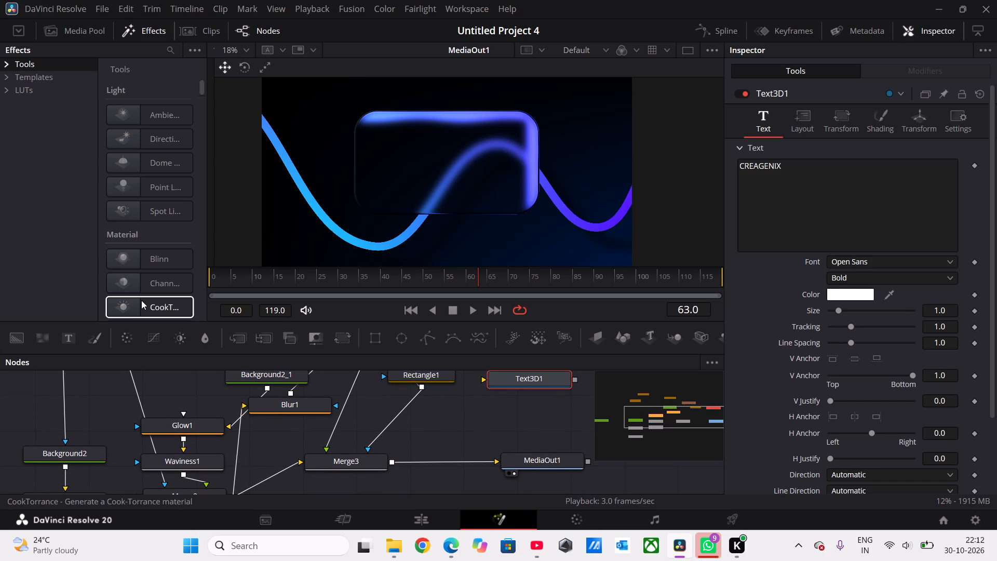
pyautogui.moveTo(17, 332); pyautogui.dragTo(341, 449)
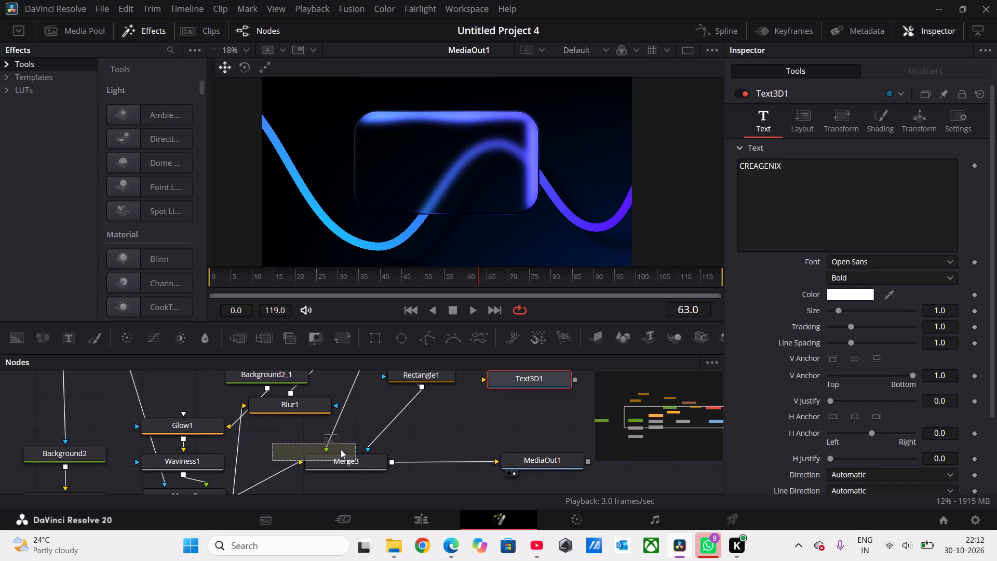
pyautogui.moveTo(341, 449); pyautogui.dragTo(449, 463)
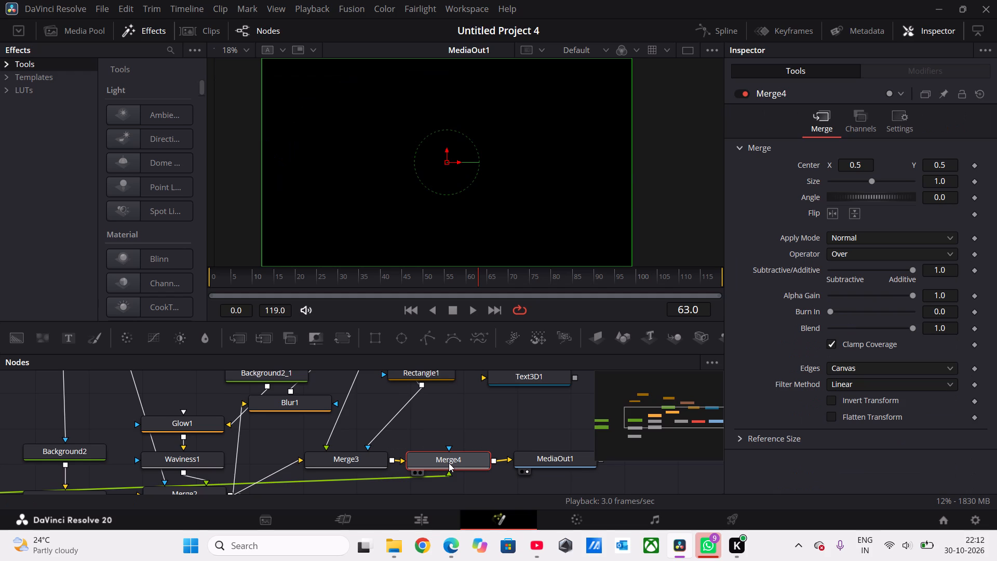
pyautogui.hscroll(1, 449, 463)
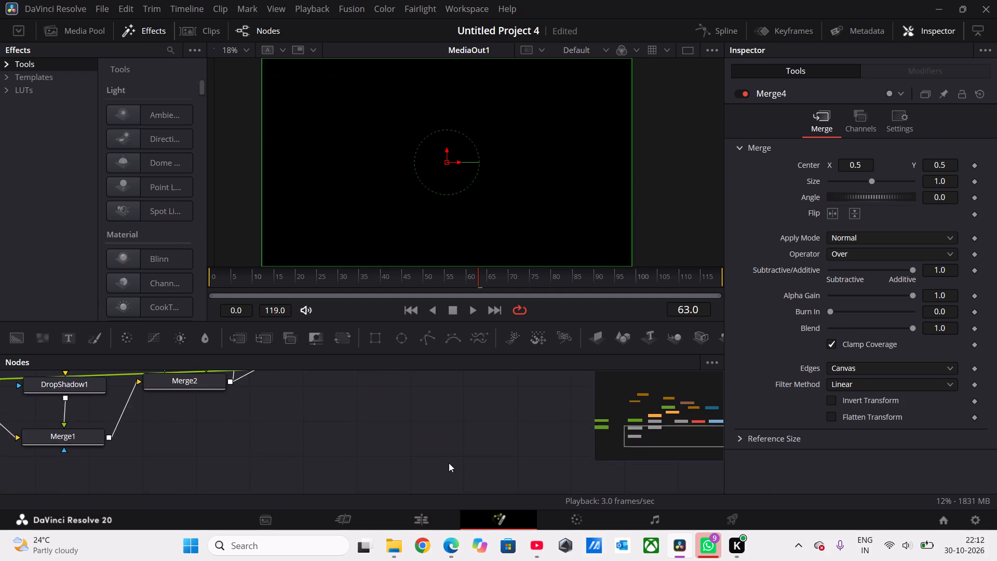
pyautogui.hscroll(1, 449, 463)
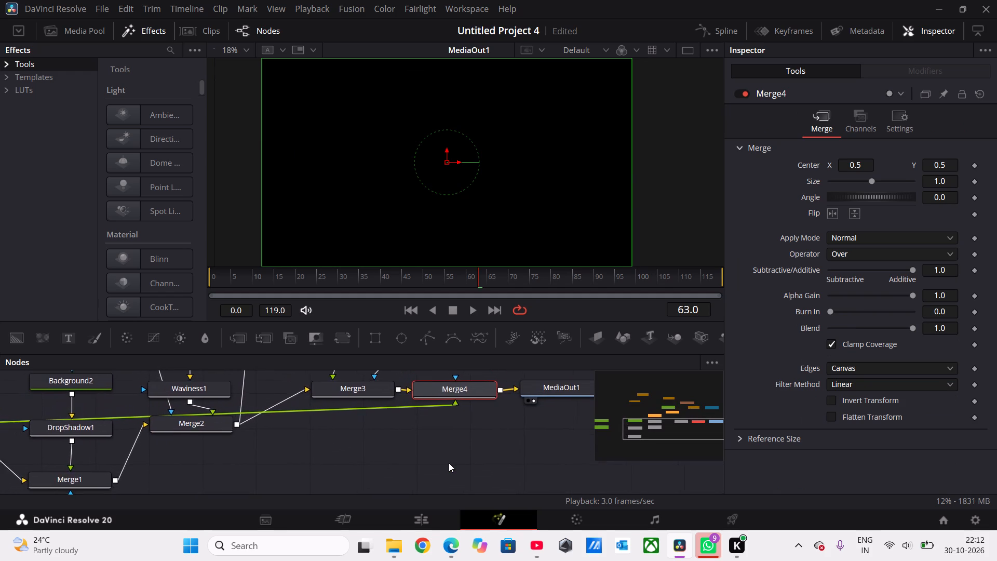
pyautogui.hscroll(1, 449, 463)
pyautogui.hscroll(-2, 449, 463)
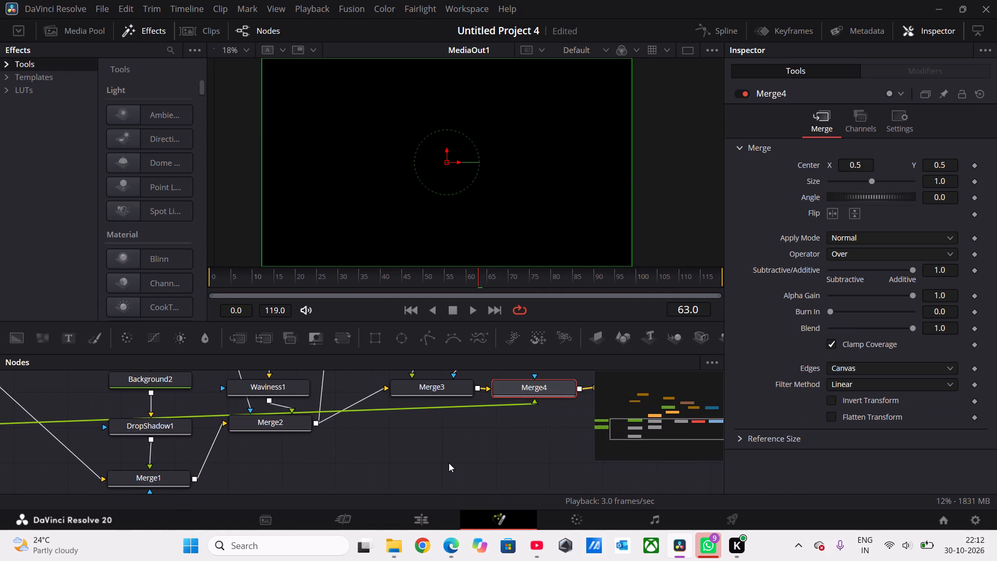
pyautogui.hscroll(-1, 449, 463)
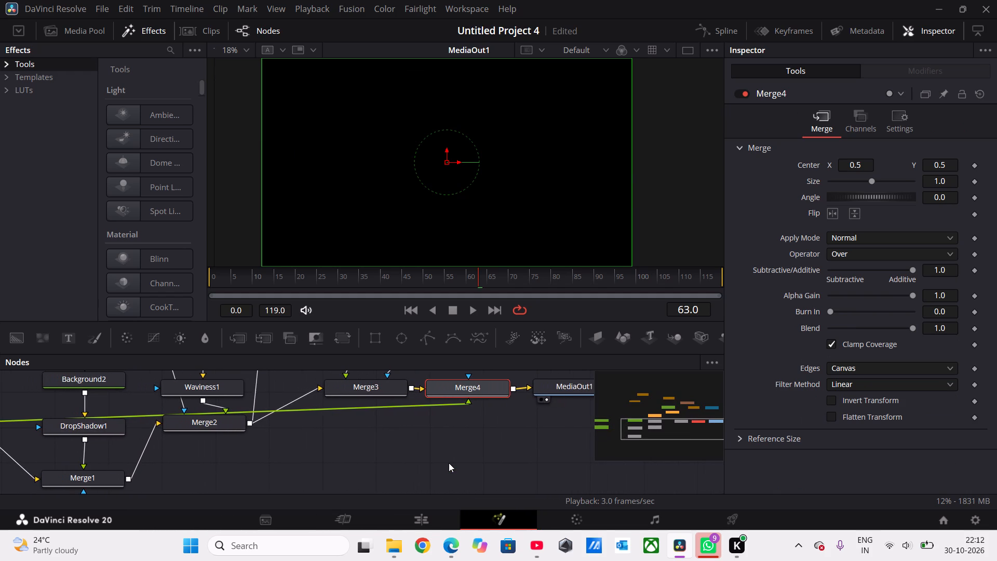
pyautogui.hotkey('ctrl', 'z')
# Add a Text+ node from the tool search and place it below Text3D1, above the connection from Merge3 to MediaOut1.
pyautogui.hscroll(1, 463, 428)
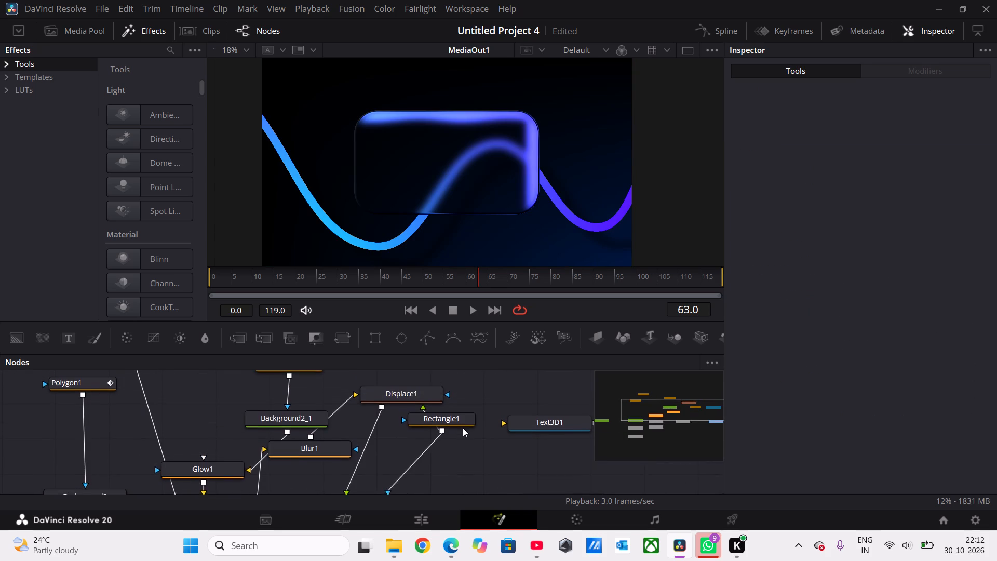
pyautogui.hscroll(1, 463, 428)
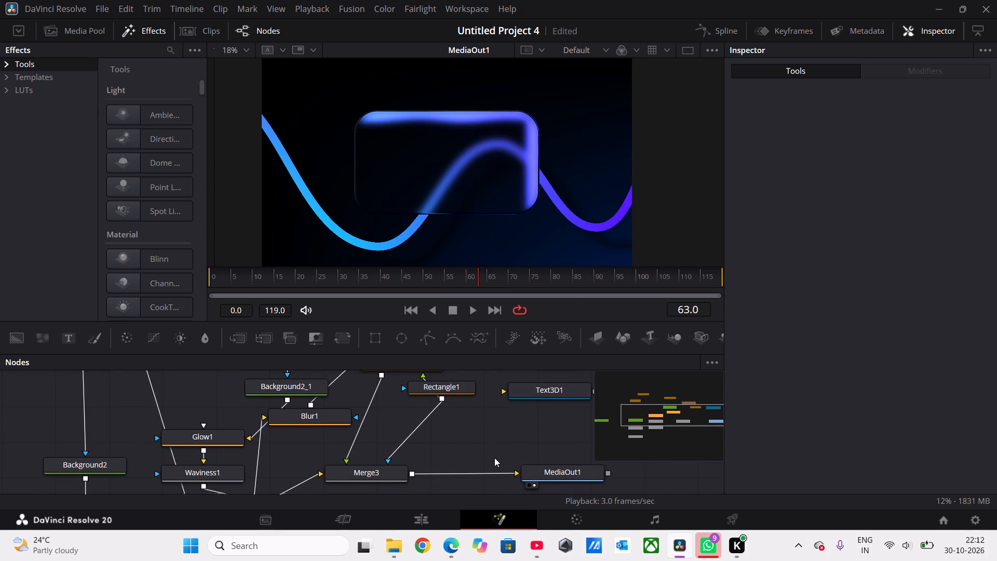
pyautogui.hotkey('shift', 'space')
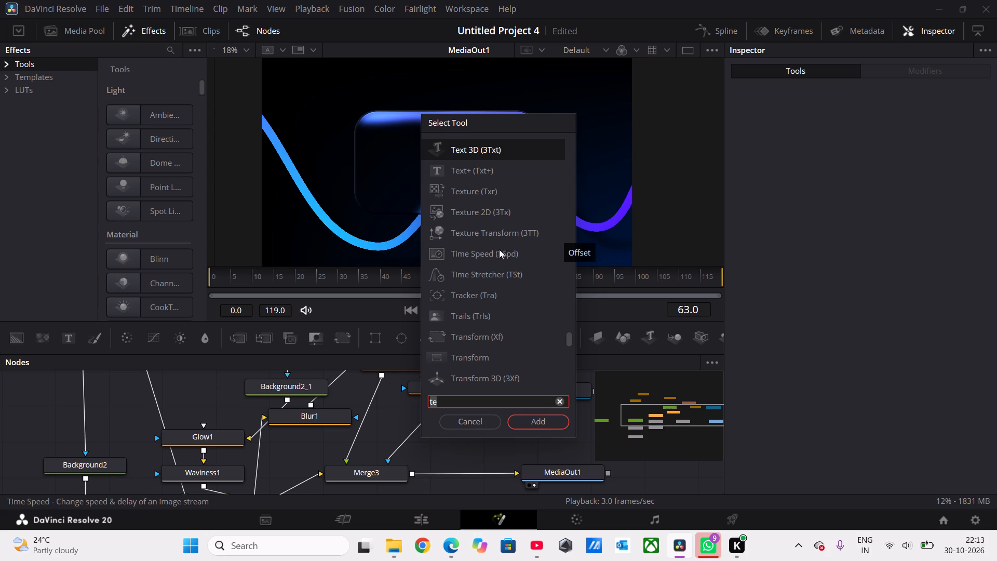
pyautogui.scroll(-1, 484, 269)
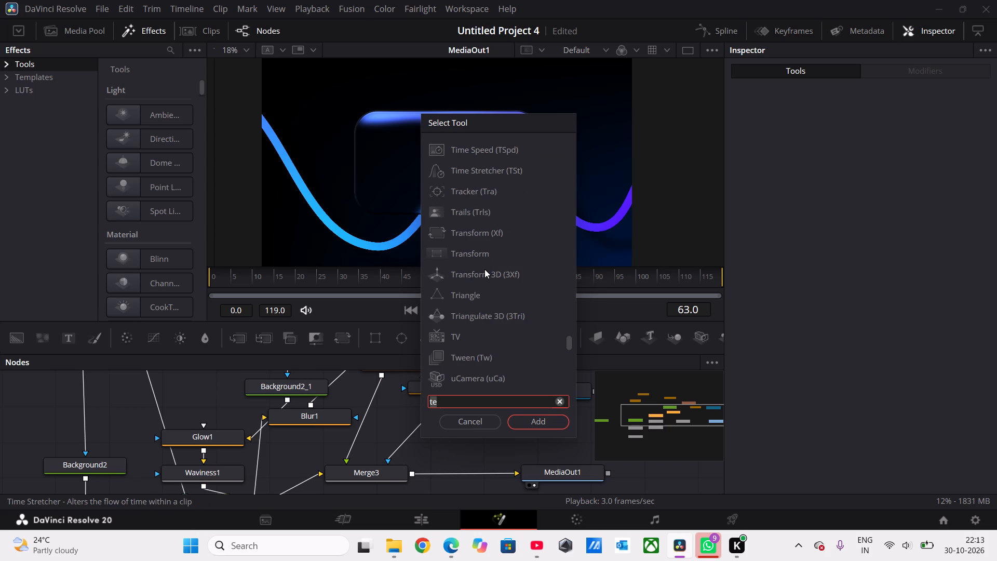
pyautogui.scroll(1, 484, 269)
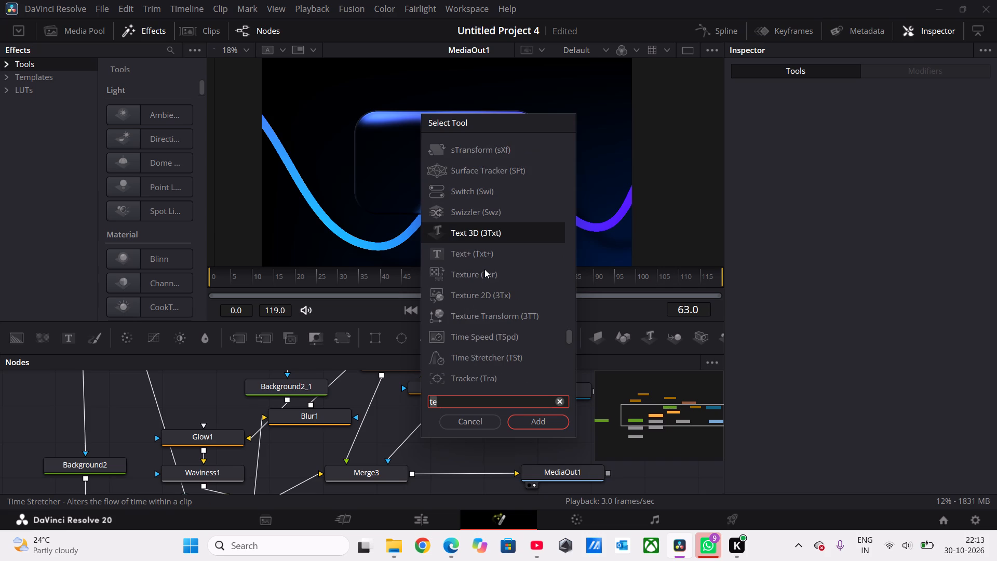
pyautogui.scroll(1, 544, 229)
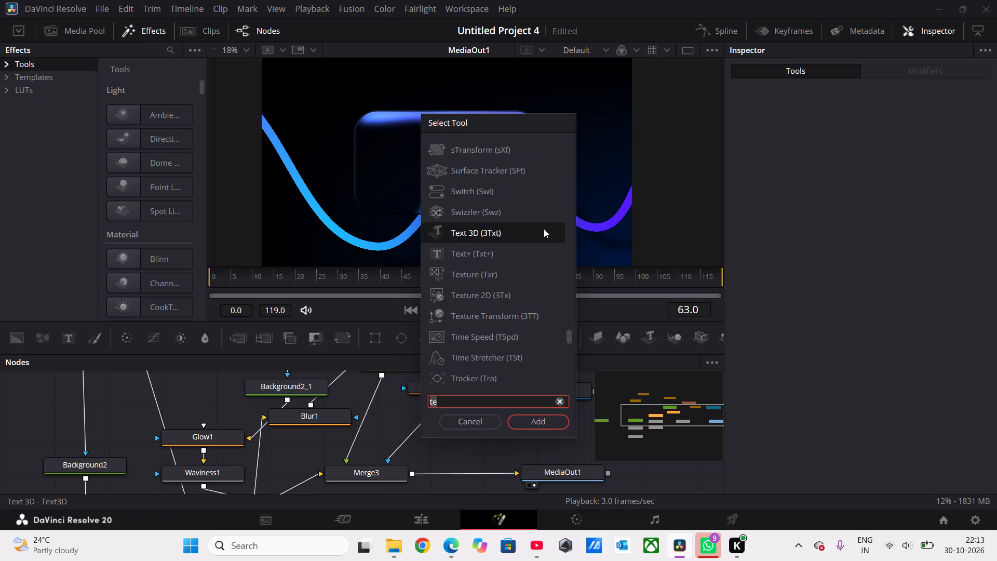
pyautogui.scroll(1, 544, 229)
pyautogui.scroll(-1, 502, 289)
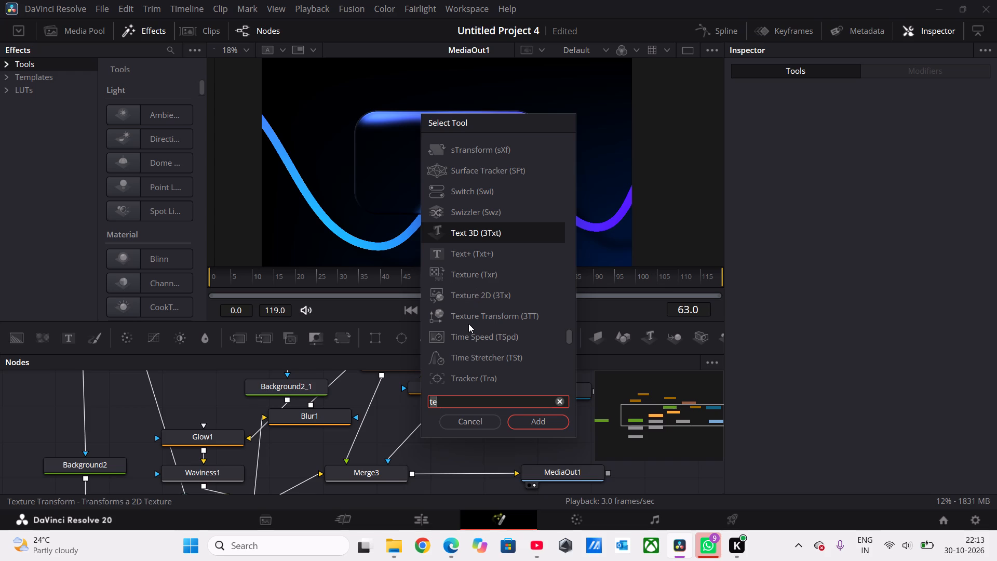
pyautogui.click(484, 250)
pyautogui.click(529, 424)
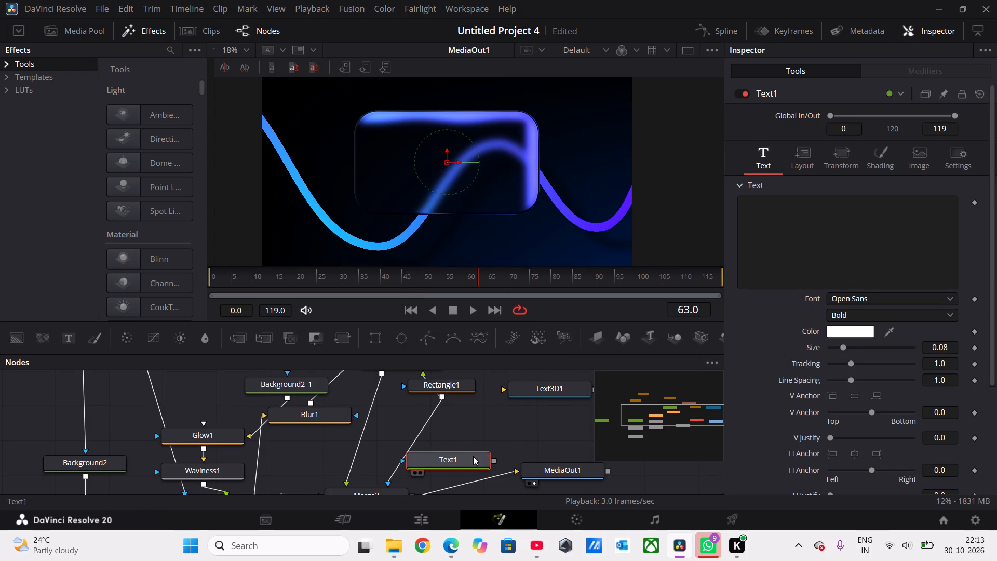
pyautogui.moveTo(473, 456); pyautogui.dragTo(510, 425)
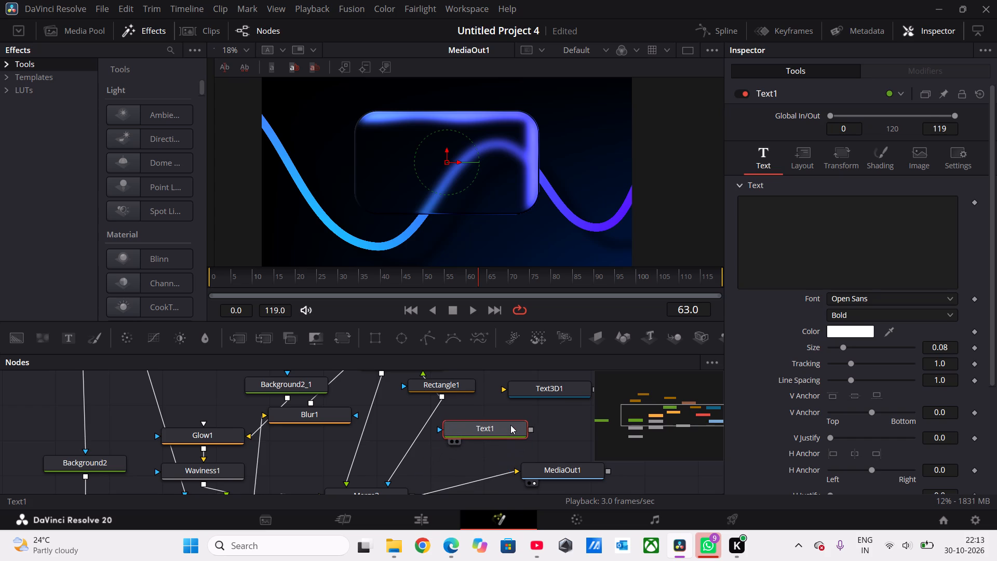
# Merge the new Text+ node into the composition by connecting its output to the Merge3 output.
pyautogui.moveTo(530, 429); pyautogui.dragTo(406, 495)
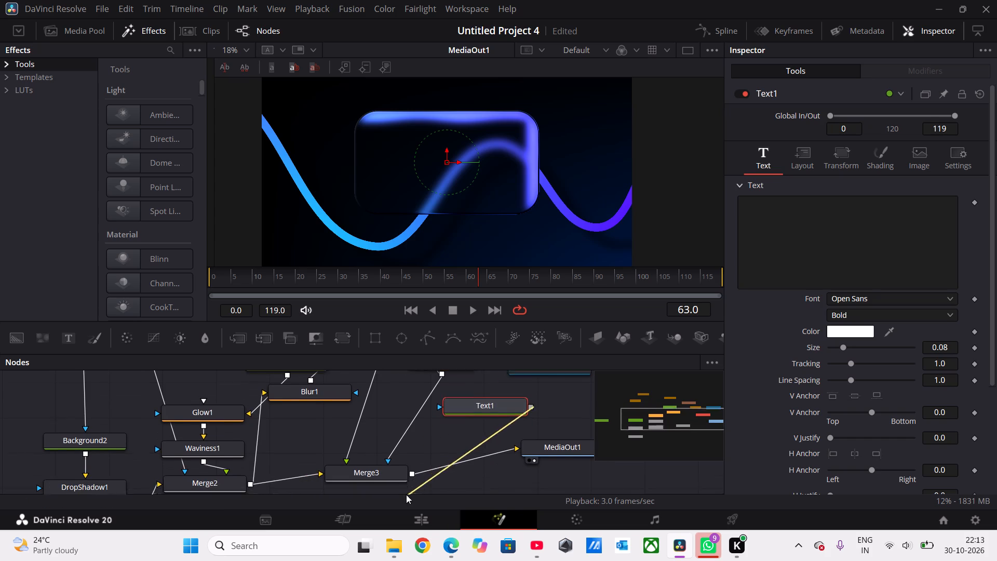
pyautogui.moveTo(406, 495); pyautogui.dragTo(409, 463)
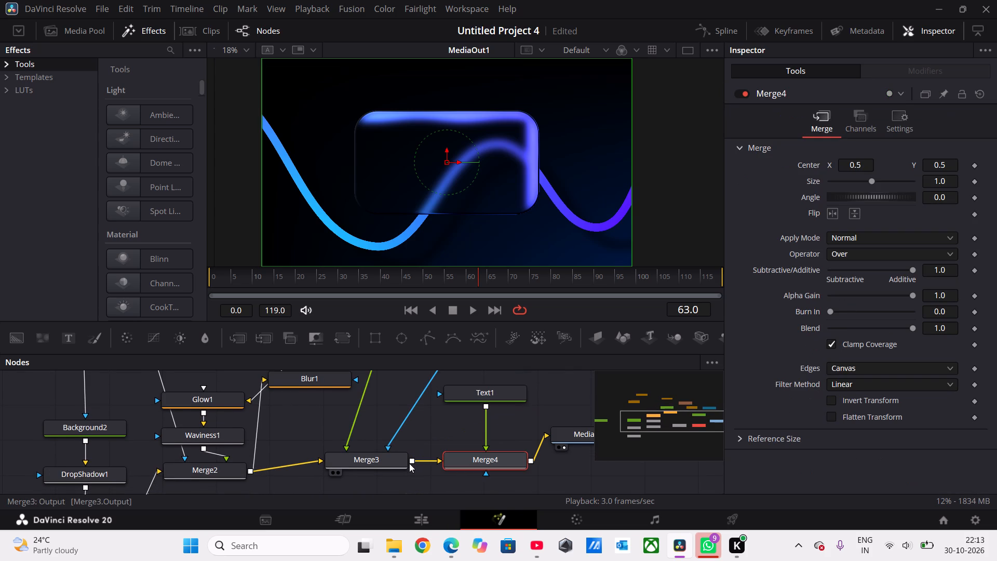
# Enter CREAGENIX as the text of the Text1 node.
pyautogui.scroll(1, 475, 422)
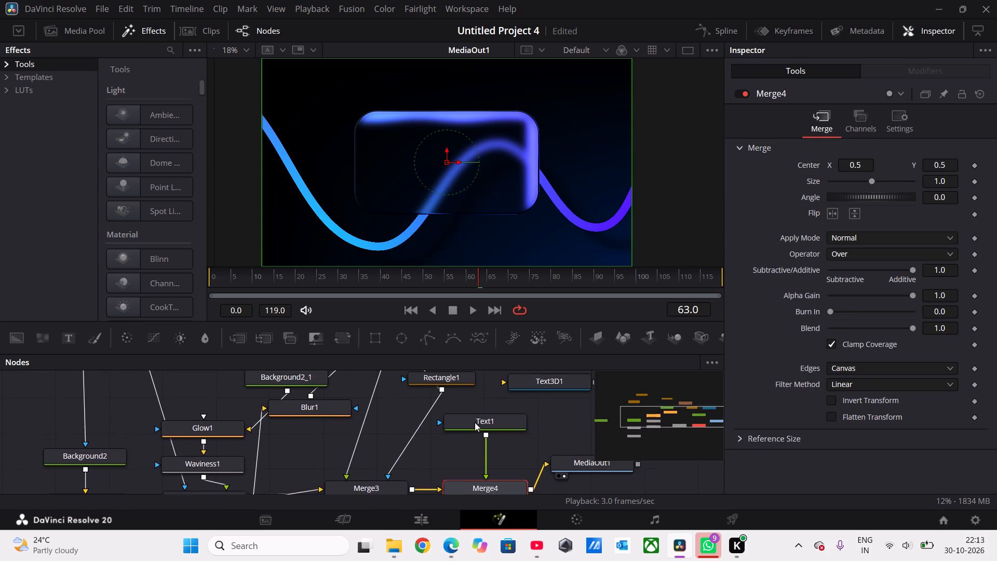
pyautogui.scroll(1, 475, 422)
pyautogui.click(507, 420)
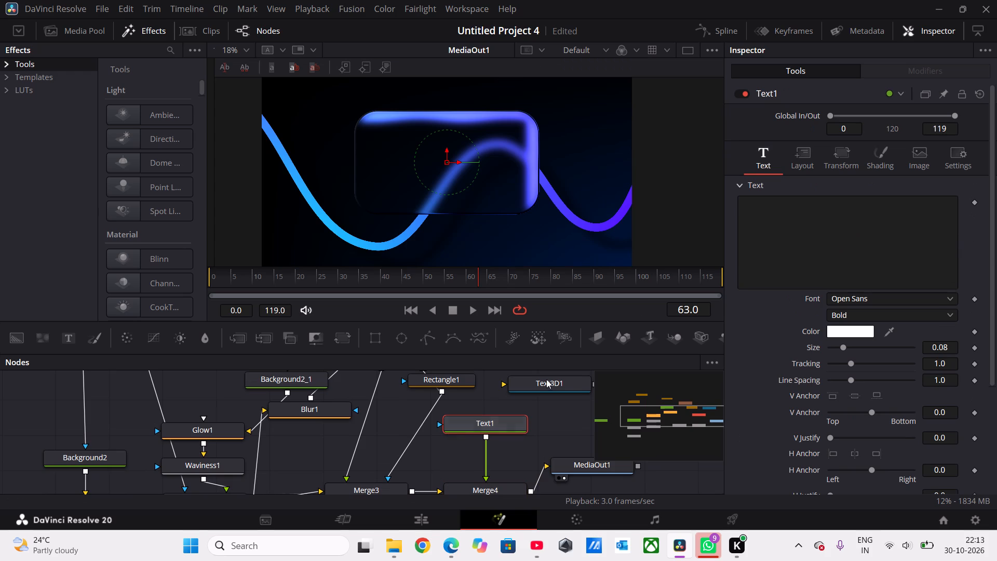
pyautogui.click(776, 214)
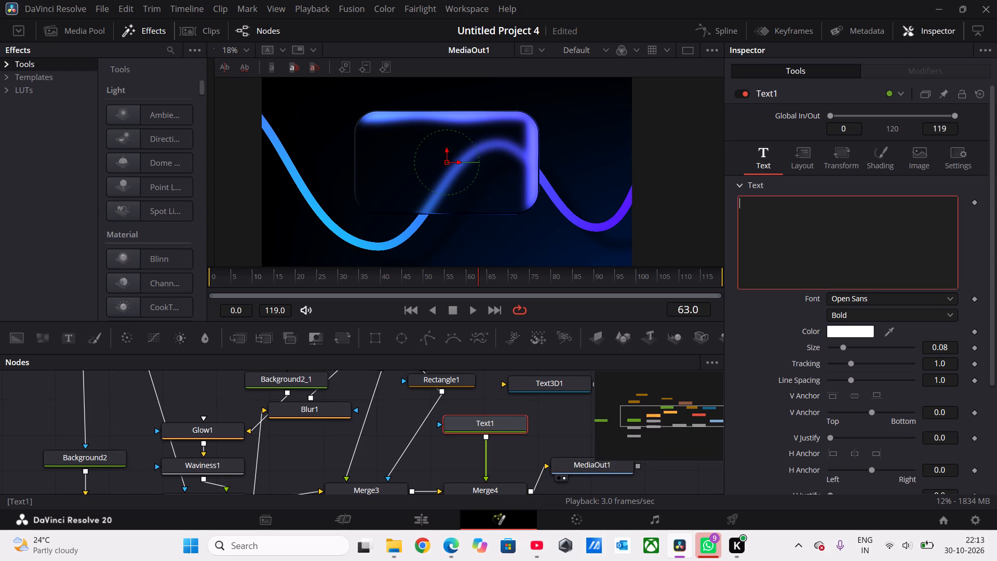
pyautogui.write('CT')
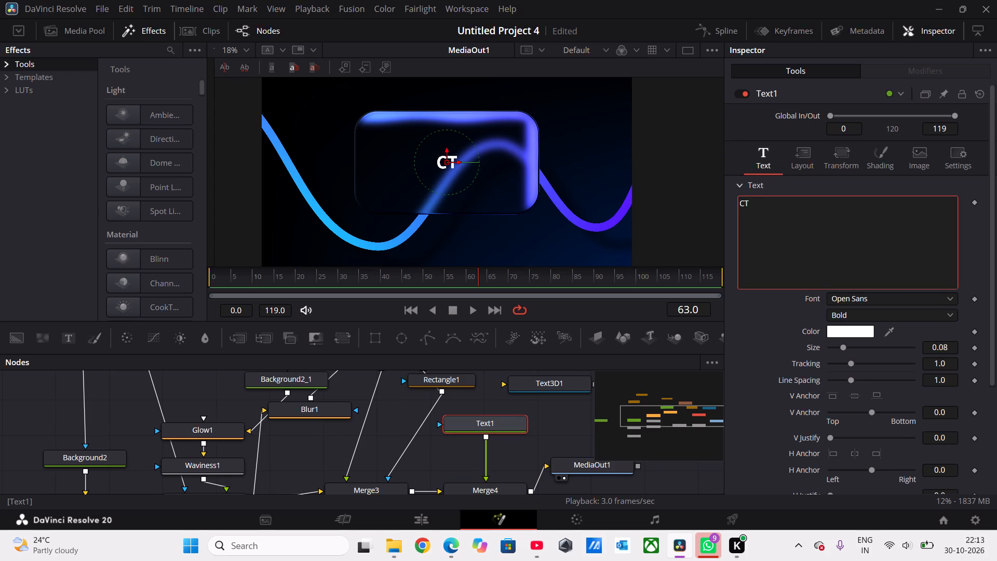
pyautogui.press('BackSpace')
pyautogui.write('REAGENI')
pyautogui.press('x')
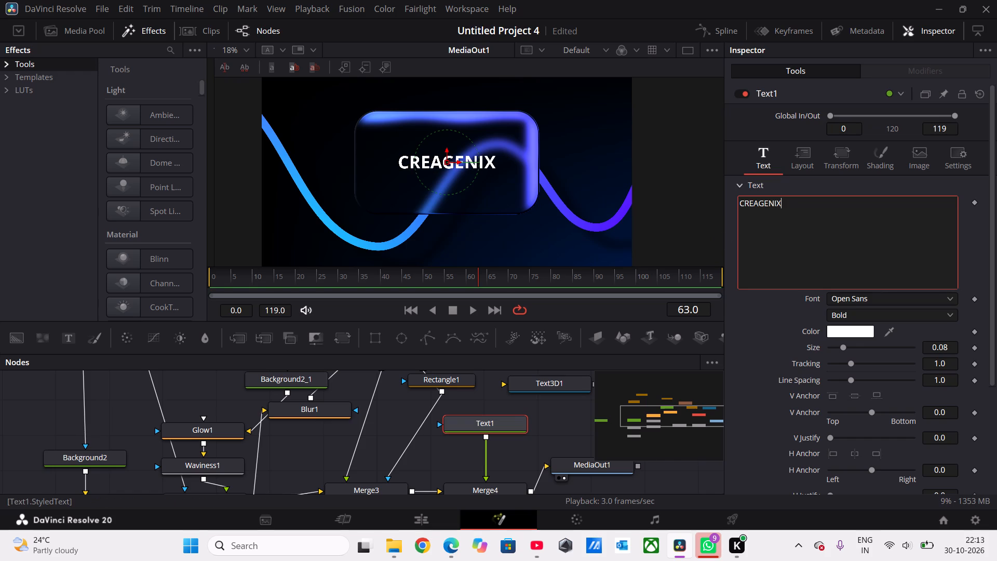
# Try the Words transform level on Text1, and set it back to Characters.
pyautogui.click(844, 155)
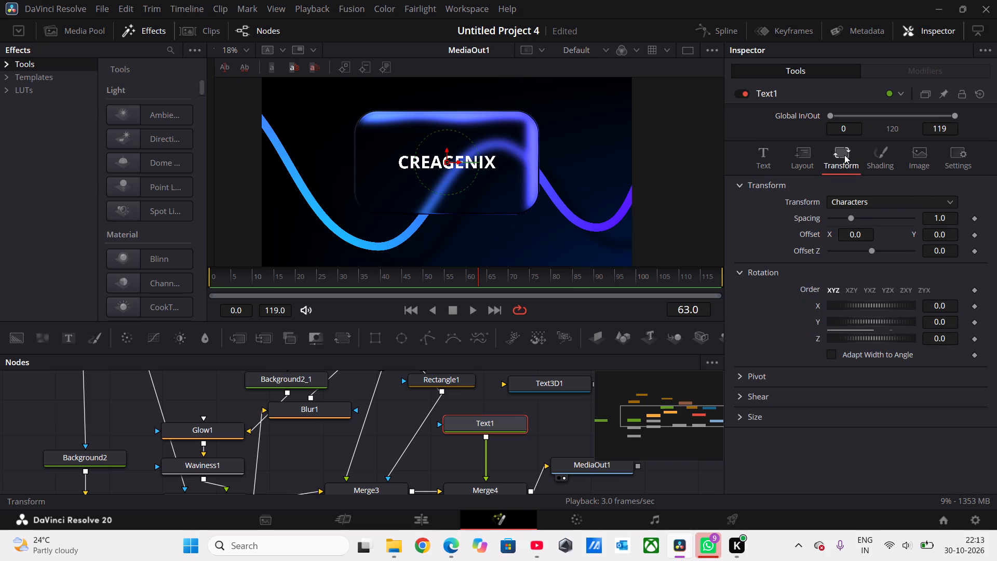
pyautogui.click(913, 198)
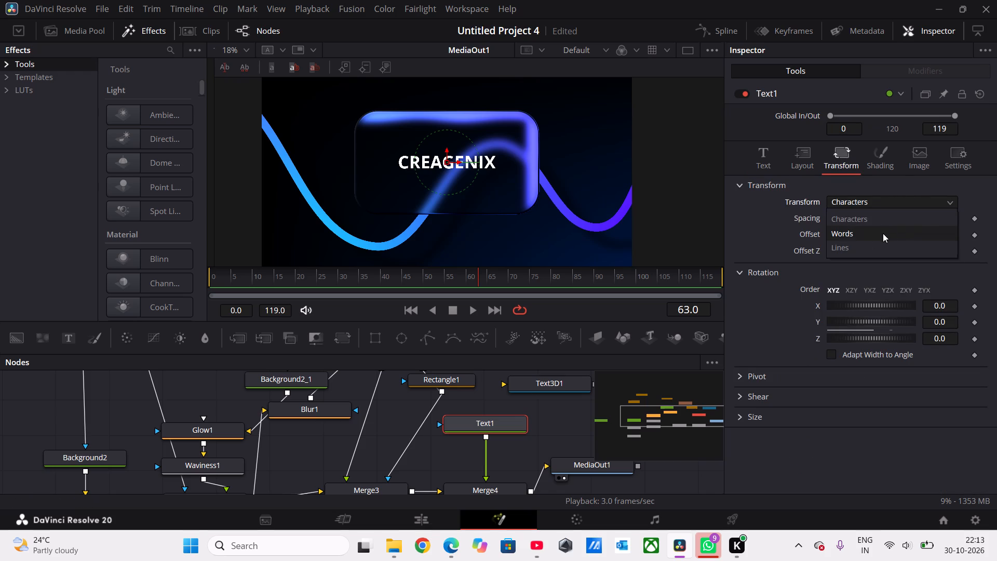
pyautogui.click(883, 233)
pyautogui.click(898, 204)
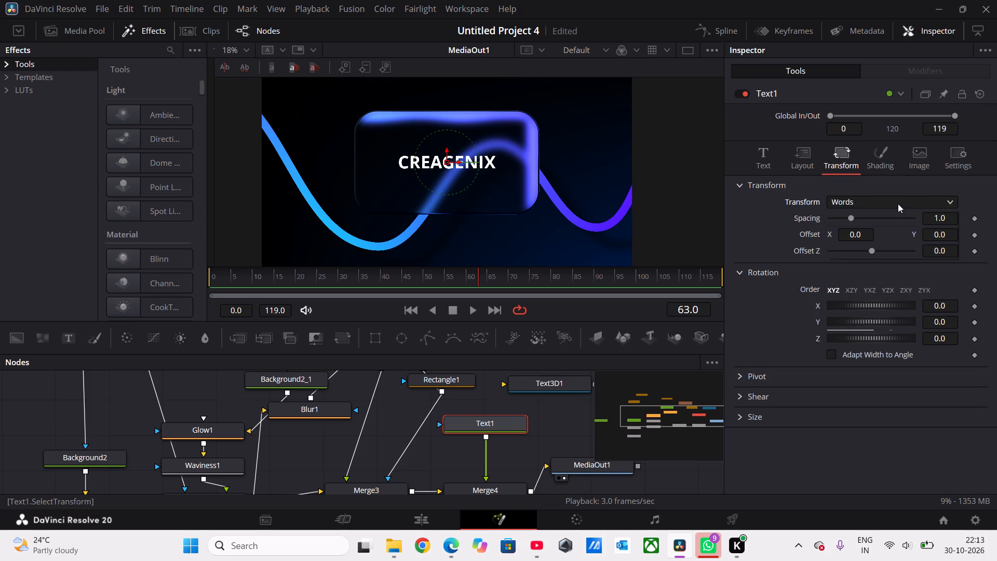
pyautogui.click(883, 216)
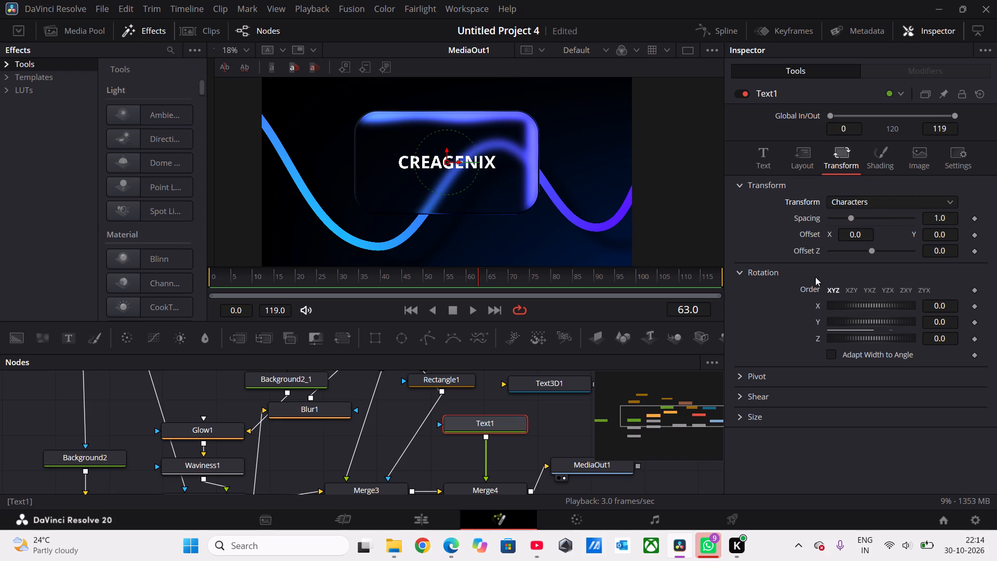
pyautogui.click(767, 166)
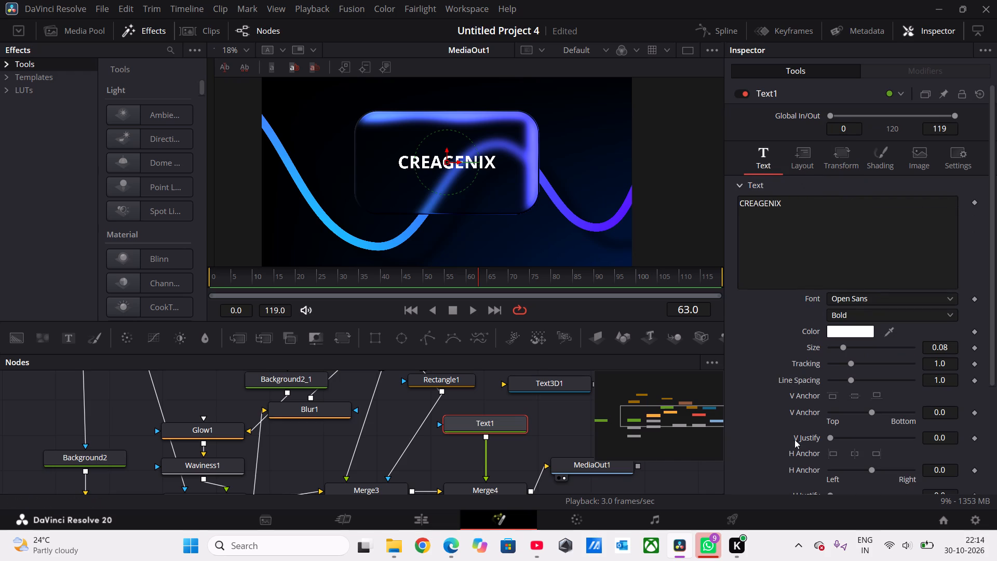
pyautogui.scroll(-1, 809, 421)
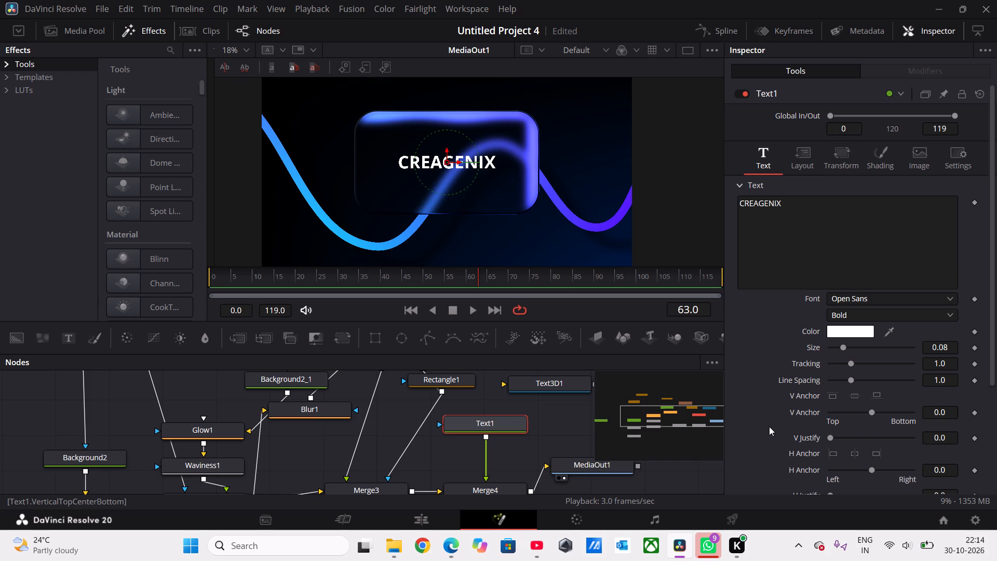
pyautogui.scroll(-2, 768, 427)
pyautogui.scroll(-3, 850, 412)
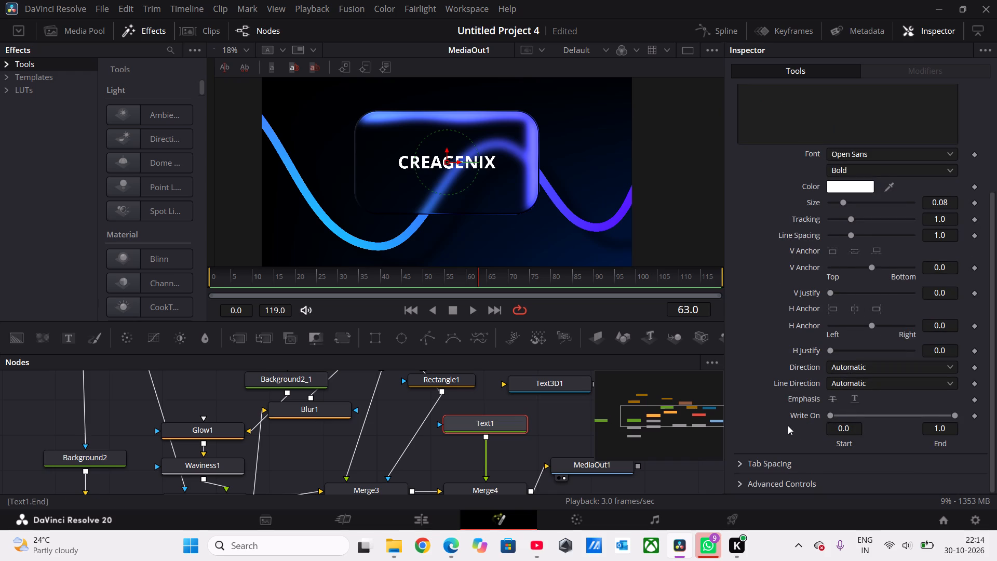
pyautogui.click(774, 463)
# Search the effects library for "text" and look through the matching tools.
pyautogui.click(168, 50)
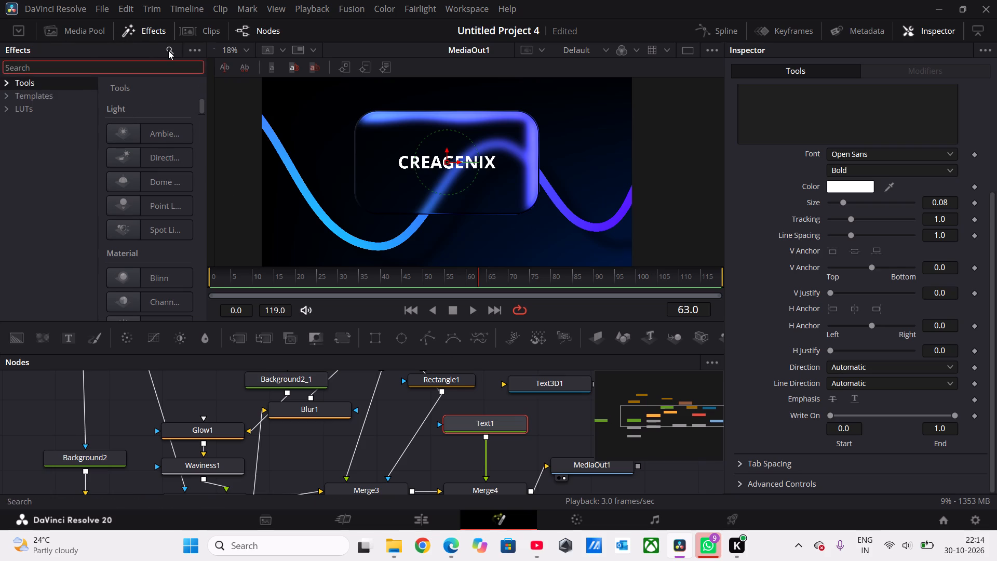
pyautogui.write('tex')
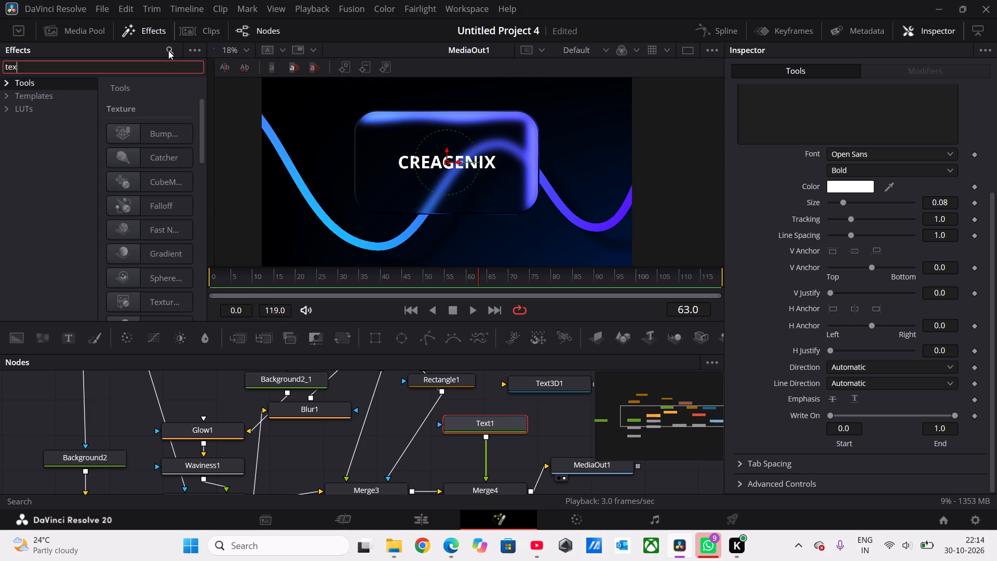
pyautogui.press('t')
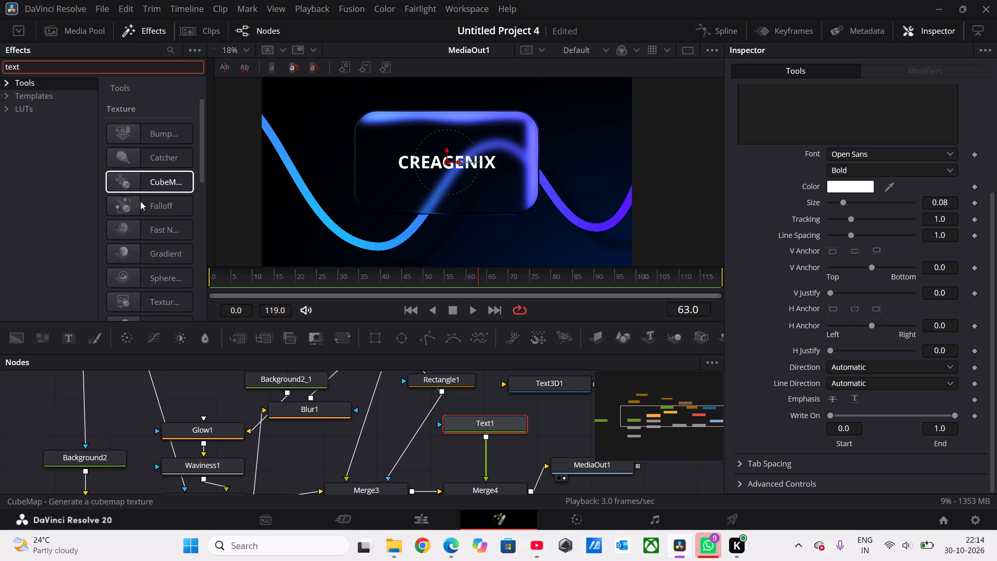
pyautogui.scroll(-1, 149, 207)
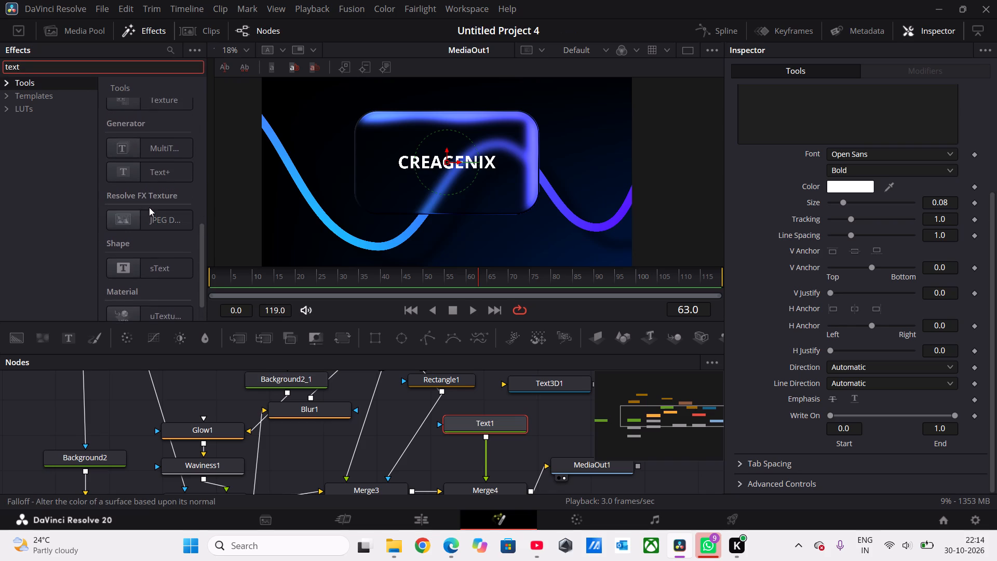
pyautogui.scroll(-1, 149, 207)
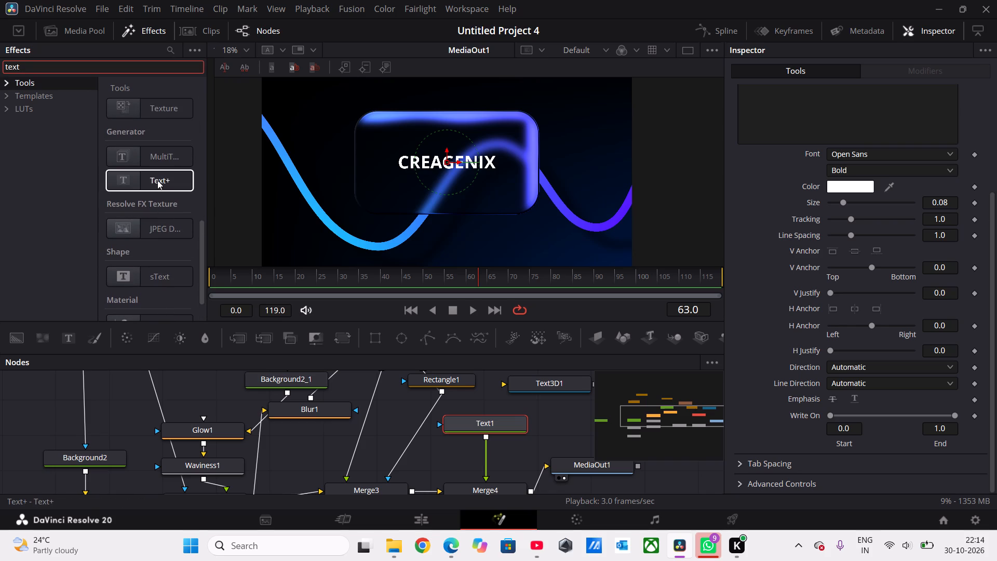
pyautogui.hscroll(1, 157, 180)
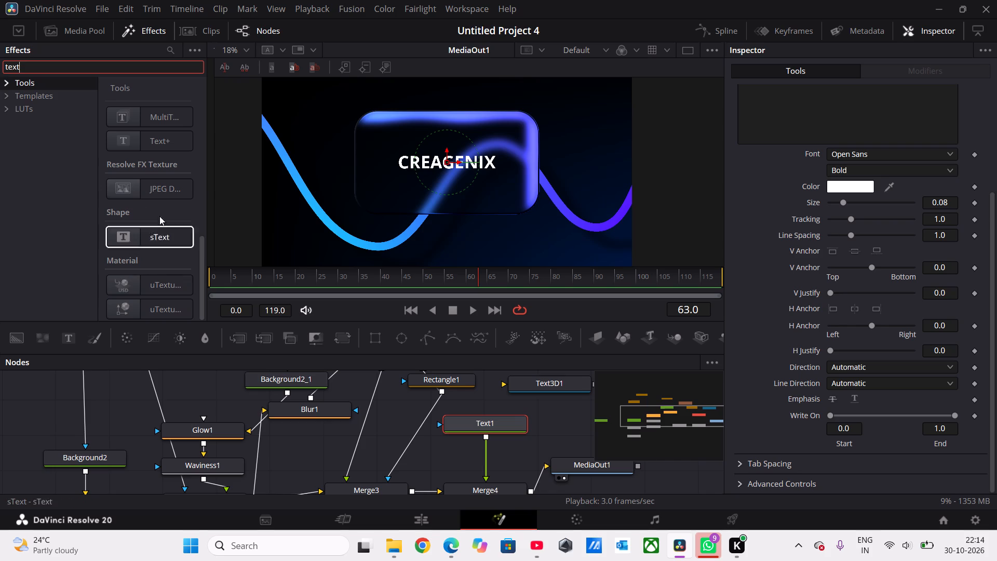
pyautogui.scroll(1, 165, 154)
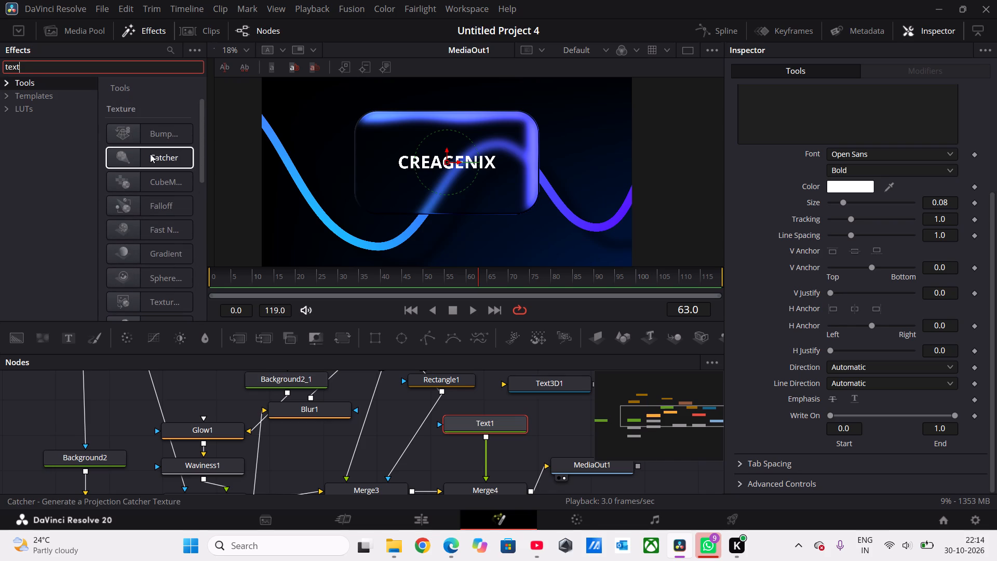
pyautogui.scroll(2, 150, 154)
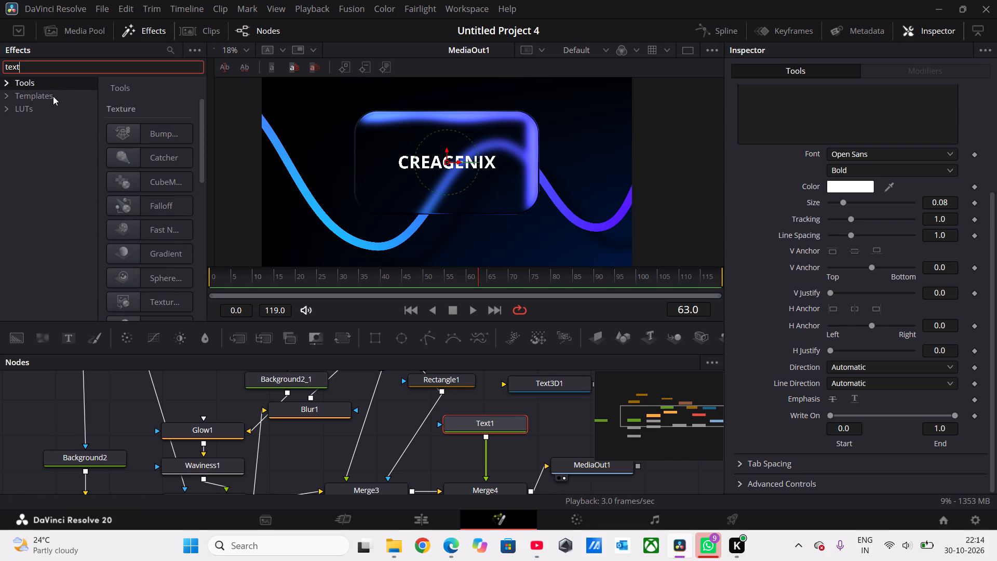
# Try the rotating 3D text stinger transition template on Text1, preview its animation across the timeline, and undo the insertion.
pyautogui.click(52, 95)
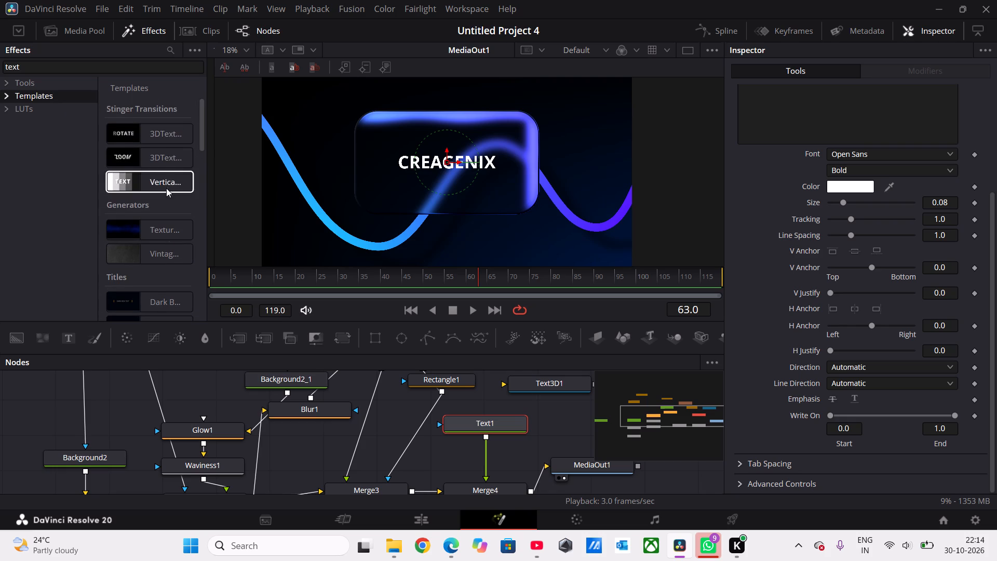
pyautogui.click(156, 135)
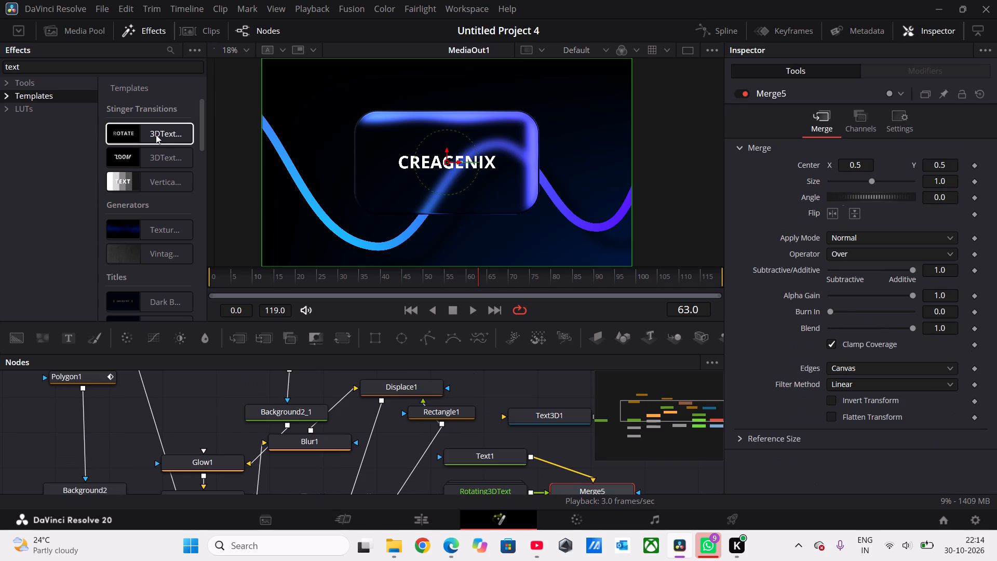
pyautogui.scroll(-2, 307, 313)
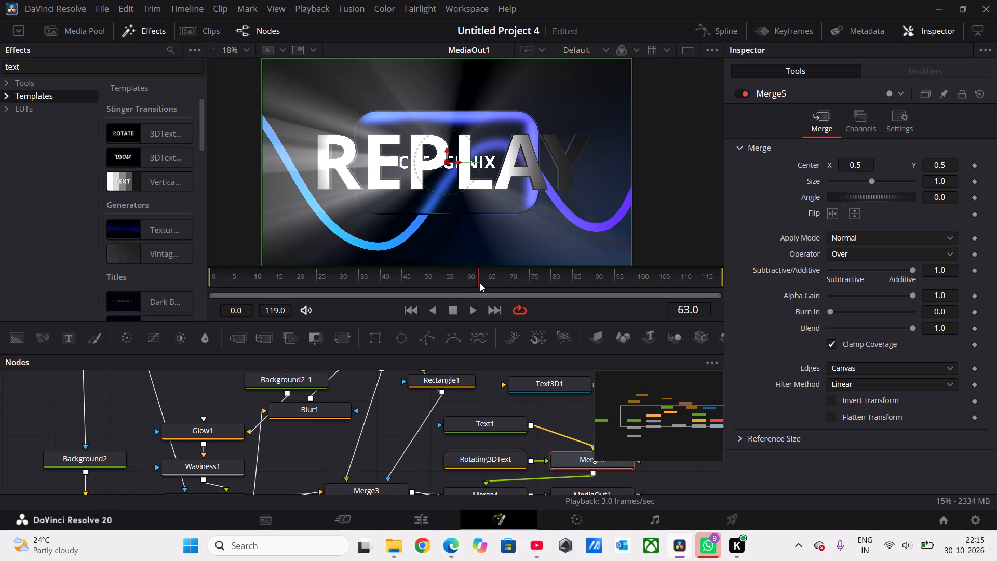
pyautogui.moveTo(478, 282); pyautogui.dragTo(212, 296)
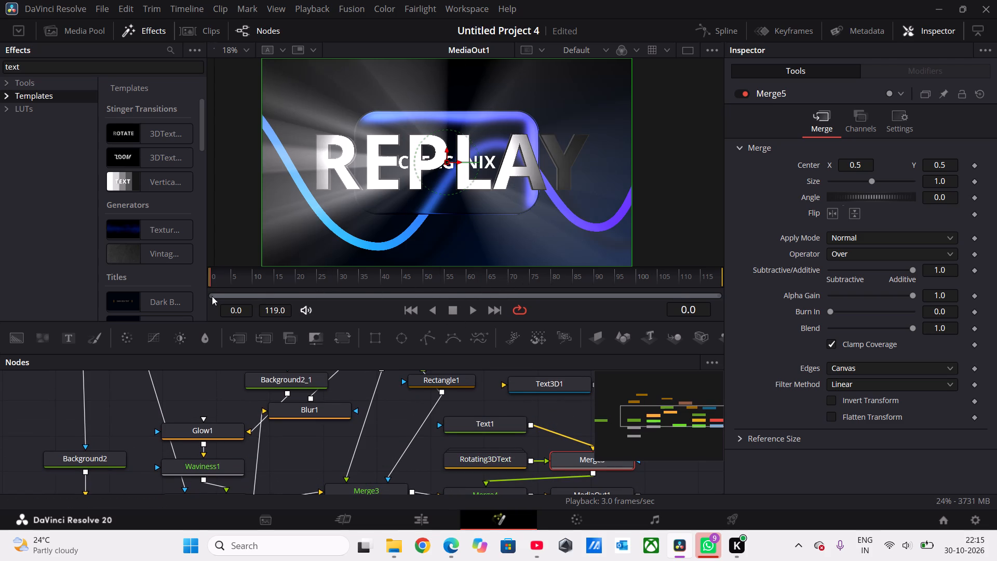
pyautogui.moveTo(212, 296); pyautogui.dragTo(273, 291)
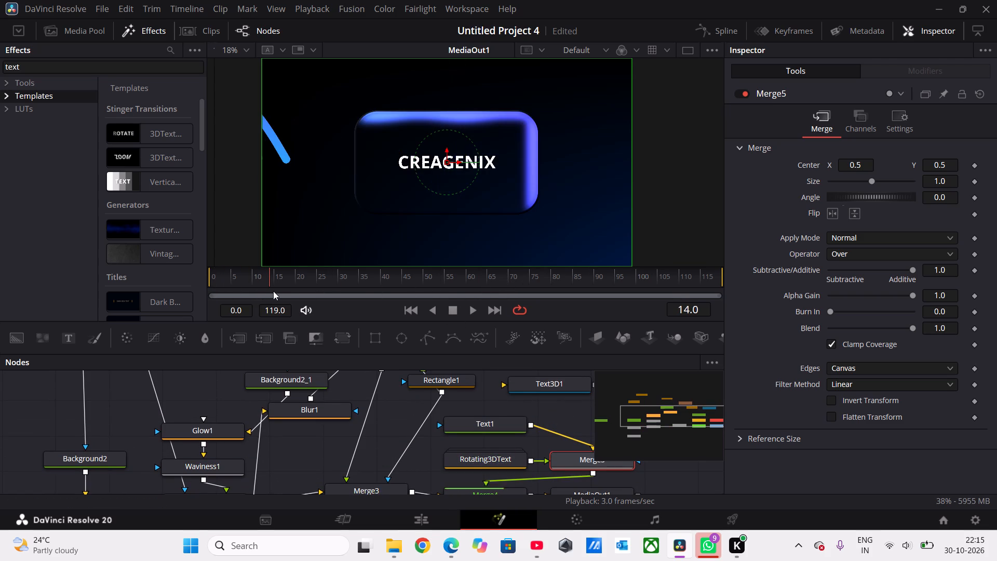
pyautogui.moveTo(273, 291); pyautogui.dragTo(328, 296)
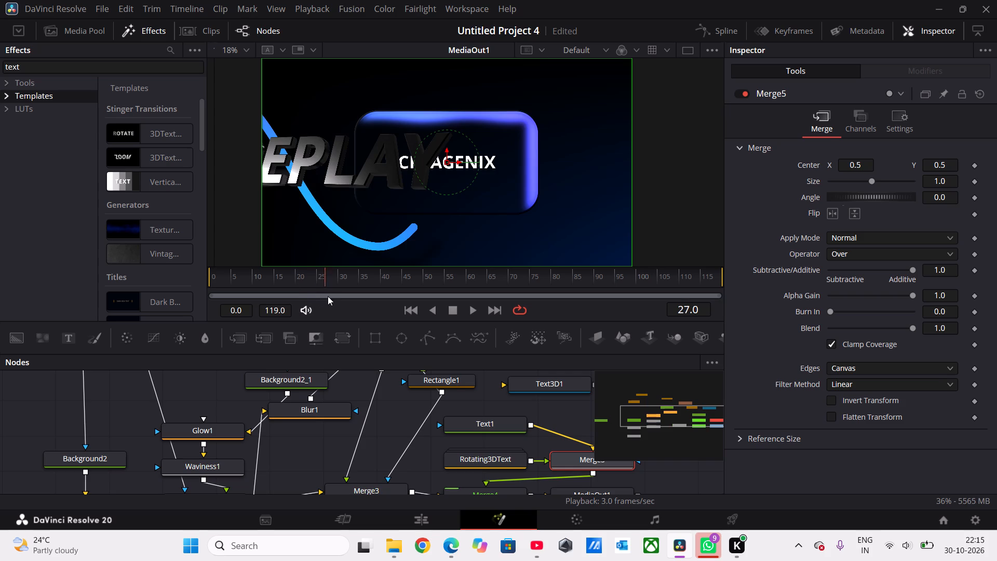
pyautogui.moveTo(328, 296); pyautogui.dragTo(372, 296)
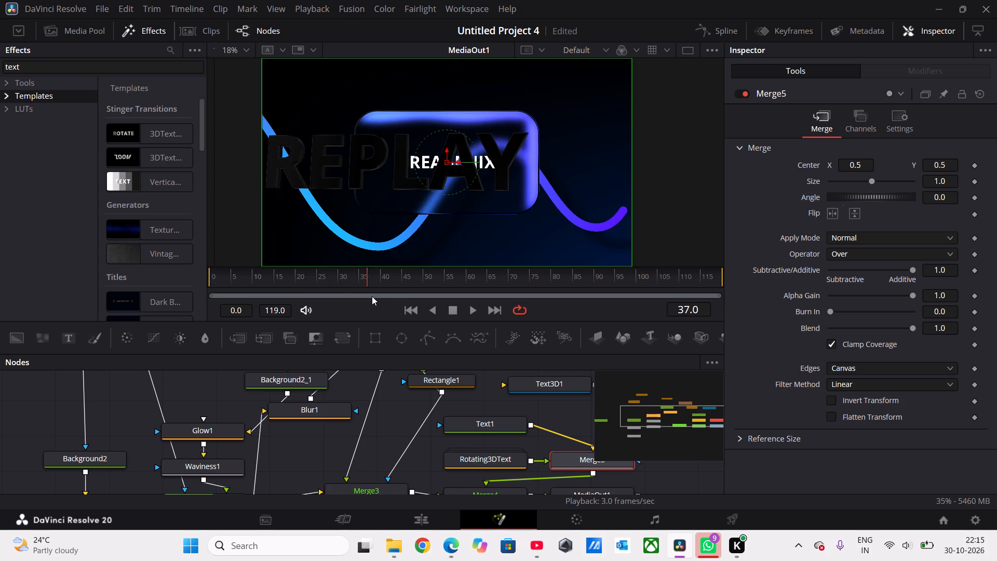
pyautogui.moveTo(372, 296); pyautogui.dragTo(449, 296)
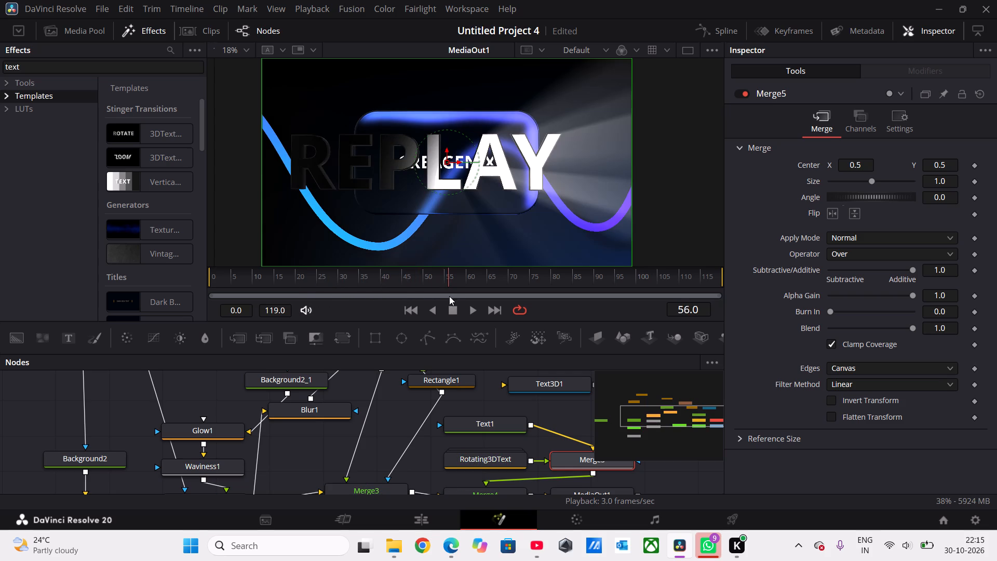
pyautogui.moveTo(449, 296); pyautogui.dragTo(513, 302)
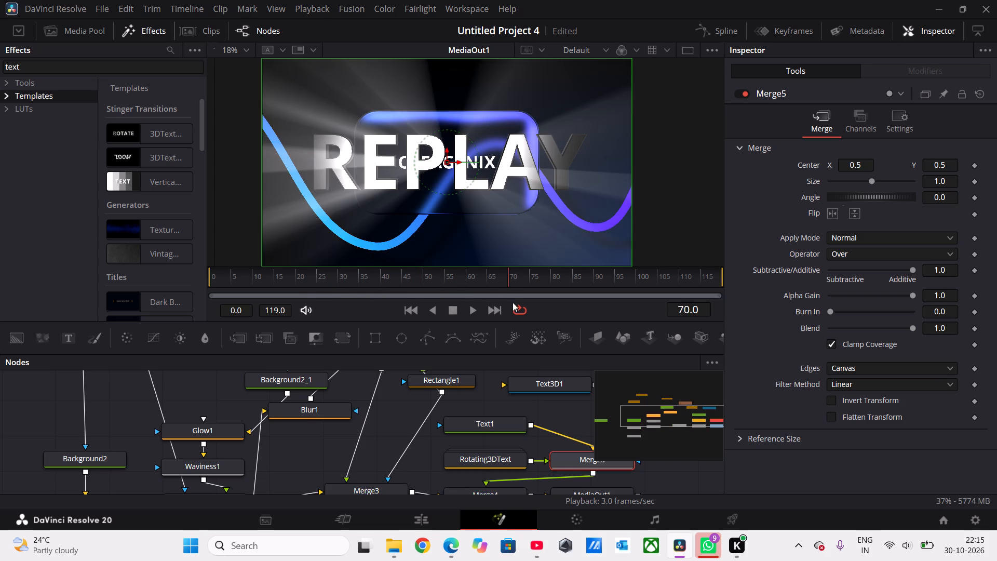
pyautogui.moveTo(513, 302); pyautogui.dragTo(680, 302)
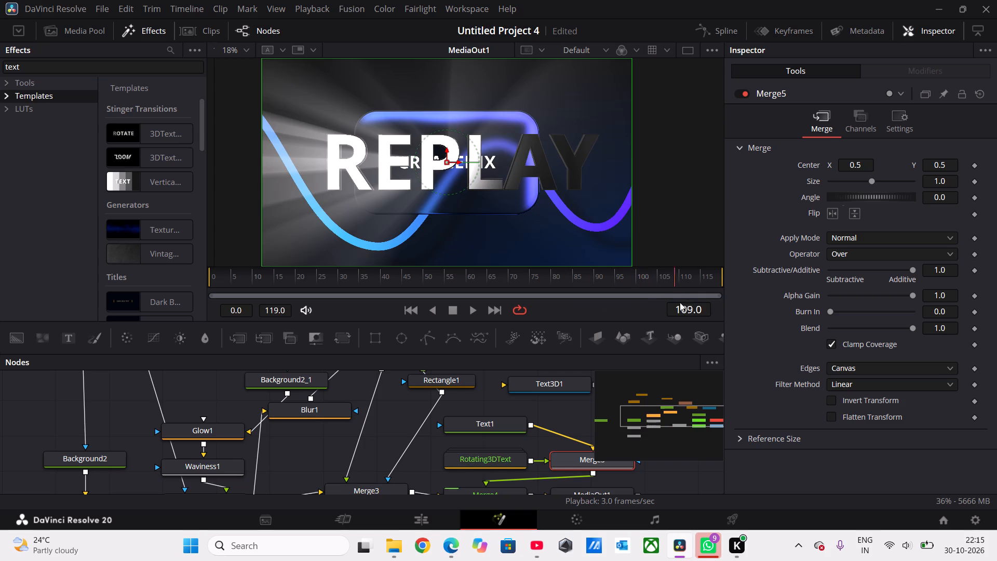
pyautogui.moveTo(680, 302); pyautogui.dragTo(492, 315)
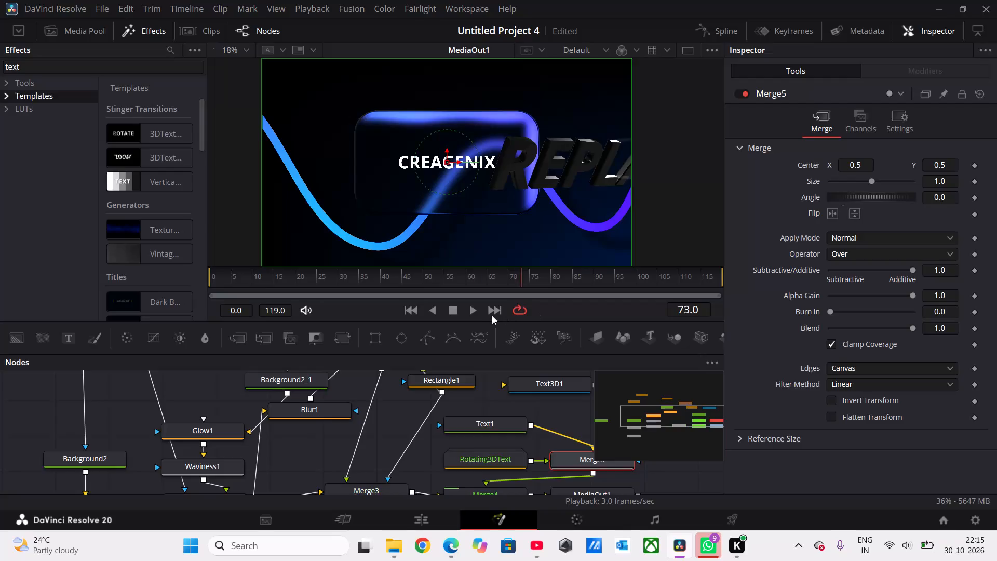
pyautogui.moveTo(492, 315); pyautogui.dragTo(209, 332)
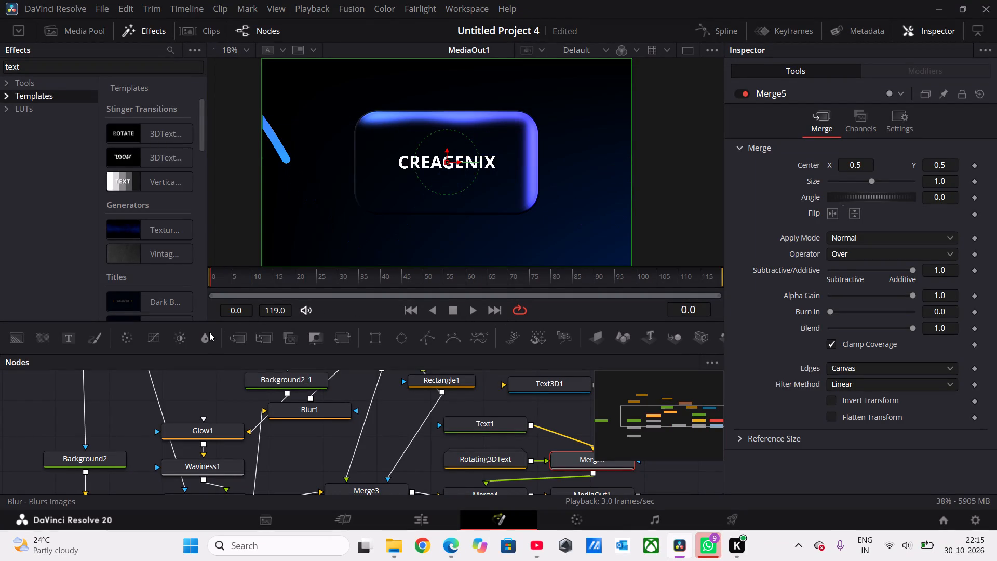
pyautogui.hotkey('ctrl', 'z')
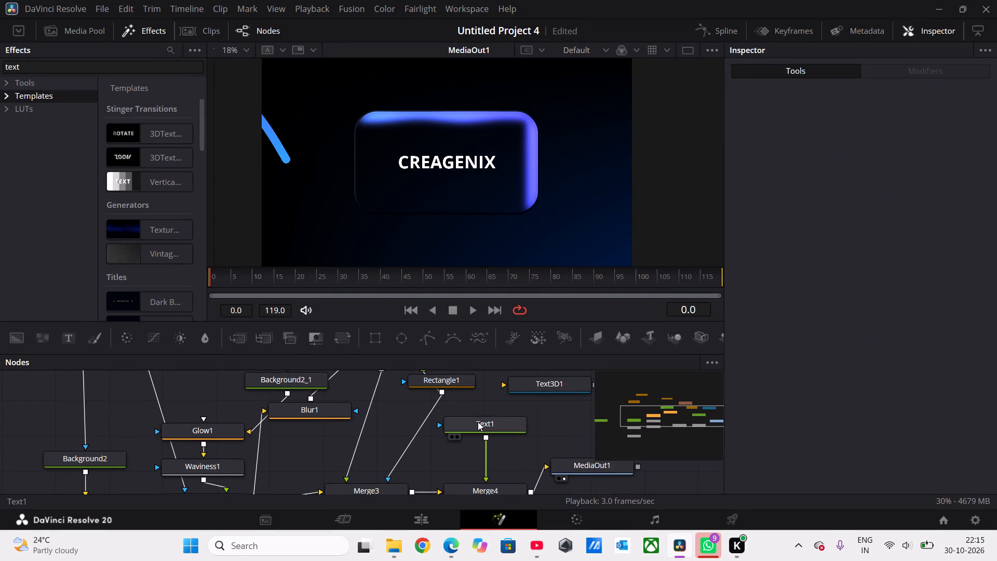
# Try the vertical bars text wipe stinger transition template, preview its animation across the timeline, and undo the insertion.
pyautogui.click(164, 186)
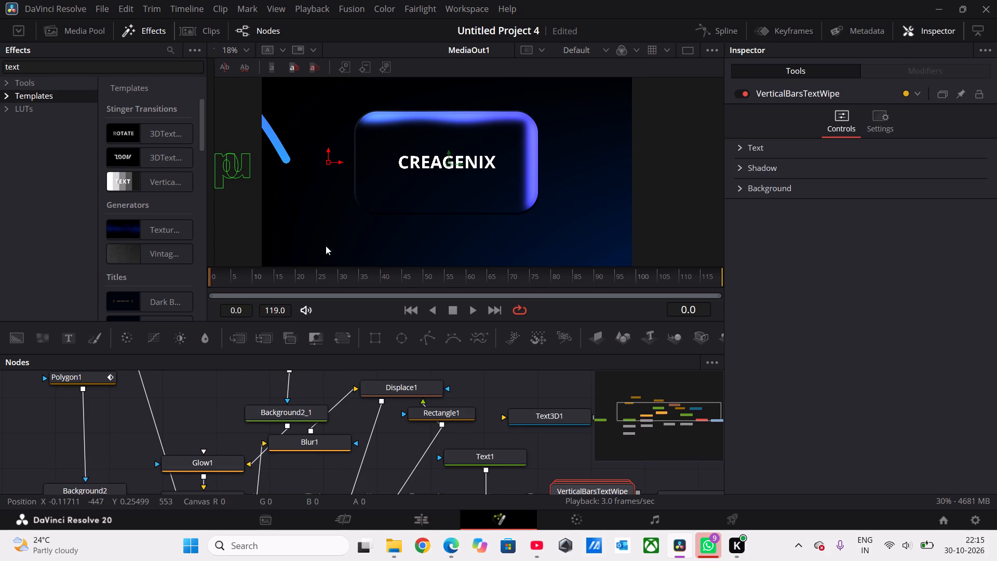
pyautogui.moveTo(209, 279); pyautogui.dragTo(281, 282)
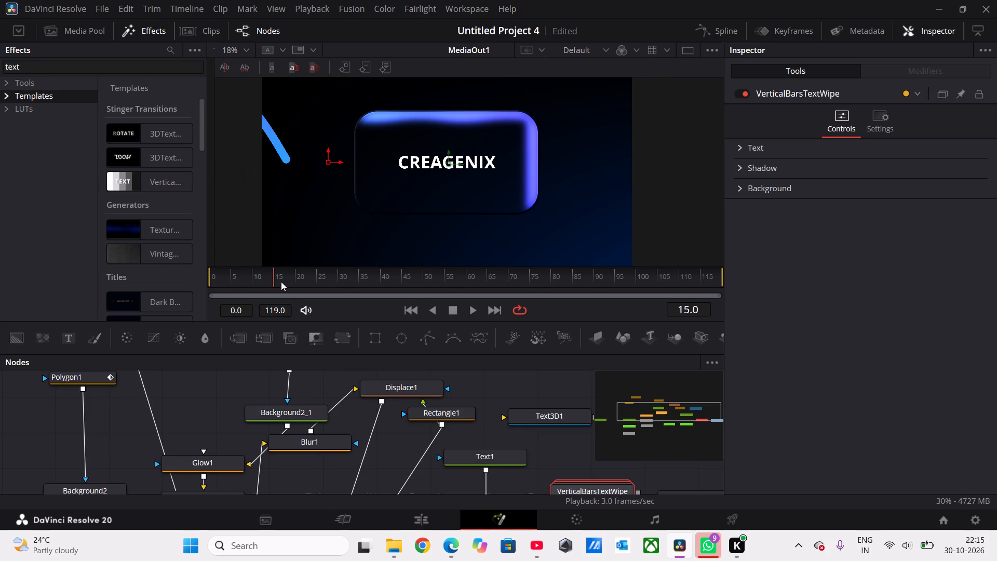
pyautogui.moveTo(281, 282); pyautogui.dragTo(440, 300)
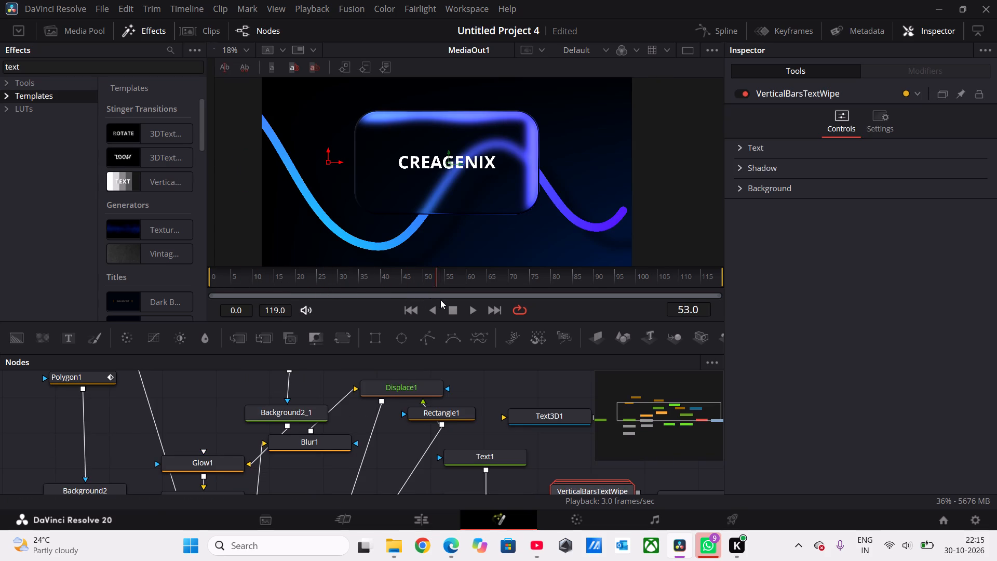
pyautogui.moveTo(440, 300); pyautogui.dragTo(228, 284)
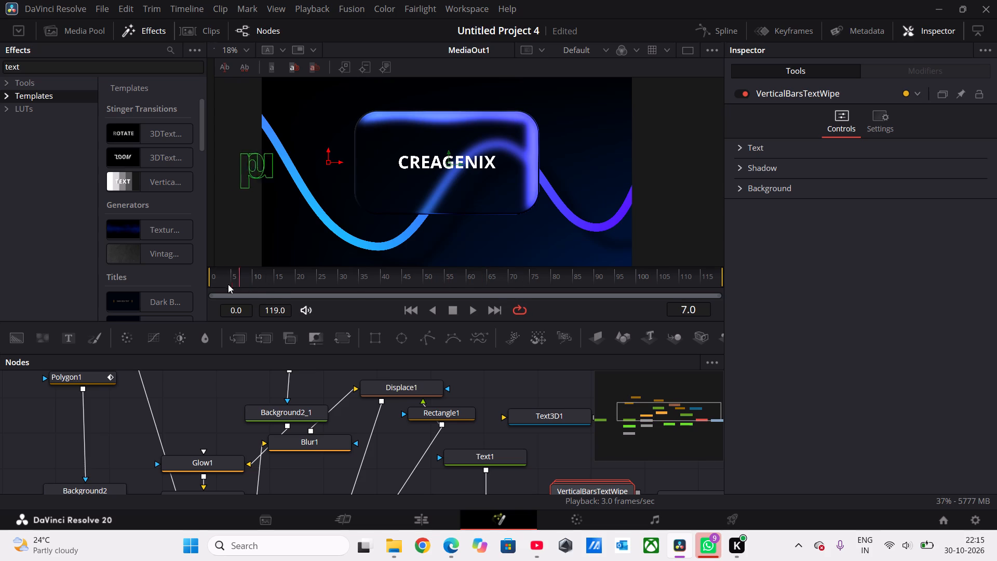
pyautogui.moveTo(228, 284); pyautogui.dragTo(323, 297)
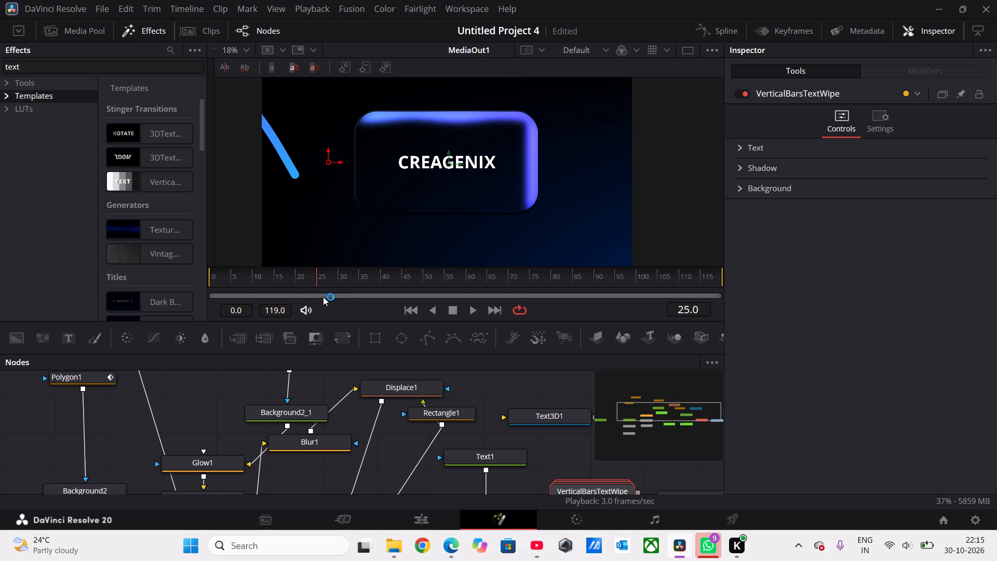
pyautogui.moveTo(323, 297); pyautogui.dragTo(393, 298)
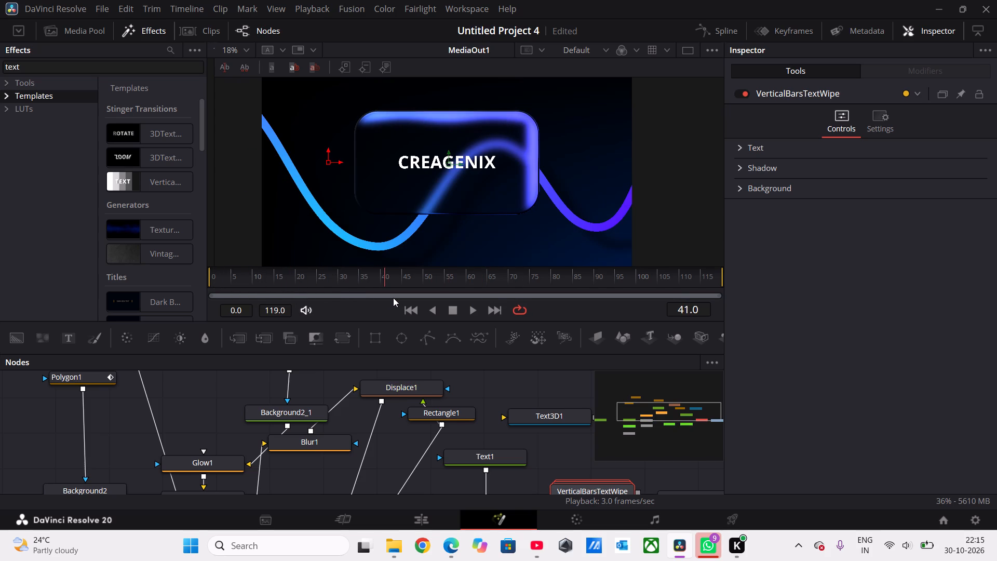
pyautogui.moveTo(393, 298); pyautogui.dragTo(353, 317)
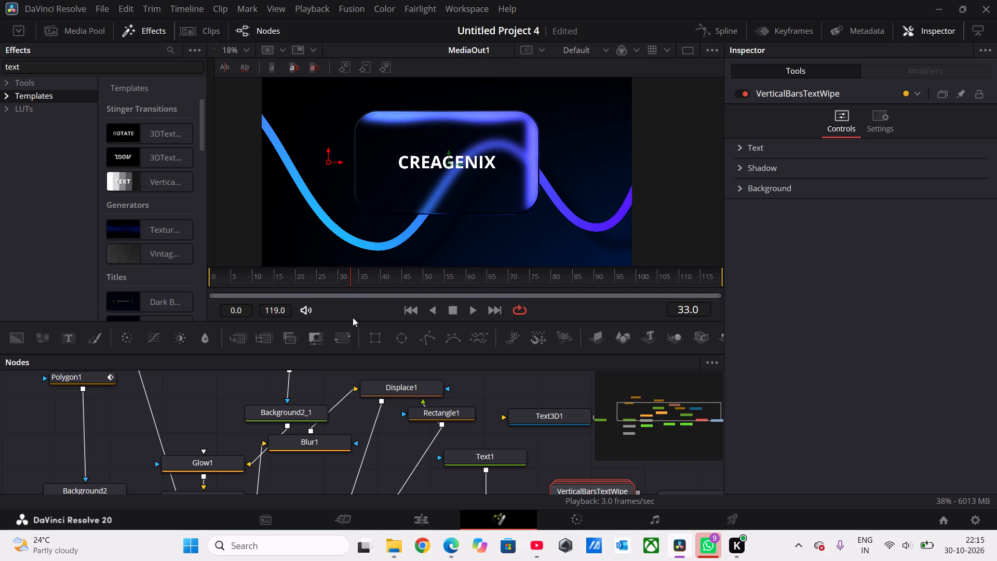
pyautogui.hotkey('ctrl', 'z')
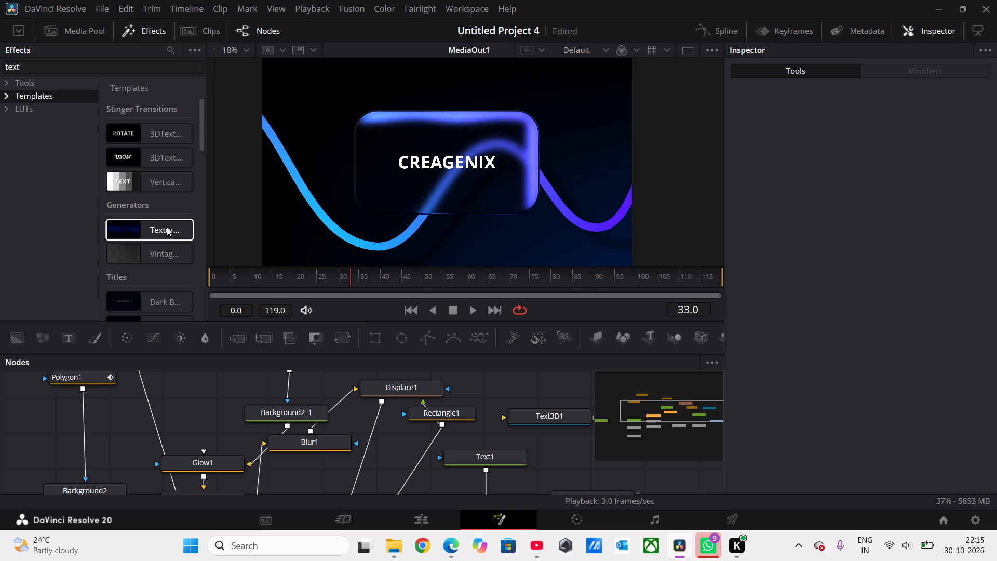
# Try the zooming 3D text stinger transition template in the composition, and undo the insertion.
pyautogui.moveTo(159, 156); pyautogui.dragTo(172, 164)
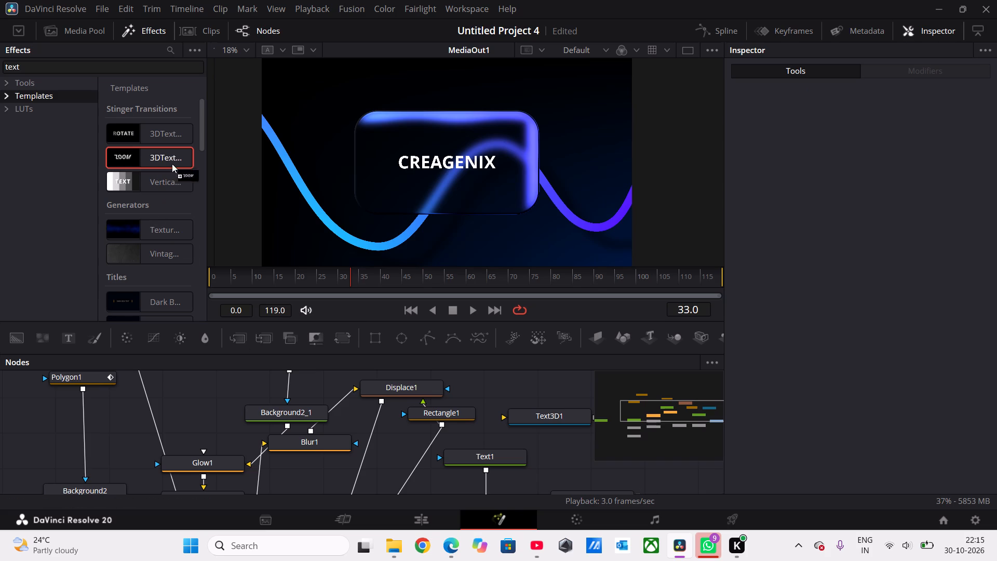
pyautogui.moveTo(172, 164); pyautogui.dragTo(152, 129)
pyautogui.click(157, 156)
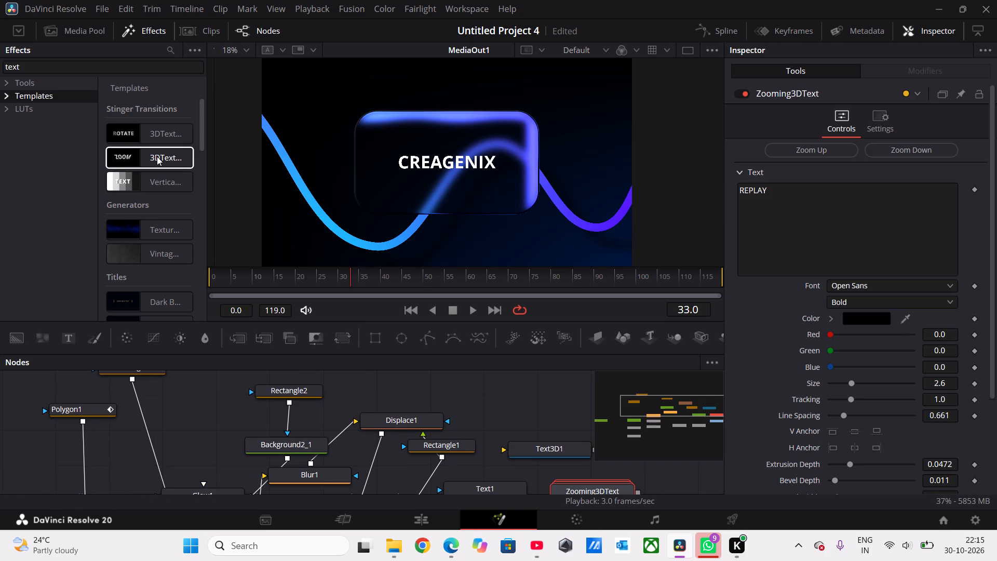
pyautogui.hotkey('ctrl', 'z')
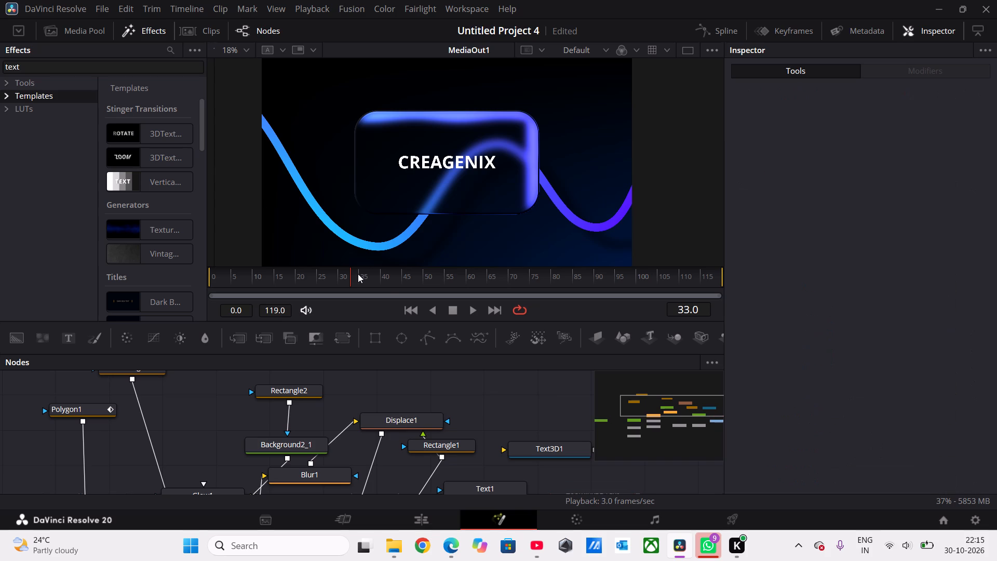
# Select the Text1 node in the node graph to show its text settings.
pyautogui.scroll(-1, 492, 353)
pyautogui.scroll(-1, 492, 425)
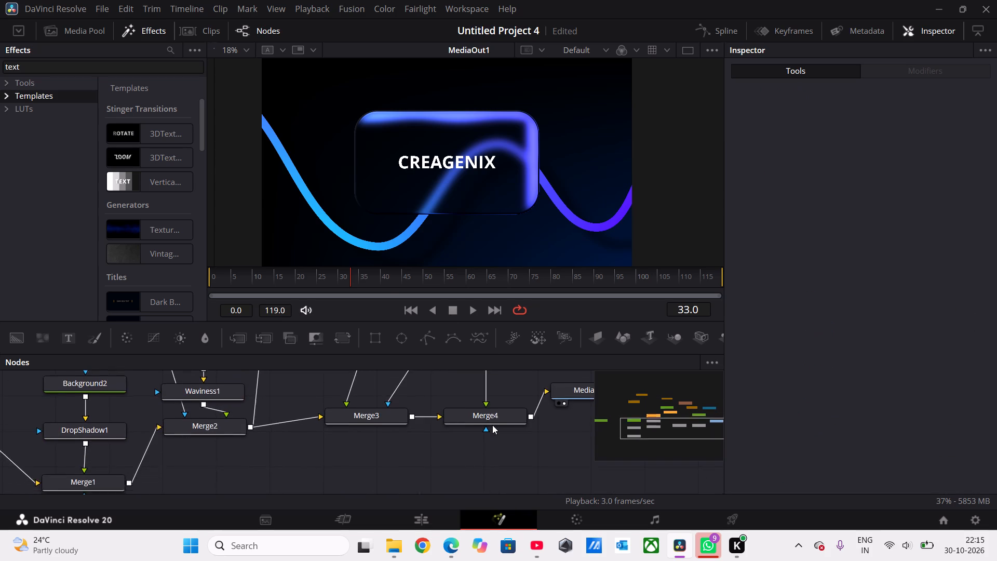
pyautogui.scroll(-1, 492, 425)
pyautogui.scroll(1, 492, 425)
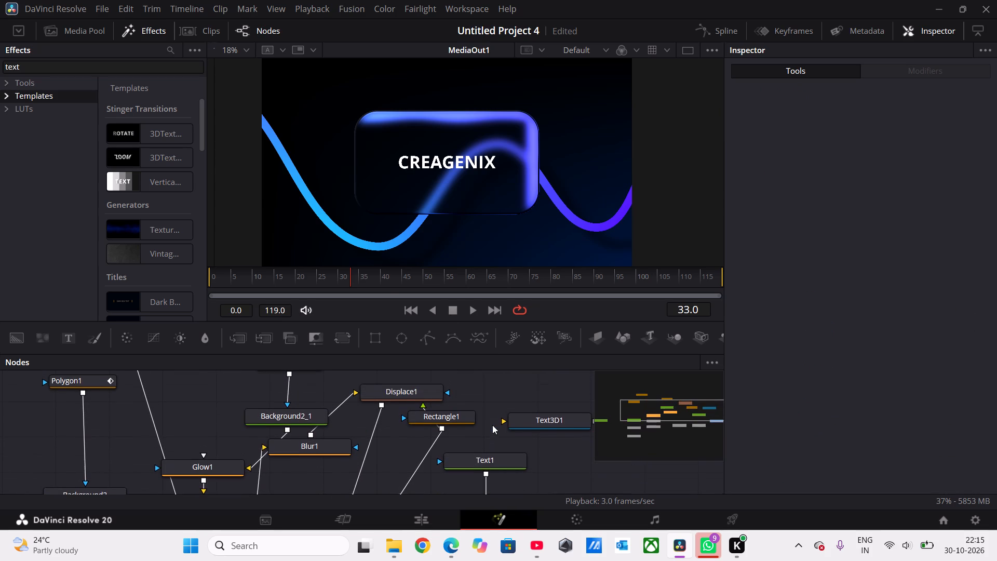
pyautogui.scroll(1, 492, 425)
pyautogui.click(478, 463)
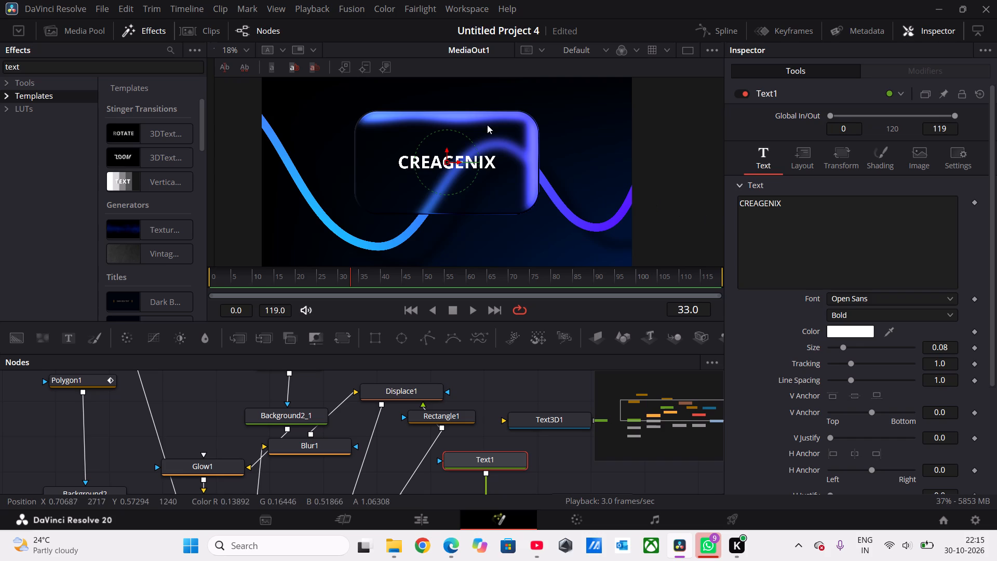
# Switch to the YouTube motion graphics tutorial in Microsoft Edge and study how the card text gets its gradient shading and colours.
pyautogui.click(536, 553)
pyautogui.click(478, 321)
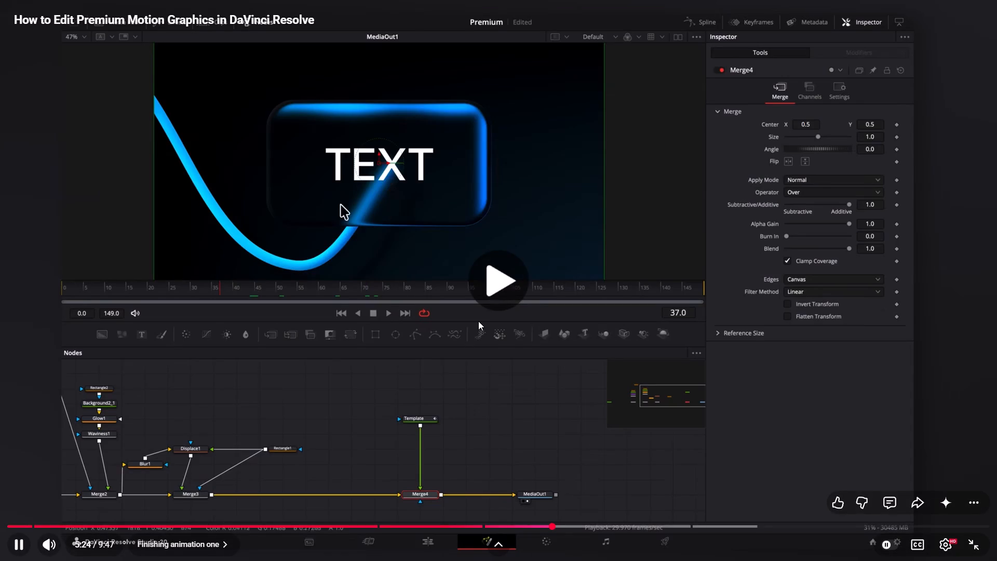
pyautogui.press('Left')
pyautogui.press('Left')
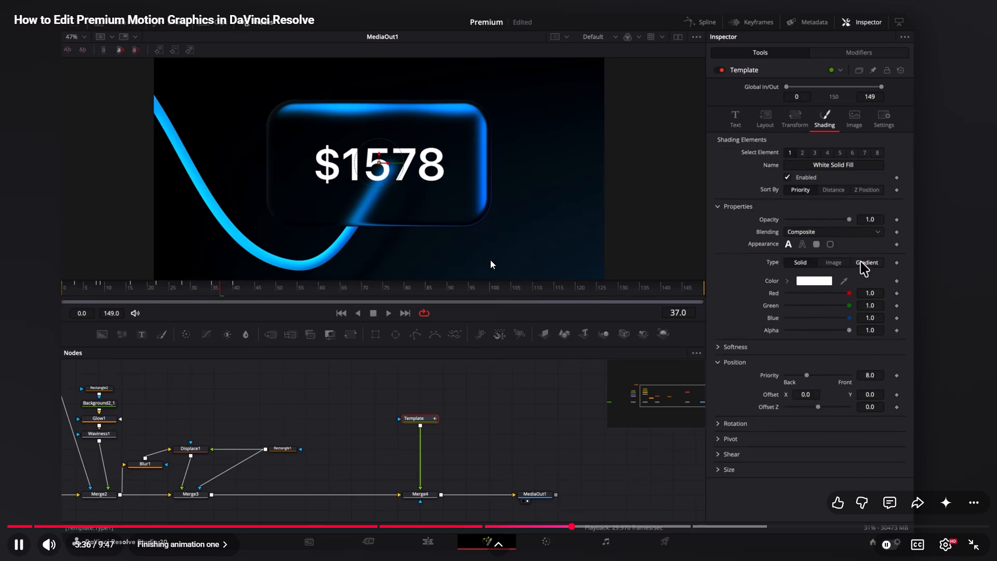
pyautogui.click(452, 225)
pyautogui.press('Left')
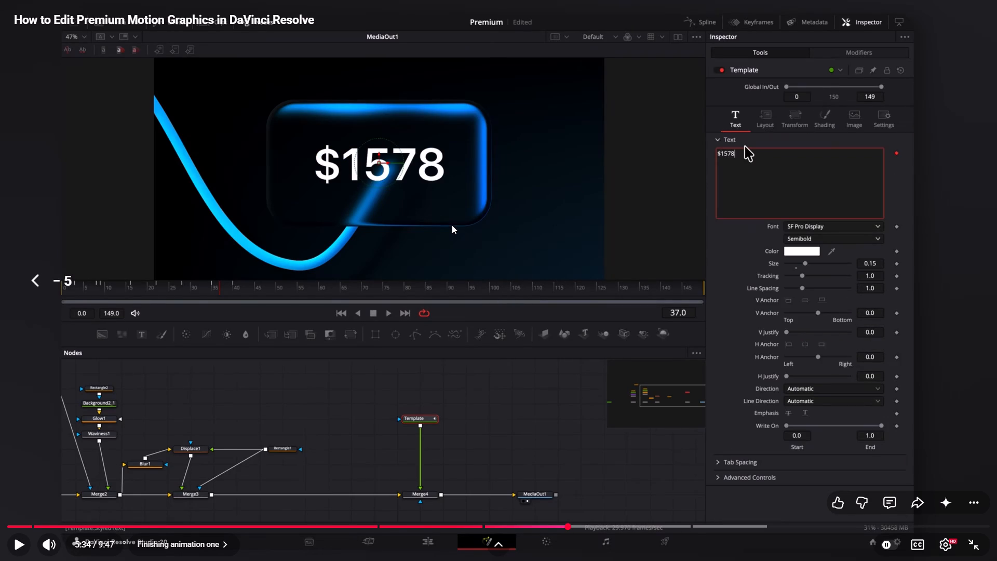
pyautogui.click(443, 202)
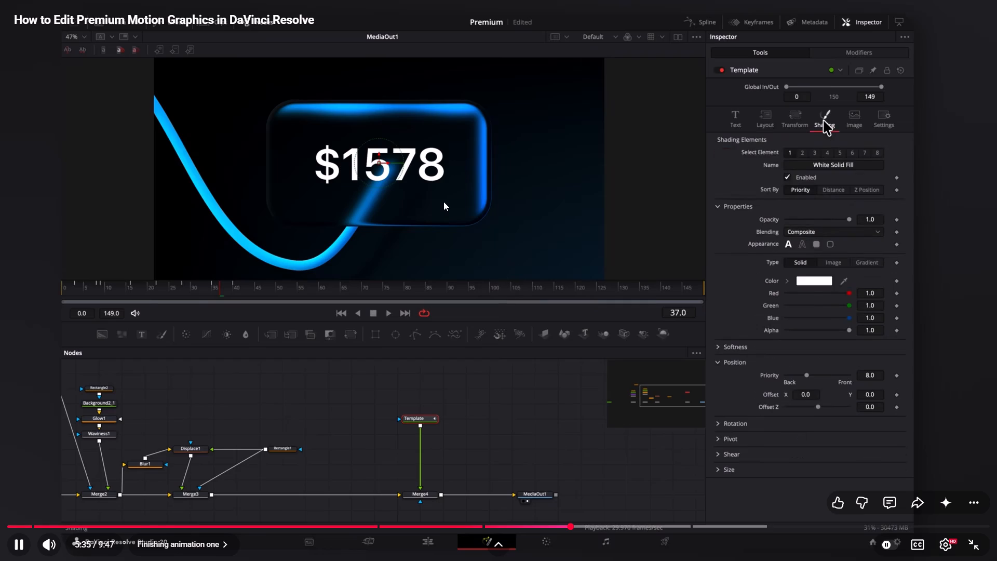
pyautogui.click(453, 233)
pyautogui.click(453, 233)
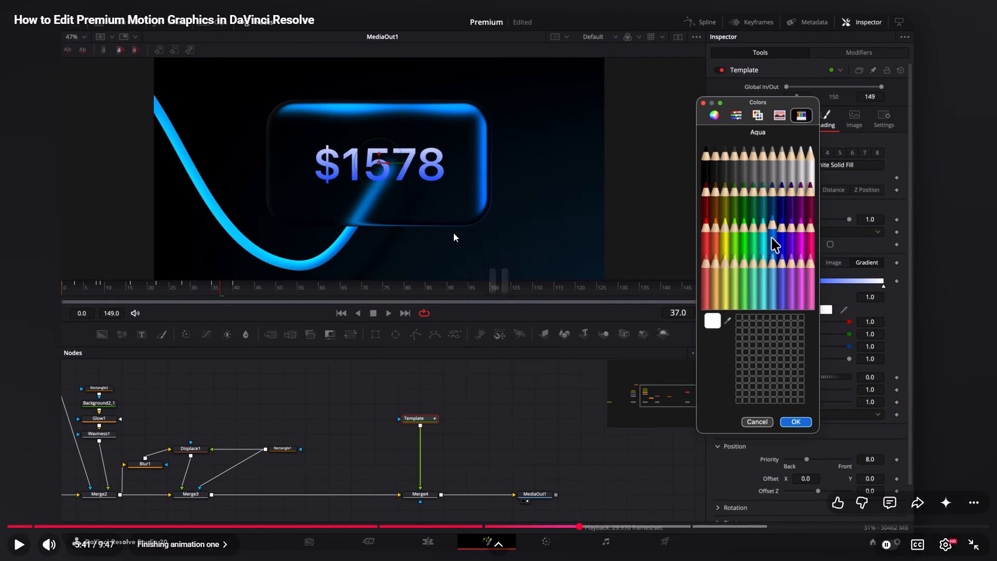
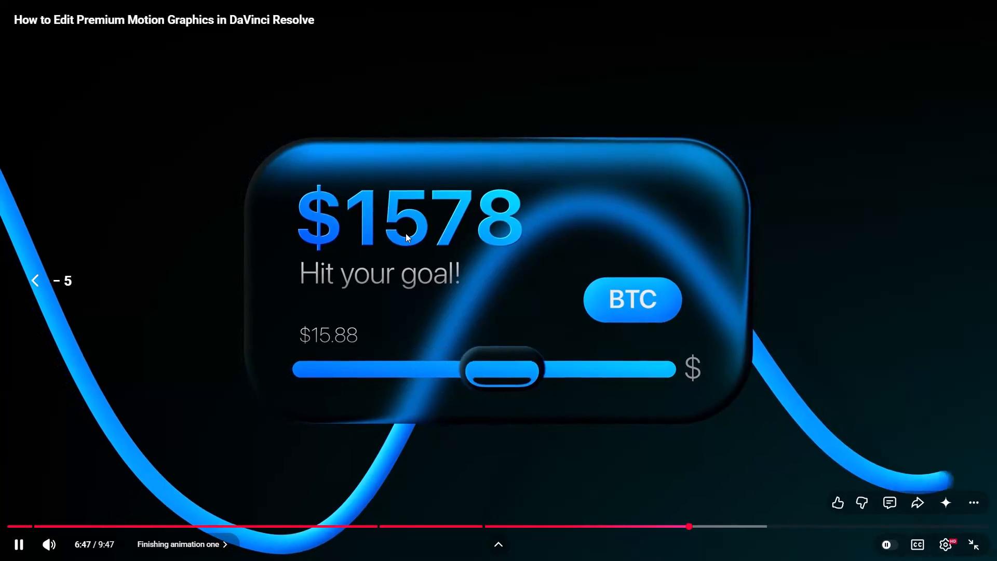
# Replay the tutorial's finished card animation around 6:47 to examine the blue gradient on the $1578 text, and pause the video.
pyautogui.press('Left')
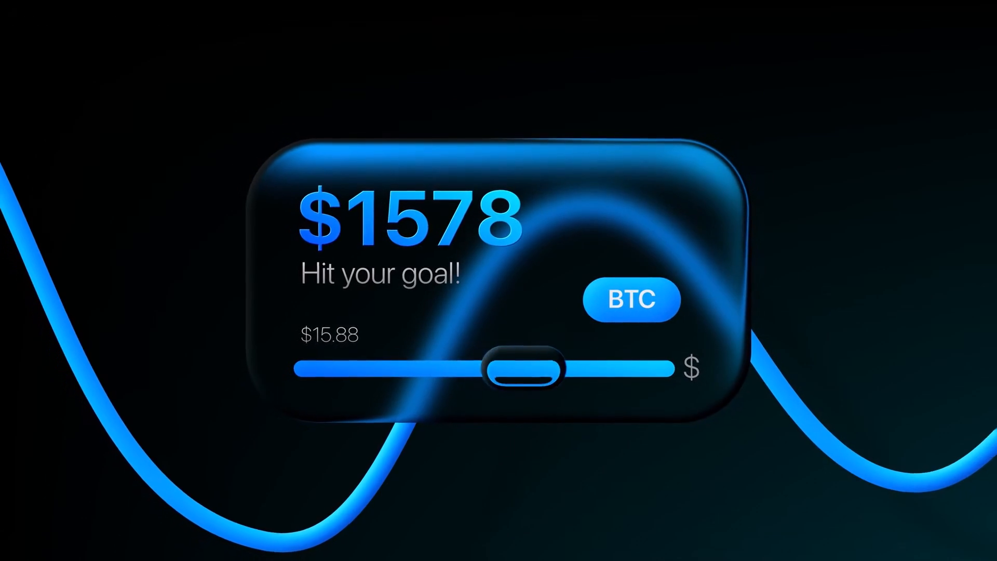
pyautogui.press('Left')
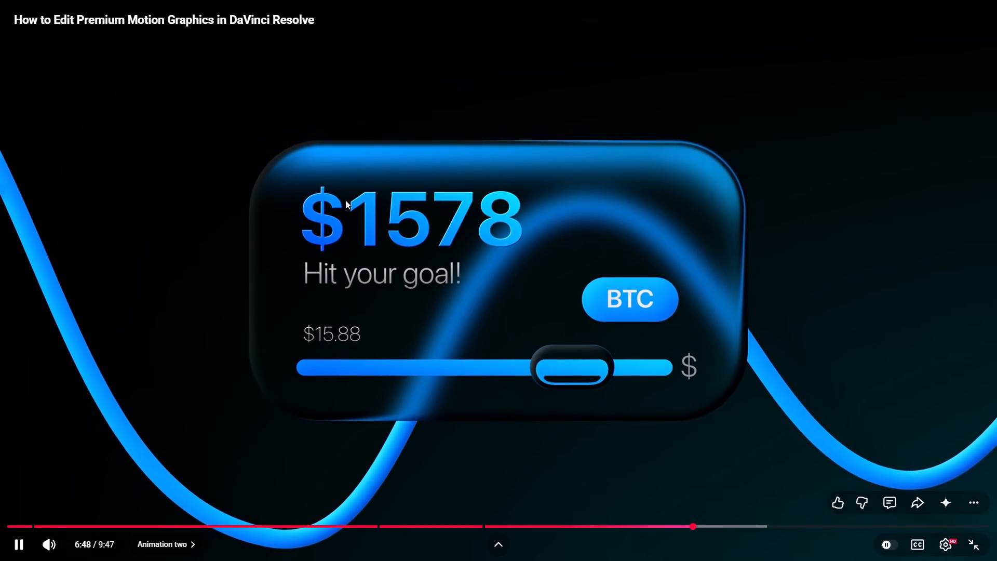
pyautogui.press('Left')
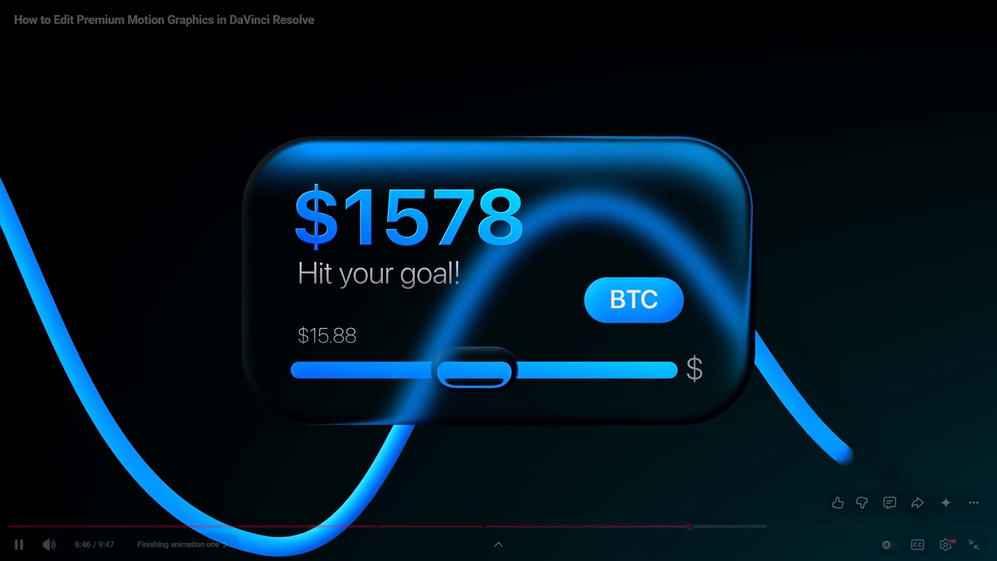
pyautogui.click(275, 224)
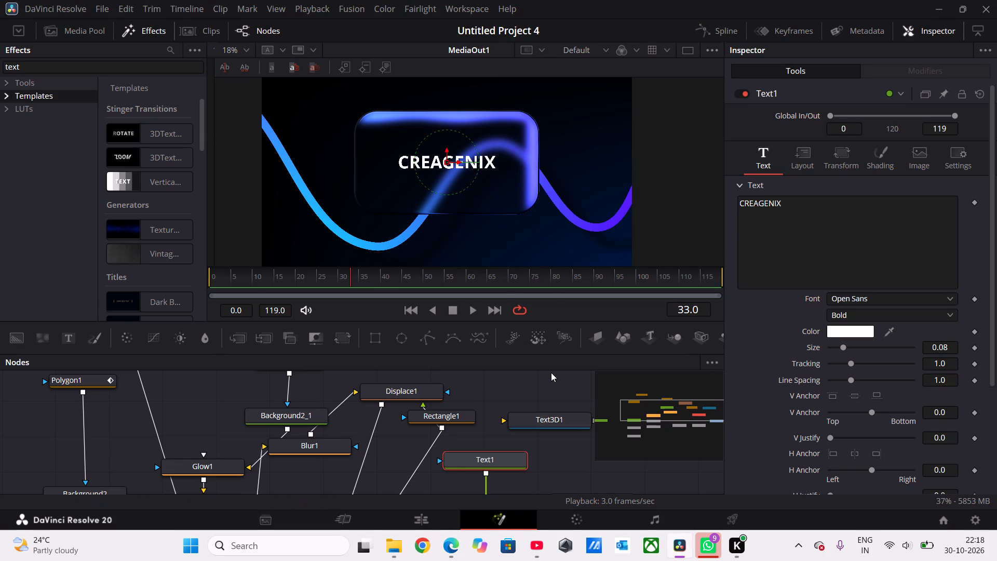
# In DaVinci Resolve, change the CREAGENIX text's shading type to Gradient and set its first gradient stop to dark blue #00007f.
pyautogui.click(891, 157)
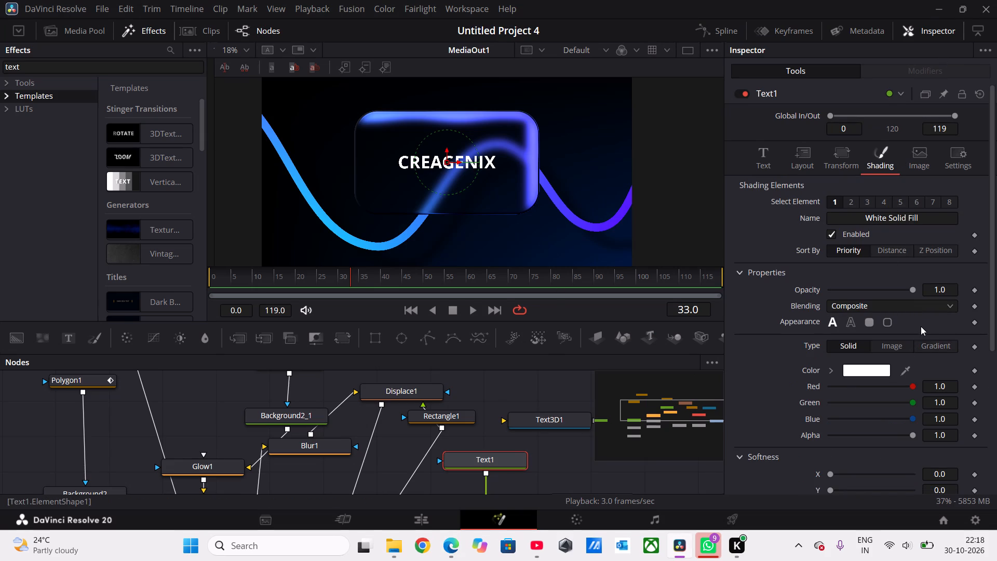
pyautogui.click(925, 344)
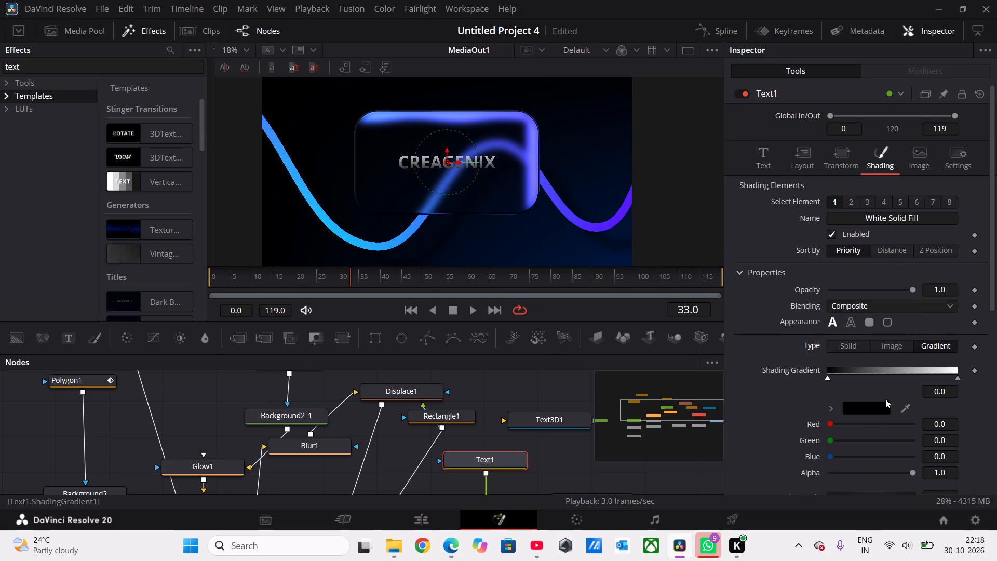
pyautogui.click(874, 406)
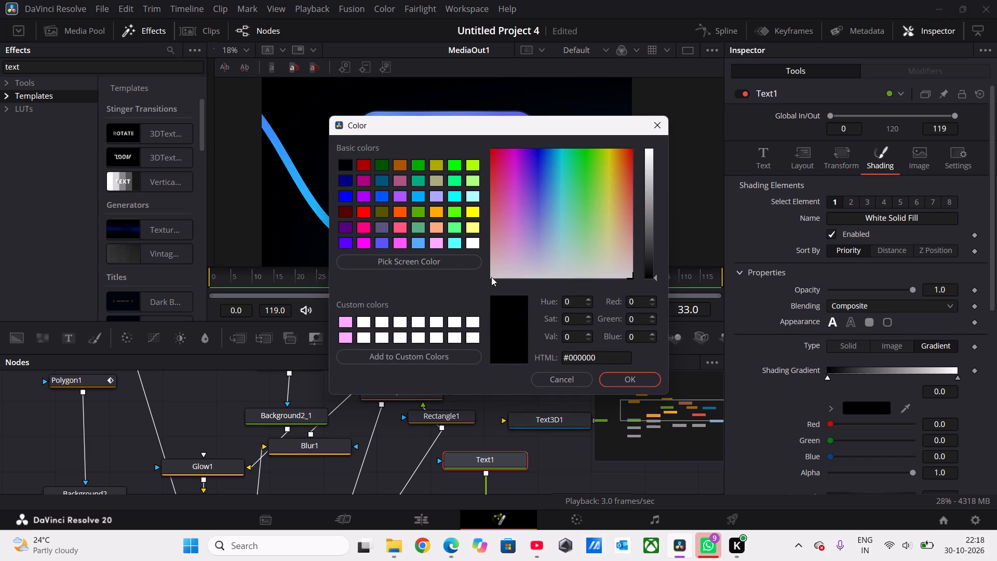
pyautogui.click(344, 181)
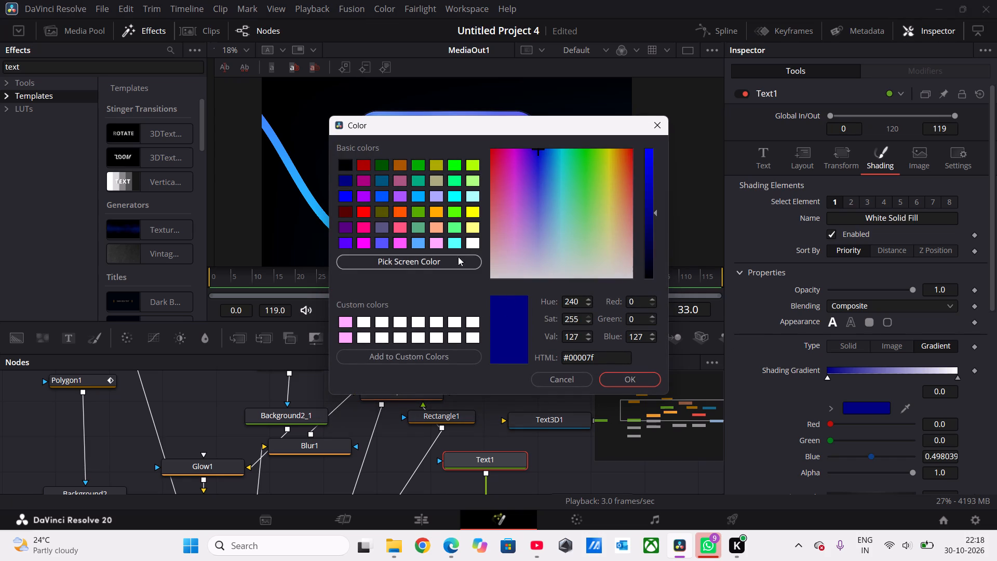
pyautogui.click(645, 379)
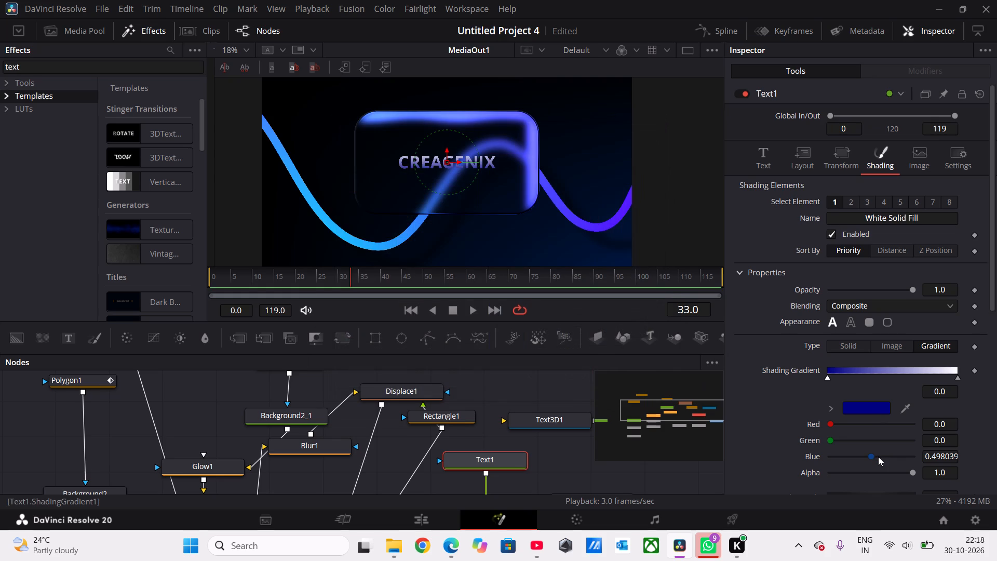
# Move the dark blue stop of Text1's shading gradient inward to a position of about 0.204.
pyautogui.scroll(-1, 878, 457)
pyautogui.scroll(-2, 813, 397)
pyautogui.scroll(-2, 781, 463)
pyautogui.scroll(-2, 978, 425)
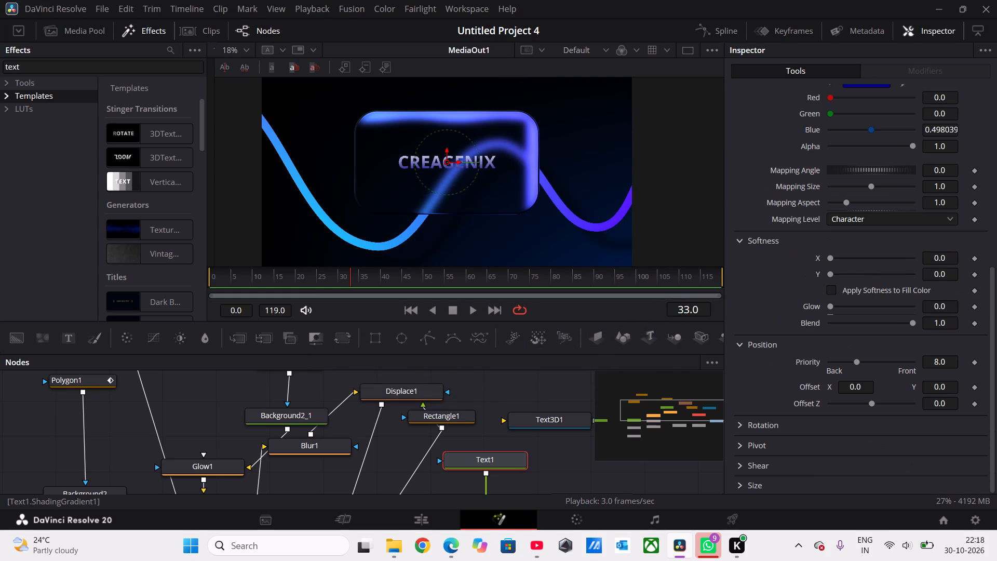
pyautogui.scroll(1, 922, 322)
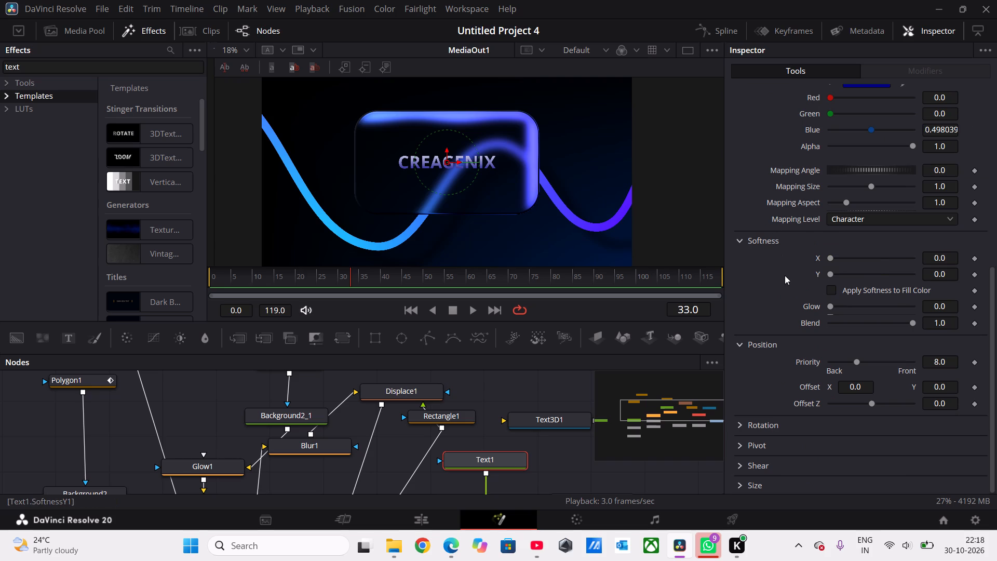
pyautogui.scroll(1, 785, 275)
pyautogui.scroll(4, 774, 143)
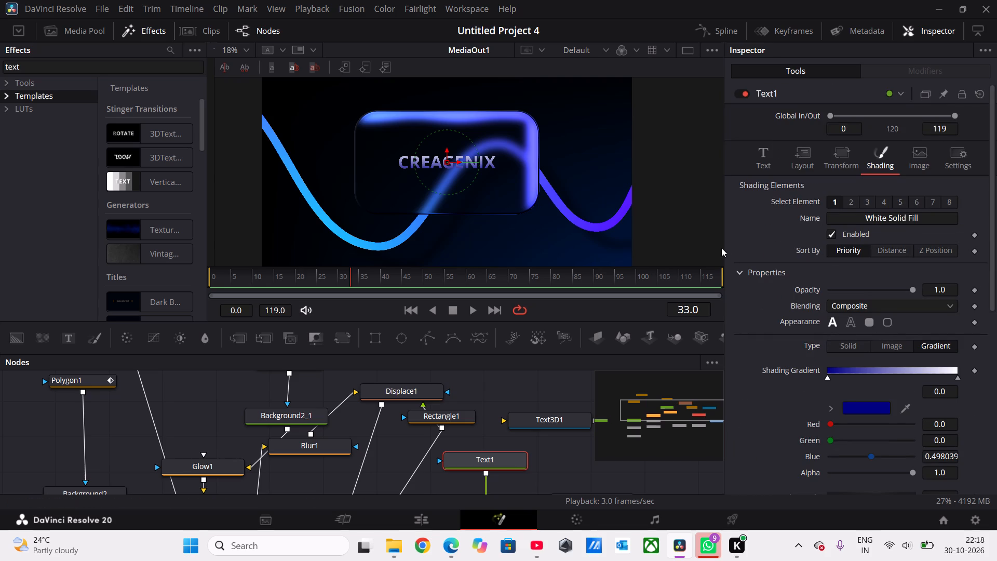
pyautogui.moveTo(828, 379); pyautogui.dragTo(864, 390)
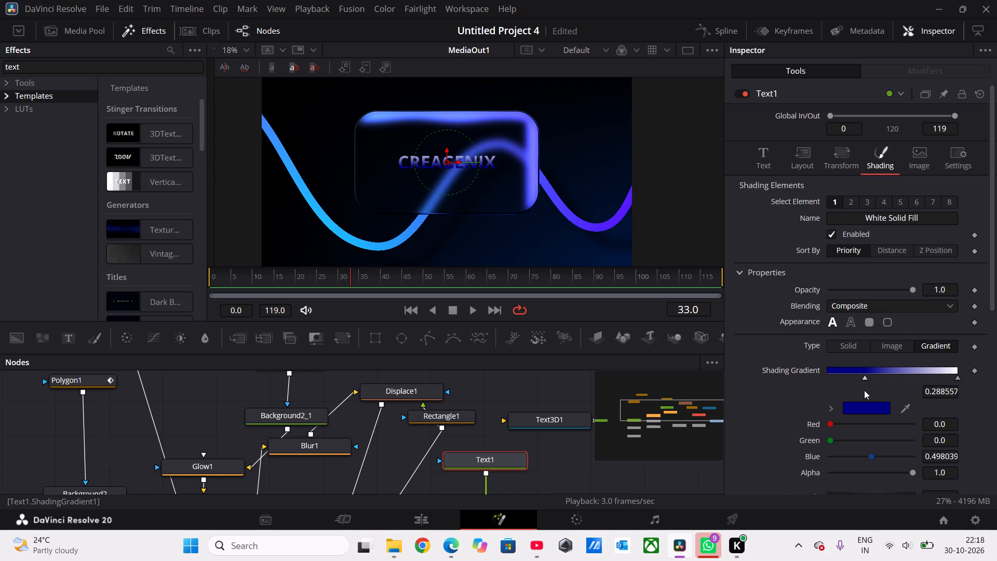
pyautogui.moveTo(864, 390); pyautogui.dragTo(870, 393)
pyautogui.moveTo(870, 393); pyautogui.dragTo(821, 396)
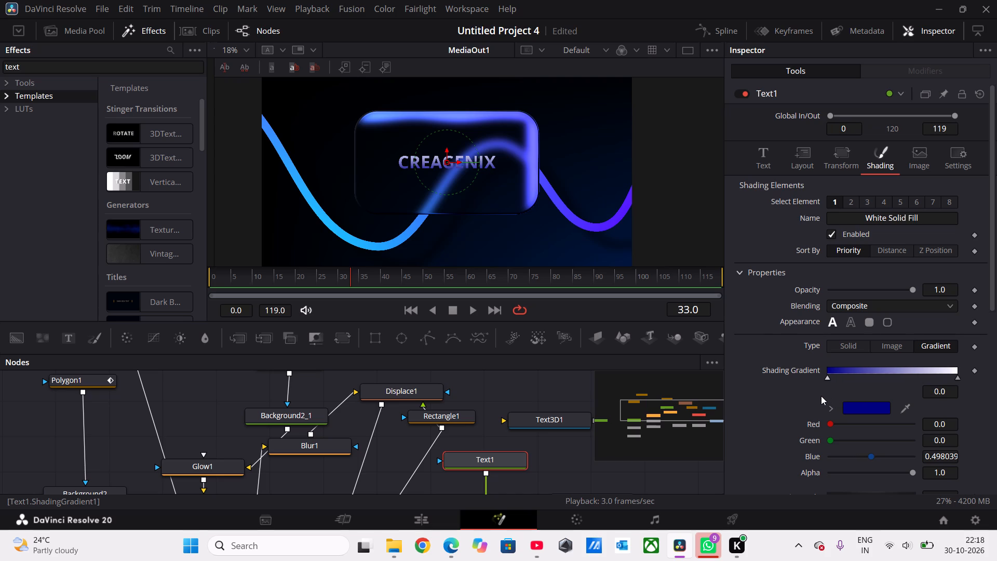
pyautogui.moveTo(821, 396); pyautogui.dragTo(853, 399)
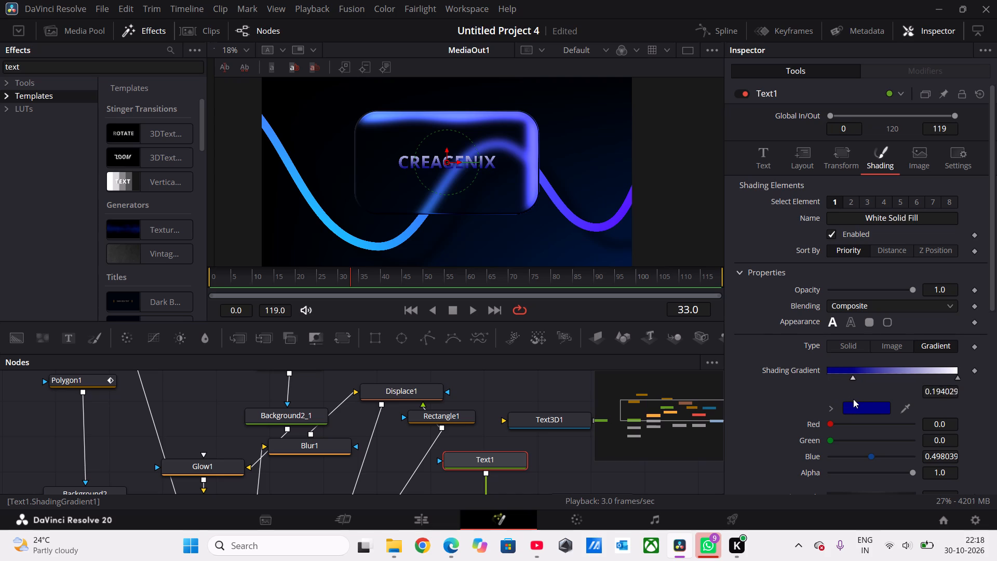
pyautogui.moveTo(853, 399); pyautogui.dragTo(854, 399)
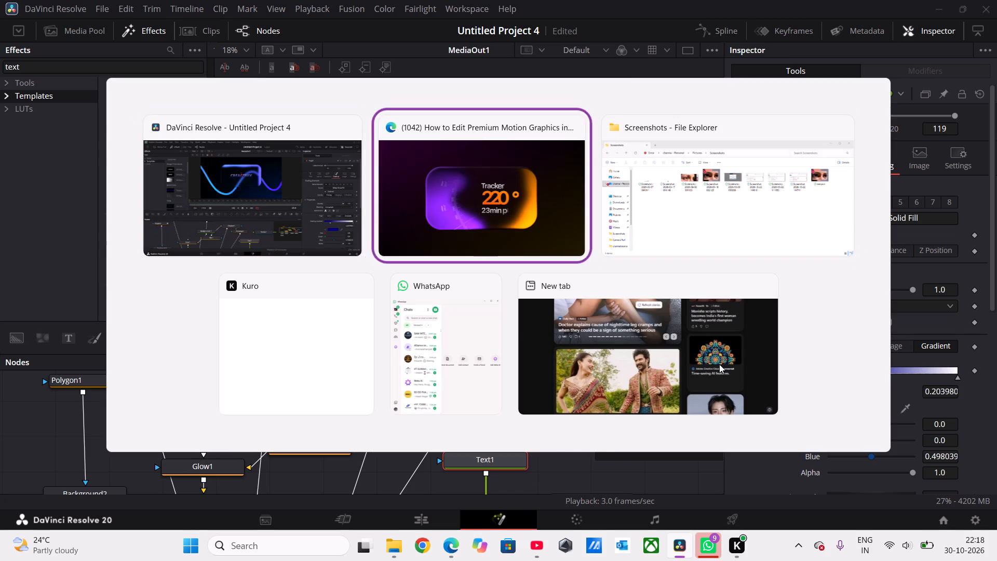
# Switch to the YouTube tutorial in Microsoft Edge, rewind to the card text section, and replay how its gradient shading colours are set.
pyautogui.press('Left')
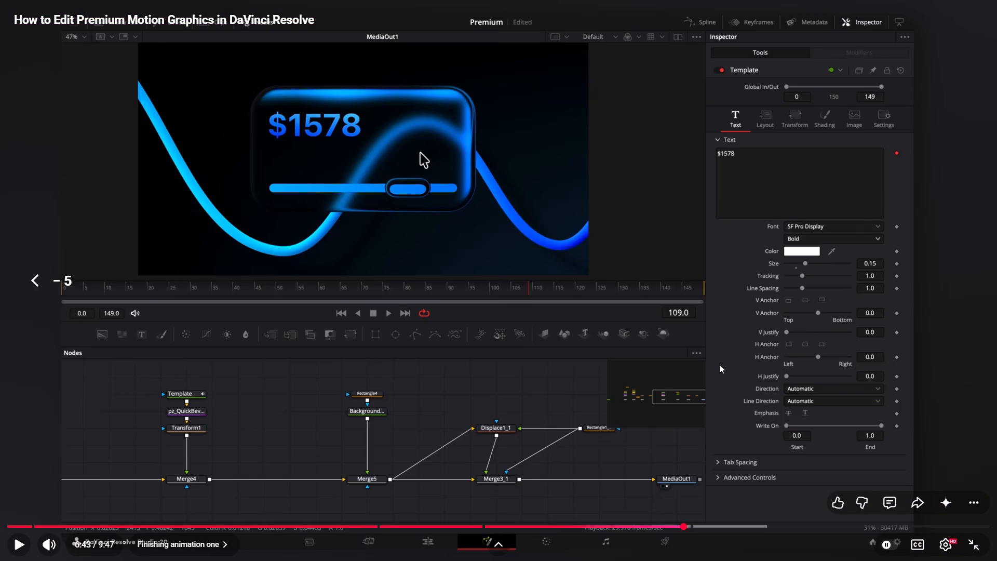
pyautogui.press('Left')
pyautogui.press('Left')
pyautogui.press('Left')
pyautogui.press('Left')
pyautogui.press('Left')
pyautogui.press('Left')
pyautogui.press('Left')
pyautogui.press('Left')
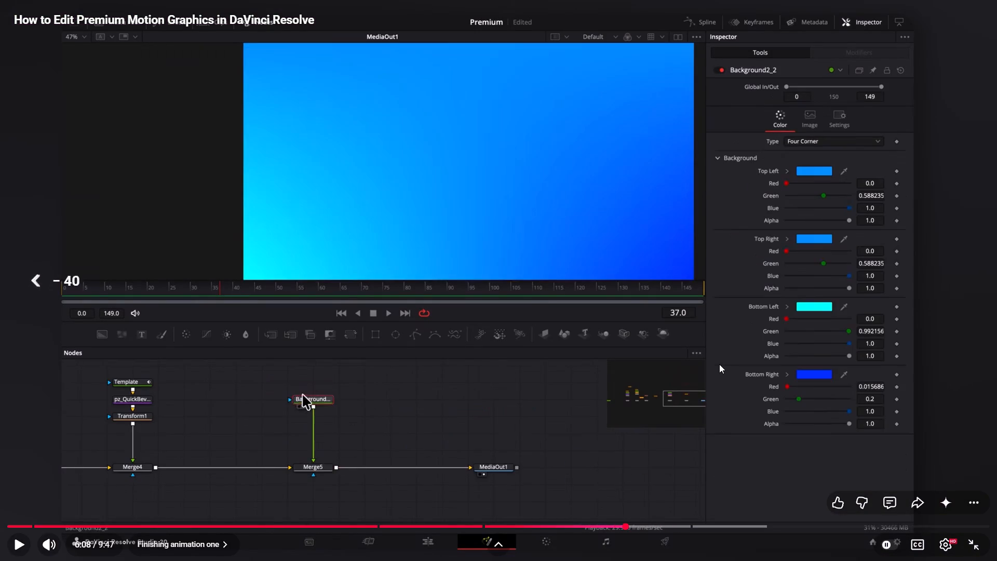
pyautogui.press('Left')
pyautogui.press('Left')
pyautogui.press('Left')
pyautogui.press('Left')
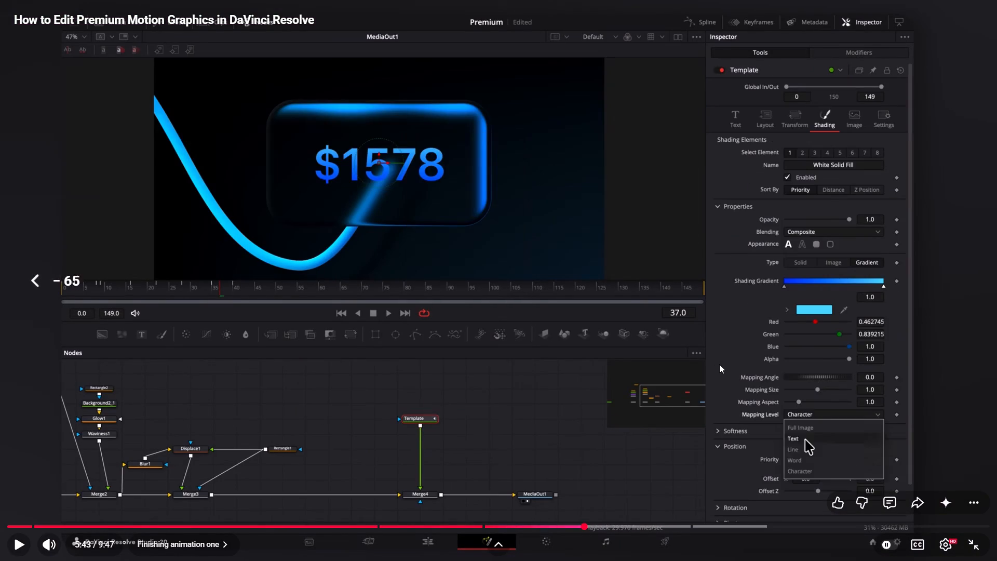
pyautogui.press('Left')
pyautogui.press('Left')
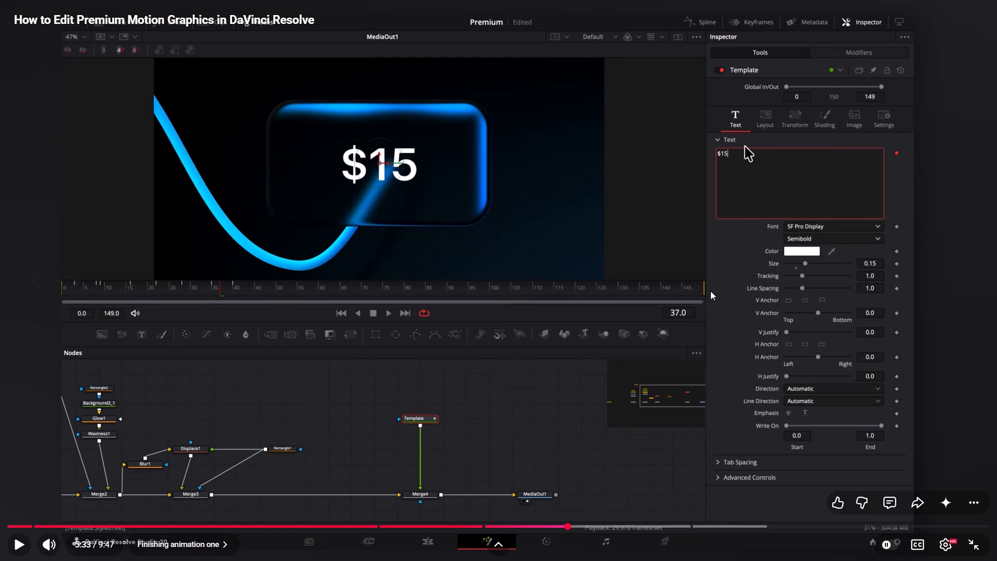
pyautogui.click(710, 291)
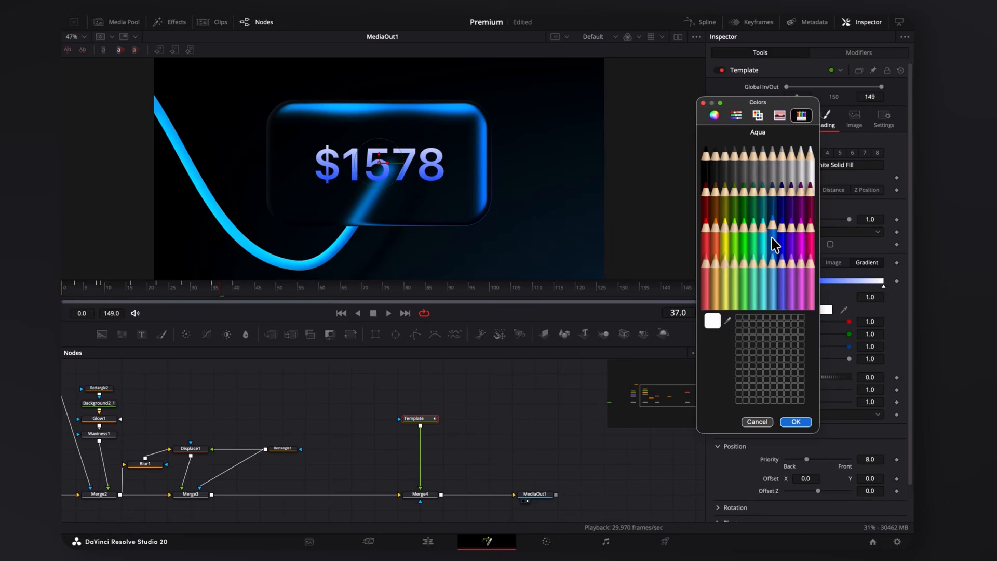
pyautogui.click(578, 311)
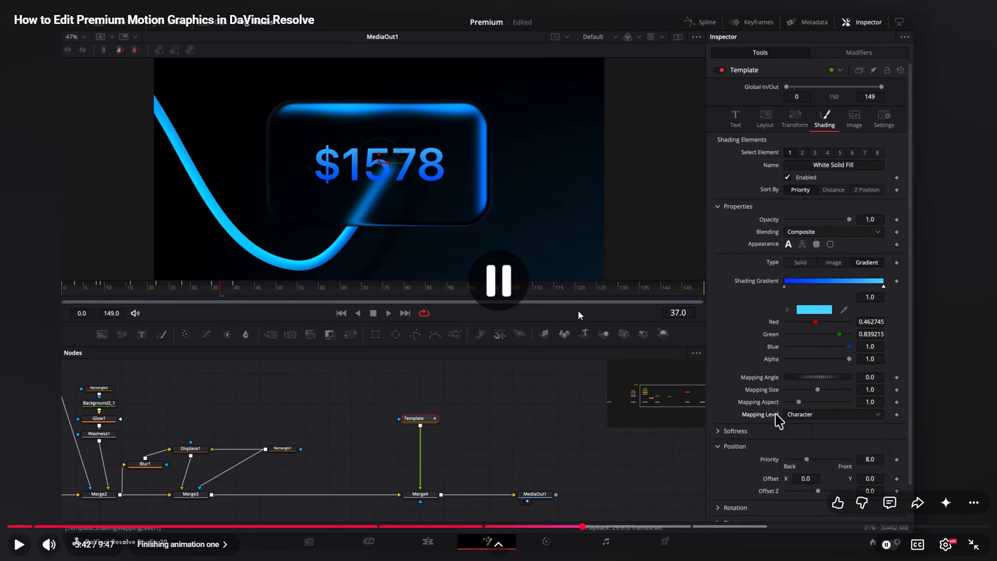
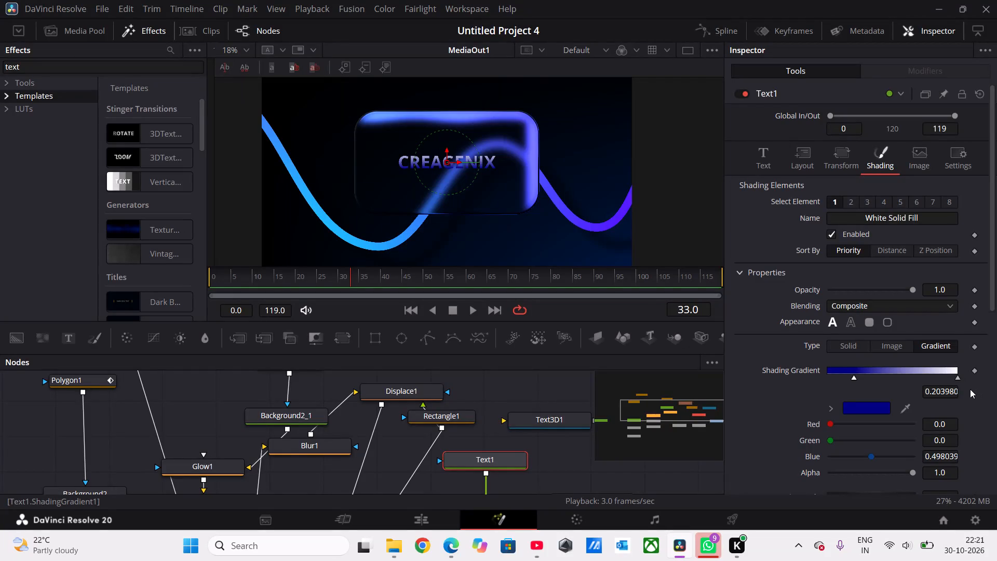
# Change the white end stop of Text1's shading gradient to light cyan #55ffff.
pyautogui.click(958, 378)
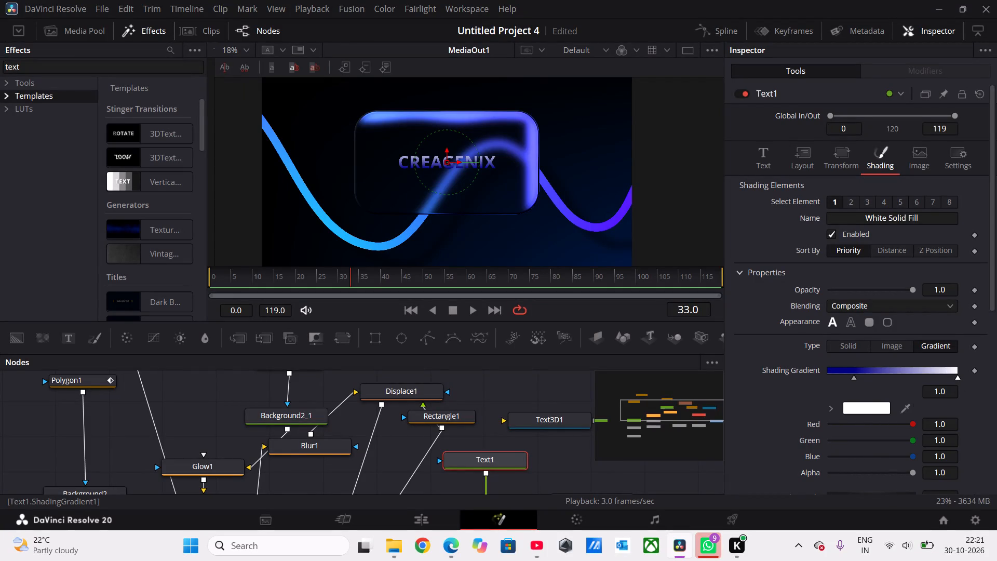
pyautogui.click(877, 409)
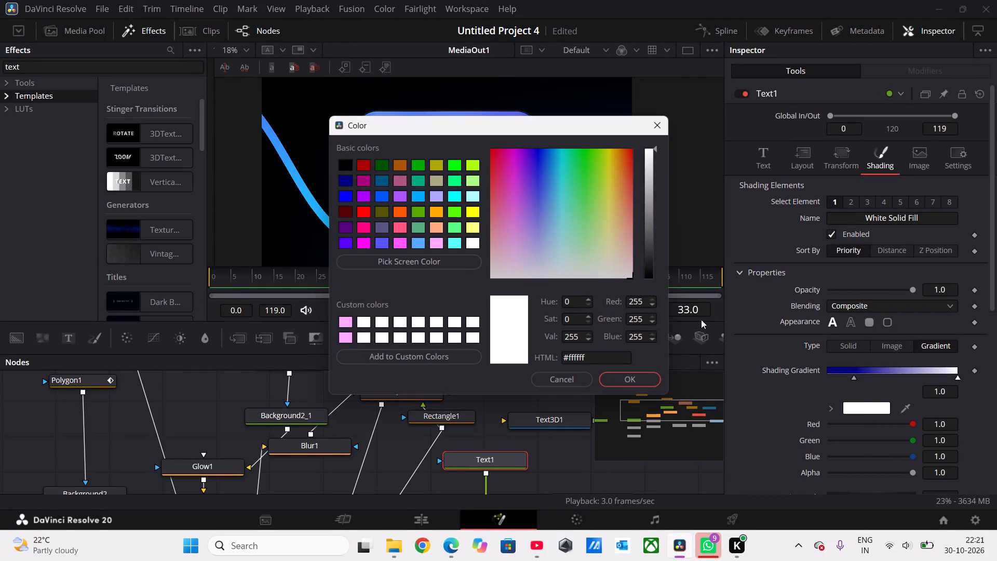
pyautogui.click(456, 242)
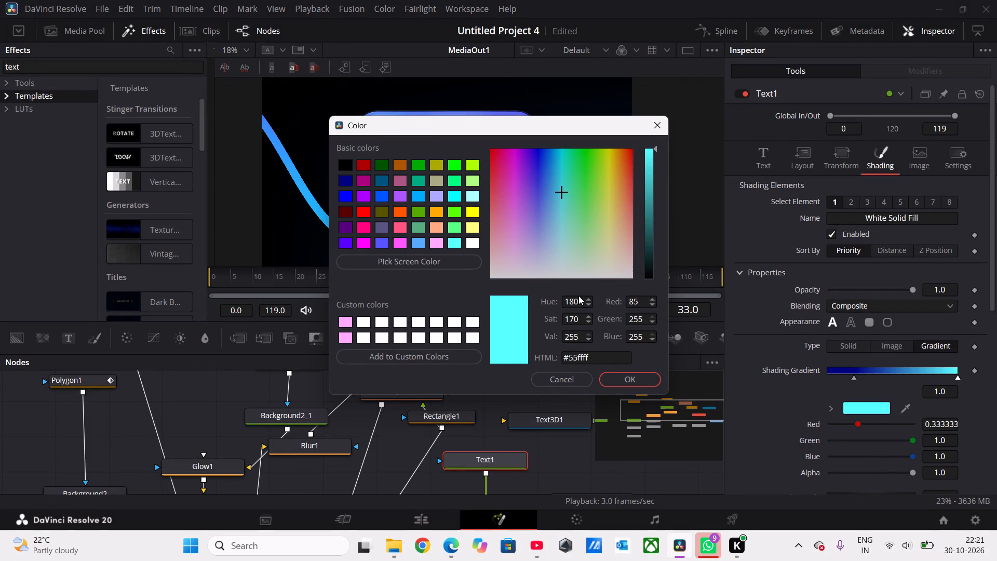
pyautogui.click(619, 373)
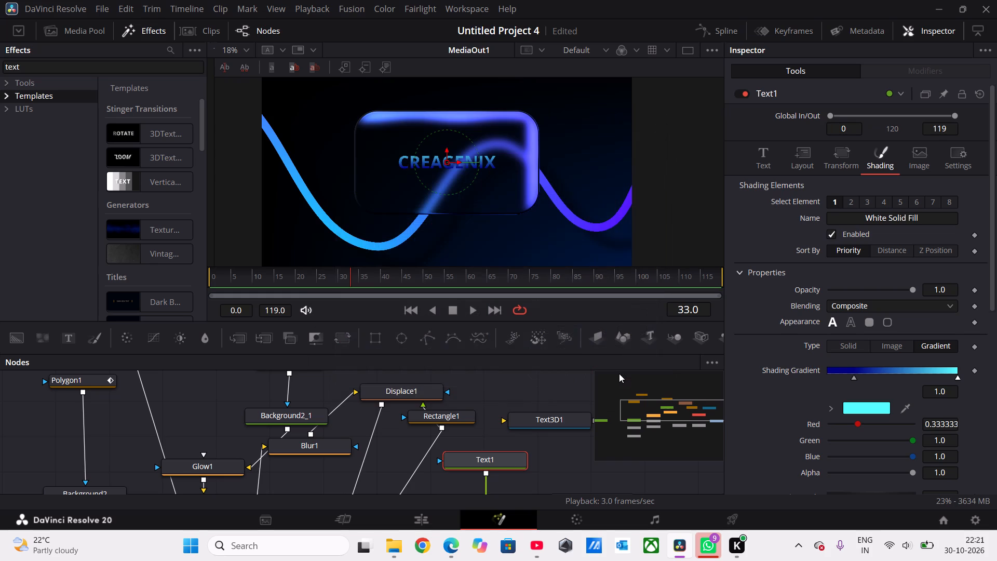
pyautogui.click(755, 400)
# Look through Text1's text settings, including its Tab Spacing and Advanced Controls sections.
pyautogui.scroll(-1, 764, 359)
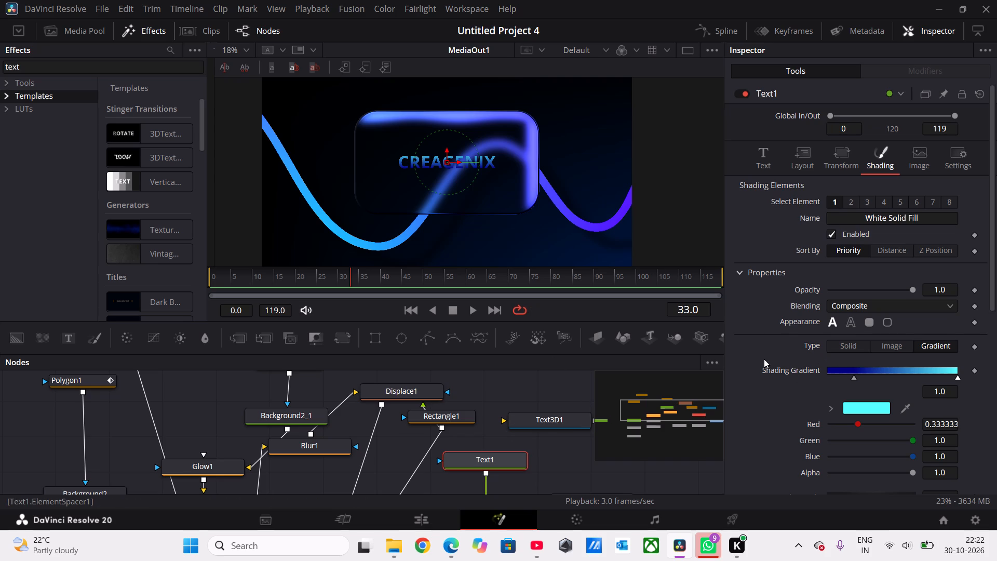
pyautogui.scroll(-1, 764, 359)
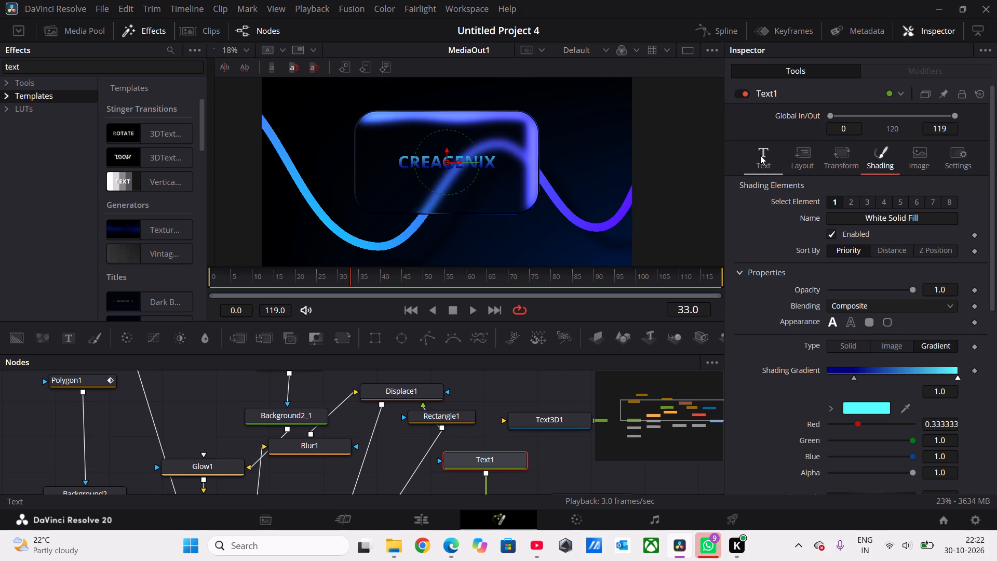
pyautogui.click(760, 155)
pyautogui.scroll(-1, 781, 372)
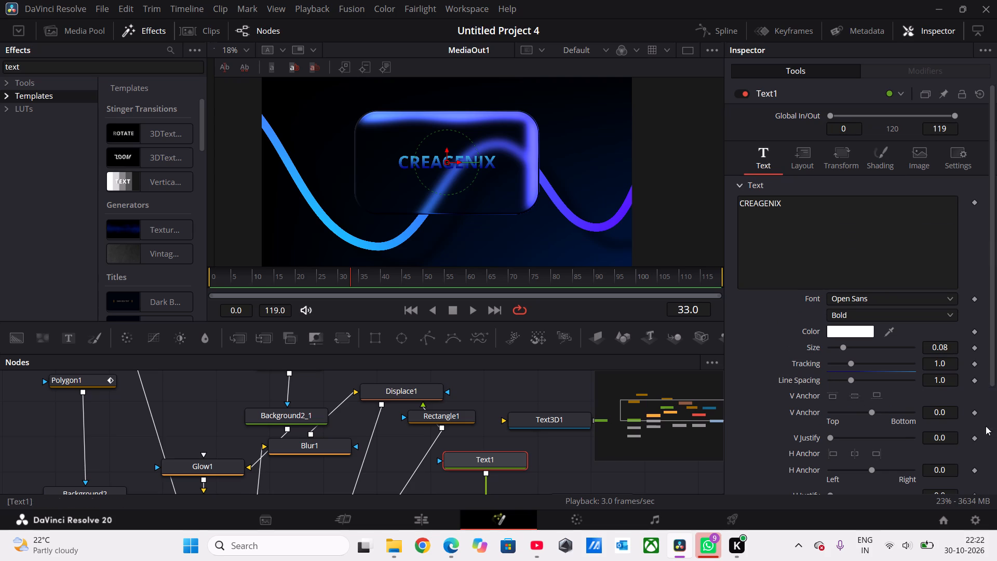
pyautogui.scroll(-1, 989, 420)
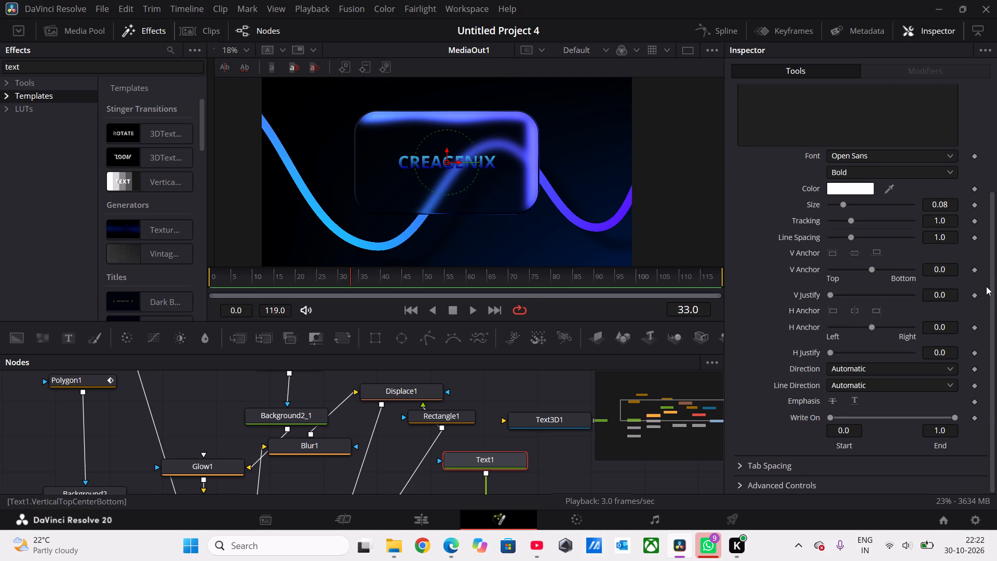
pyautogui.click(831, 463)
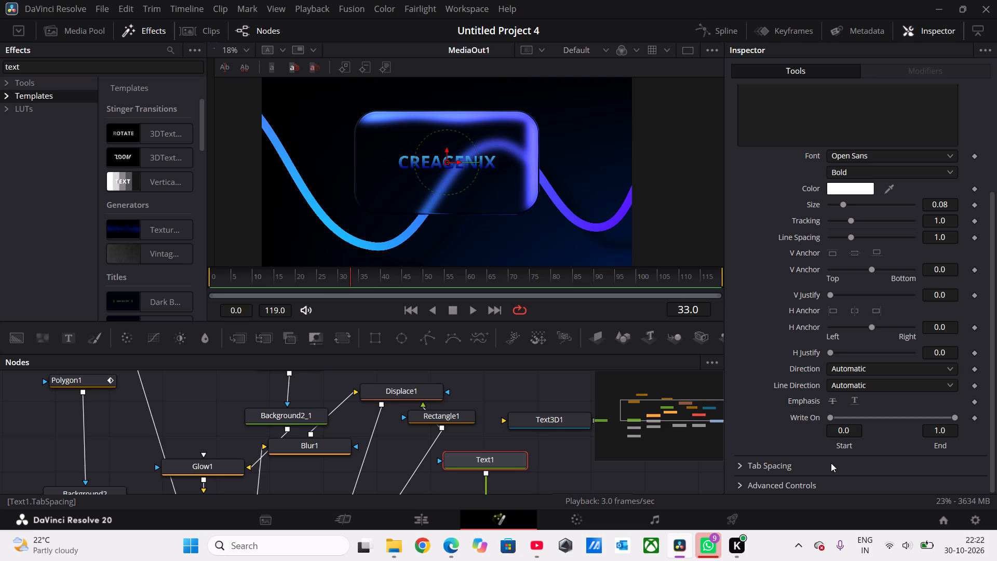
pyautogui.click(760, 468)
pyautogui.click(740, 465)
pyautogui.scroll(-3, 783, 476)
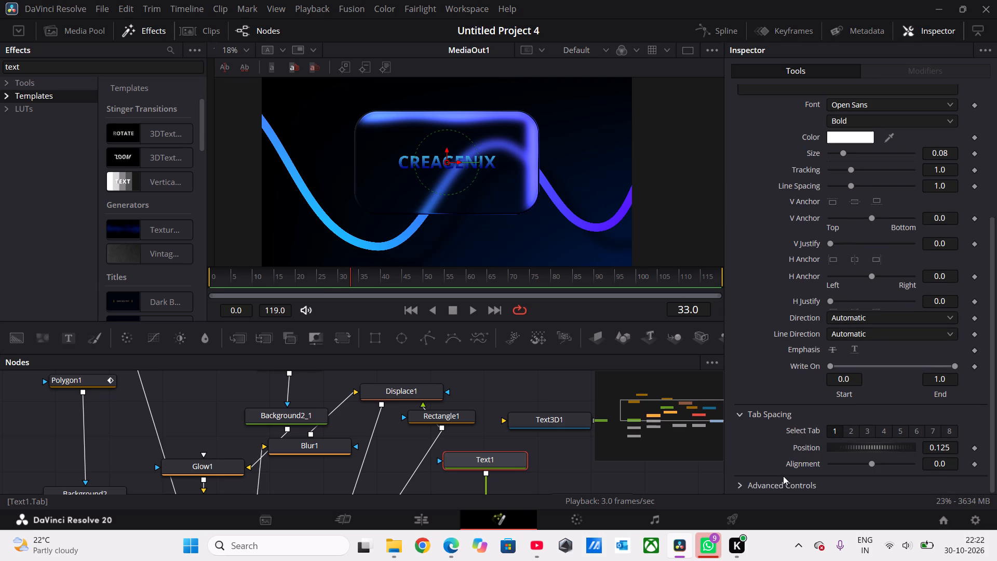
pyautogui.click(777, 487)
pyautogui.click(759, 481)
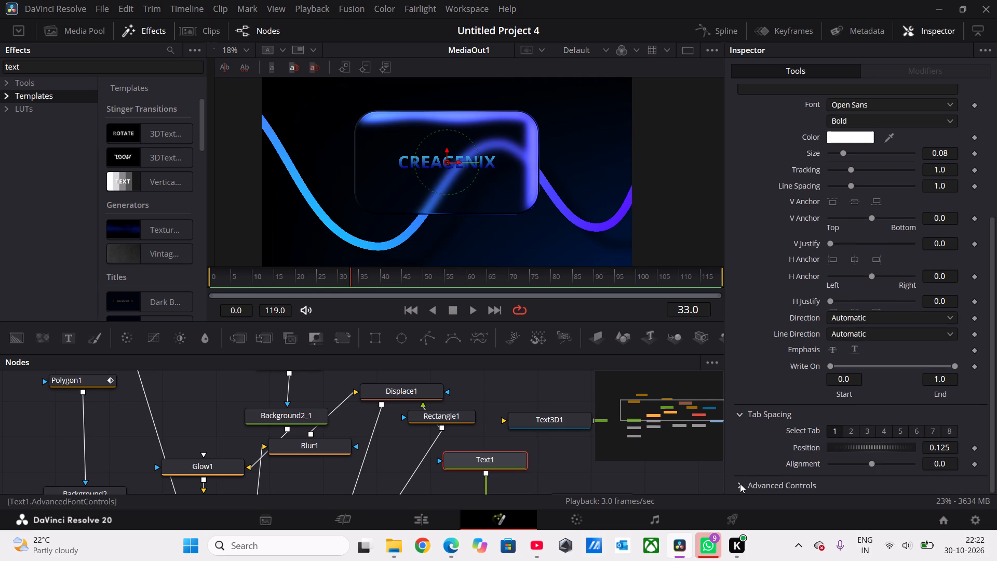
pyautogui.click(740, 484)
pyautogui.scroll(-3, 740, 484)
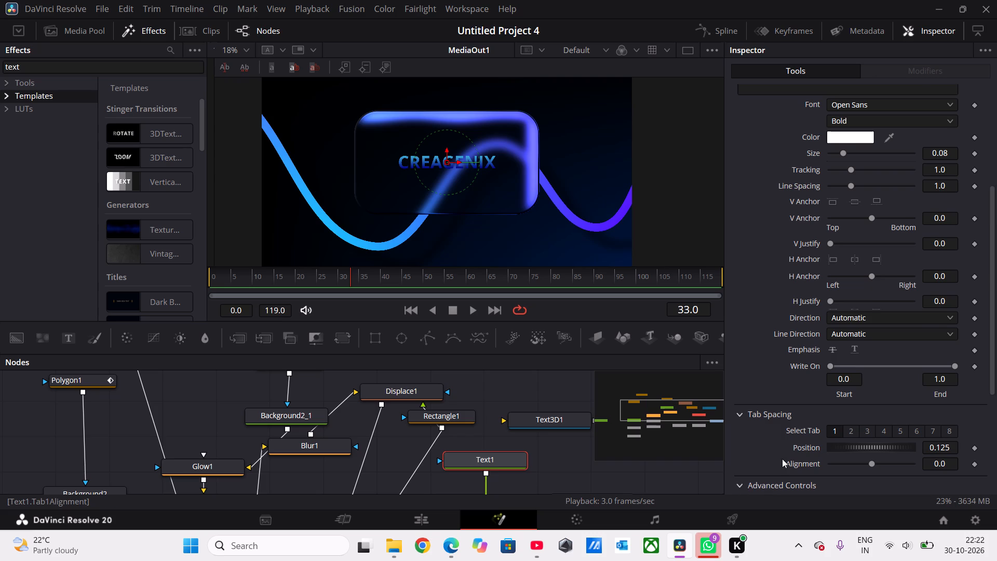
pyautogui.scroll(-5, 782, 459)
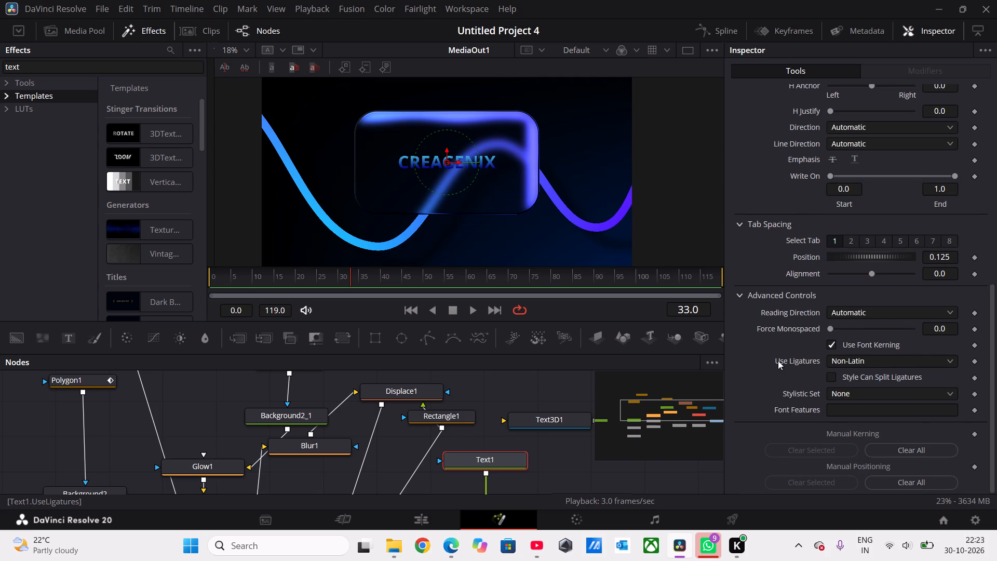
pyautogui.scroll(4, 770, 351)
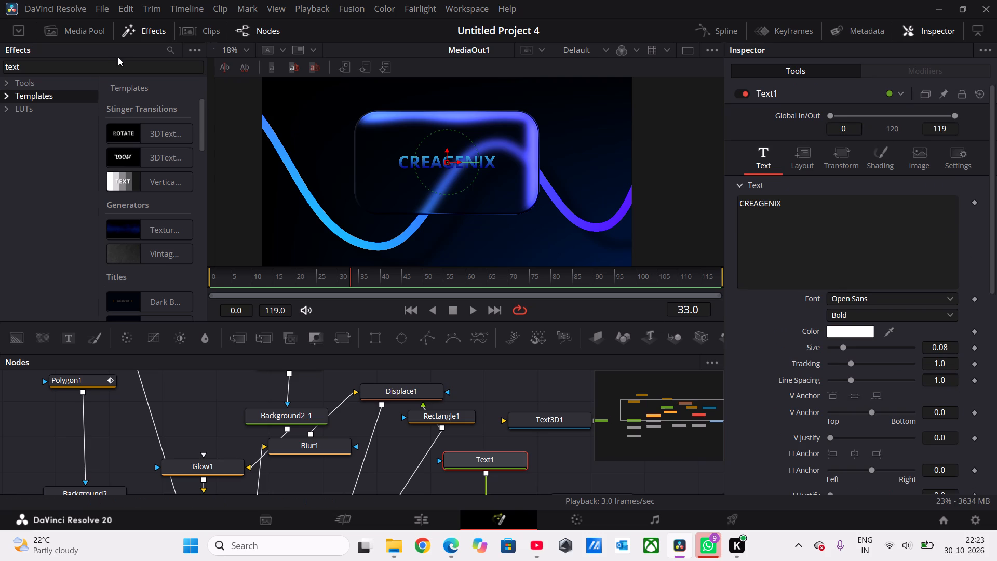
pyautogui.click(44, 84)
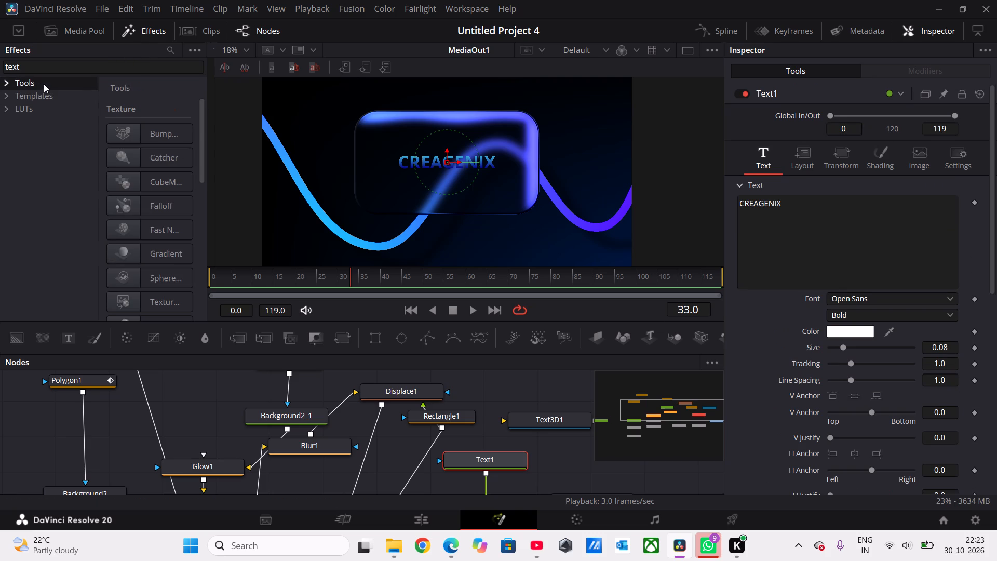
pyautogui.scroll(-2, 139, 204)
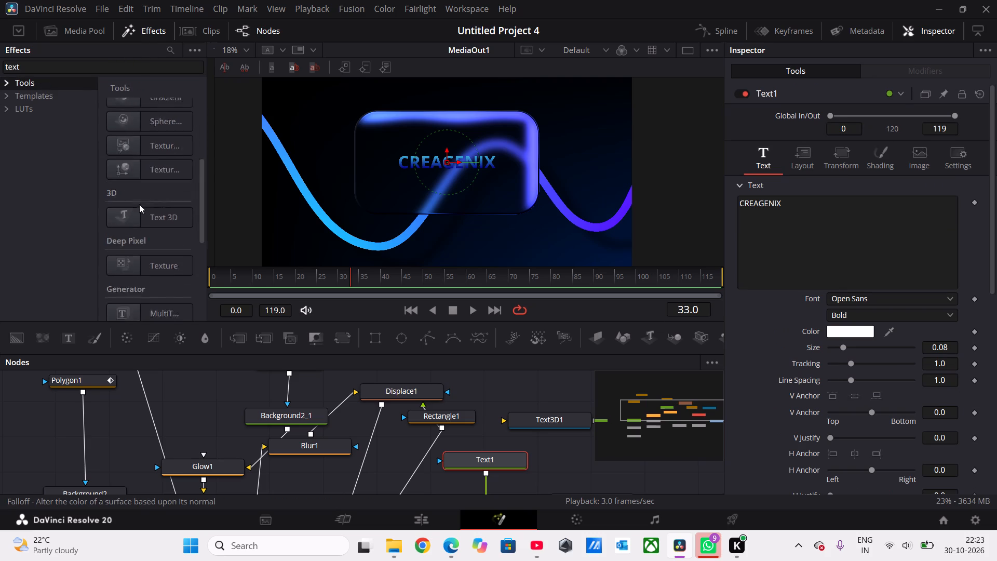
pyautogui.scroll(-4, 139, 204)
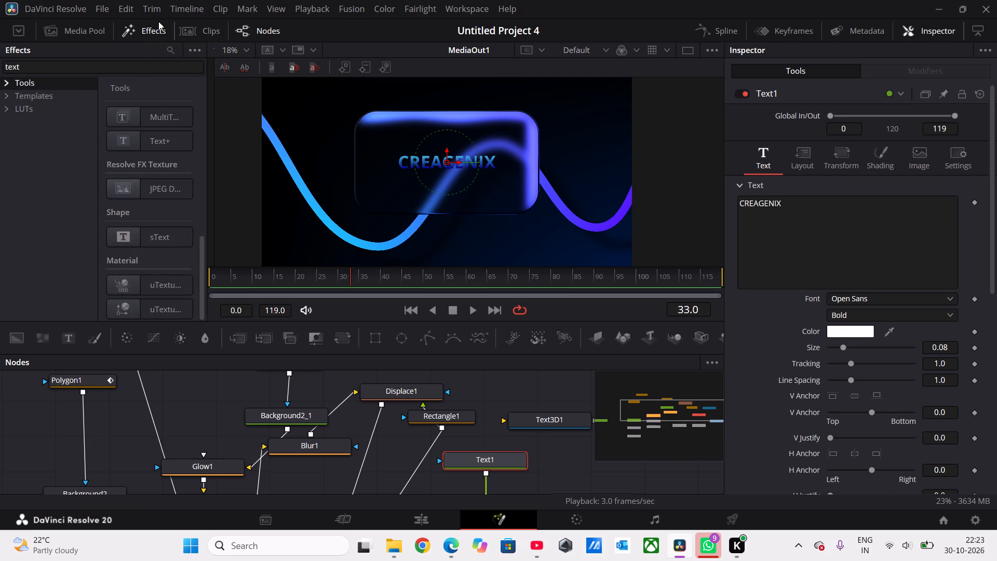
# Insert three Color Curves nodes, a Brightness Contrast, a Color Corrector and a Paint node in sequence between Text1 and Merge4.
pyautogui.click(157, 337)
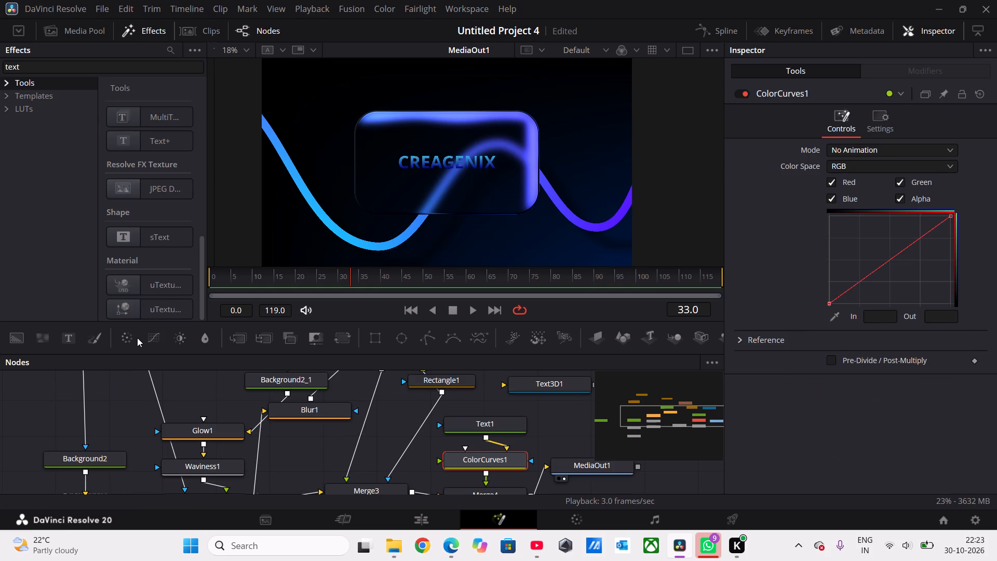
pyautogui.click(151, 336)
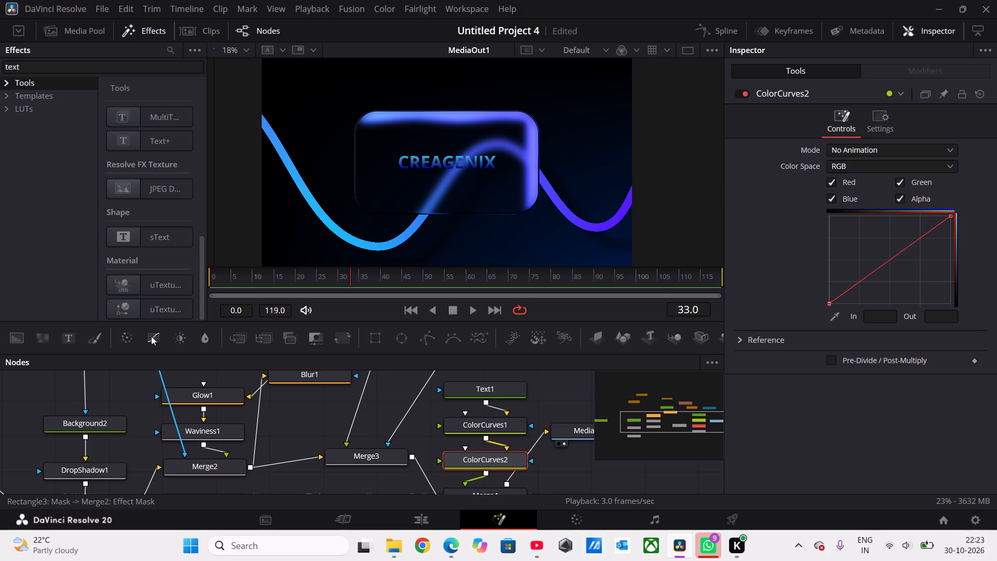
pyautogui.click(151, 336)
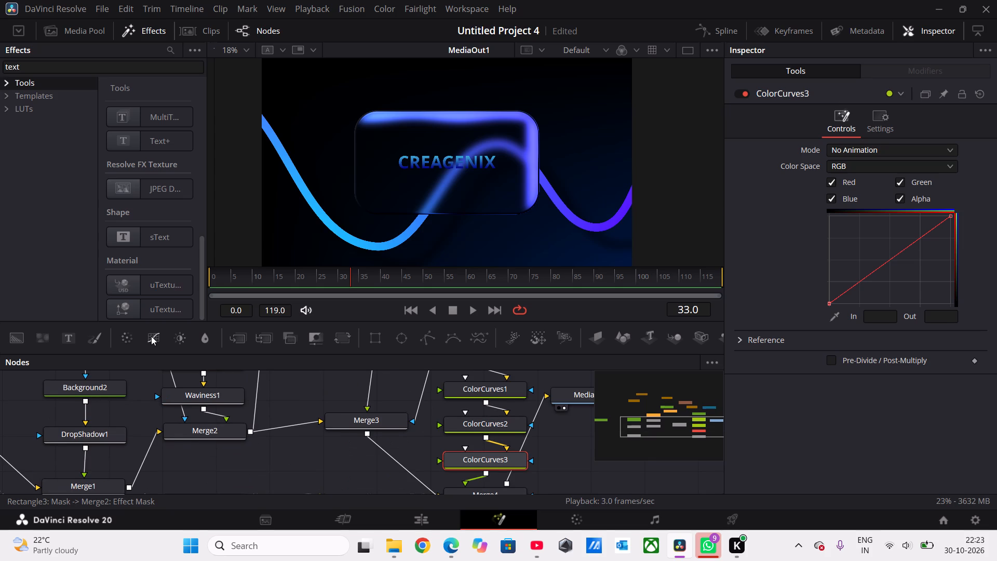
pyautogui.click(181, 339)
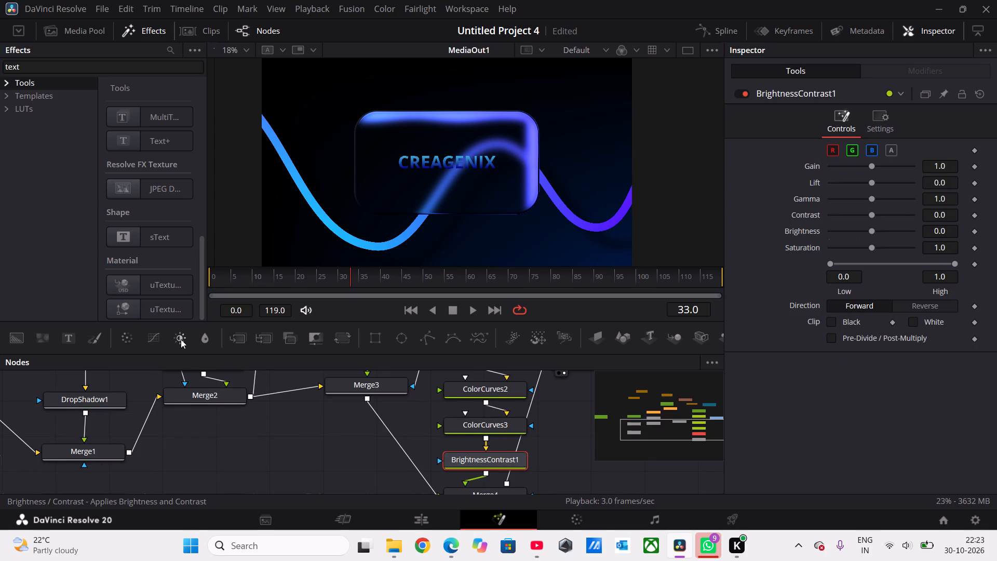
pyautogui.click(130, 340)
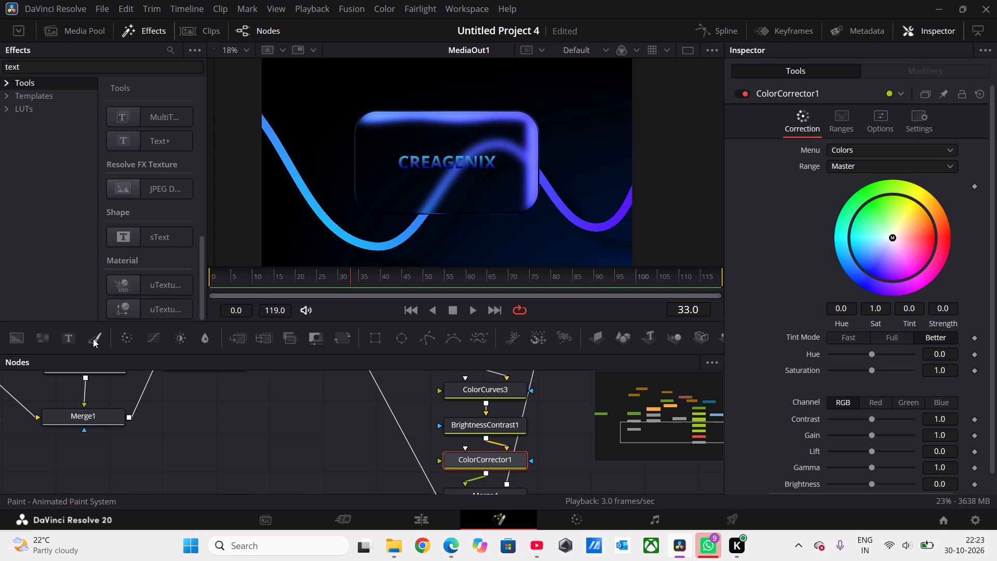
pyautogui.click(92, 339)
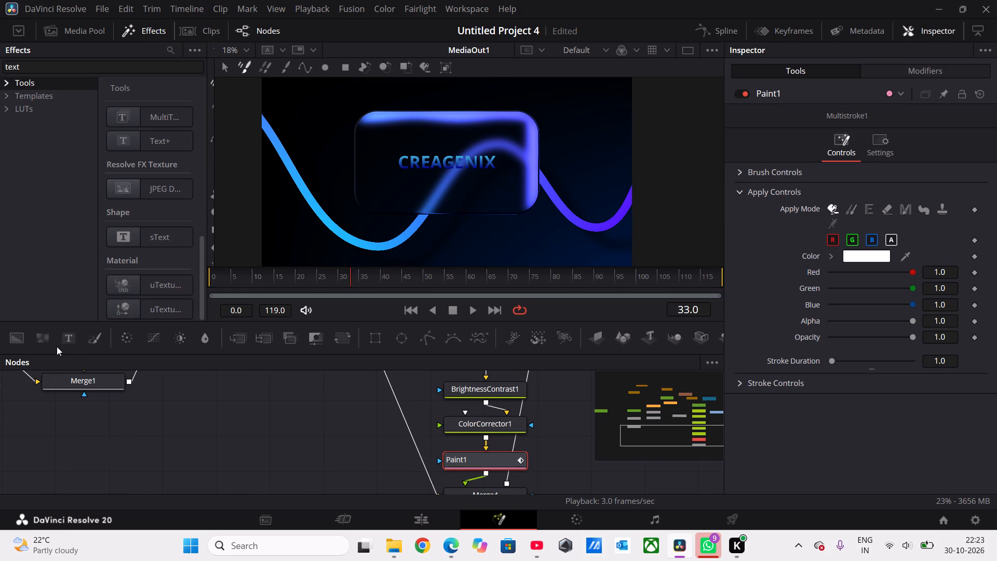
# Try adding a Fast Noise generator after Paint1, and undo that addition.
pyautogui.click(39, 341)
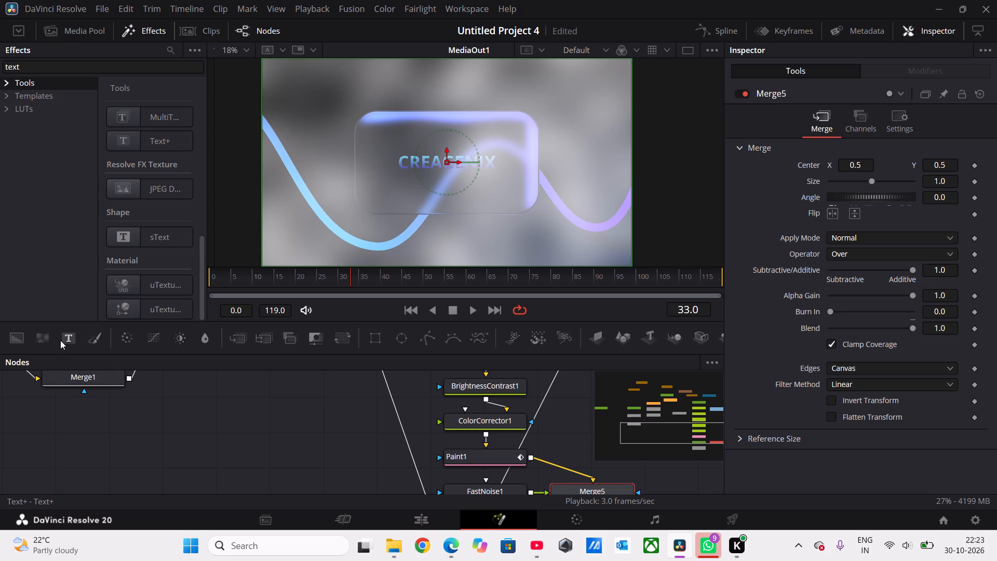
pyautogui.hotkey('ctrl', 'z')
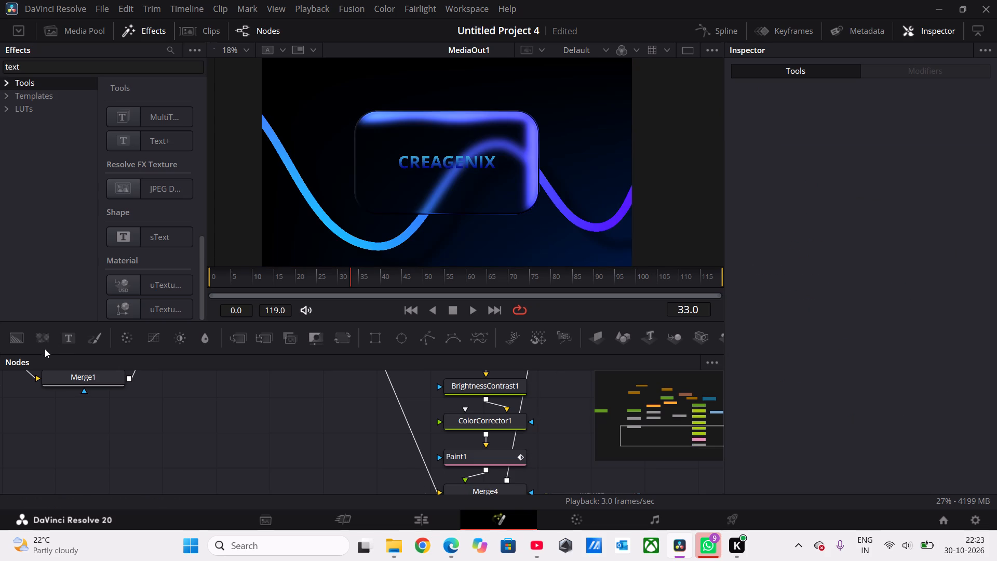
# Examine the node graph around Text1 and follow the chain of added nodes down to Merge4.
pyautogui.scroll(1, 215, 431)
pyautogui.hscroll(-1, 215, 431)
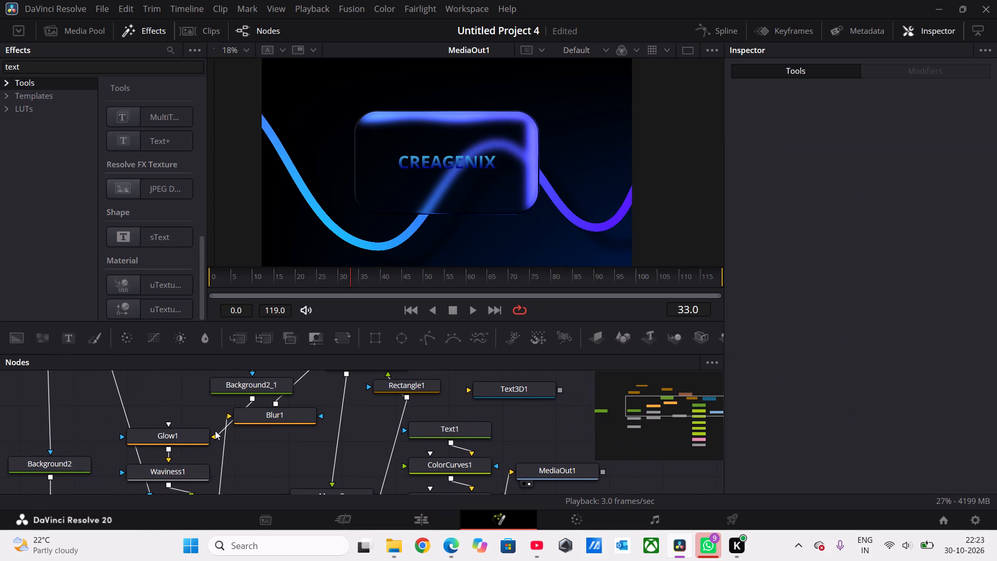
pyautogui.scroll(1, 368, 375)
pyautogui.scroll(-1, 368, 375)
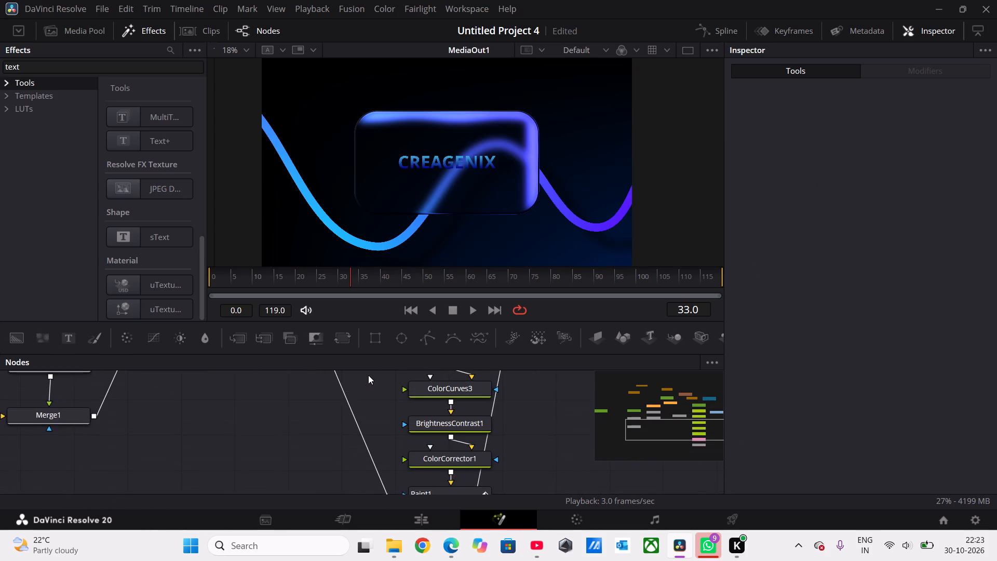
pyautogui.scroll(-1, 368, 375)
pyautogui.scroll(1, 368, 375)
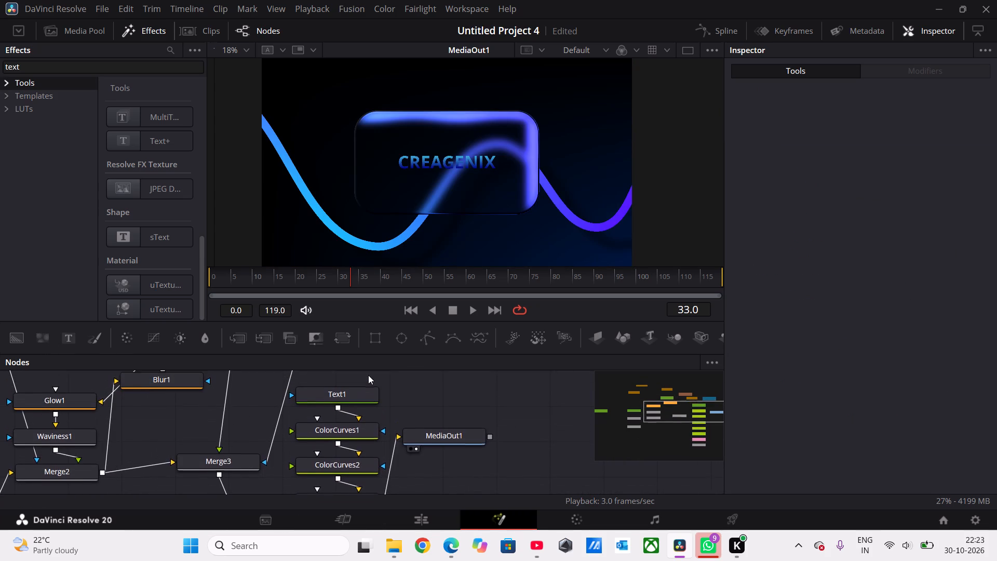
pyautogui.scroll(2, 368, 375)
pyautogui.hscroll(1, 368, 375)
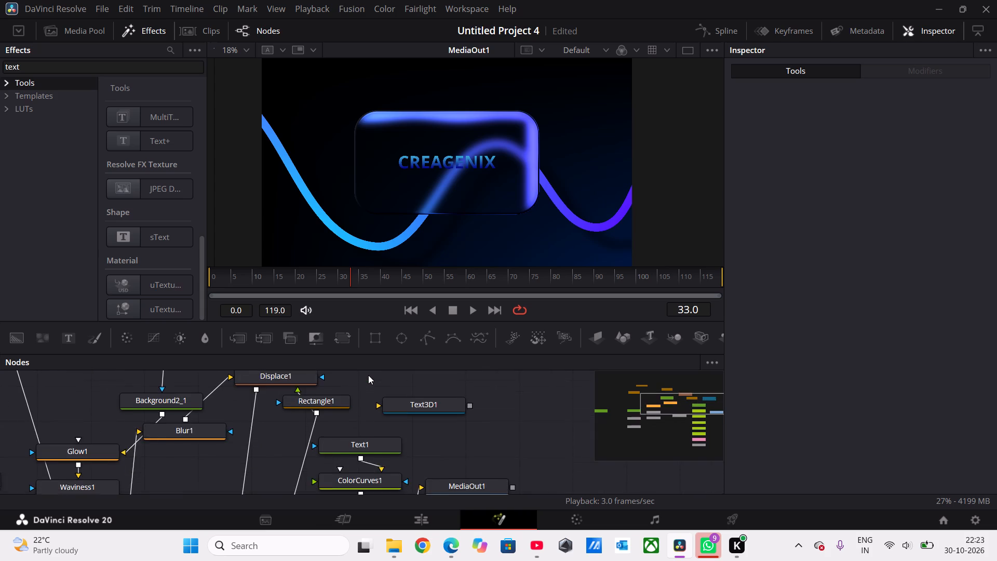
pyautogui.hscroll(1, 368, 375)
pyautogui.scroll(-1, 368, 375)
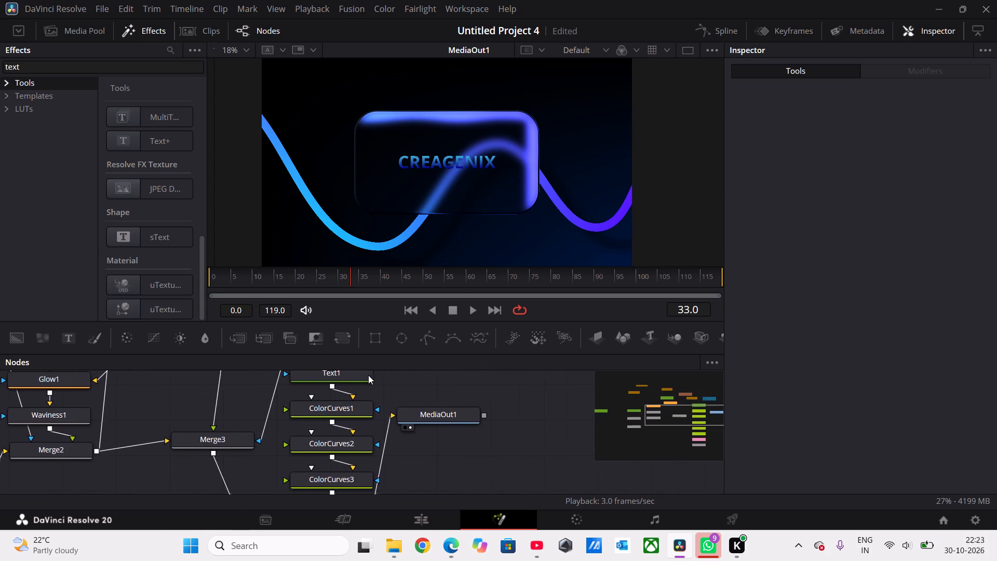
pyautogui.scroll(-3, 368, 375)
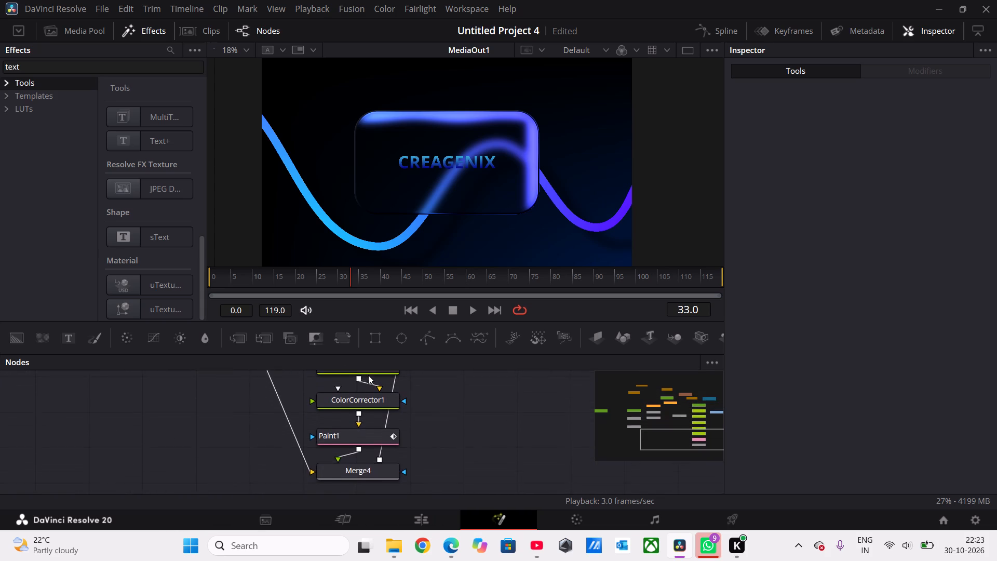
pyautogui.scroll(-1, 368, 375)
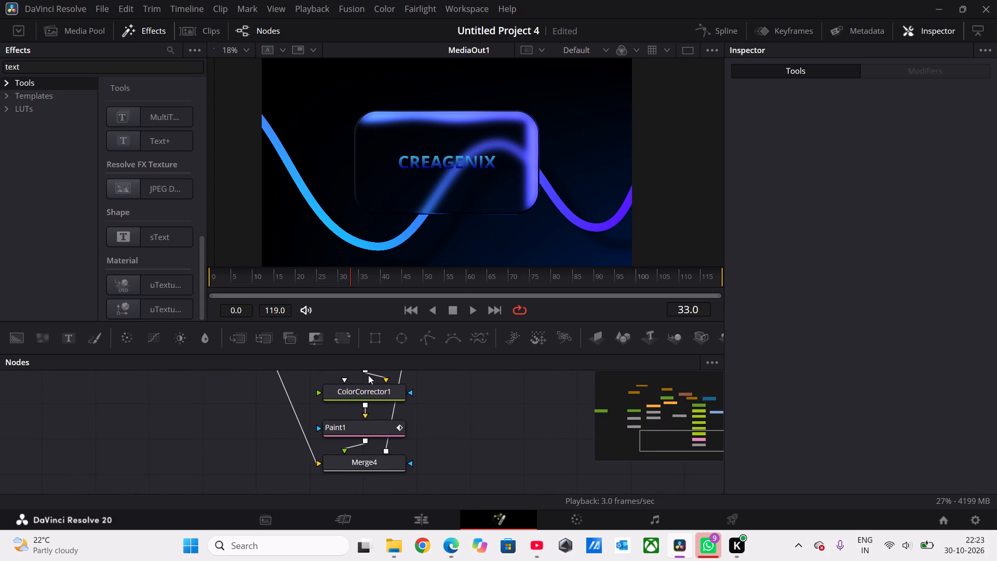
# Undo the additions of the Paint, Color Corrector, Brightness Contrast and three Color Curves nodes between Text1 and Merge4.
pyautogui.scroll(1, 368, 375)
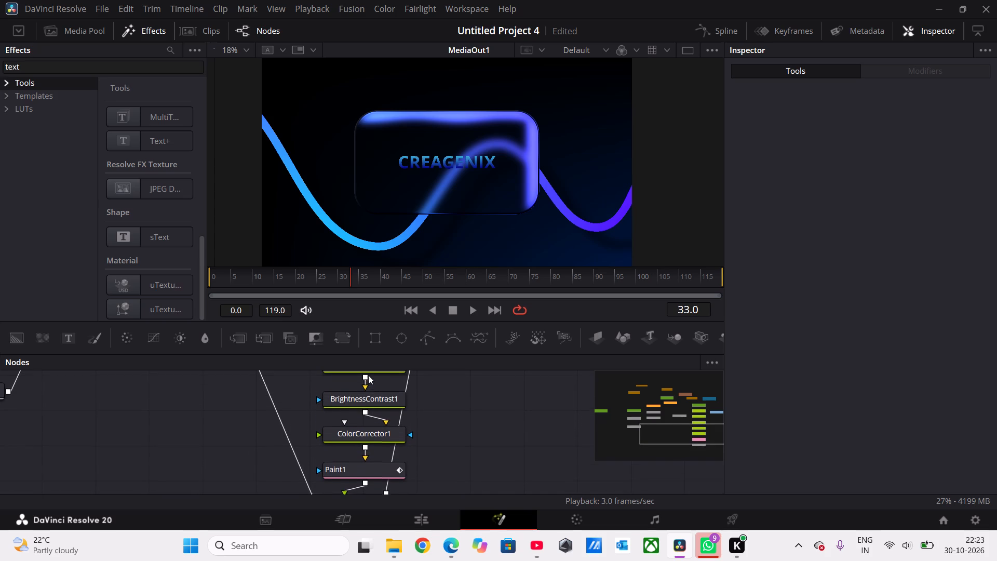
pyautogui.scroll(1, 368, 375)
pyautogui.hotkey('ctrl', 'z')
pyautogui.hotkey('ctrl', 'z')
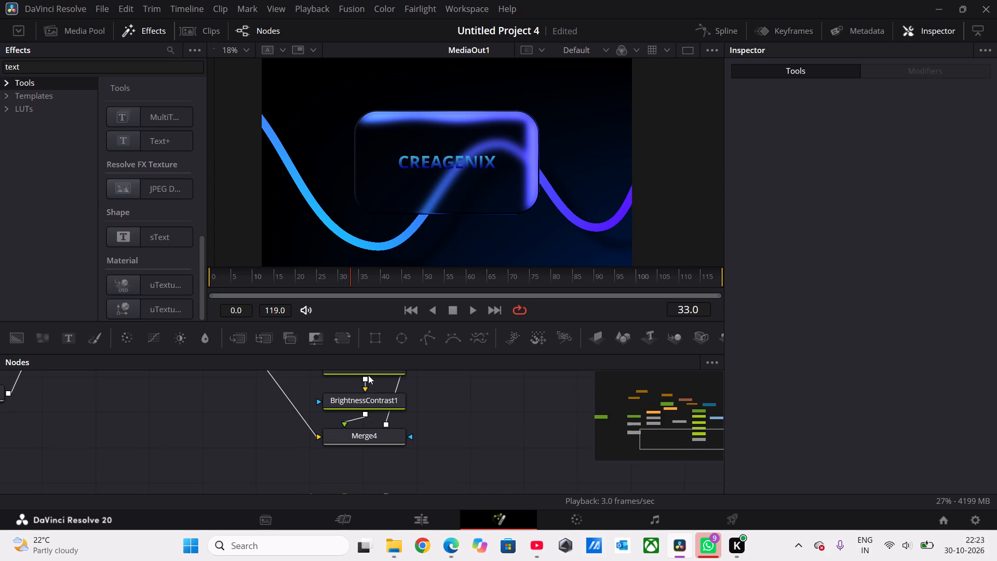
pyautogui.hotkey('ctrl', 'z')
pyautogui.keyDown('ctrl'); pyautogui.scroll(2, 368, 375); pyautogui.keyUp('ctrl')
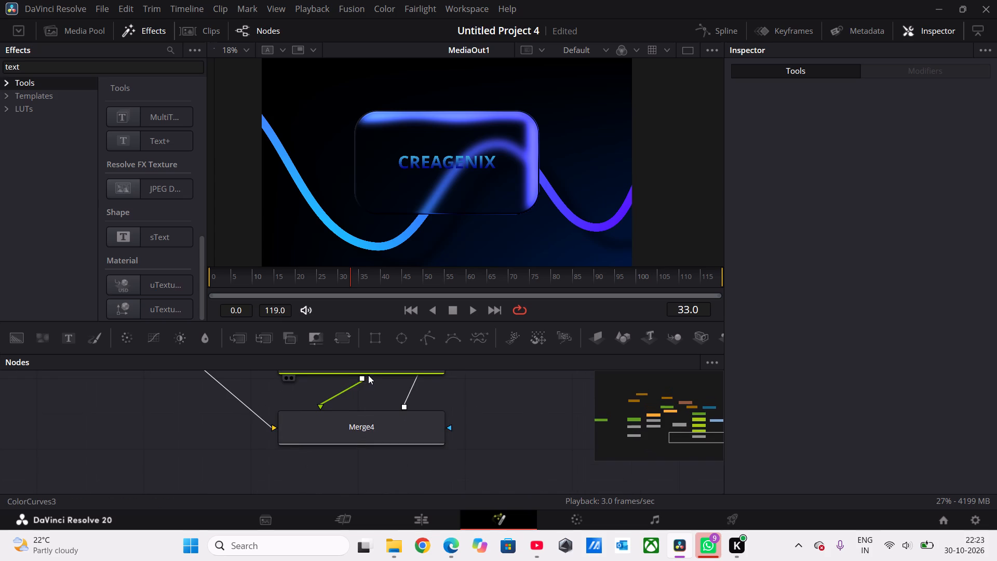
pyautogui.keyDown('ctrl'); pyautogui.scroll(-1, 368, 375); pyautogui.keyUp('ctrl')
pyautogui.scroll(1, 368, 375)
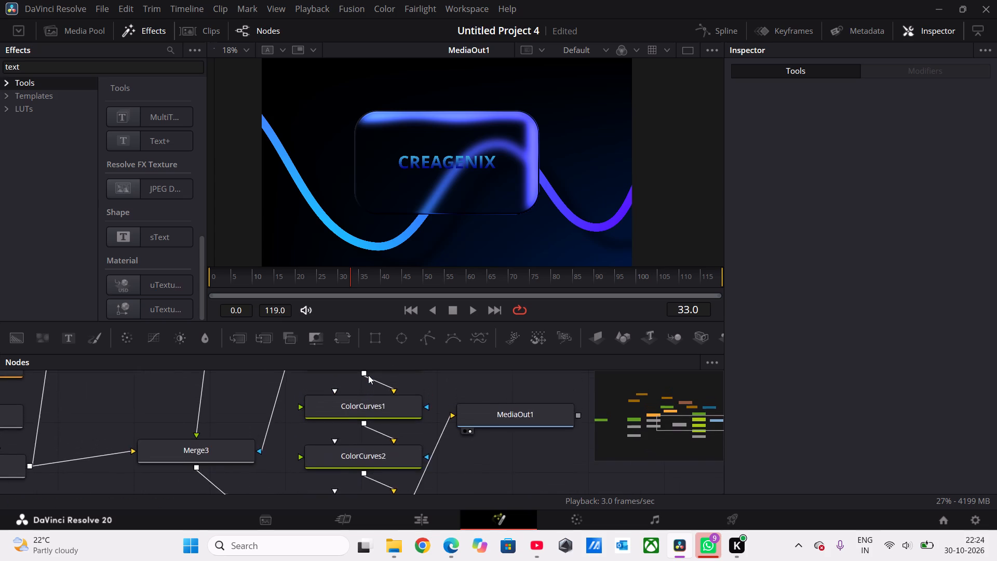
pyautogui.scroll(1, 368, 375)
pyautogui.hotkey('ctrl', 'z')
pyautogui.hotkey('ctrl', 'z')
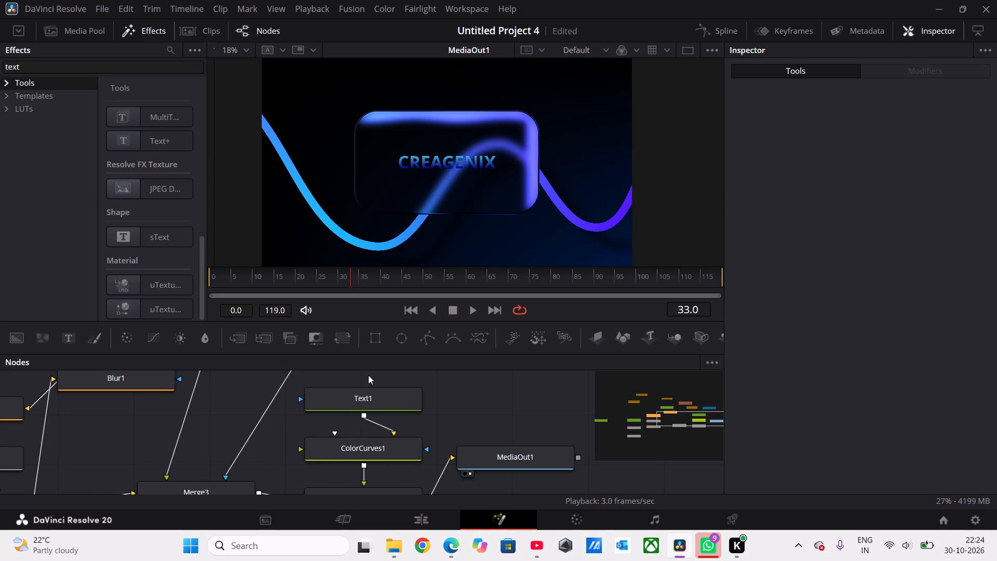
pyautogui.hotkey('ctrl', 'z')
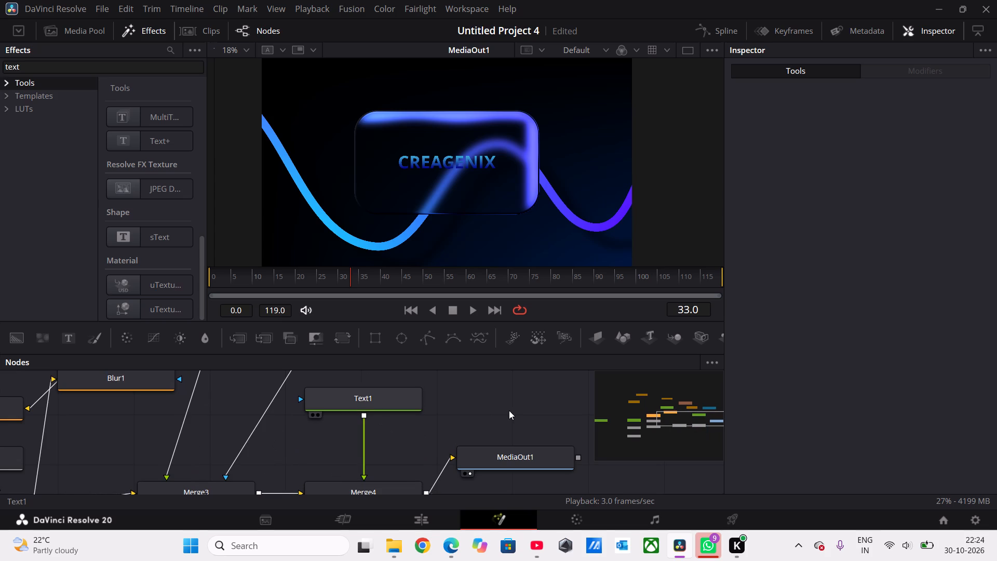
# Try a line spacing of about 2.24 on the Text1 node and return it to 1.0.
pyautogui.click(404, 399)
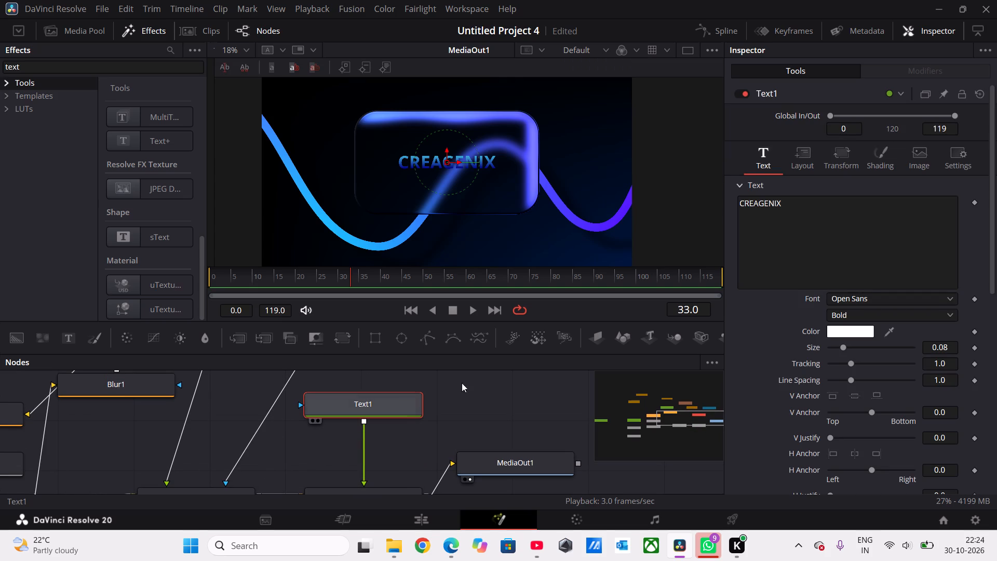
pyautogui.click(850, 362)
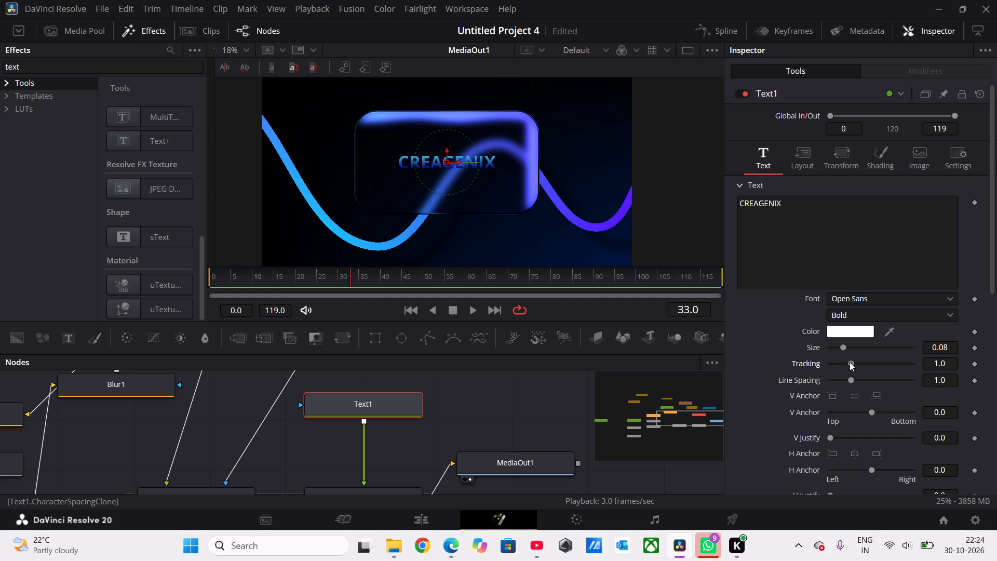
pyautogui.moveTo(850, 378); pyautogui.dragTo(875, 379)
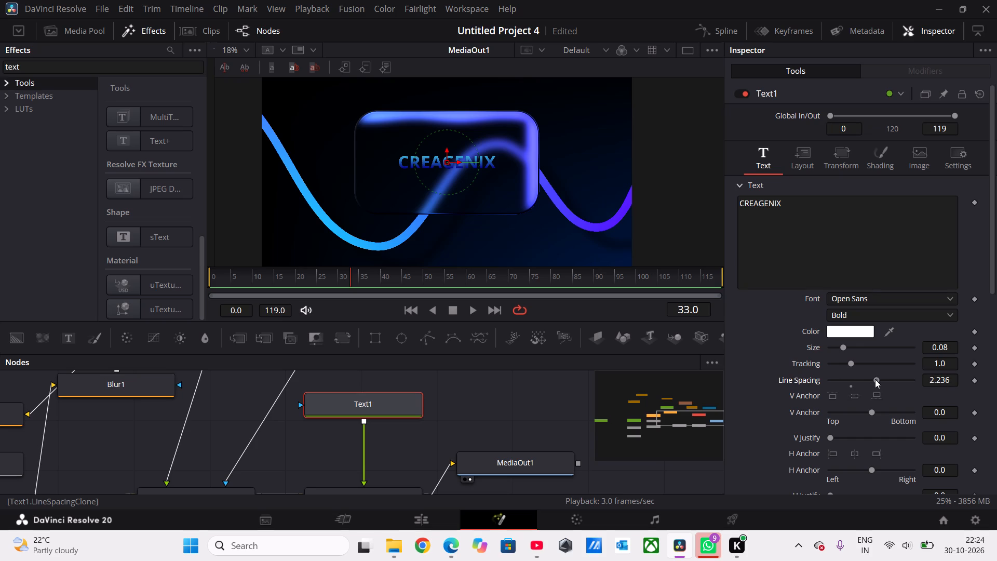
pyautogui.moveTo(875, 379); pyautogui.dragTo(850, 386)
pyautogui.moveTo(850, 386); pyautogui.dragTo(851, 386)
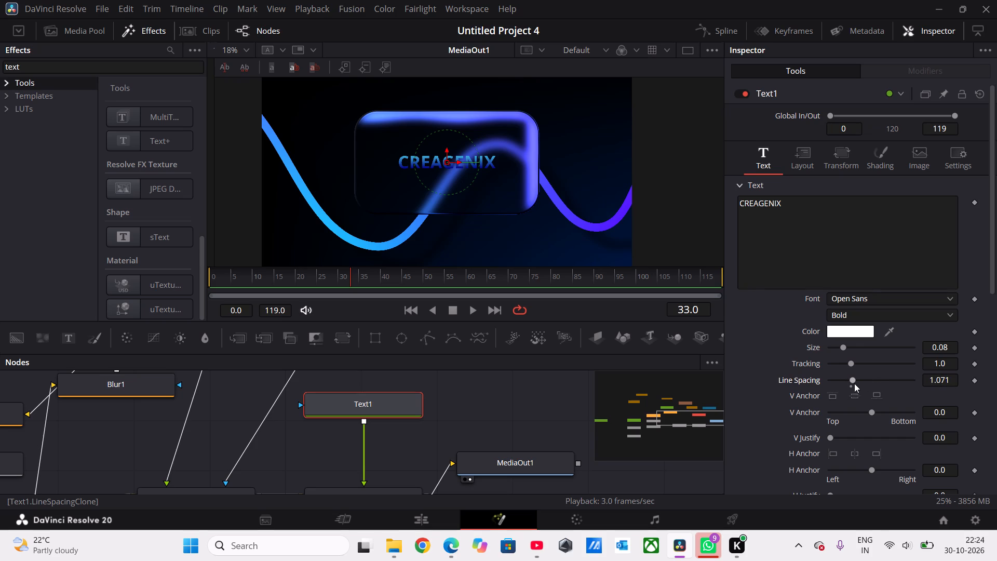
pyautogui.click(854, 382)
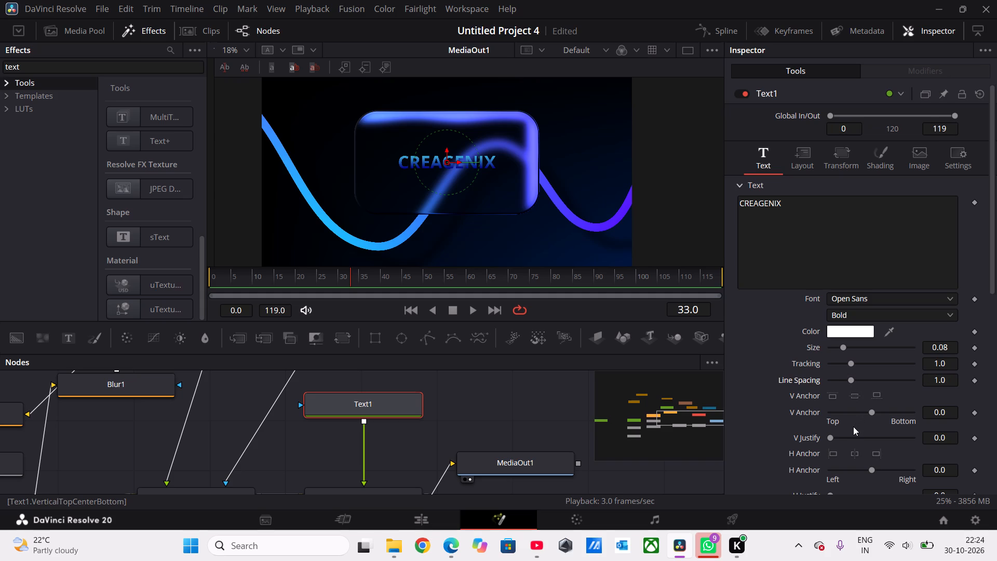
# Look through Text1's remaining text settings, including Tab Spacing, Advanced Controls and the Direction options.
pyautogui.scroll(-1, 853, 426)
pyautogui.scroll(-4, 984, 444)
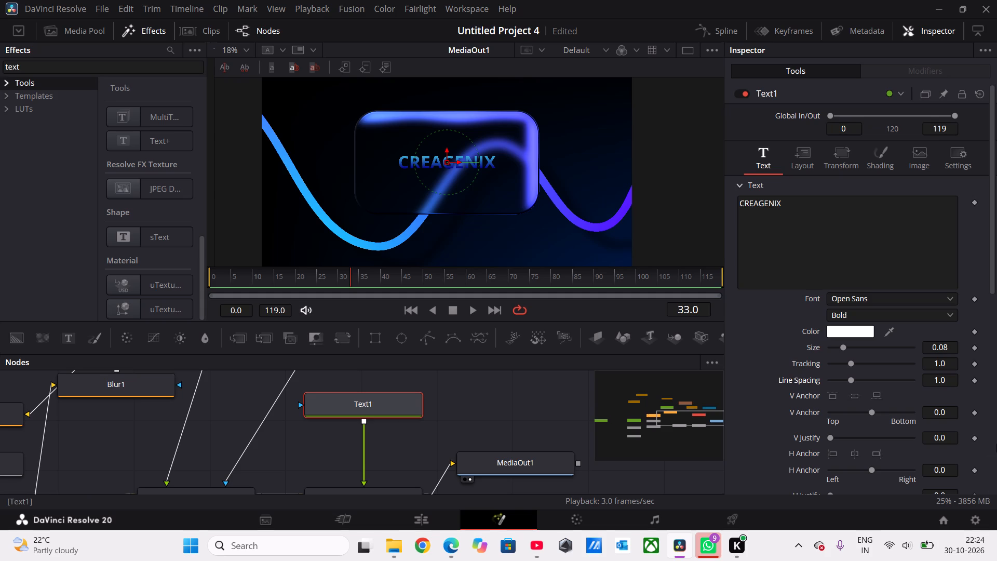
pyautogui.scroll(-1, 980, 439)
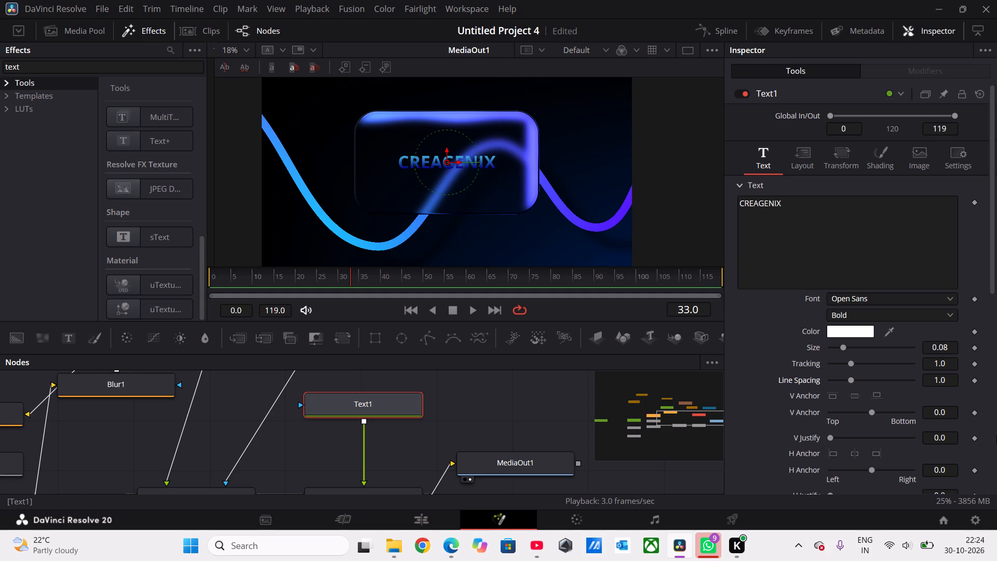
pyautogui.doubleClick(992, 429)
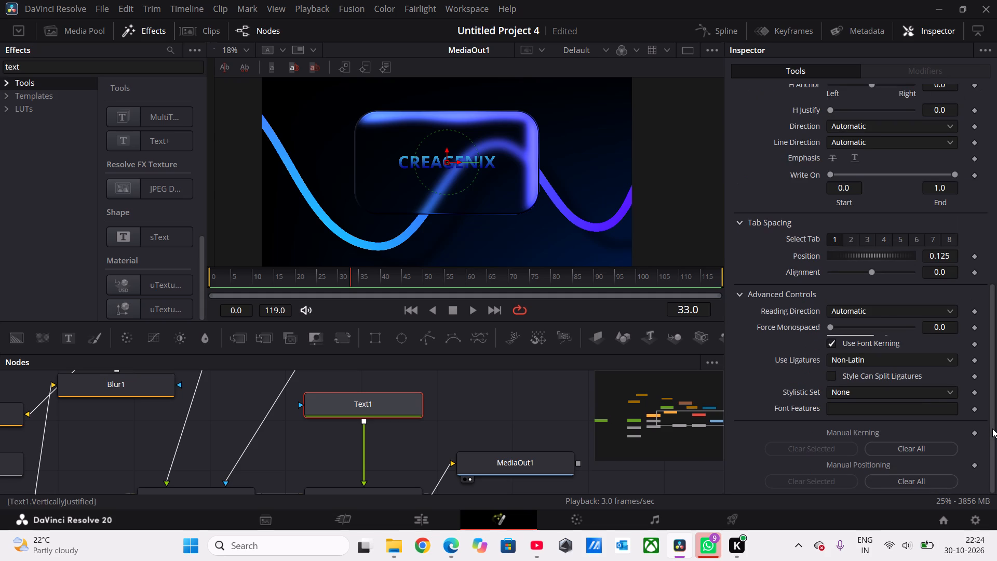
pyautogui.moveTo(992, 416); pyautogui.dragTo(988, 357)
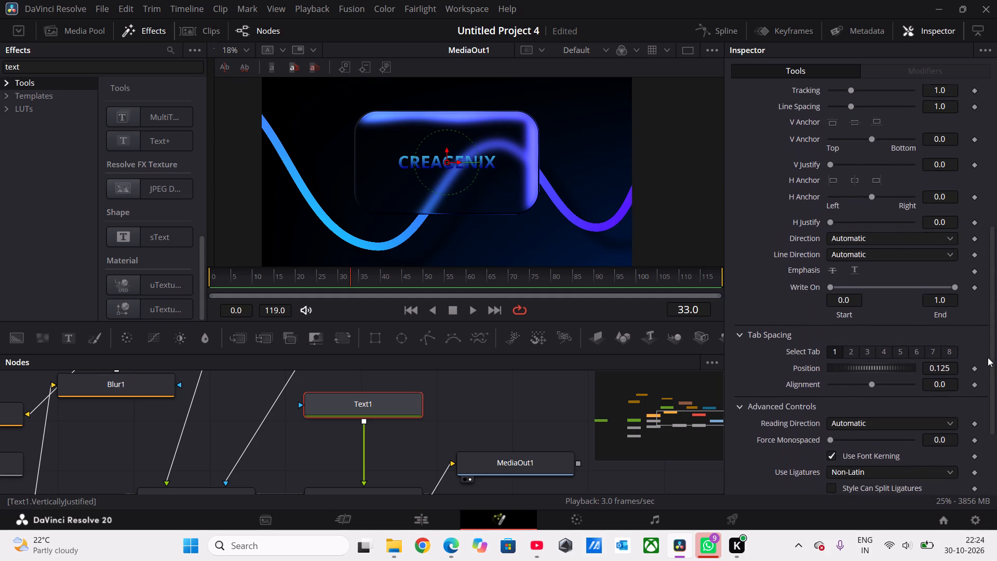
pyautogui.moveTo(988, 357); pyautogui.dragTo(987, 308)
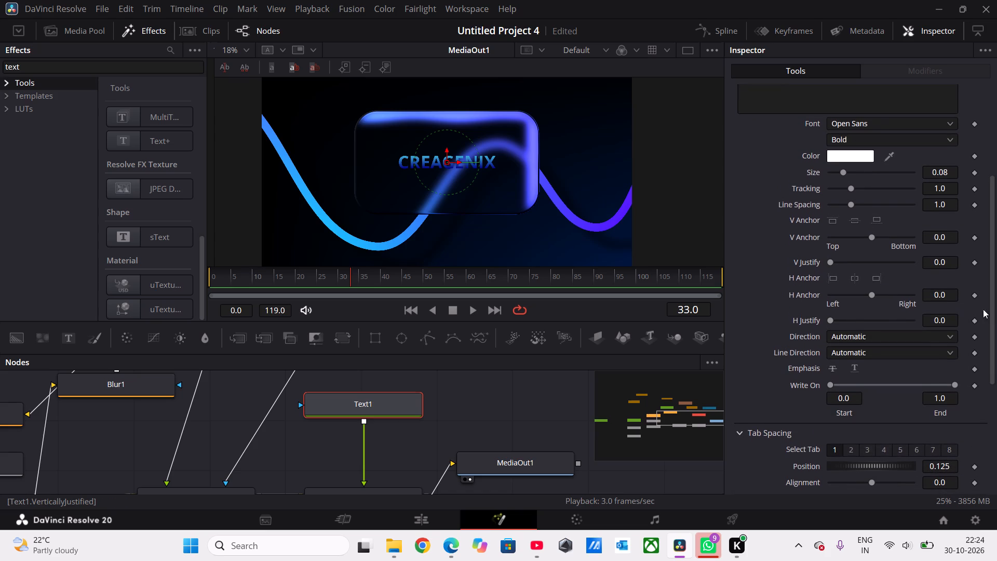
pyautogui.click(947, 336)
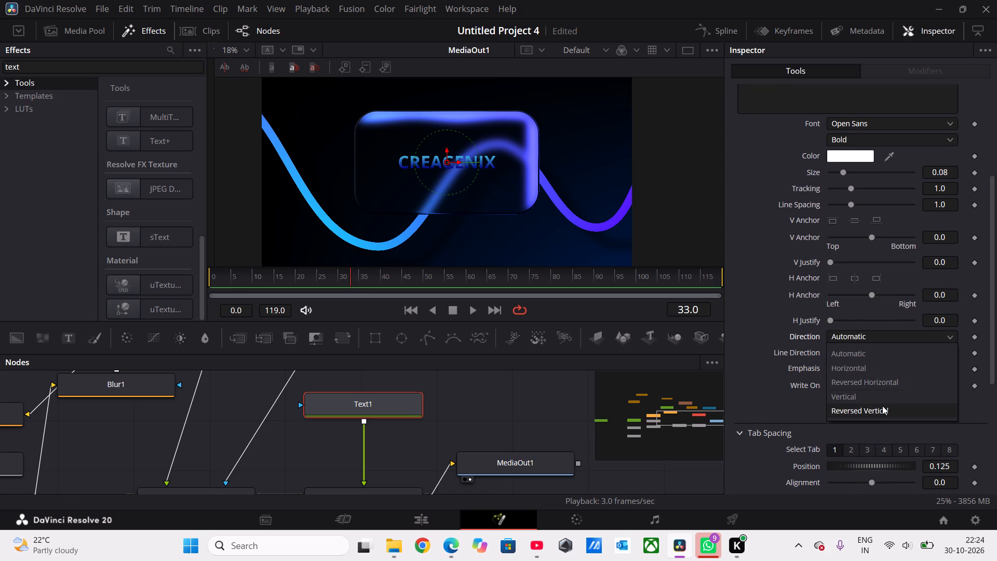
pyautogui.click(771, 306)
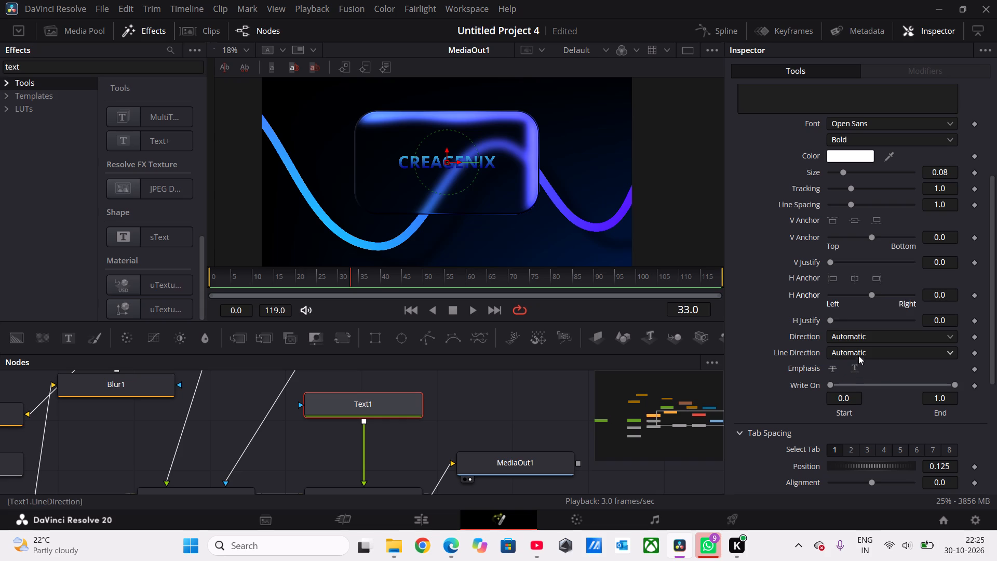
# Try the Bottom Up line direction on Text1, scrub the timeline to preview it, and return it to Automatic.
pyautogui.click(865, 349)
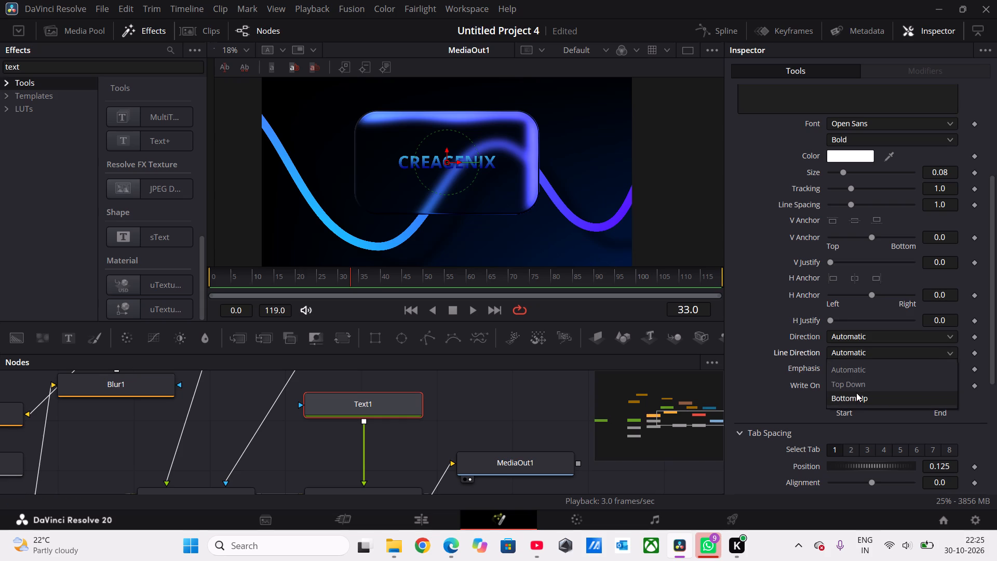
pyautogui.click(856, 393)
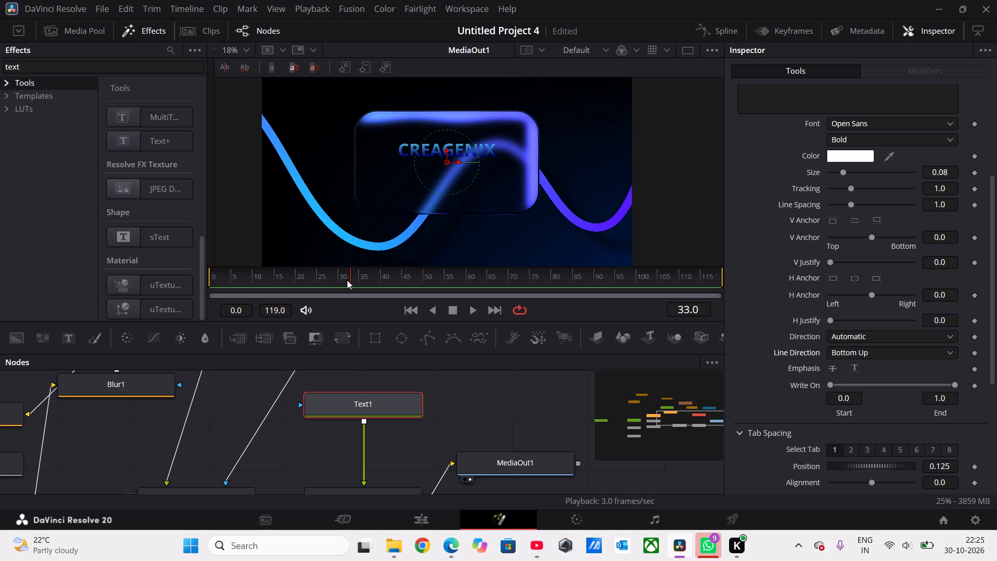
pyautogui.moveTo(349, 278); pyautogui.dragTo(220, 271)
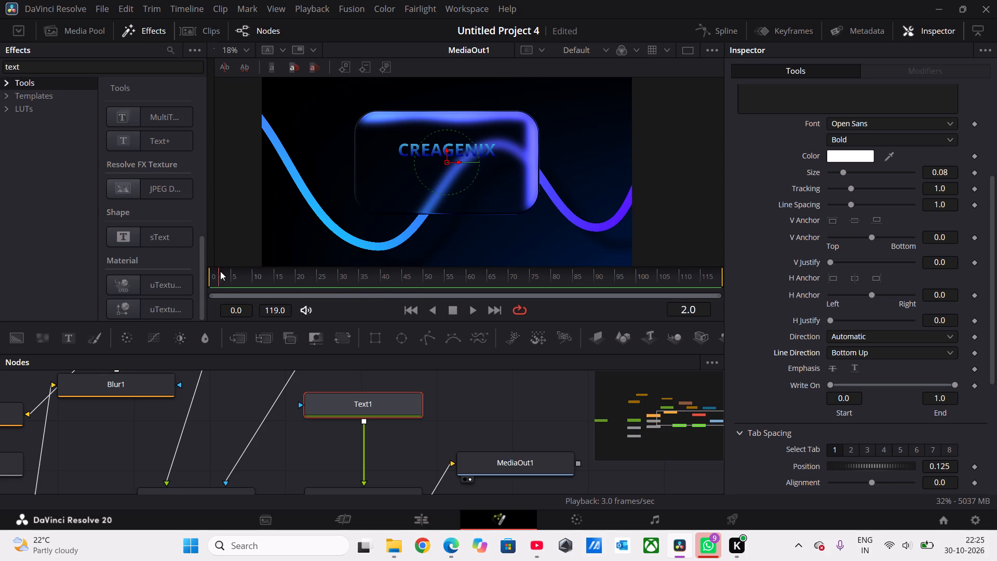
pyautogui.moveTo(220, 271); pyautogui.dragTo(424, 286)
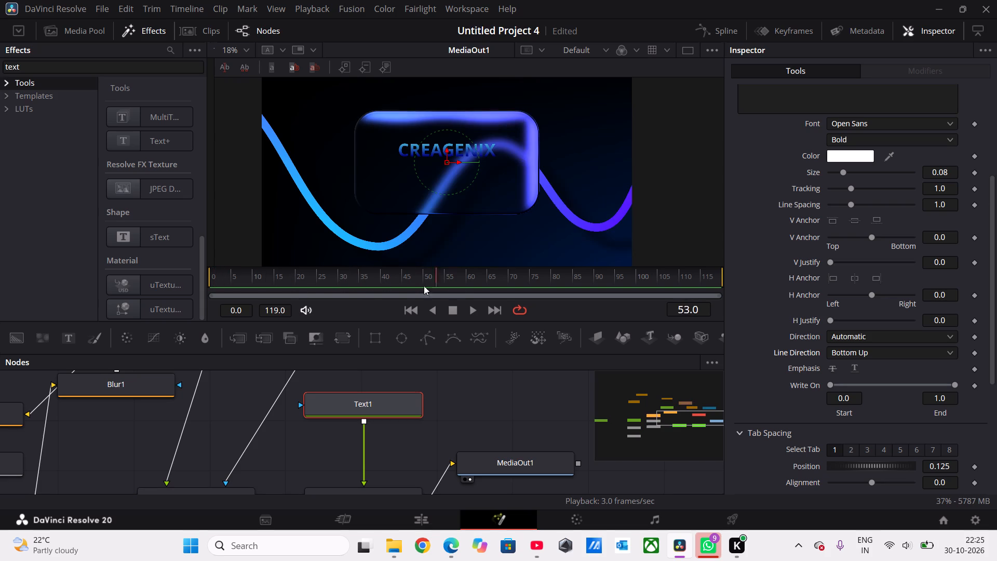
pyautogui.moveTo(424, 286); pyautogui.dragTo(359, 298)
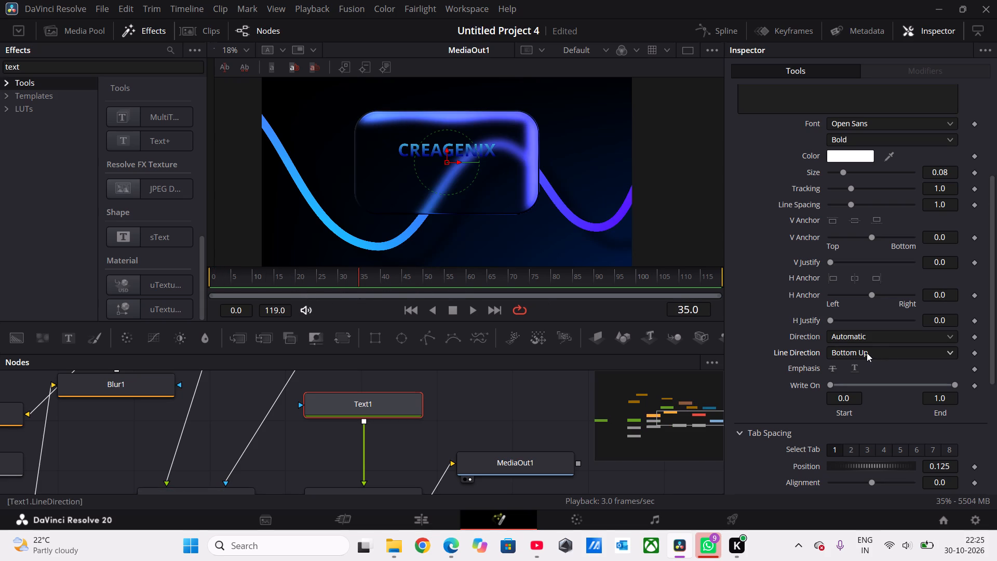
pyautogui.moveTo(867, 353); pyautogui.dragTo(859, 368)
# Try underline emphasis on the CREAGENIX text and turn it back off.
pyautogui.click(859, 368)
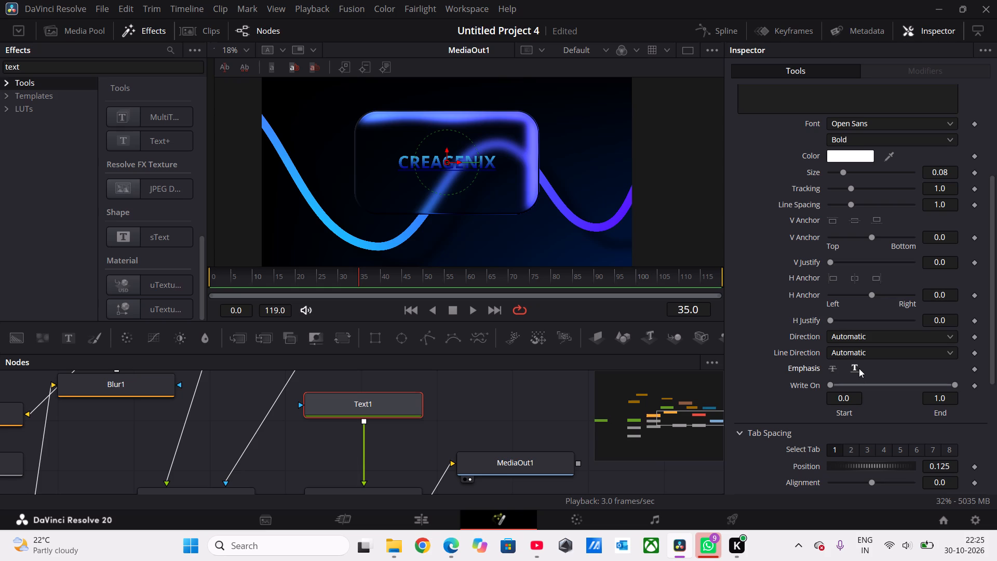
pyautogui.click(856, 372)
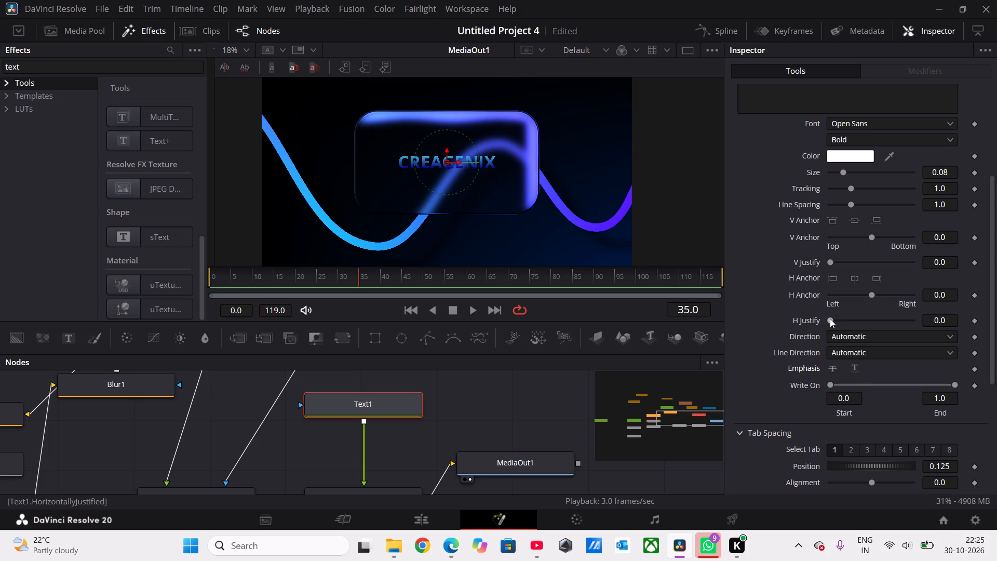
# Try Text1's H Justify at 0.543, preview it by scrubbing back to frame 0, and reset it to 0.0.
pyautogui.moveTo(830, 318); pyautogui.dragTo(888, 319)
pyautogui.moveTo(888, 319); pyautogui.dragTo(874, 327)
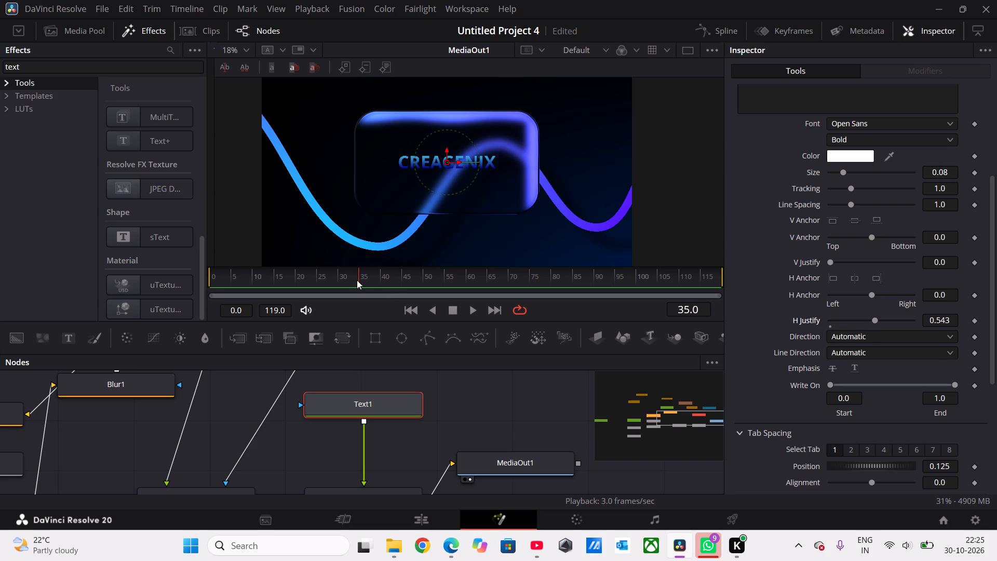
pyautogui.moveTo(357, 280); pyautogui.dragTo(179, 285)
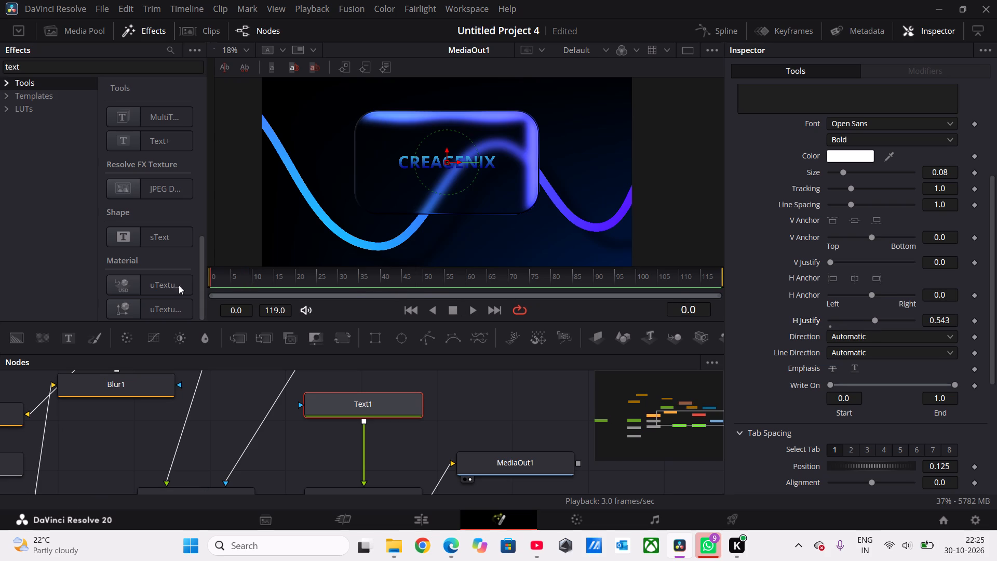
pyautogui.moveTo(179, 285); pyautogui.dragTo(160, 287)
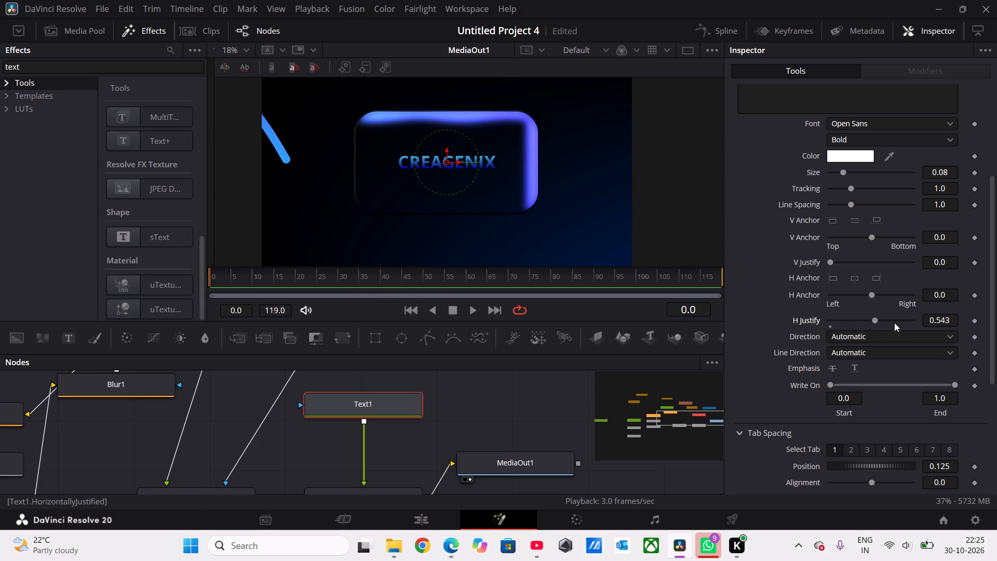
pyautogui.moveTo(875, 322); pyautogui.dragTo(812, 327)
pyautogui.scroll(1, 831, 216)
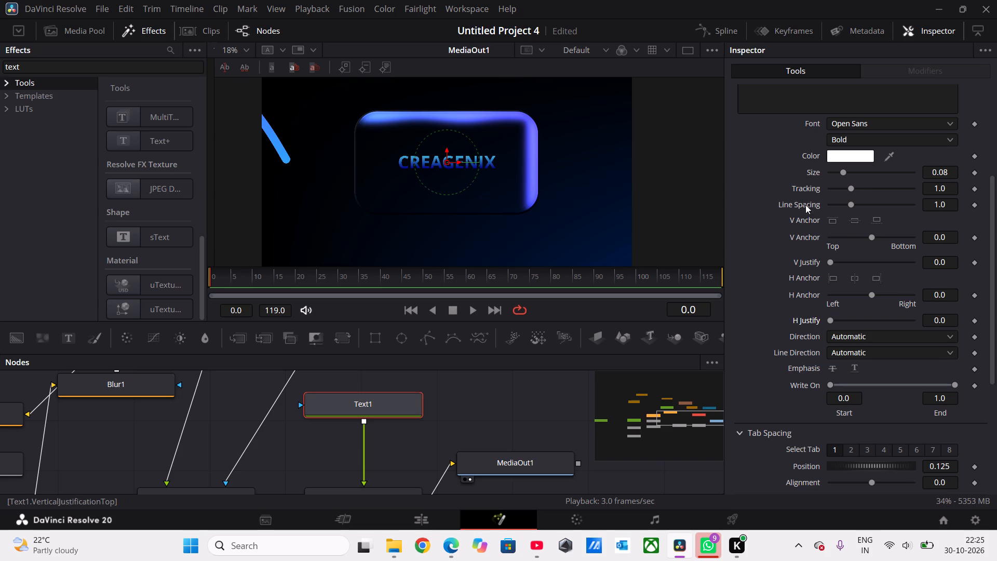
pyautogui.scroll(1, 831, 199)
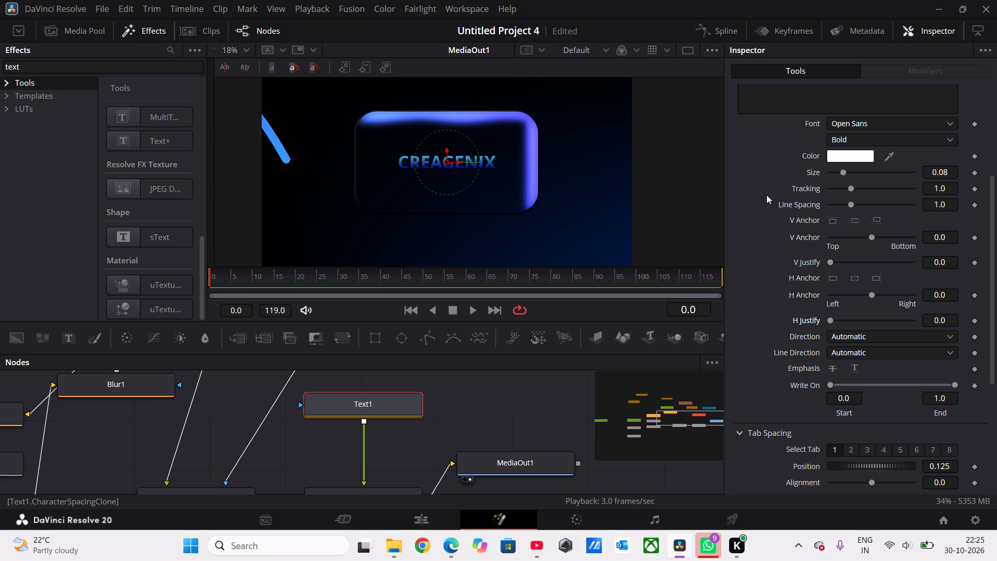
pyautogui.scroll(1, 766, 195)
# Browse the font list for the CREAGENIX text, previewing alternatives, and close it without picking one.
pyautogui.scroll(1, 898, 143)
pyautogui.scroll(1, 783, 143)
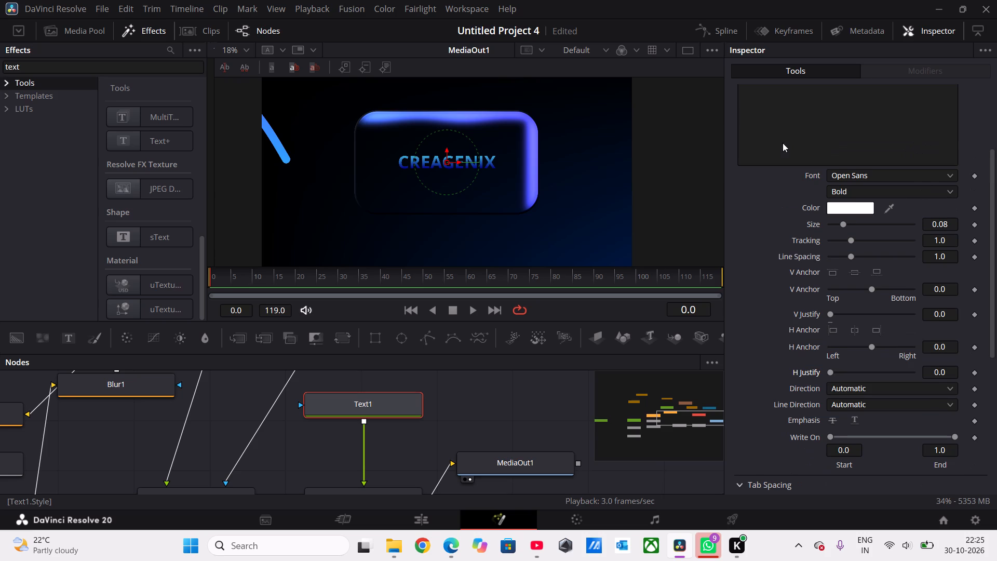
pyautogui.scroll(1, 783, 143)
pyautogui.click(921, 175)
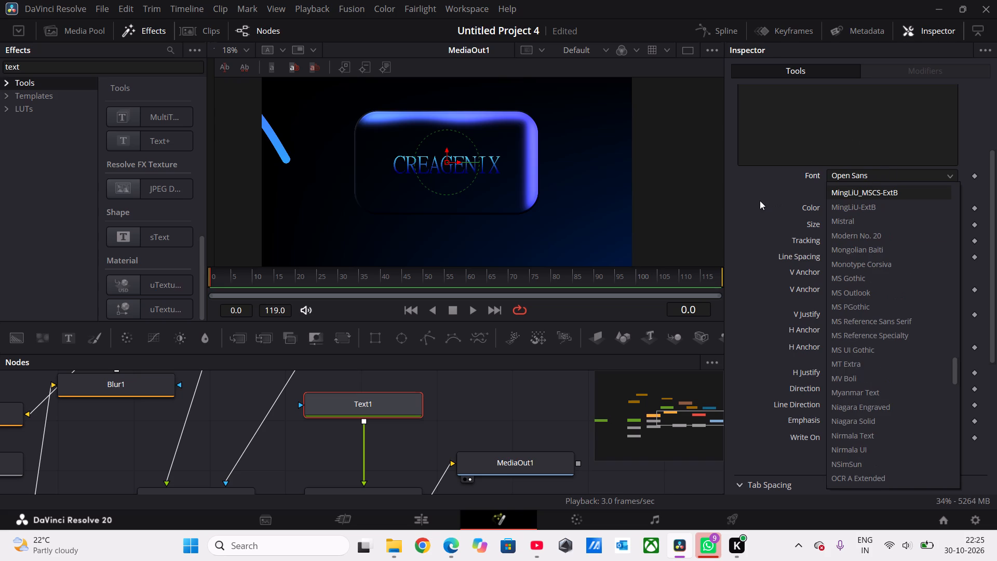
pyautogui.click(774, 210)
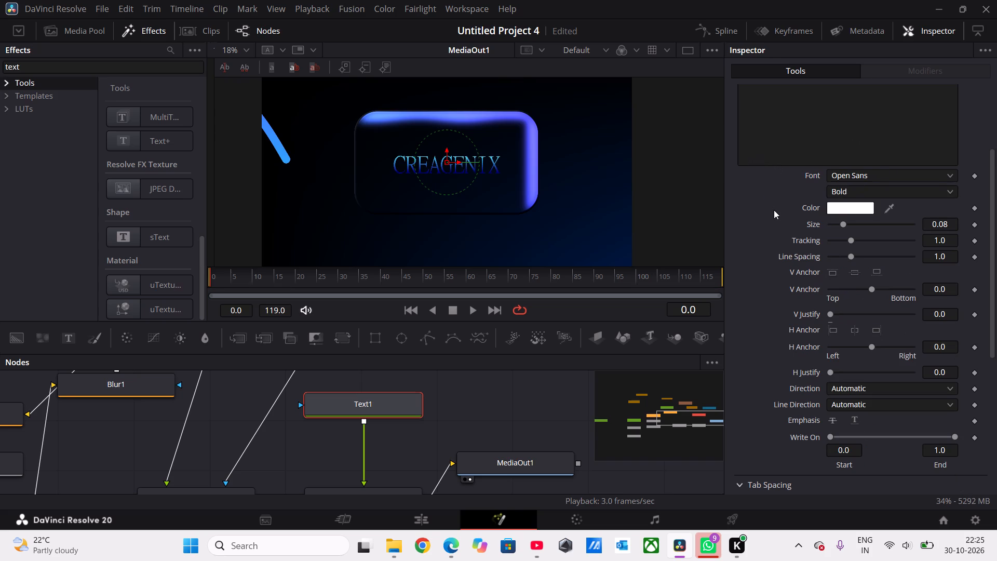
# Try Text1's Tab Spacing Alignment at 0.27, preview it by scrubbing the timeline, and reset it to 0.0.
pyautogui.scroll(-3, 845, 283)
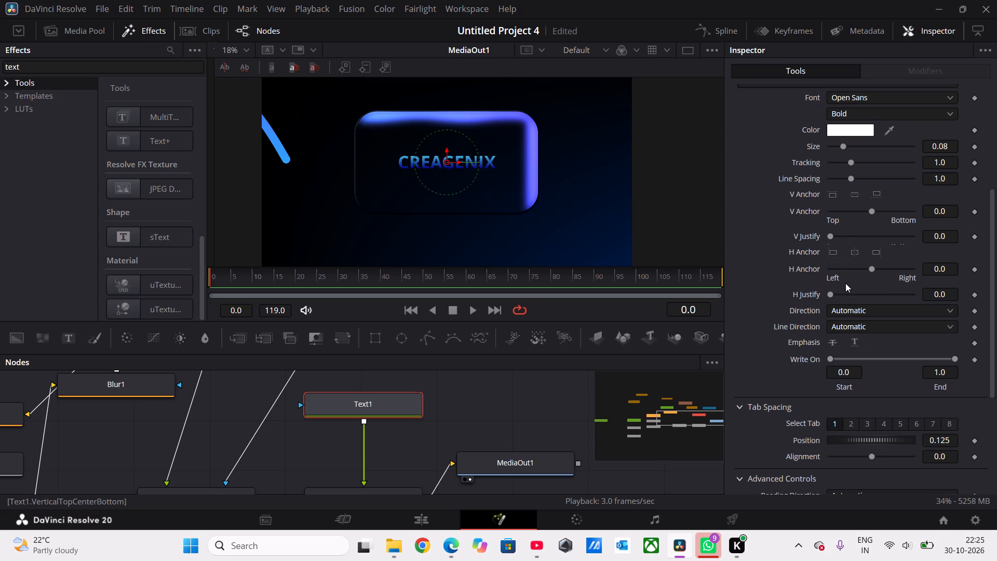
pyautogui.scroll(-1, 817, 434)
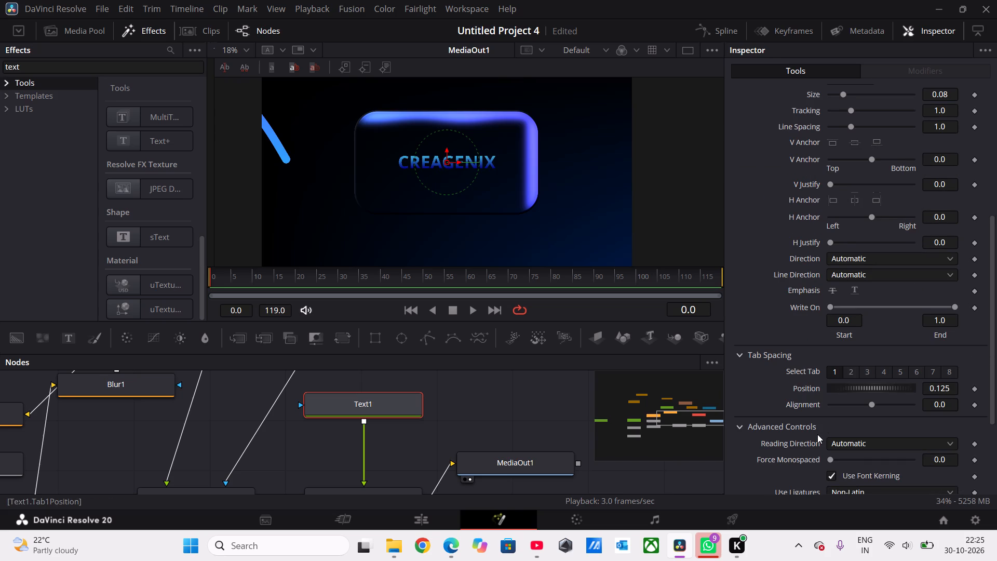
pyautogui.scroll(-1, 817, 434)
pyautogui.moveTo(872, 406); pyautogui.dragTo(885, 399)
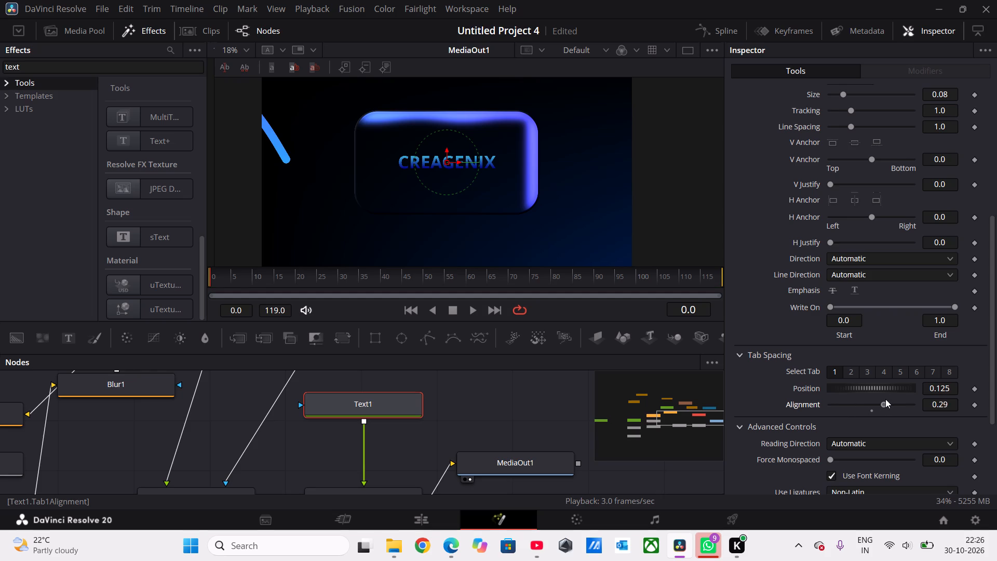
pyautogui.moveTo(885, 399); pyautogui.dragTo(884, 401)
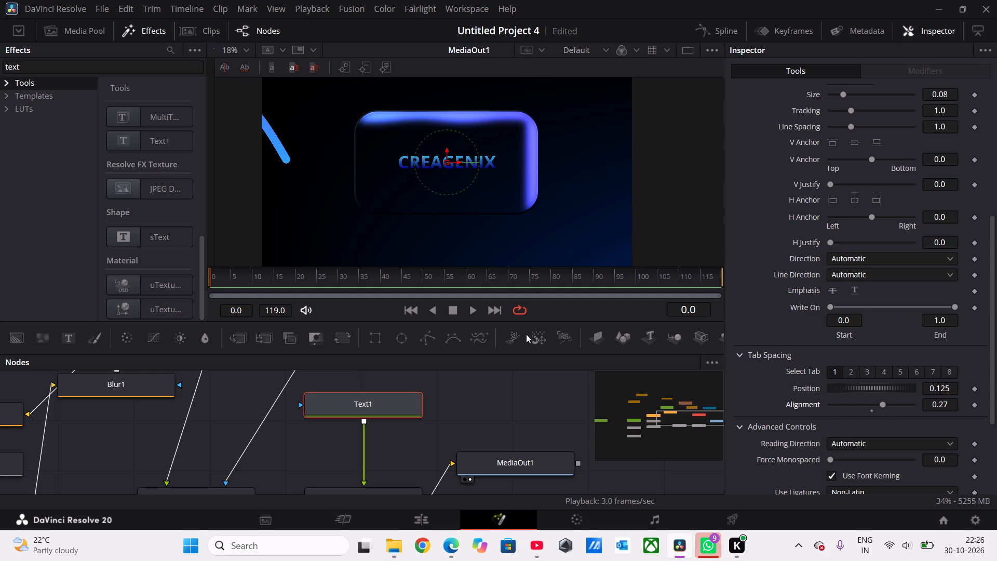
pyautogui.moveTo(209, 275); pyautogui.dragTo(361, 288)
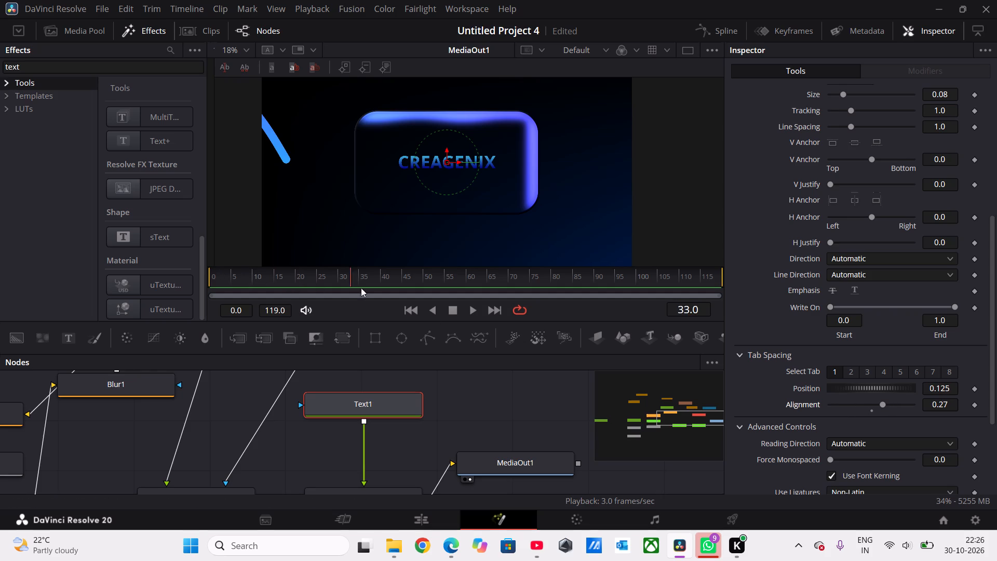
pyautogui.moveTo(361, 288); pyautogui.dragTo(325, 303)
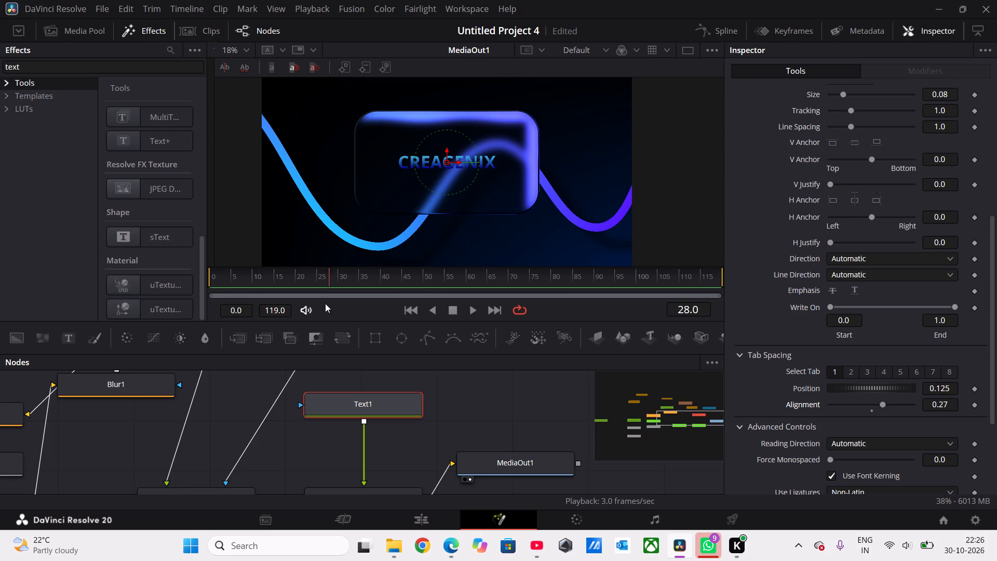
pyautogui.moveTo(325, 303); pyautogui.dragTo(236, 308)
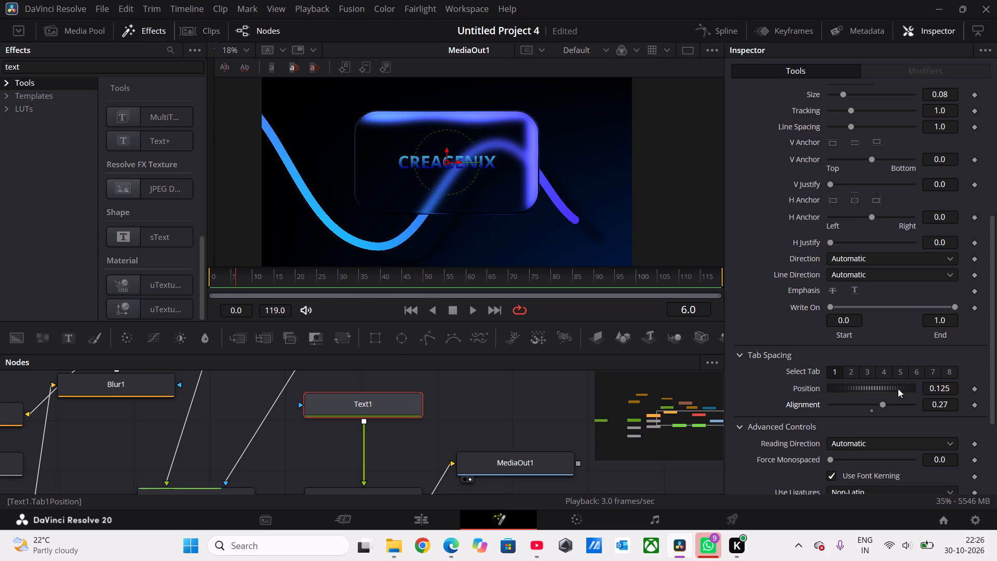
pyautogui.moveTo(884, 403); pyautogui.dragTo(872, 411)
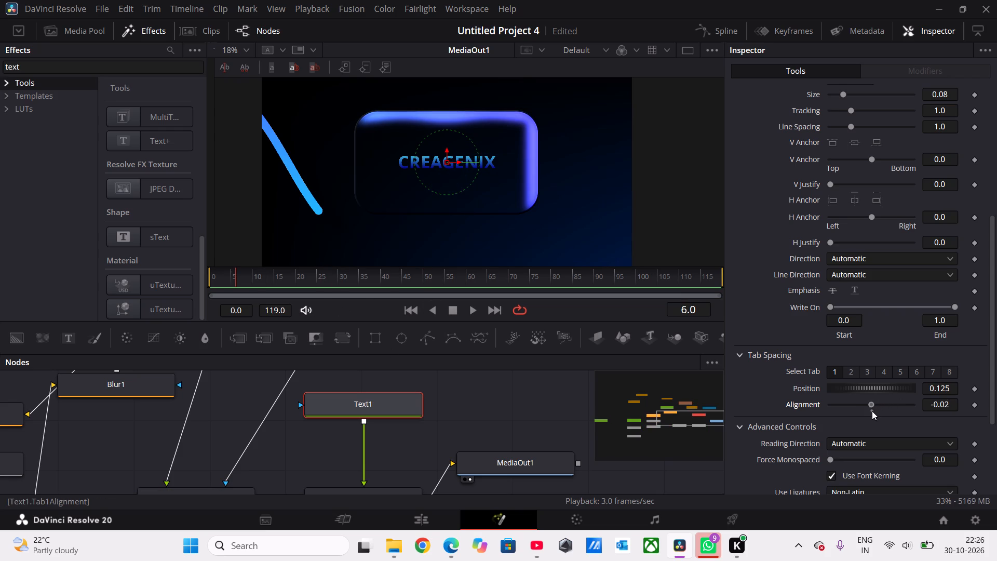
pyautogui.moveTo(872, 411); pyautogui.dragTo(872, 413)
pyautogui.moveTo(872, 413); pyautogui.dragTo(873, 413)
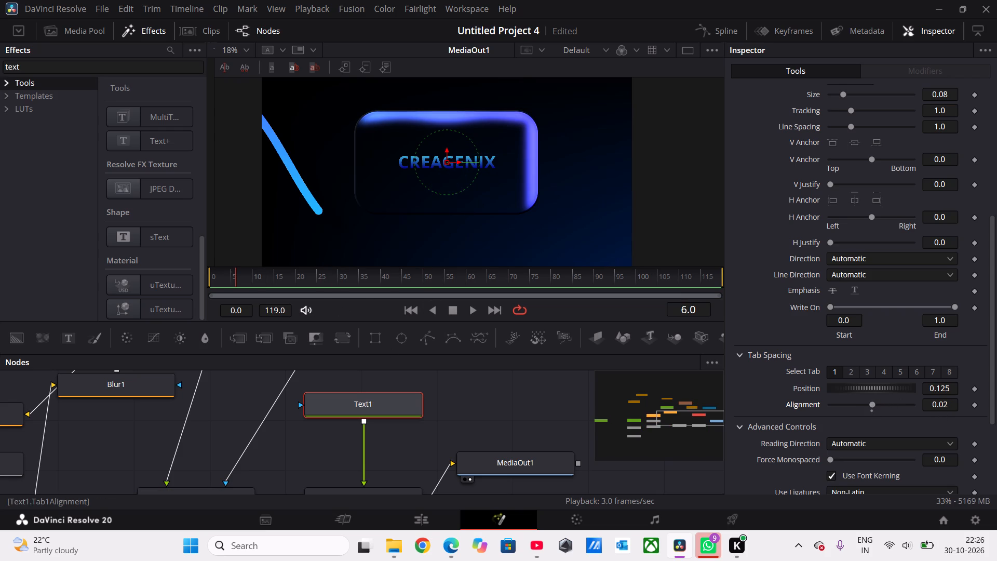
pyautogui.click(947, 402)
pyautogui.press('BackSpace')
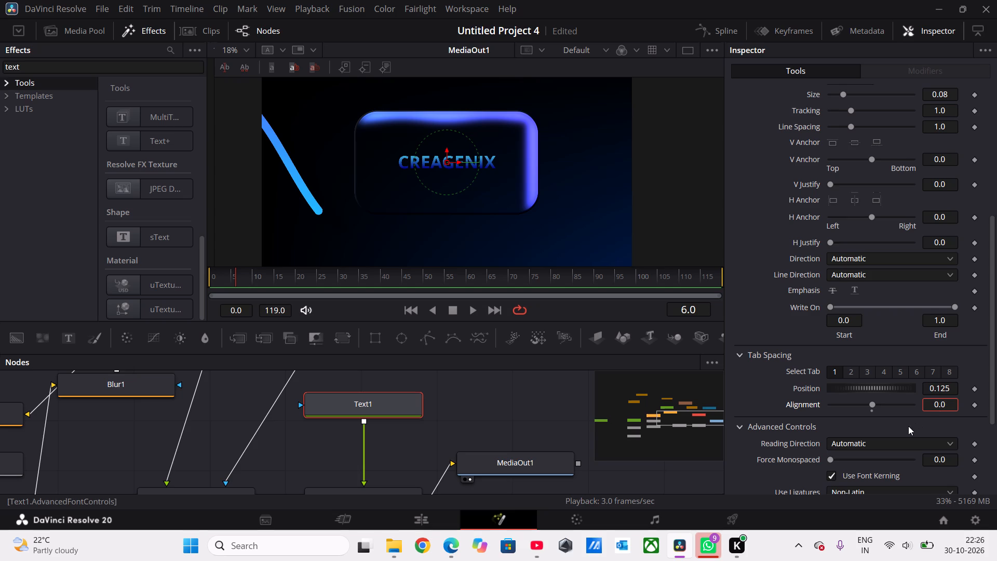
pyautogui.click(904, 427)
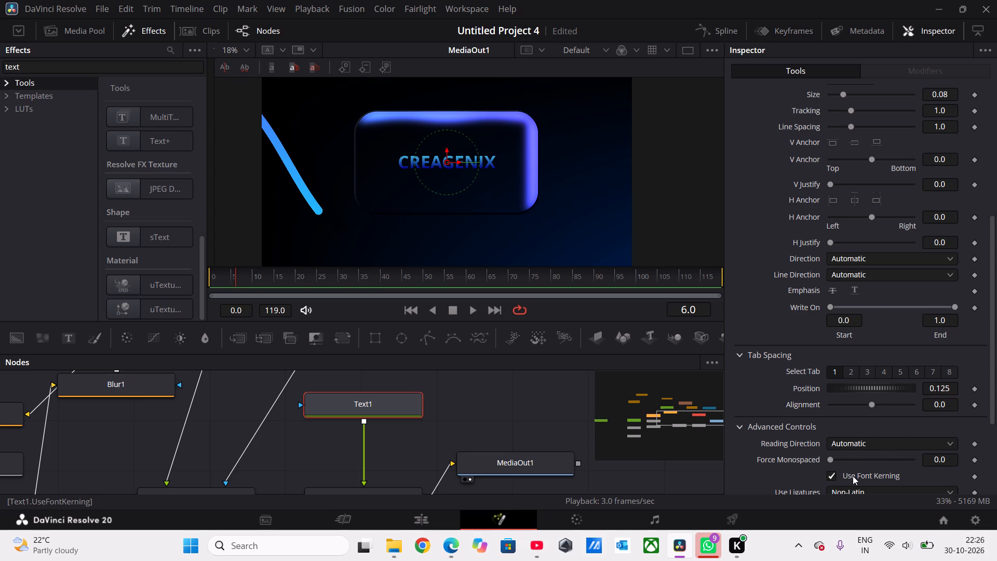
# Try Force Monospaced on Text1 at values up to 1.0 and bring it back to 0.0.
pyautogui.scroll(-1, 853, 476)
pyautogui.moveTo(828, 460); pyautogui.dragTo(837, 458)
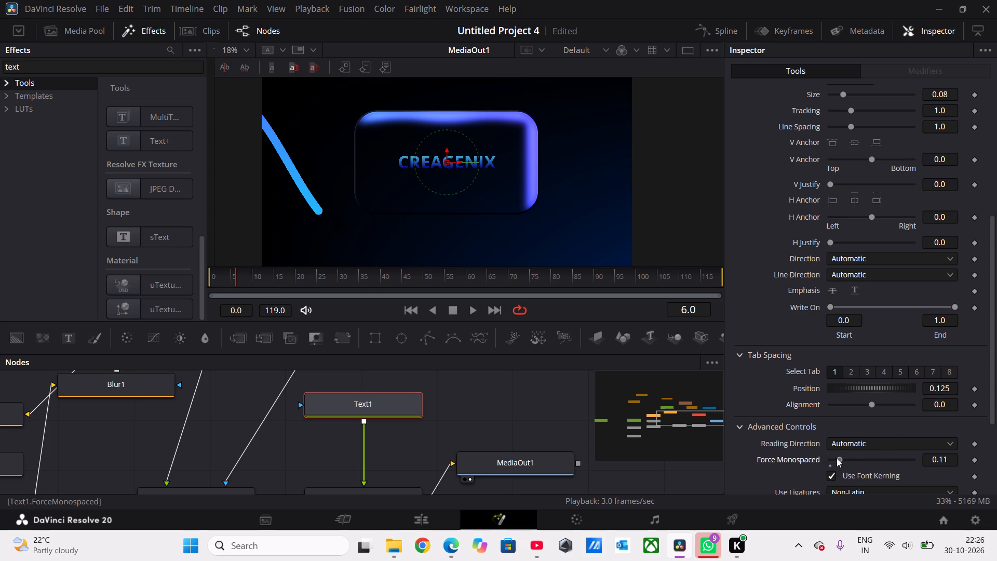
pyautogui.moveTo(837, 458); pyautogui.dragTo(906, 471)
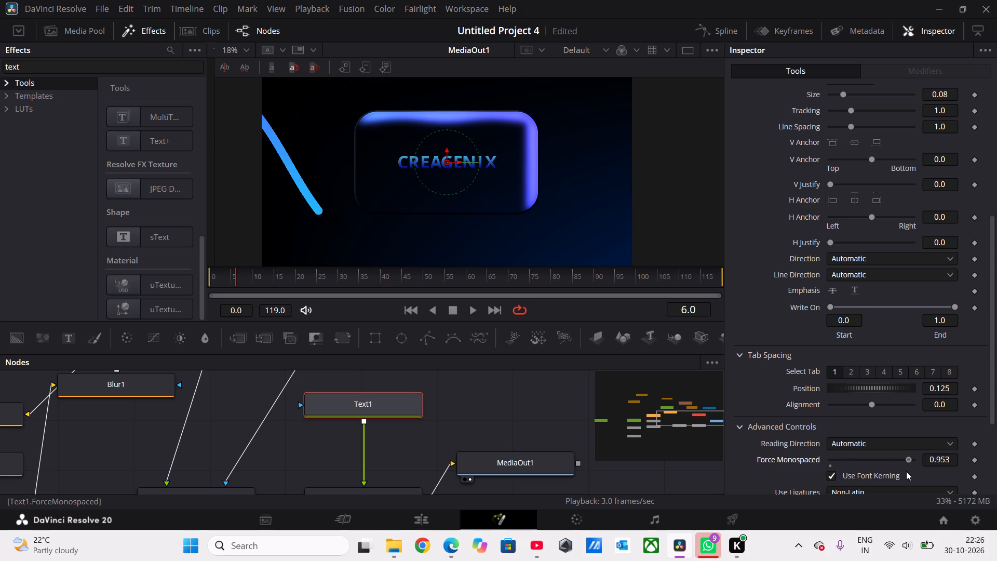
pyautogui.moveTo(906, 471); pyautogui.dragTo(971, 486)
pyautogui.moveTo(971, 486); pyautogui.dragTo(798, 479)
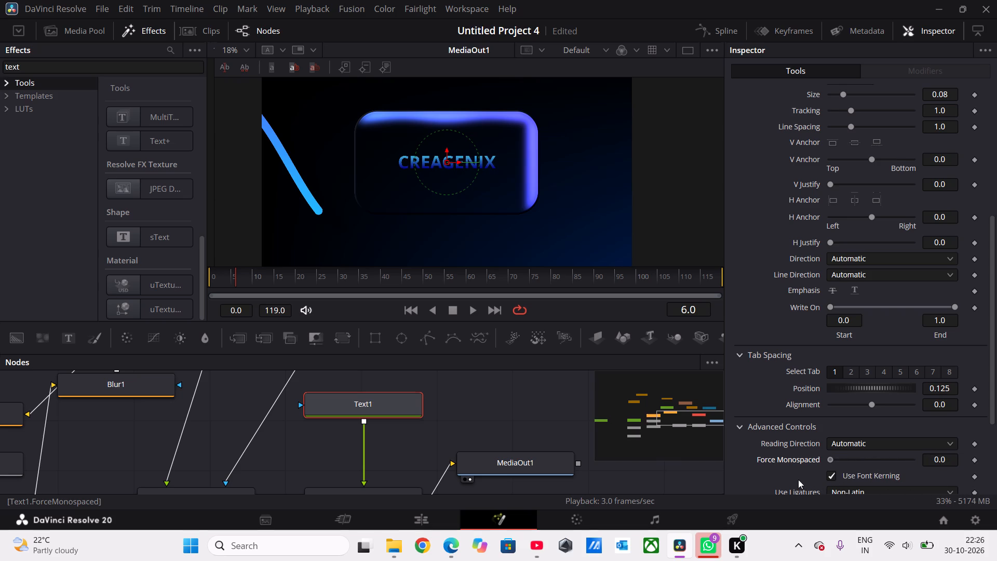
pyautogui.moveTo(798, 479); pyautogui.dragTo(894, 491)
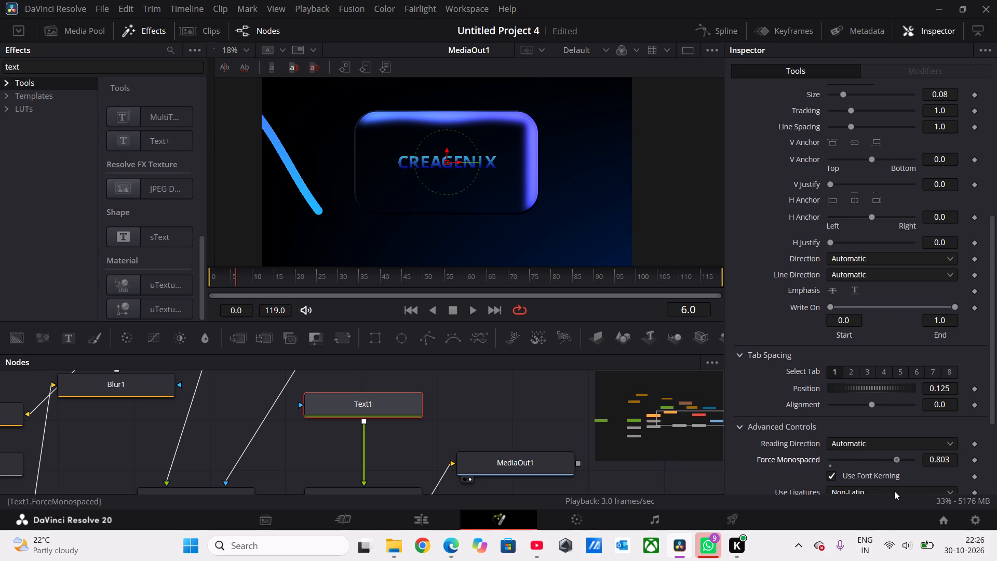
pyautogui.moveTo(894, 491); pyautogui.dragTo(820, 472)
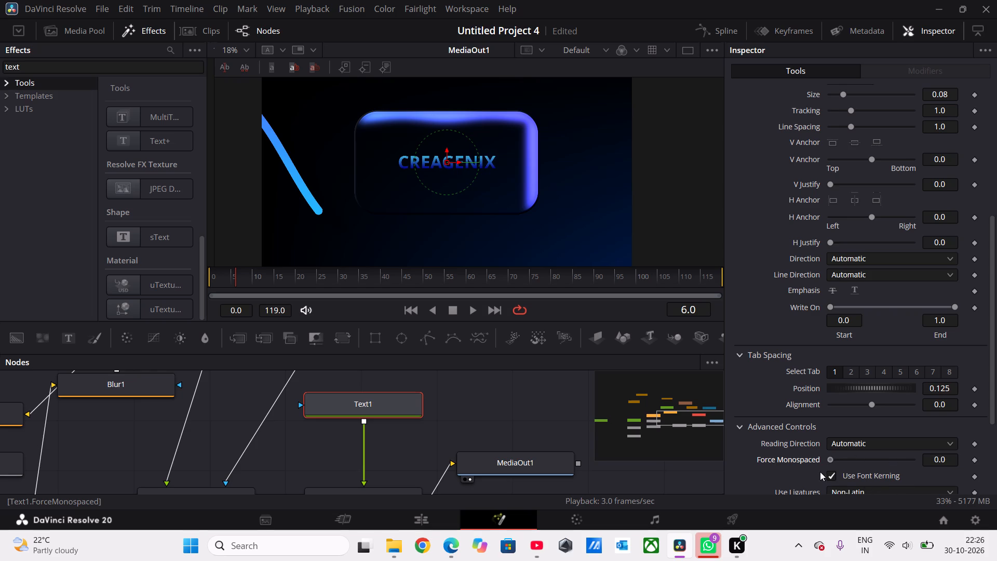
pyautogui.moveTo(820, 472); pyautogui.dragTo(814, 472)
# Look through Text1's Reading Direction options and the remaining Advanced Controls down to Manual Positioning.
pyautogui.click(936, 445)
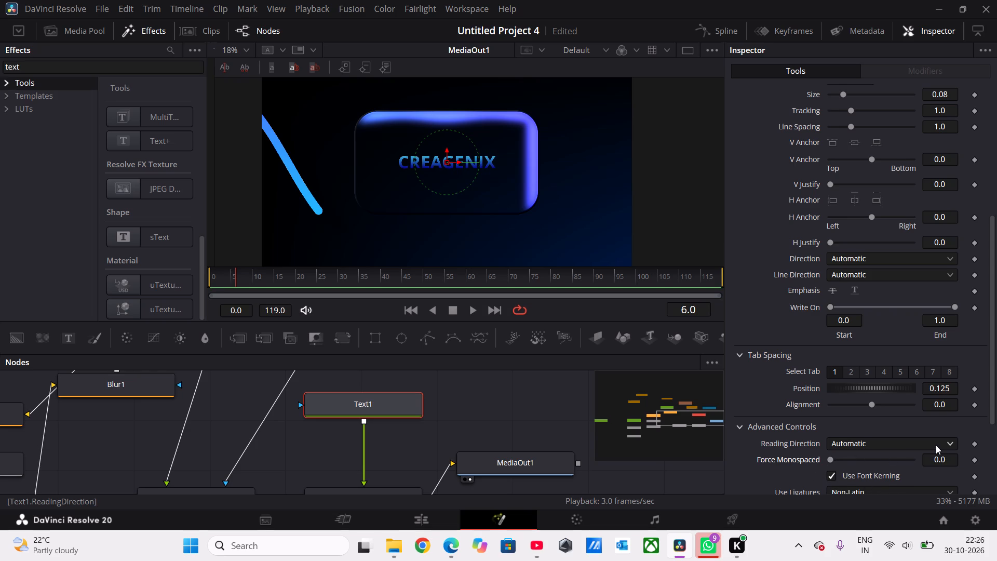
pyautogui.scroll(-1, 844, 413)
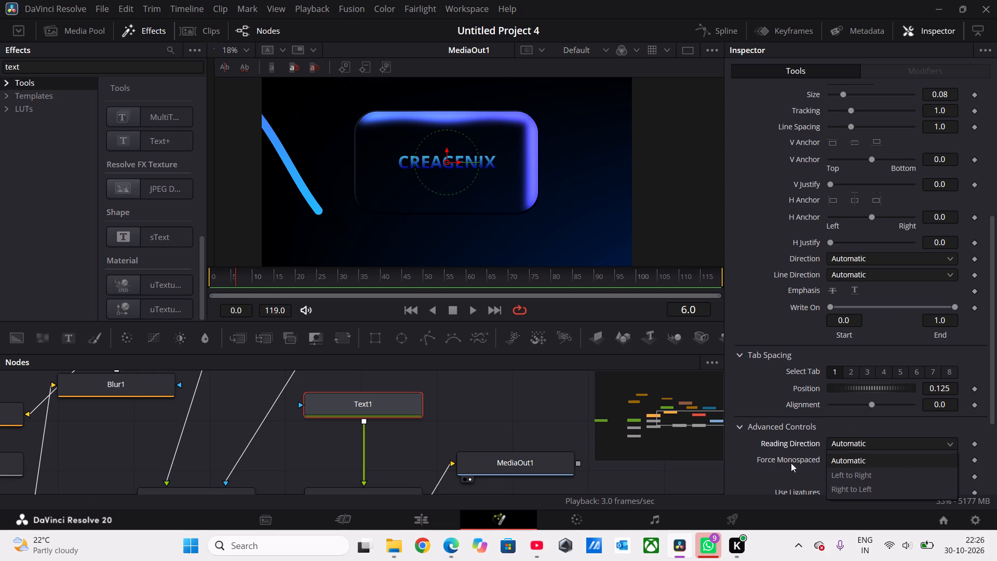
pyautogui.click(773, 485)
pyautogui.scroll(-1, 810, 469)
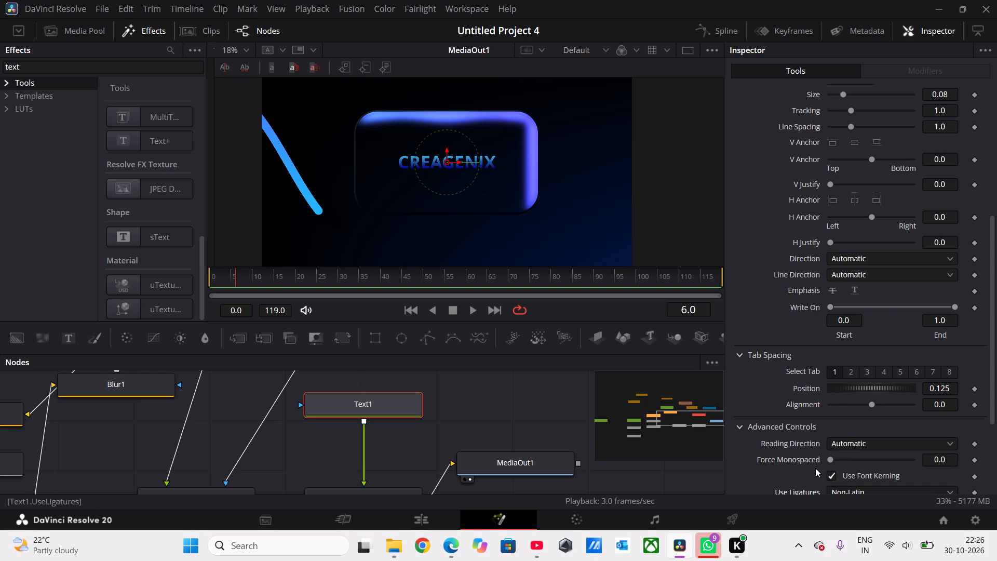
pyautogui.scroll(-1, 984, 451)
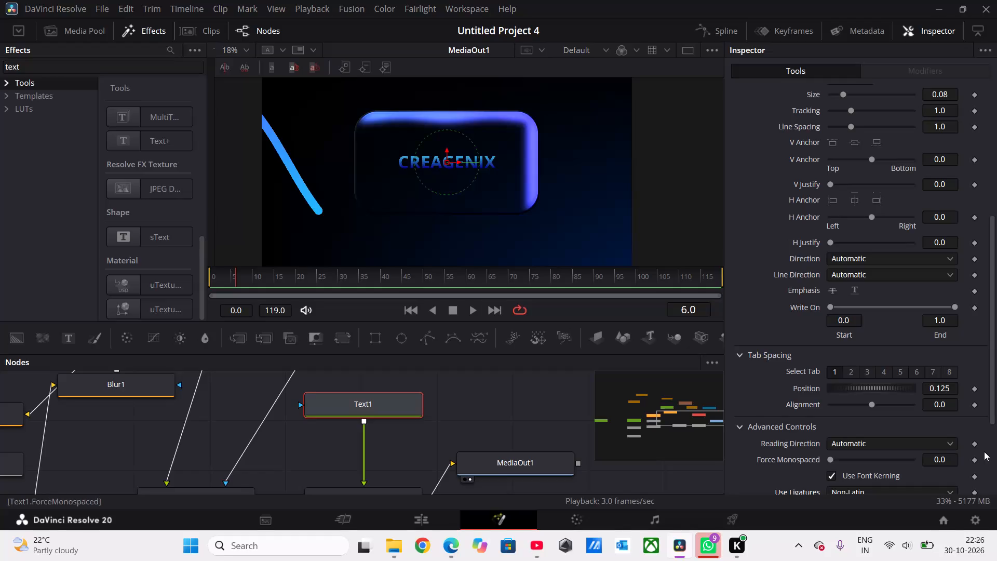
pyautogui.scroll(-3, 984, 451)
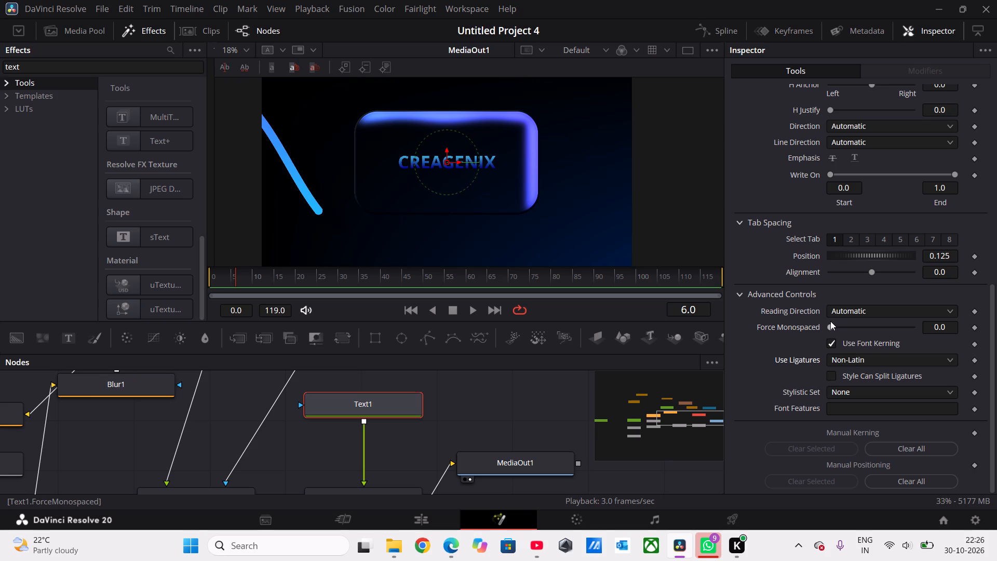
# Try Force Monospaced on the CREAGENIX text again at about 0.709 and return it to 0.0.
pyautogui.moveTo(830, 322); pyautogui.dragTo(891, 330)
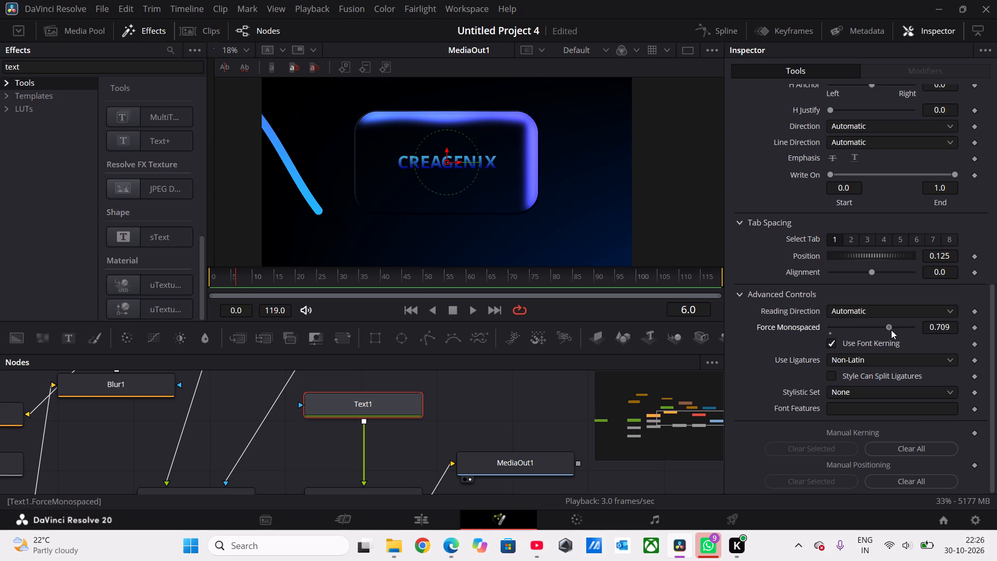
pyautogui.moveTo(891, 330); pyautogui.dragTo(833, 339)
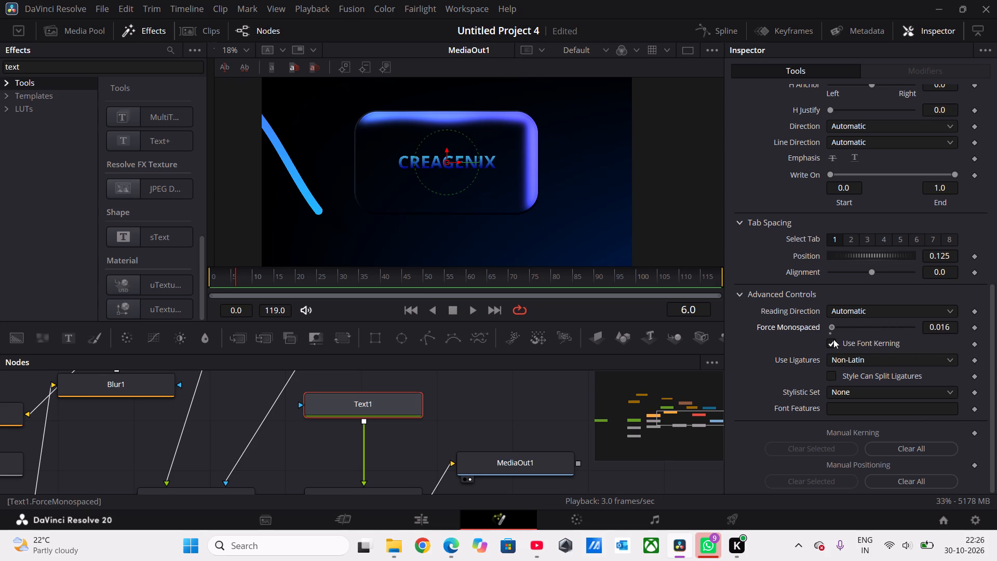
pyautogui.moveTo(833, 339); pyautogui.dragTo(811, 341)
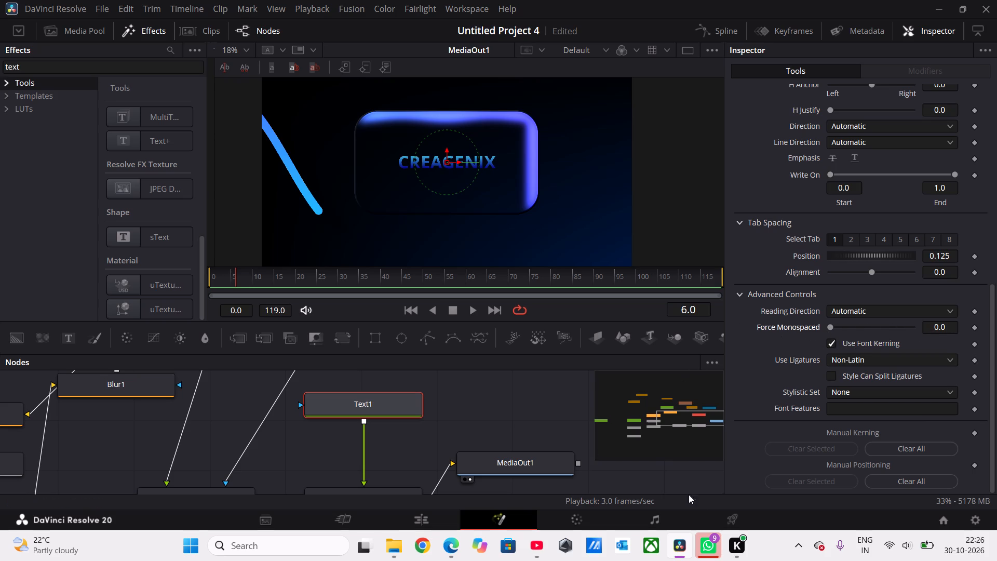
# Switch to the YouTube tutorial in Microsoft Edge, resume playback and skip ahead to about 6:11.
pyautogui.click(543, 544)
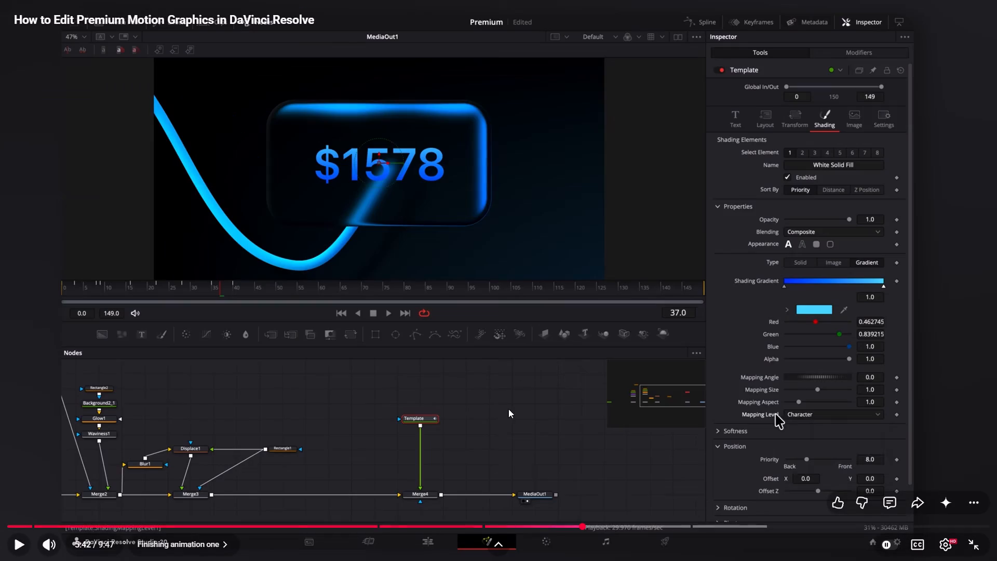
pyautogui.click(495, 306)
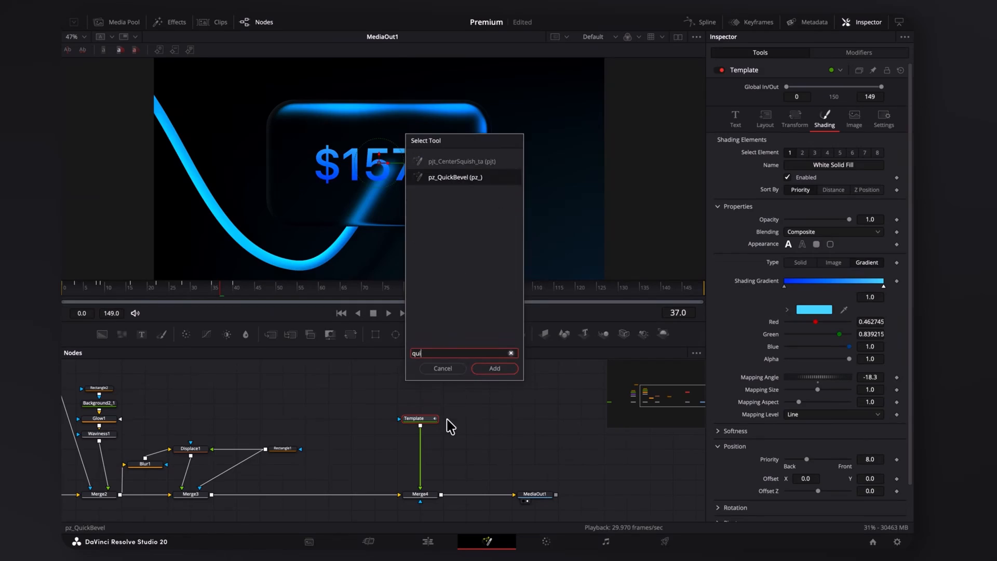
pyautogui.press('Right')
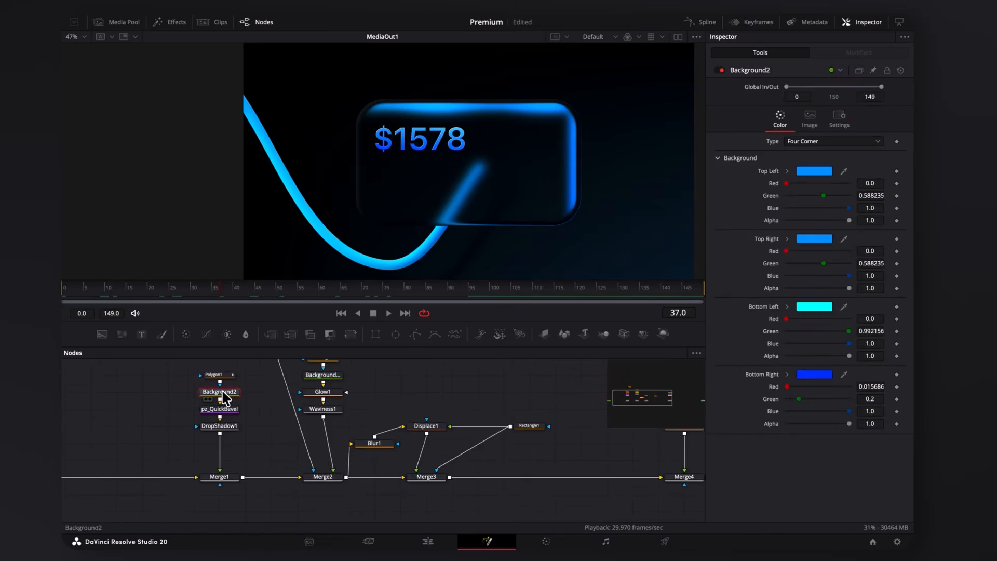
pyautogui.press('Right')
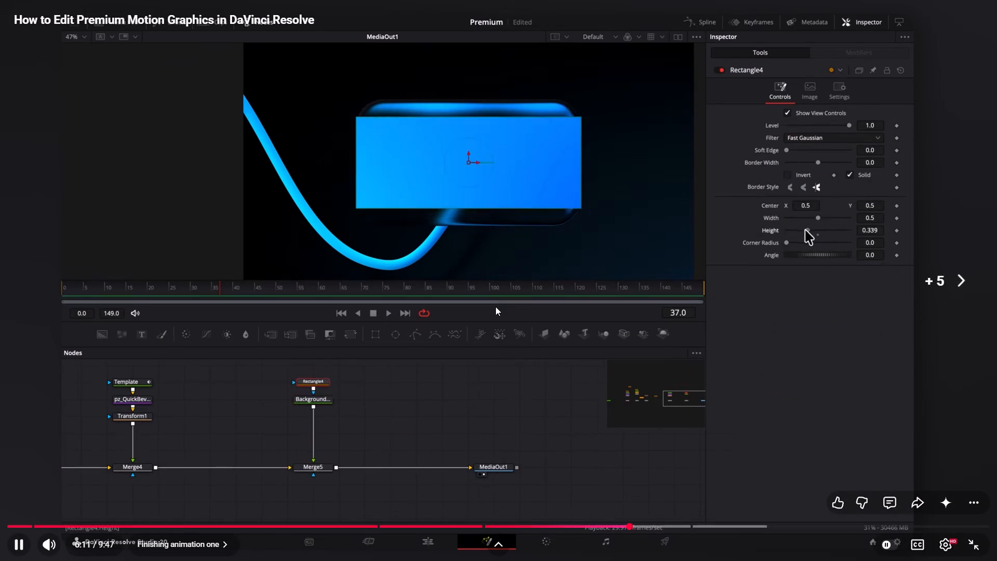
# Skip ahead in the tutorial to about 6:49 and review the finished blue card animation around 6:43 to 6:49.
pyautogui.press('Right')
pyautogui.press('Right')
pyautogui.press('Right')
pyautogui.press('Right')
pyautogui.press('Right')
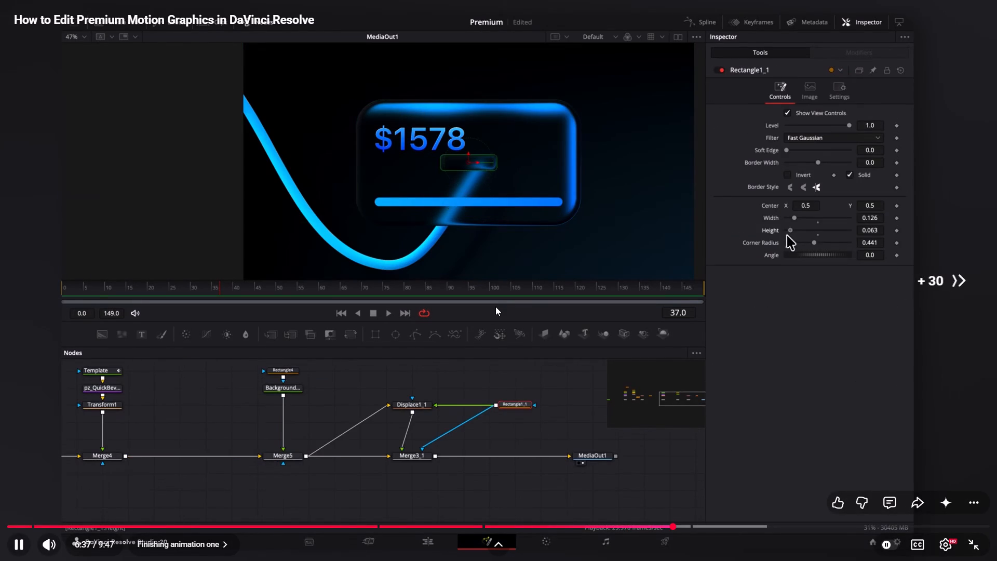
pyautogui.press('Right')
pyautogui.press('Right')
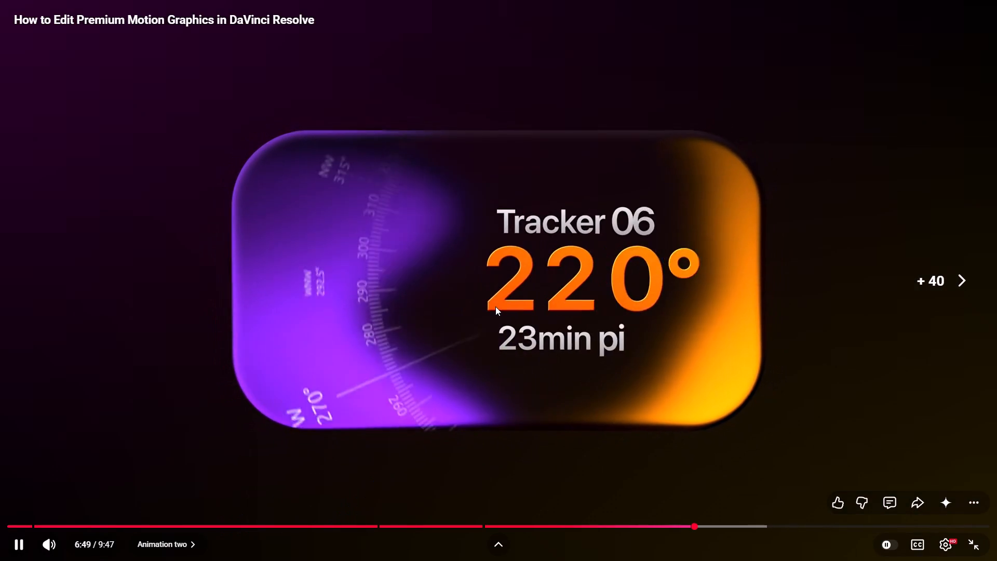
pyautogui.press('Left')
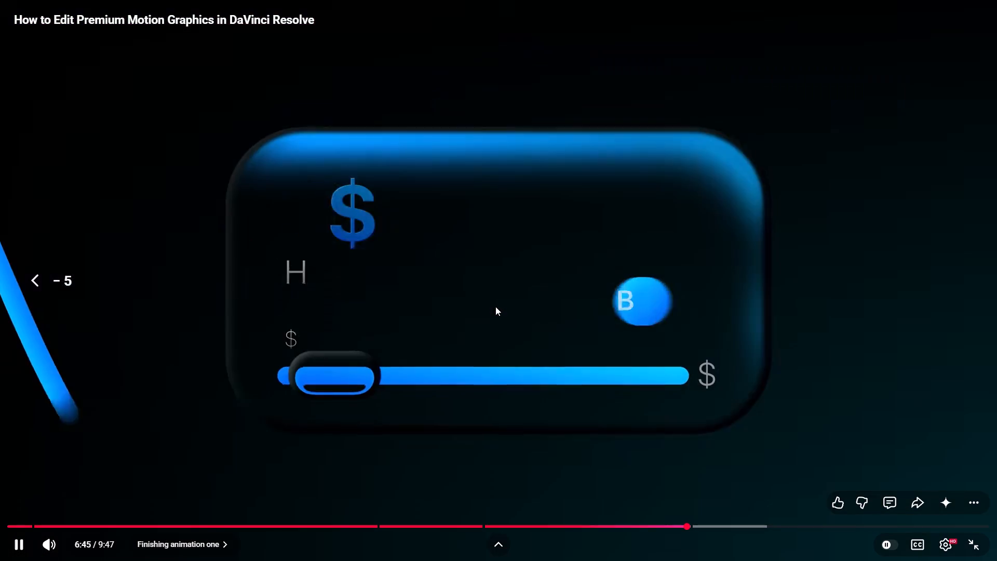
pyautogui.click(401, 304)
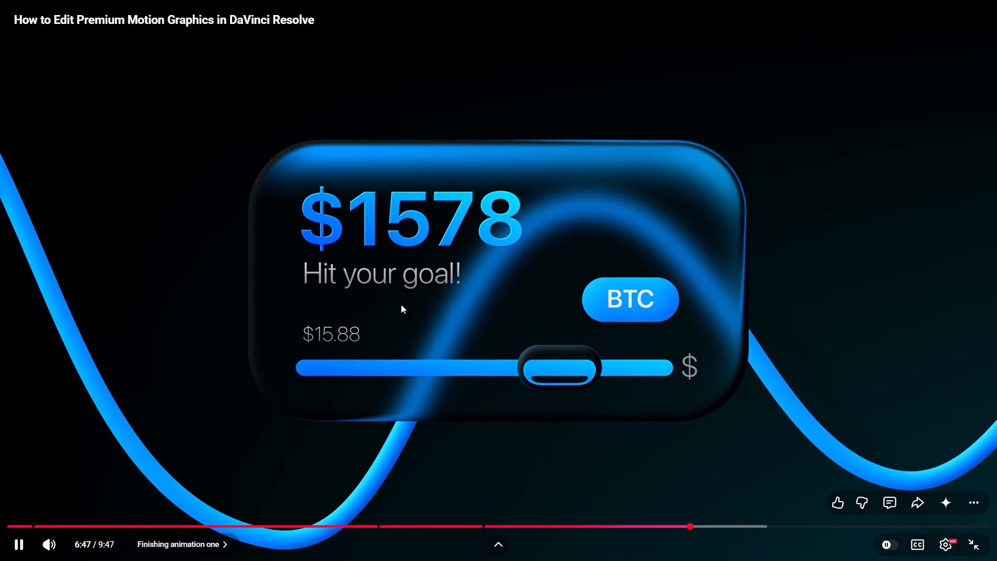
pyautogui.press('Left')
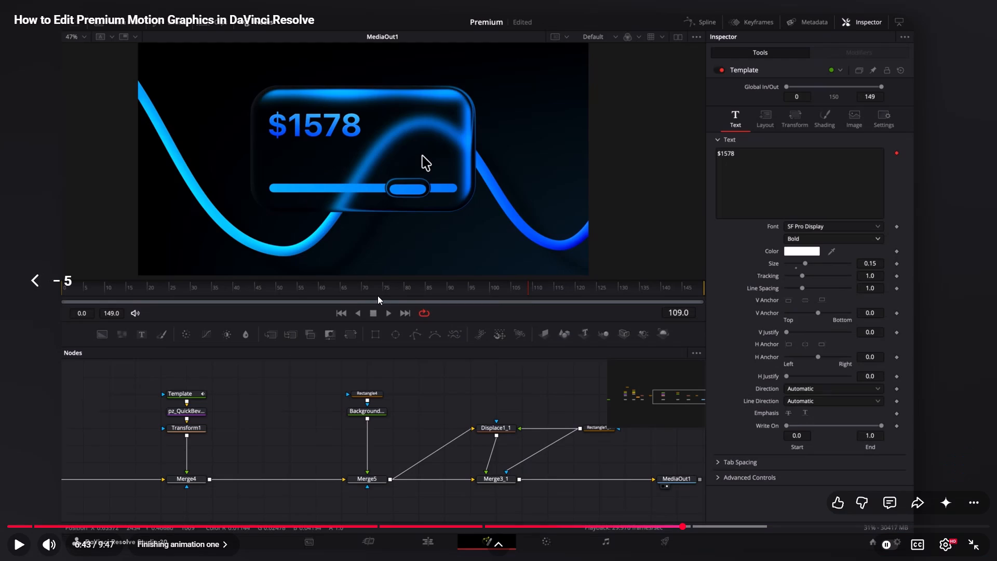
pyautogui.click(378, 296)
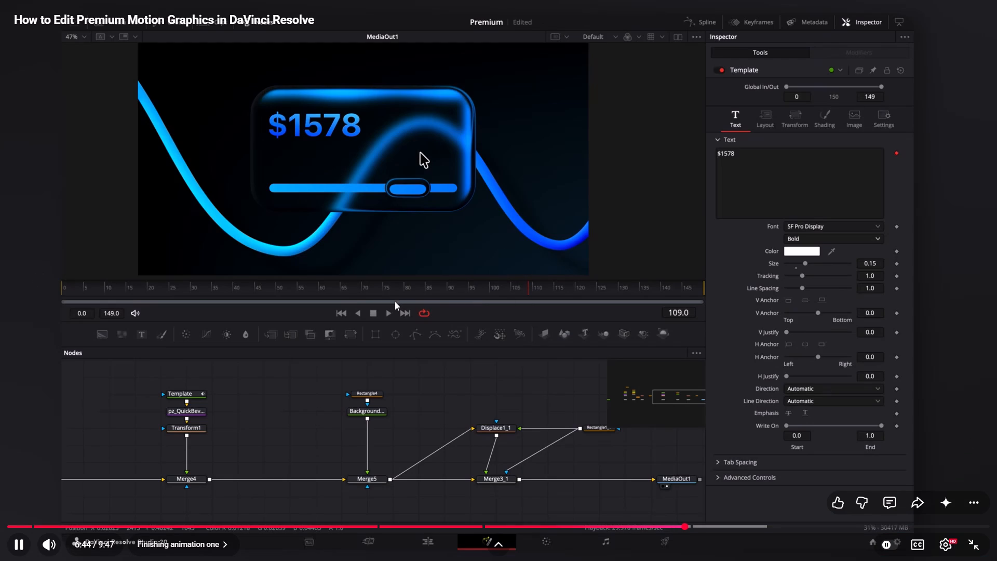
pyautogui.click(412, 273)
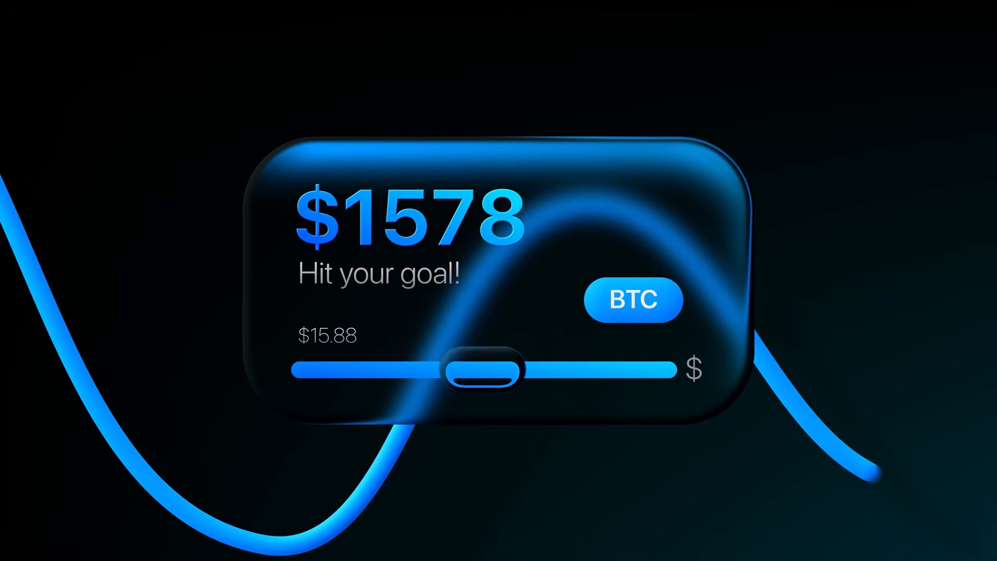
# Rewind the tutorial to about 5:37, where the $1578 text's gradient shading is set up.
pyautogui.press('Left')
pyautogui.press('Left')
pyautogui.press('Left')
pyautogui.press('Left')
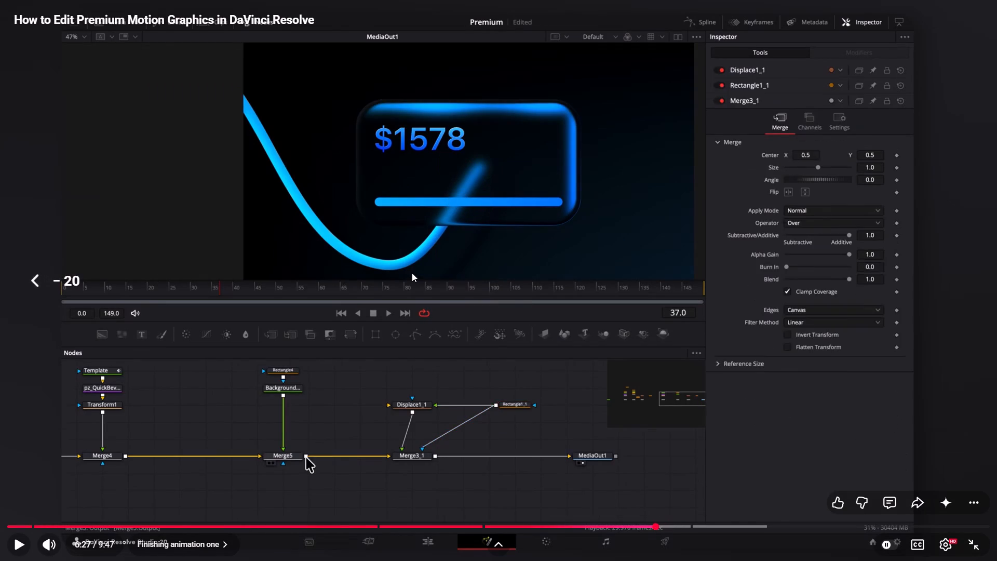
pyautogui.press('Left')
pyautogui.press('Left')
pyautogui.press('Left')
pyautogui.press('Left')
pyautogui.press('Left')
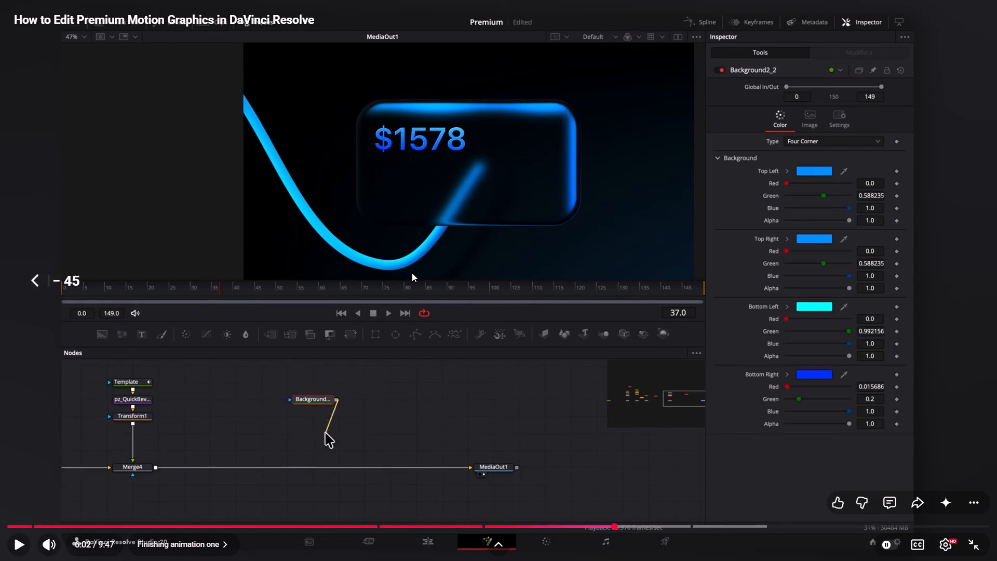
pyautogui.press('Left')
pyautogui.press('Left')
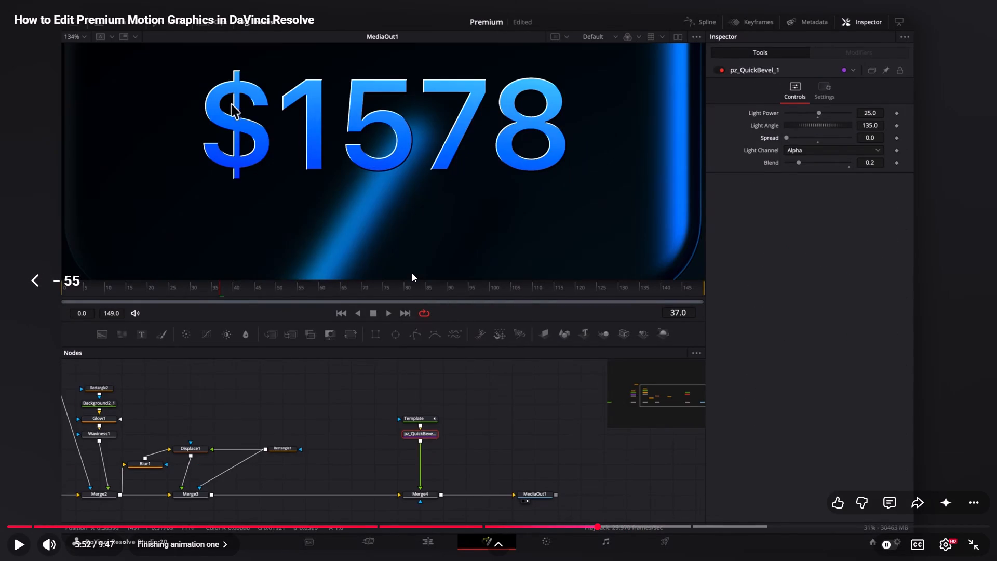
pyautogui.press('Left')
pyautogui.press('Left')
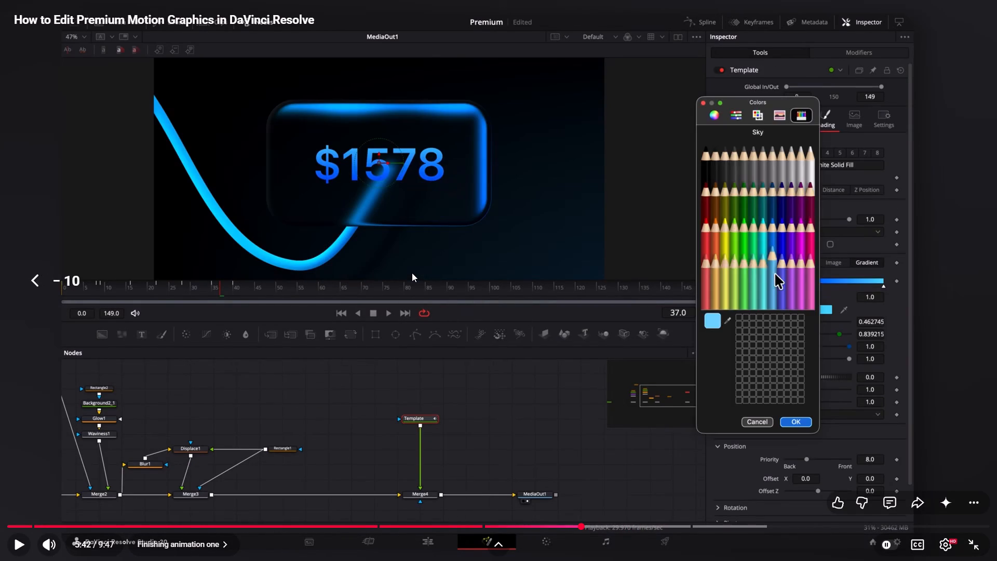
pyautogui.press('Left')
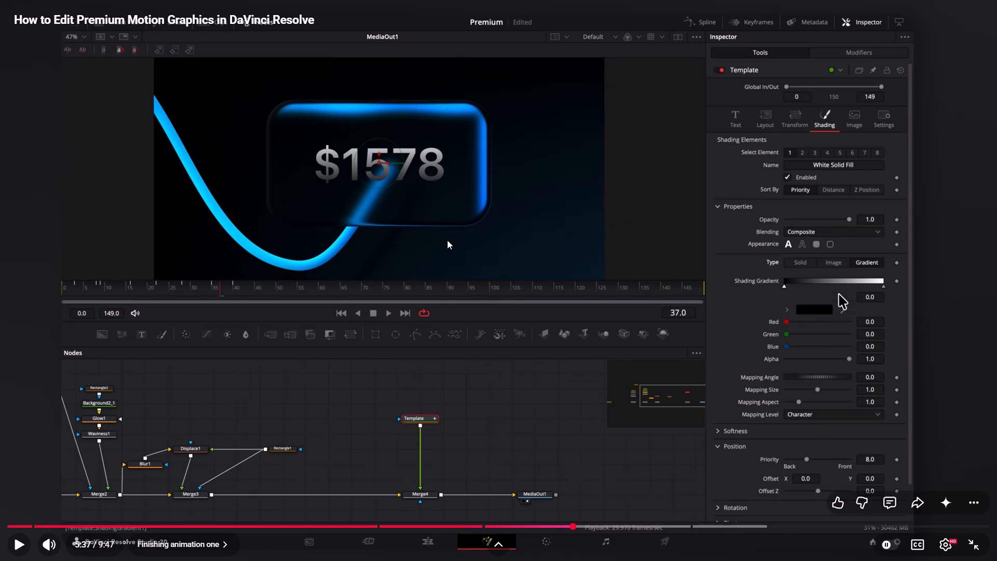
# Watch how the tutorial sets the text gradient's Mapping Level and Mapping Angle, up to about 5:48.
pyautogui.click(447, 240)
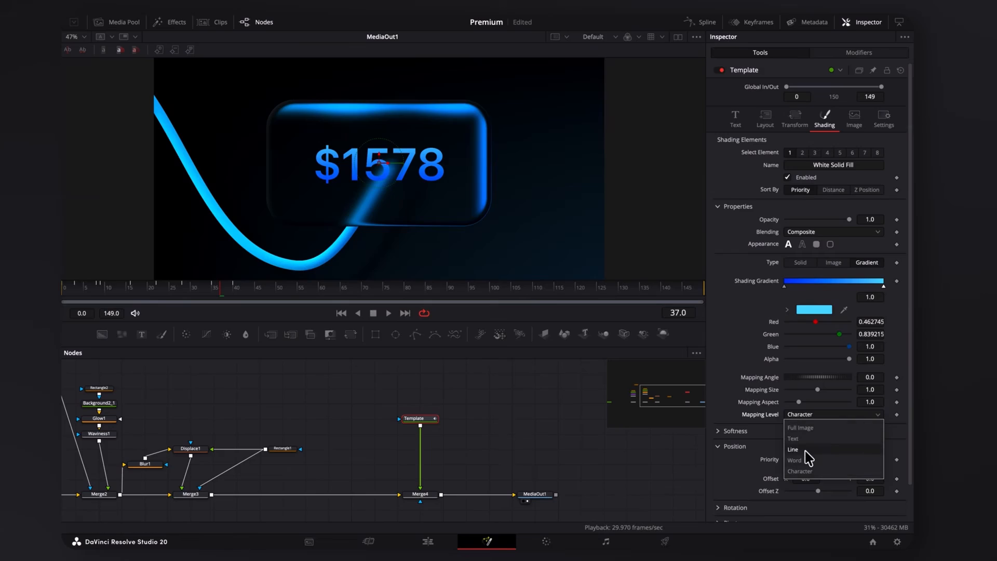
pyautogui.click(419, 229)
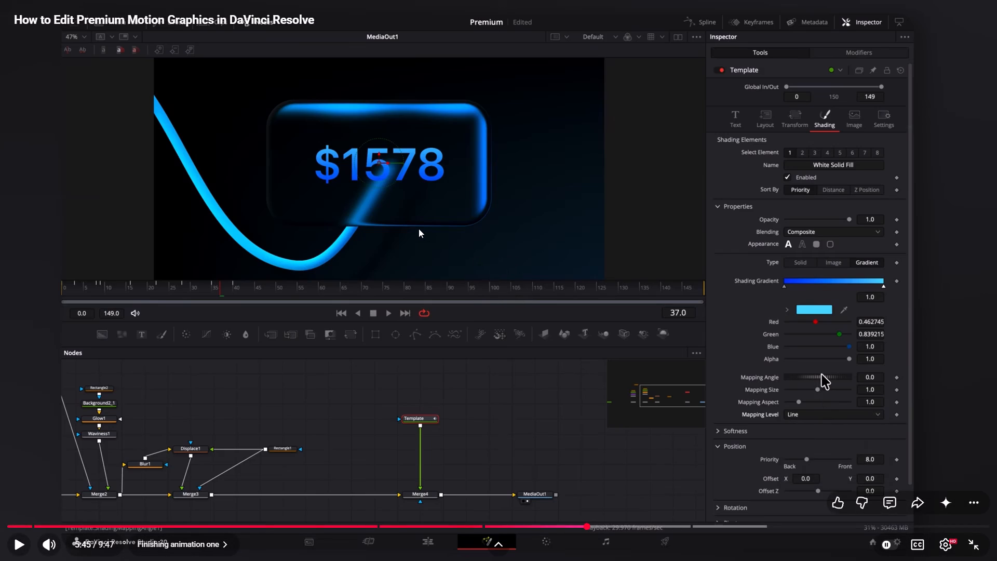
pyautogui.click(419, 229)
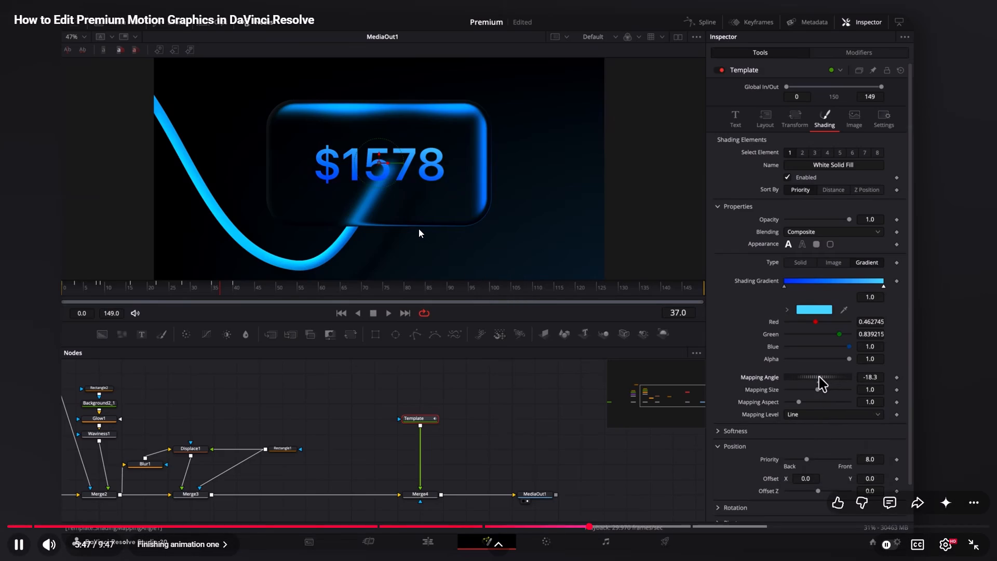
pyautogui.click(427, 224)
pyautogui.click(427, 224)
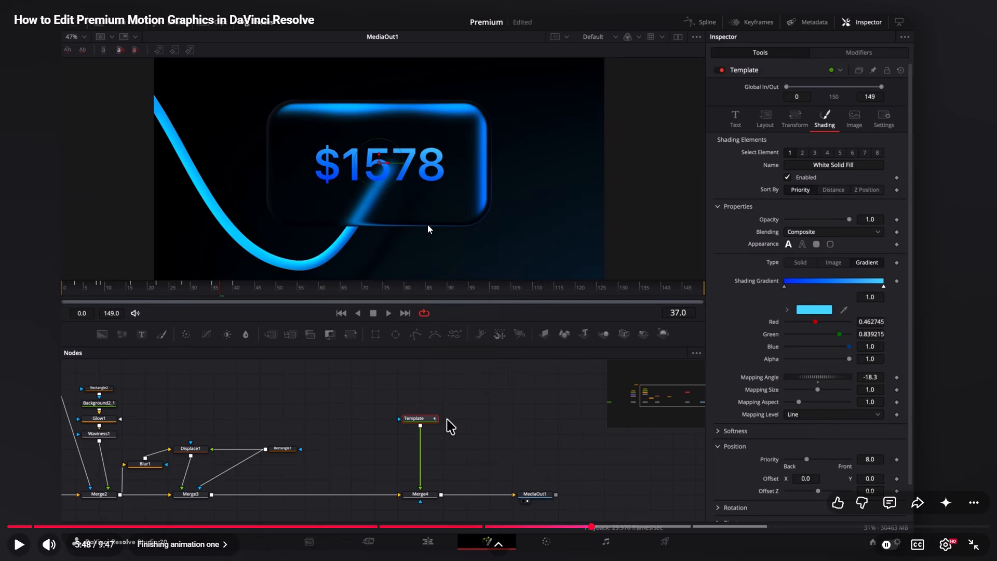
pyautogui.click(427, 224)
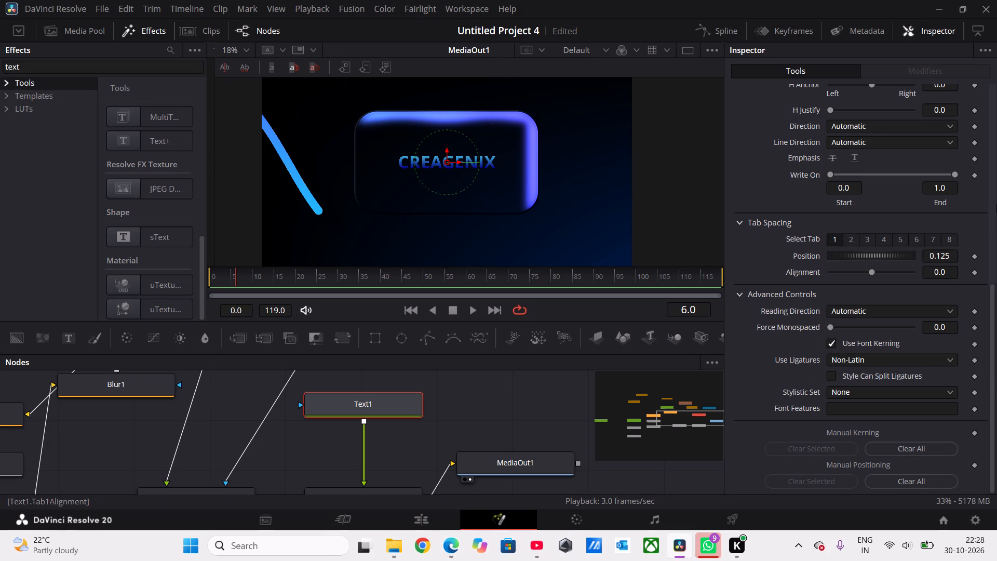
# Back in DaVinci Resolve, set the Mapping Level of Text1's shading gradient to Line.
pyautogui.scroll(4, 978, 210)
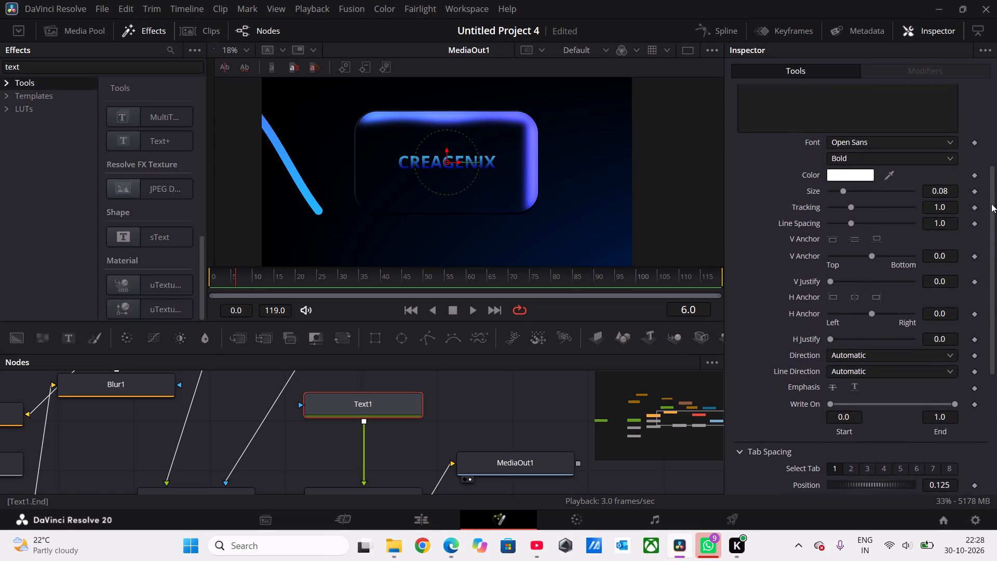
pyautogui.scroll(2, 991, 204)
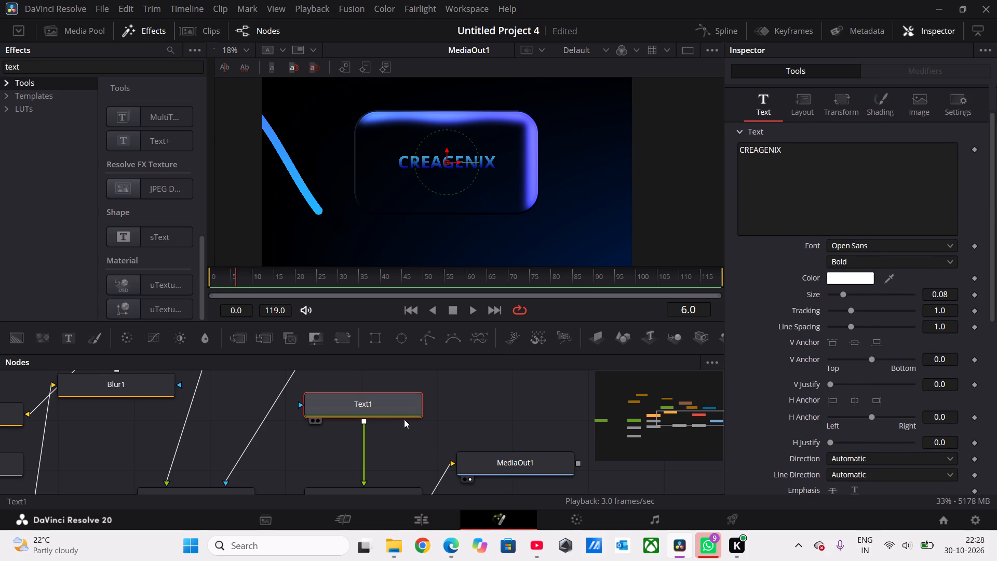
pyautogui.scroll(1, 432, 421)
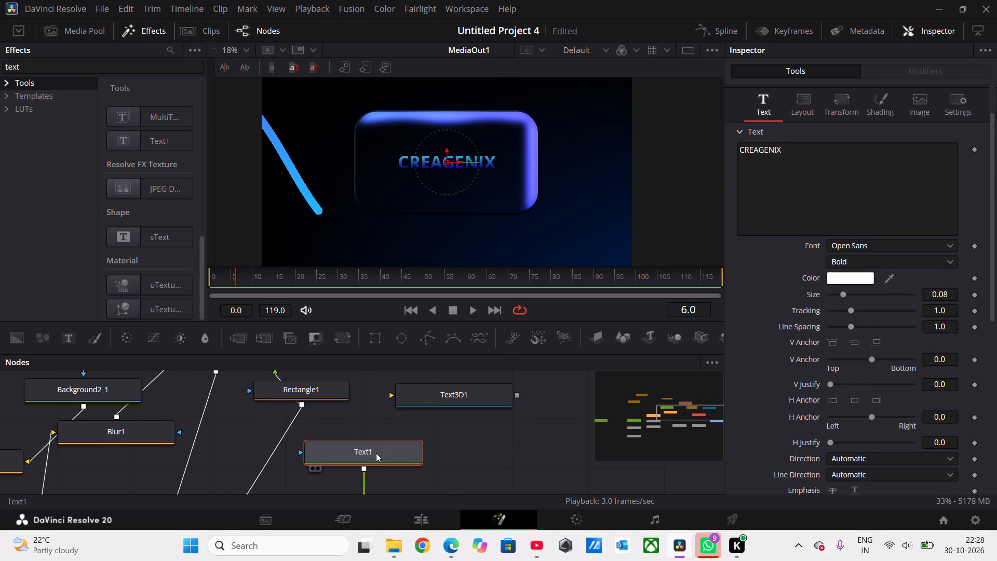
pyautogui.click(376, 453)
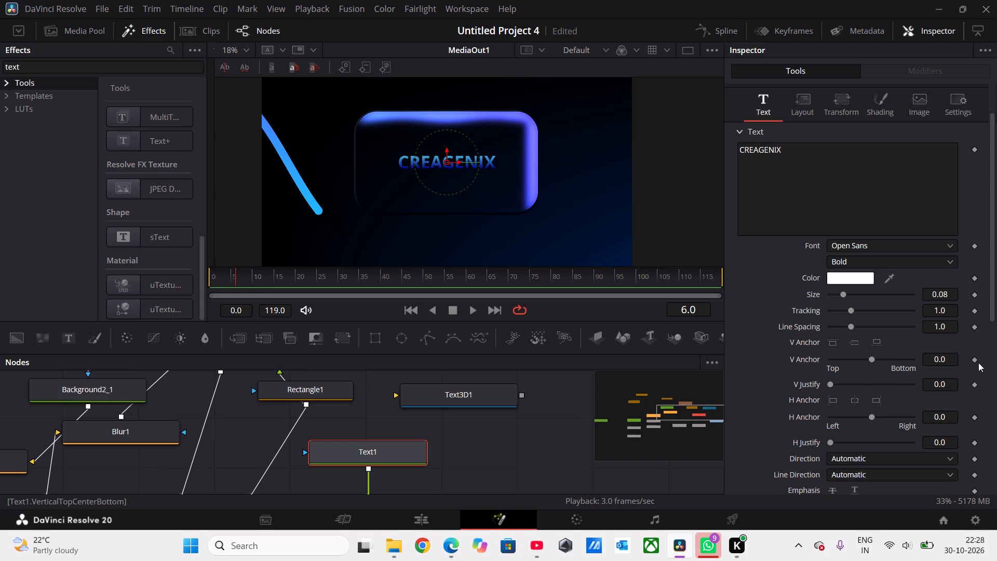
pyautogui.scroll(2, 988, 365)
pyautogui.scroll(-1, 988, 365)
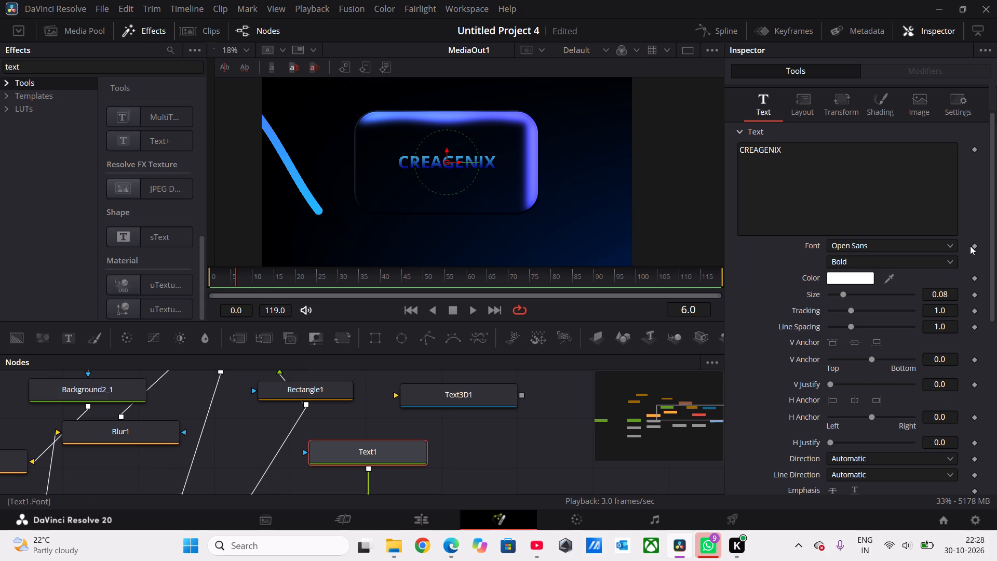
pyautogui.click(885, 106)
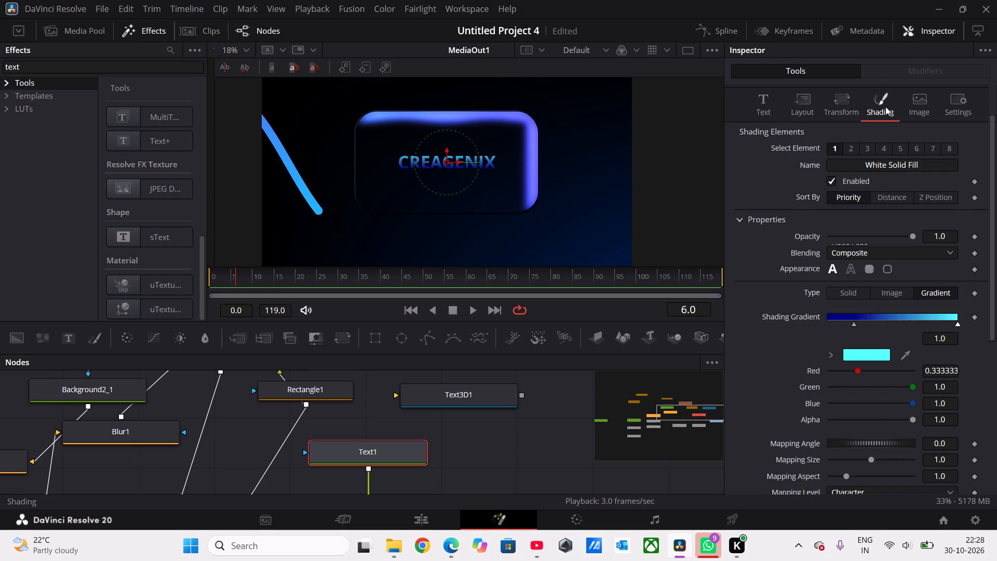
pyautogui.scroll(-2, 977, 381)
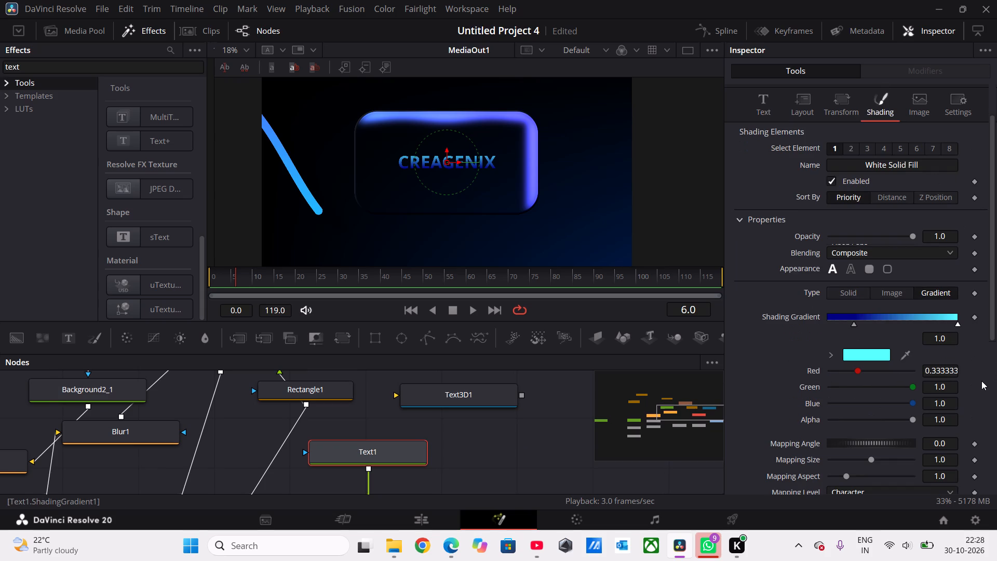
pyautogui.scroll(-2, 988, 395)
pyautogui.scroll(1, 991, 404)
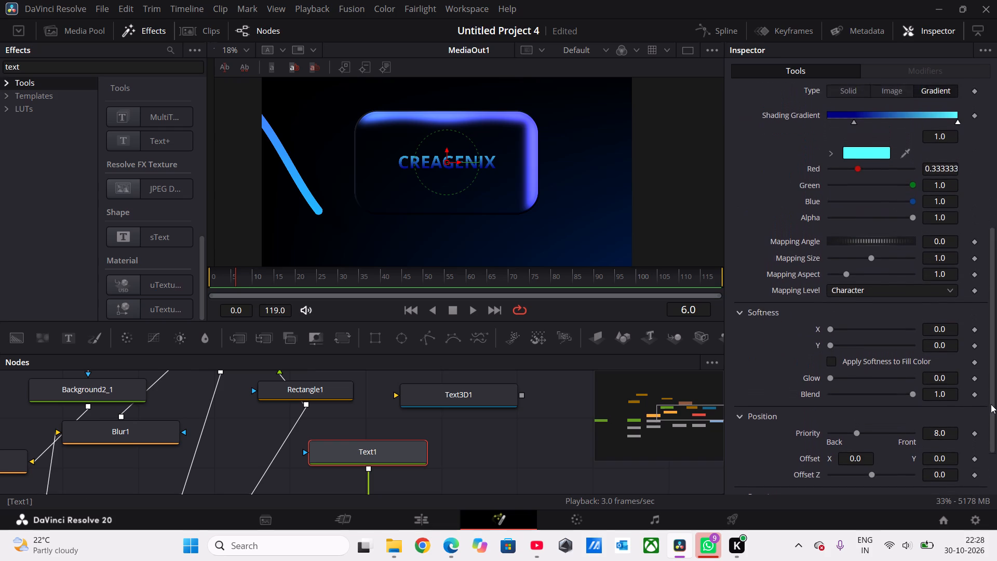
pyautogui.scroll(1, 991, 404)
pyautogui.click(913, 306)
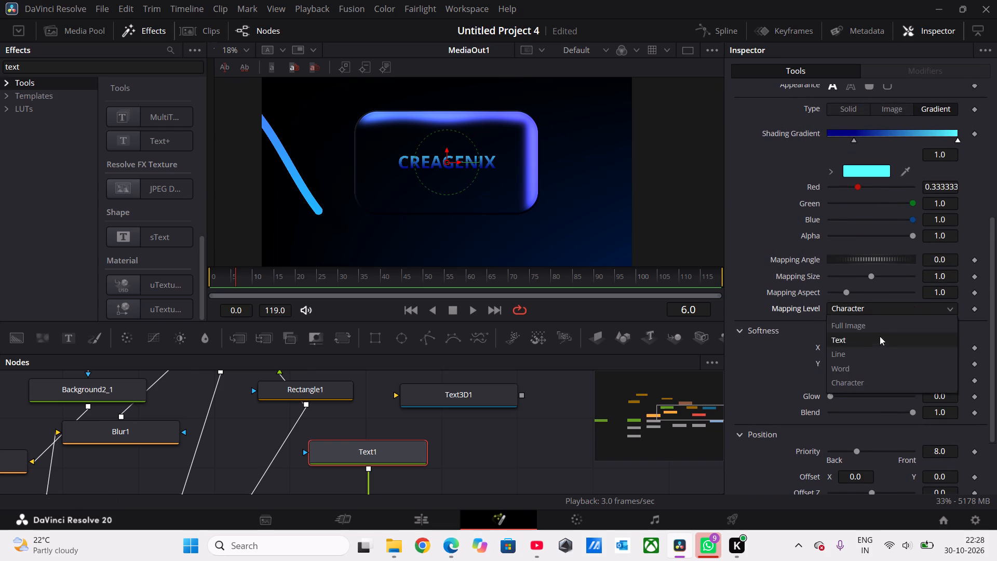
pyautogui.click(862, 351)
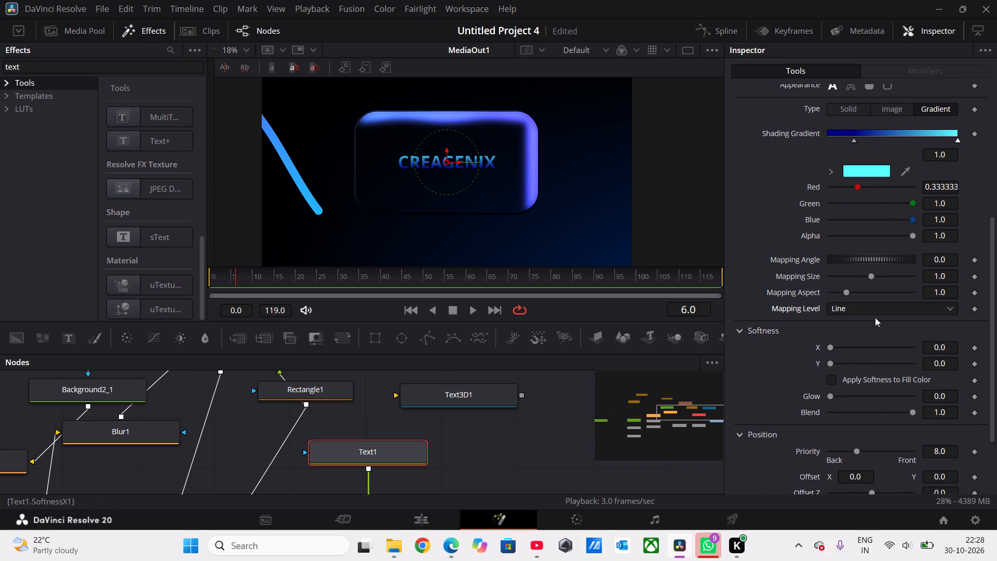
# Set the Mapping Angle of Text1's shading gradient to -18.3.
pyautogui.click(877, 259)
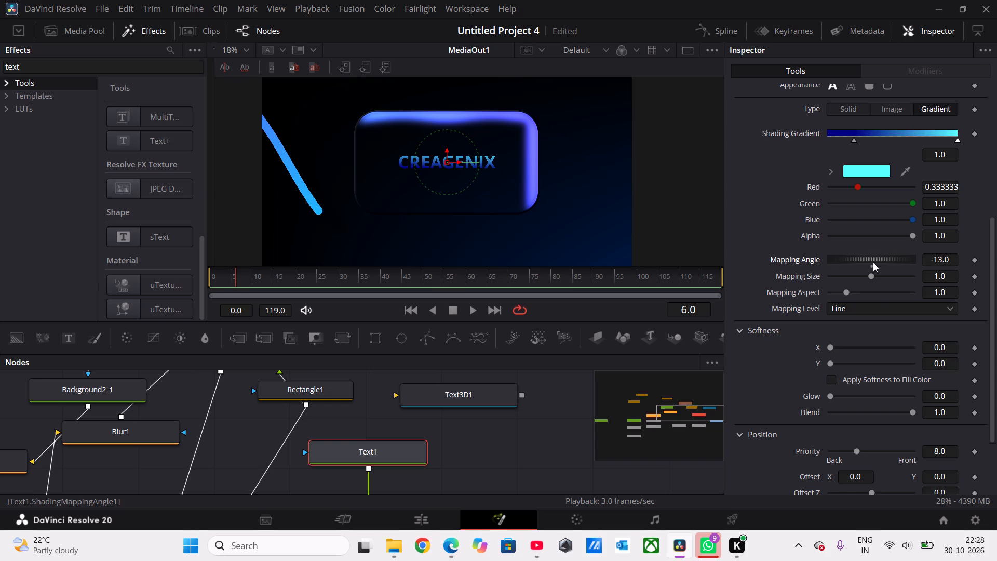
pyautogui.click(872, 263)
pyautogui.click(773, 228)
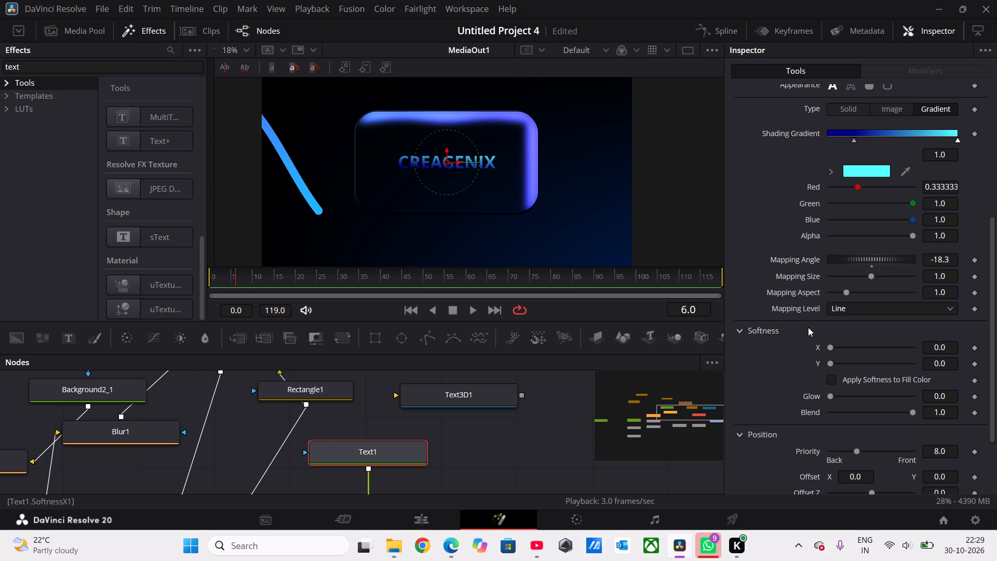
# Raise the Softness Glow in Text1's shading to about 0.811.
pyautogui.scroll(1, 771, 191)
pyautogui.moveTo(828, 395); pyautogui.dragTo(897, 397)
# Reset the Softness Glow in Text1's shading to 0.0.
pyautogui.moveTo(897, 397); pyautogui.dragTo(886, 395)
pyautogui.moveTo(886, 395); pyautogui.dragTo(721, 407)
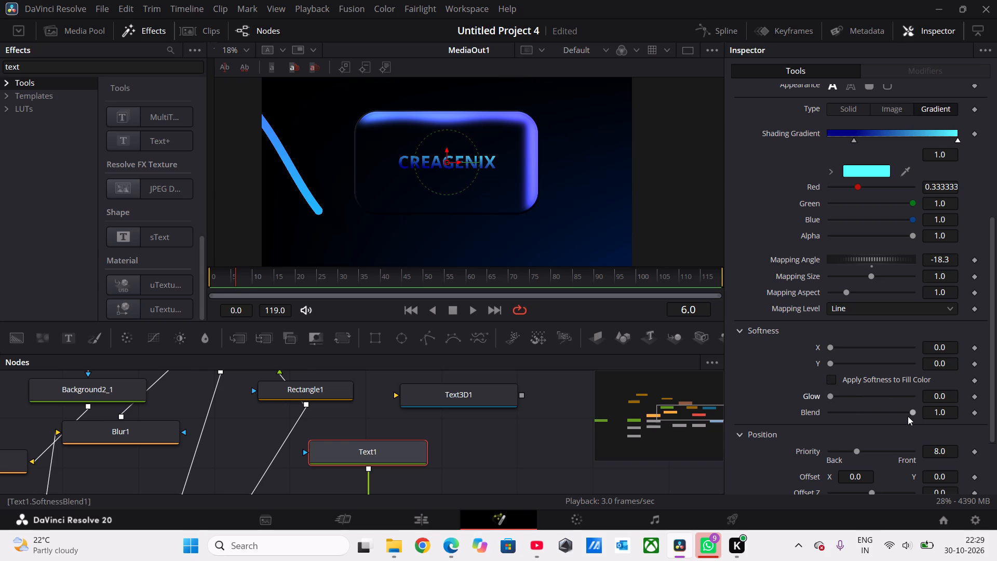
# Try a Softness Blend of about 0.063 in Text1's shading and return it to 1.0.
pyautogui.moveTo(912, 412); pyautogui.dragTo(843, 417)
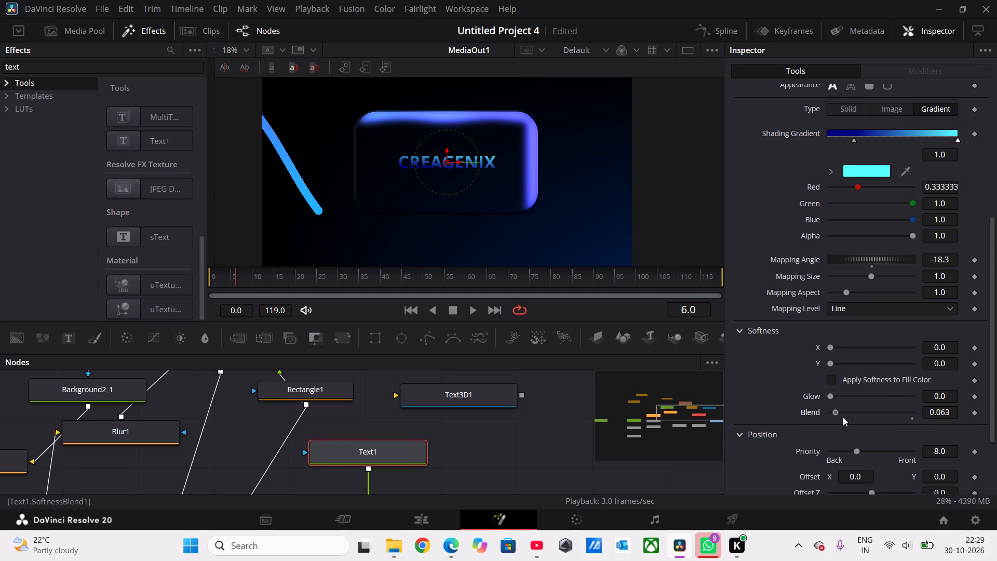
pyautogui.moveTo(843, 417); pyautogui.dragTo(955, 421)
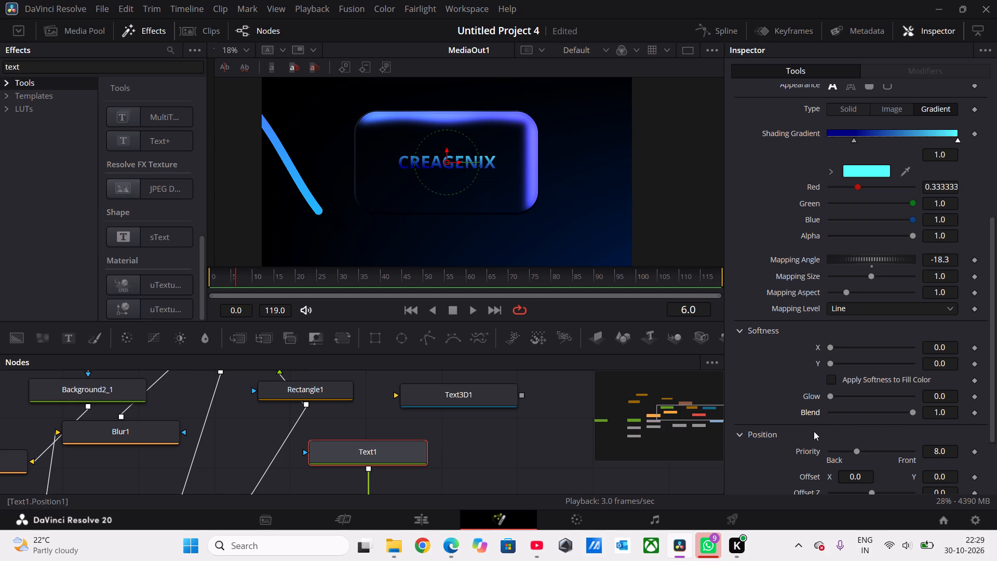
# Examine the Pivot and Shear controls in the shading properties of Text1.
pyautogui.scroll(-1, 814, 431)
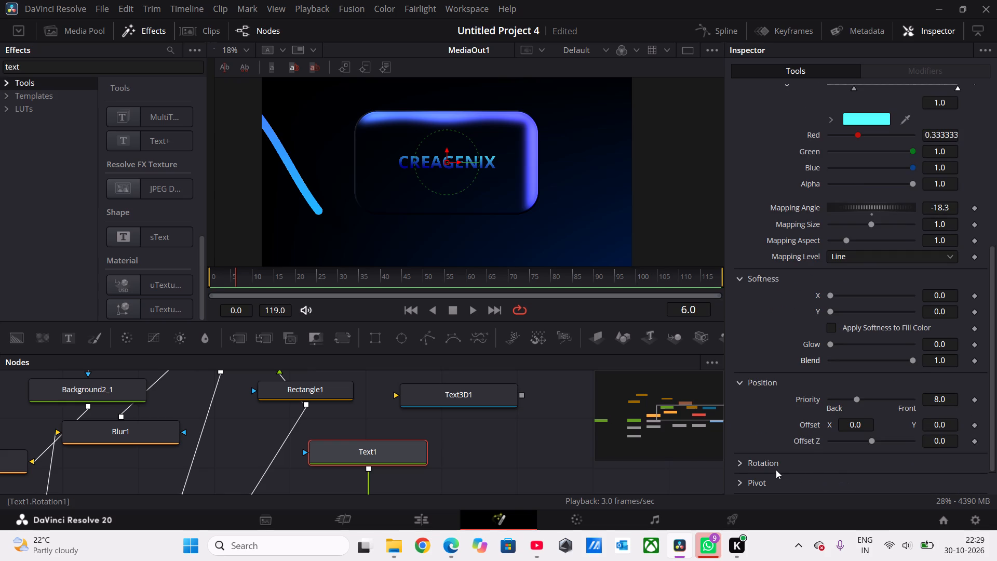
pyautogui.click(769, 465)
pyautogui.click(742, 484)
pyautogui.scroll(-4, 772, 478)
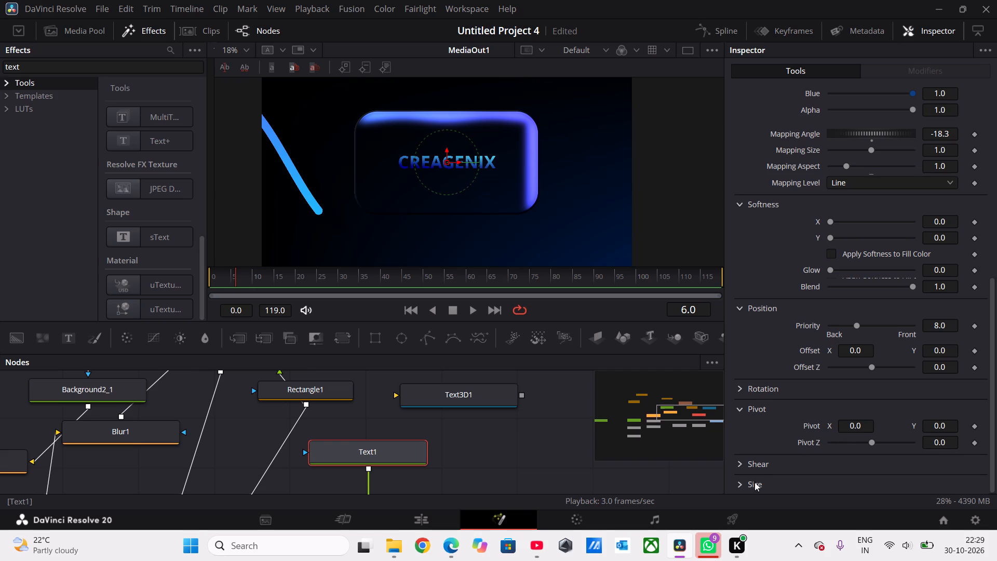
pyautogui.click(741, 463)
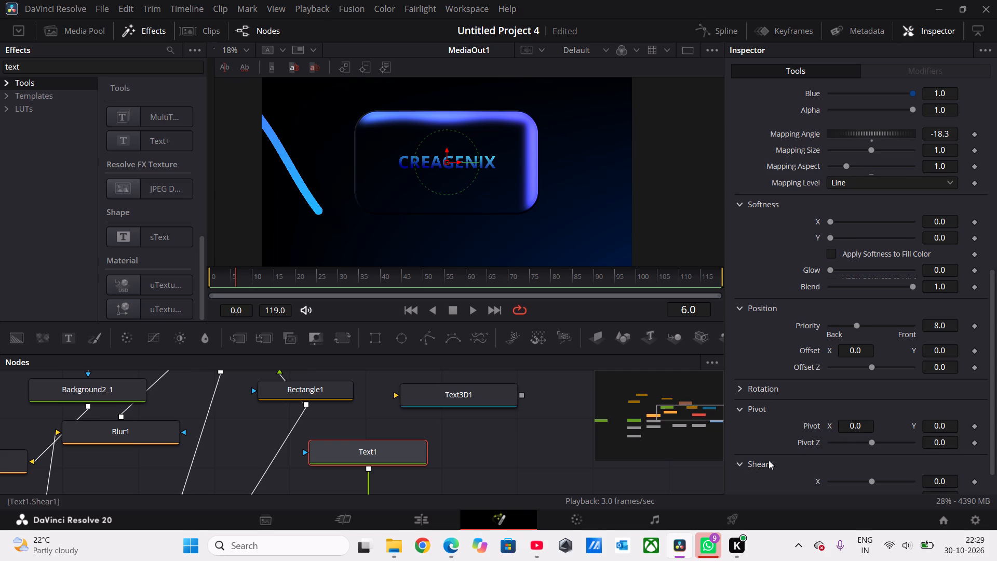
pyautogui.scroll(-3, 780, 460)
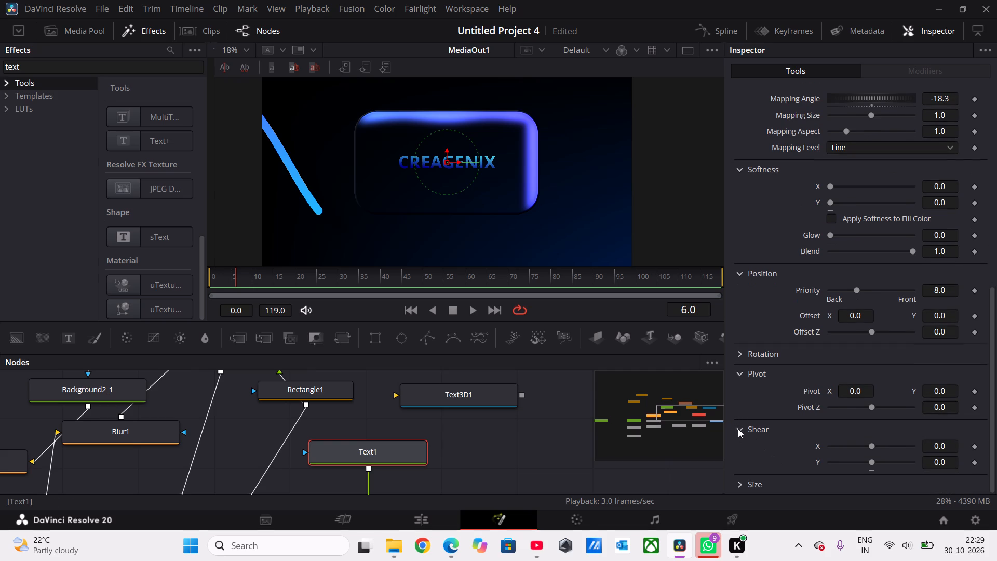
pyautogui.click(738, 429)
pyautogui.click(740, 375)
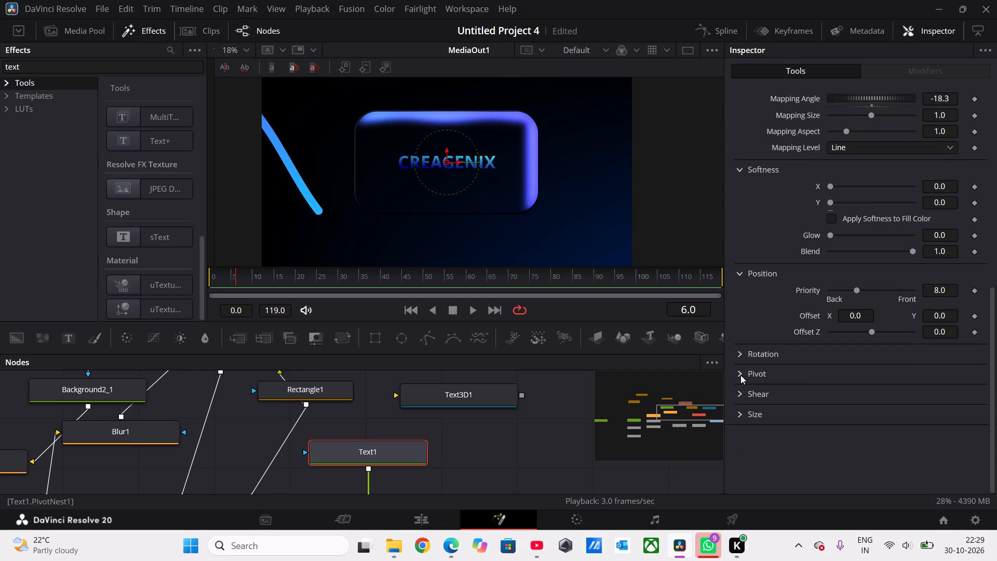
# Review Text1's shading properties back up to the top and check its general node settings.
pyautogui.scroll(1, 757, 319)
pyautogui.scroll(1, 799, 393)
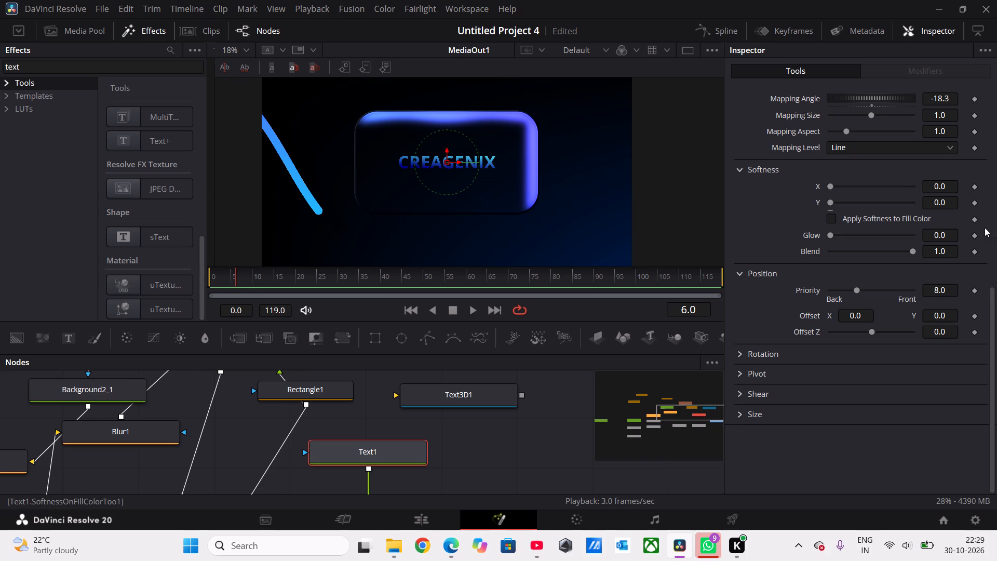
pyautogui.scroll(1, 991, 237)
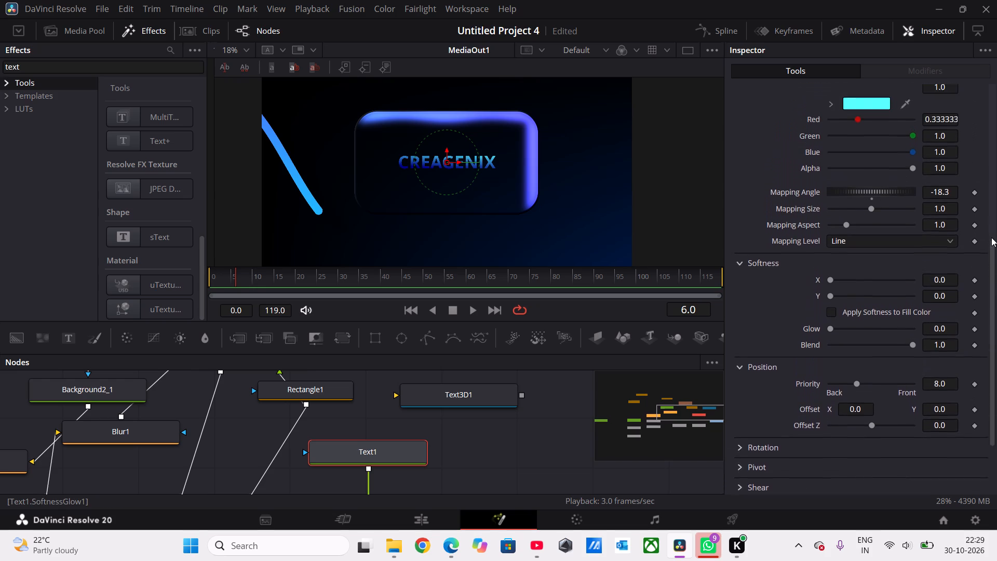
pyautogui.scroll(1, 991, 237)
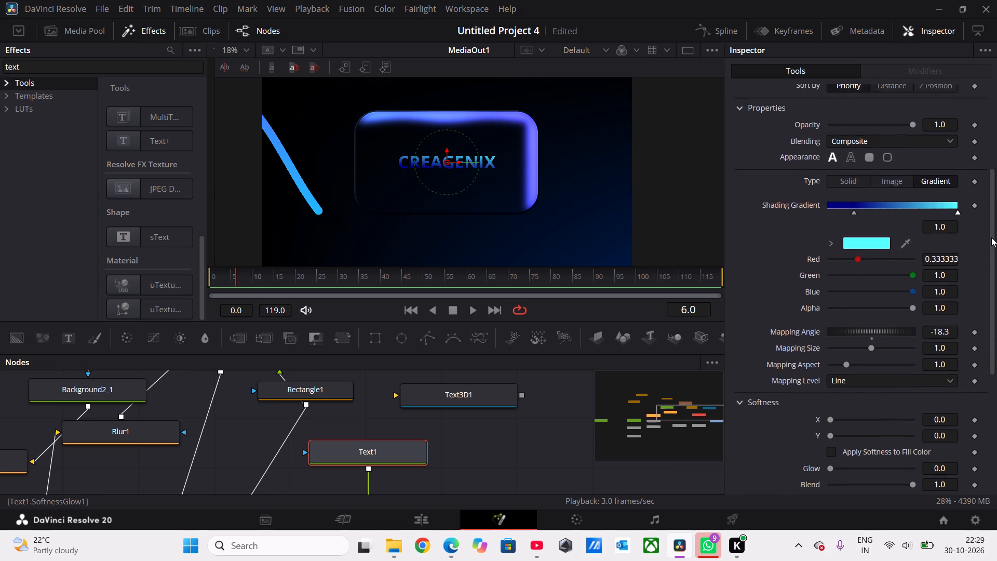
pyautogui.scroll(1, 991, 237)
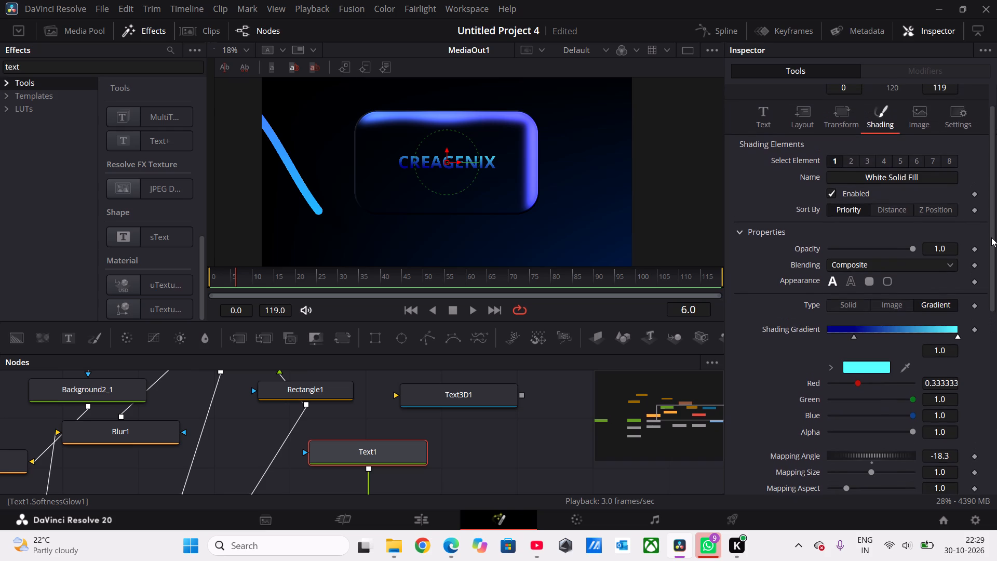
pyautogui.scroll(1, 991, 237)
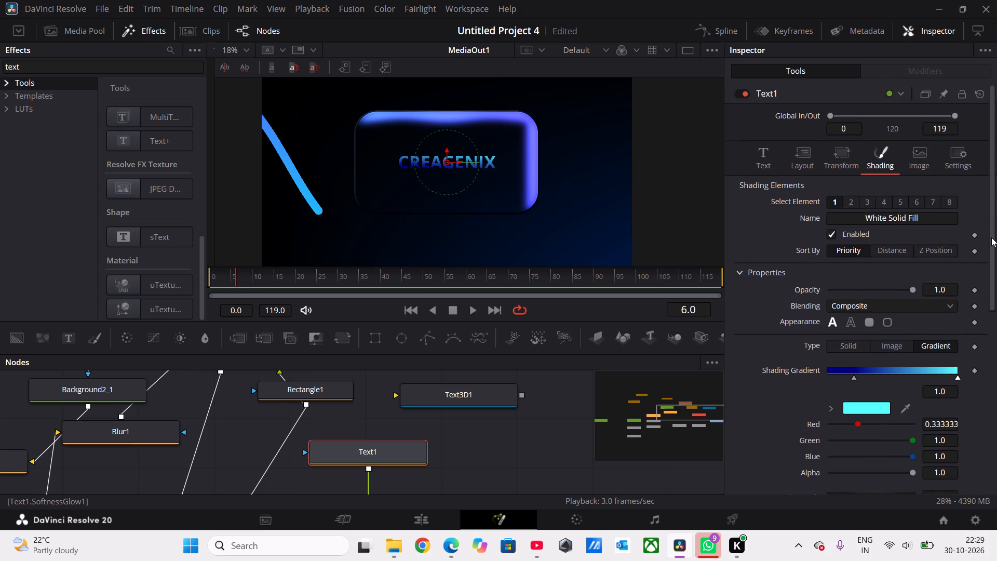
pyautogui.scroll(1, 991, 237)
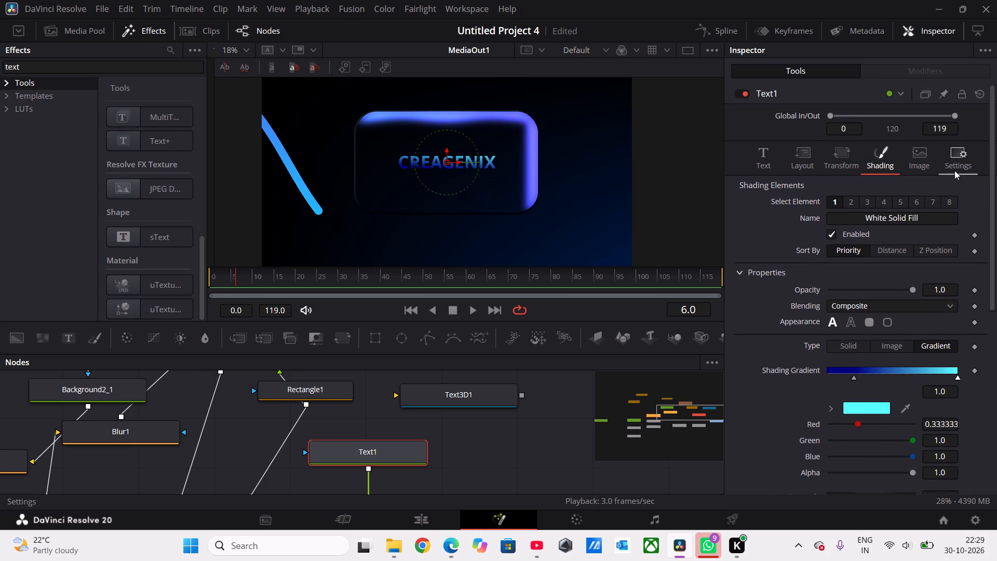
pyautogui.click(955, 170)
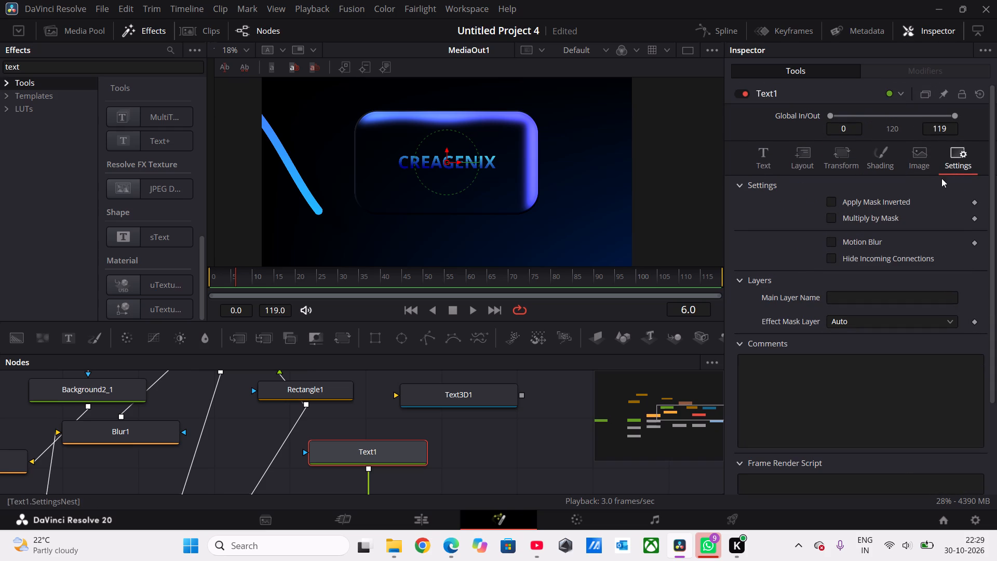
pyautogui.click(891, 158)
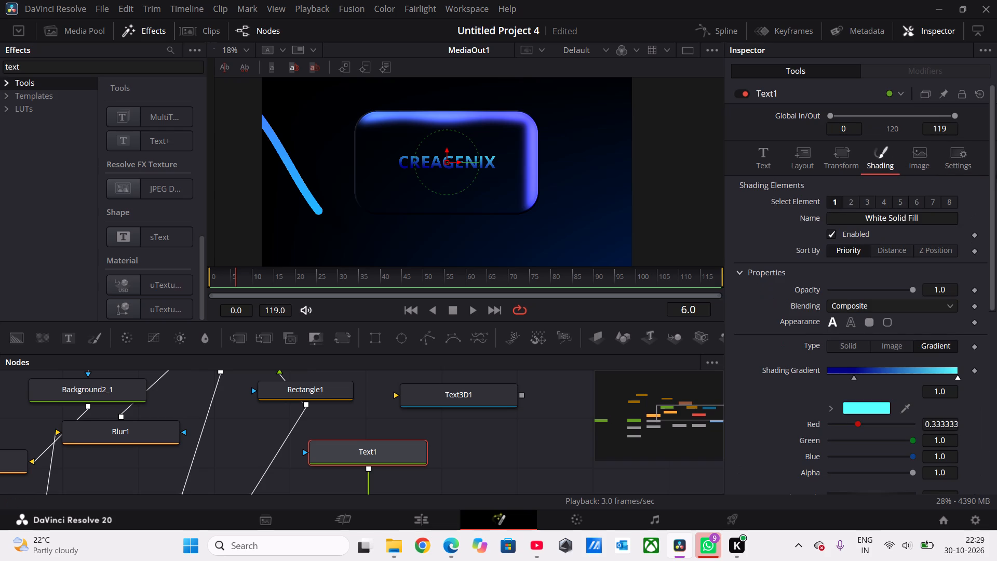
# Look through Text1's shading properties again and inspect the Rotation controls.
pyautogui.scroll(-2, 996, 264)
pyautogui.scroll(-1, 992, 331)
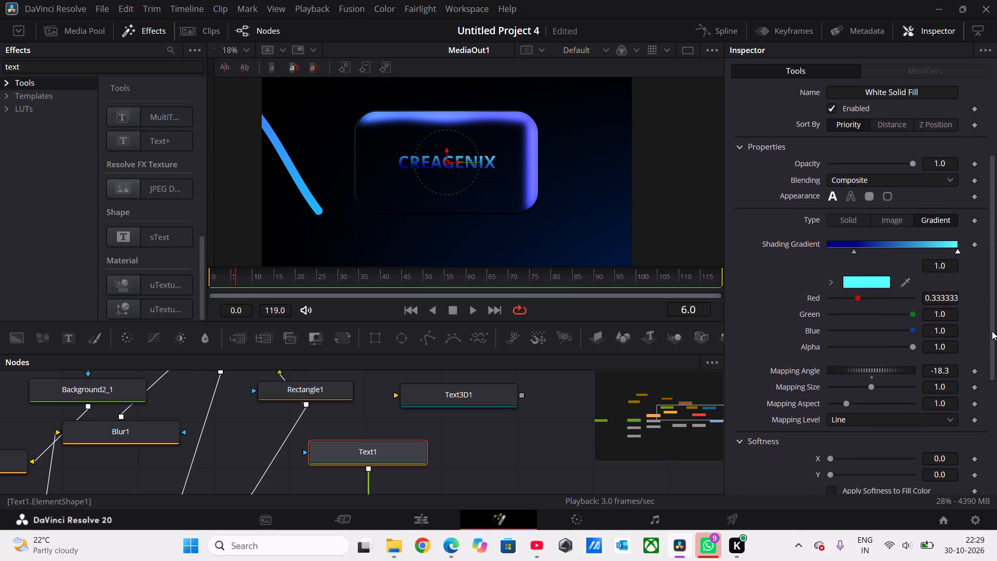
pyautogui.scroll(-1, 992, 331)
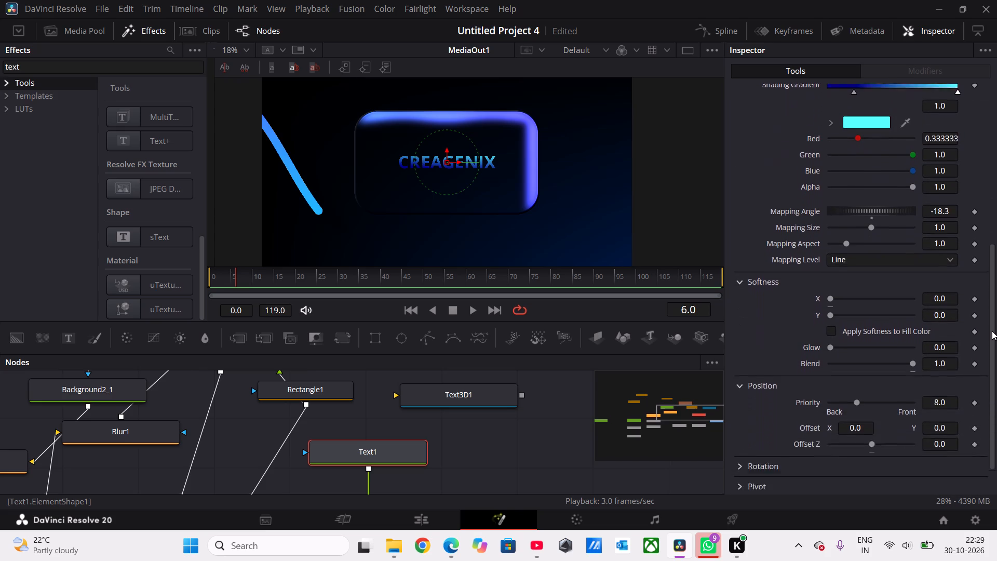
pyautogui.scroll(-1, 992, 331)
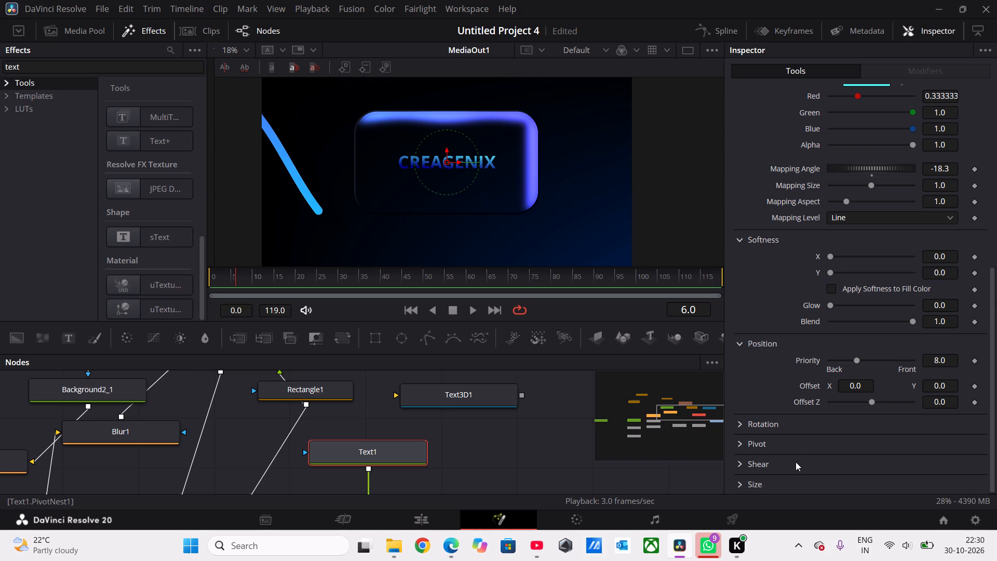
pyautogui.click(776, 428)
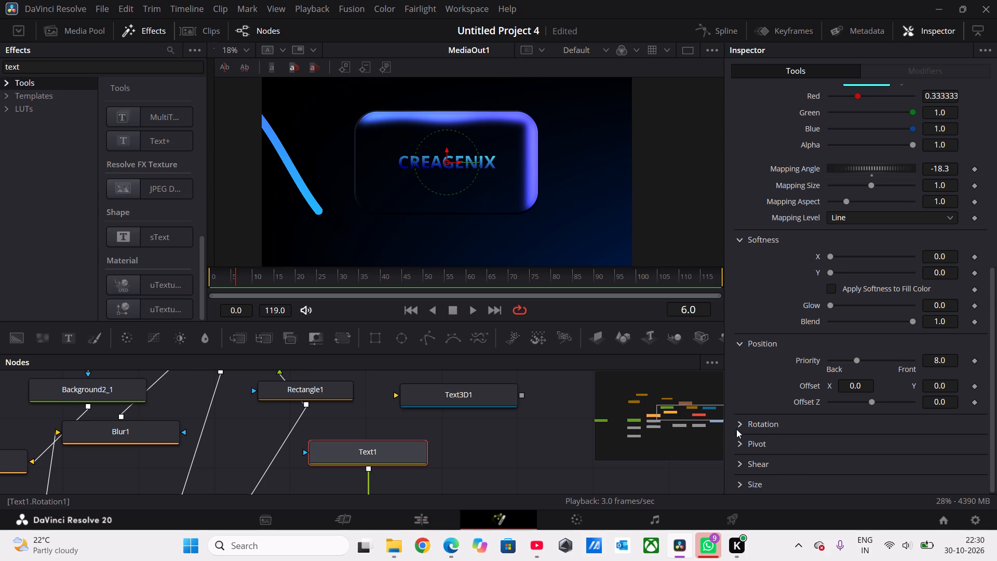
pyautogui.click(738, 427)
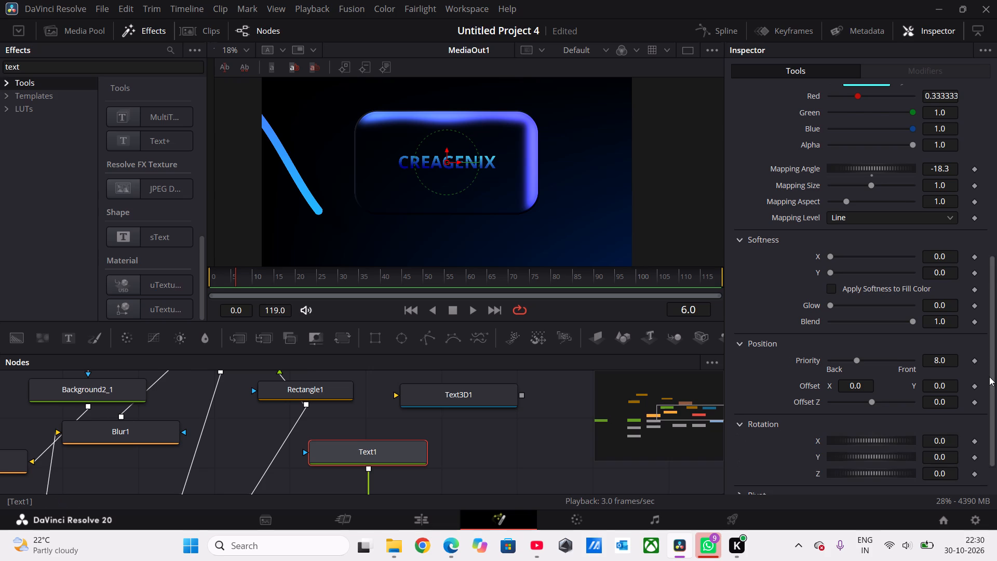
pyautogui.scroll(-2, 989, 377)
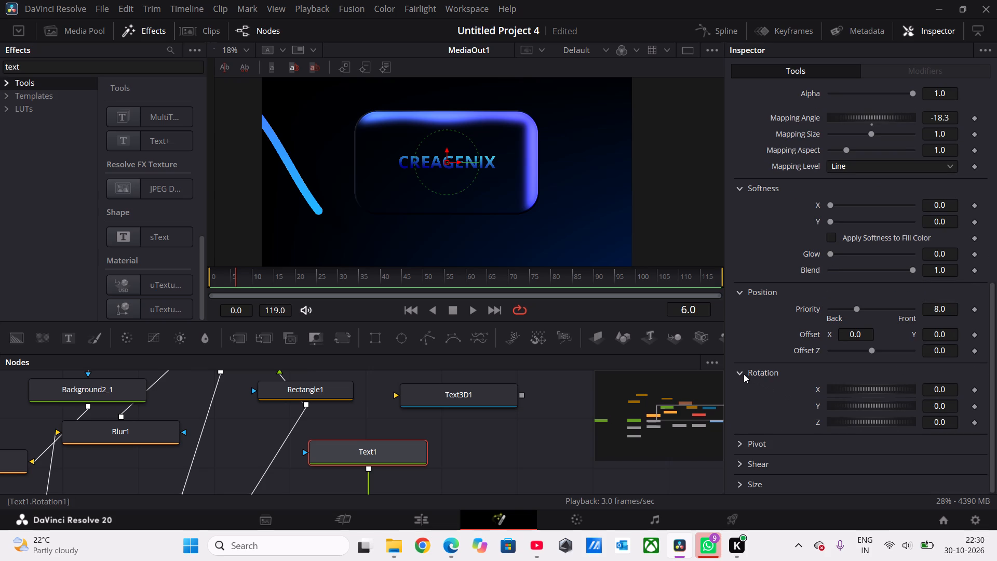
pyautogui.click(744, 374)
# Examine Text1's character Transform options, including Pivot, Shear and Size.
pyautogui.scroll(5, 773, 308)
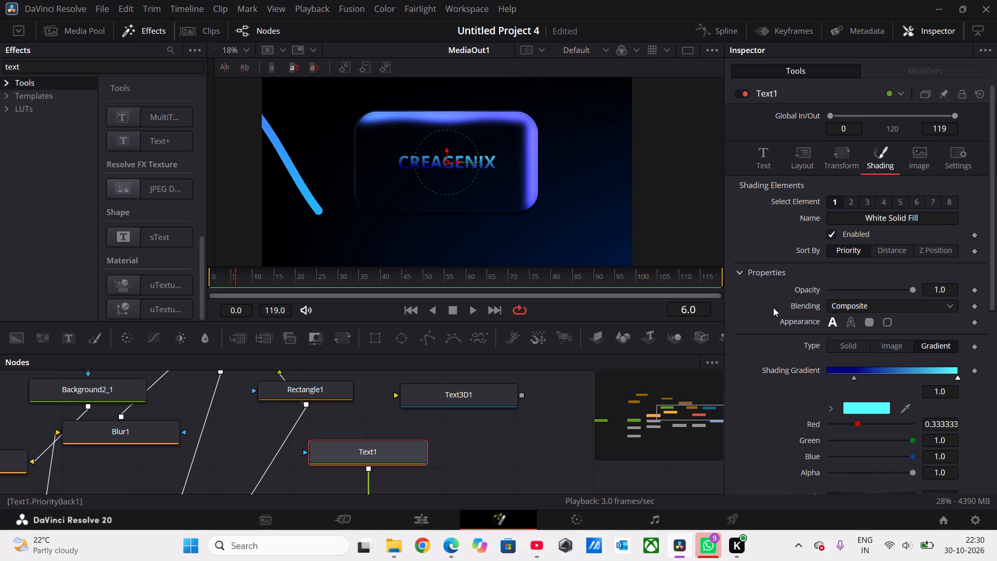
pyautogui.click(840, 155)
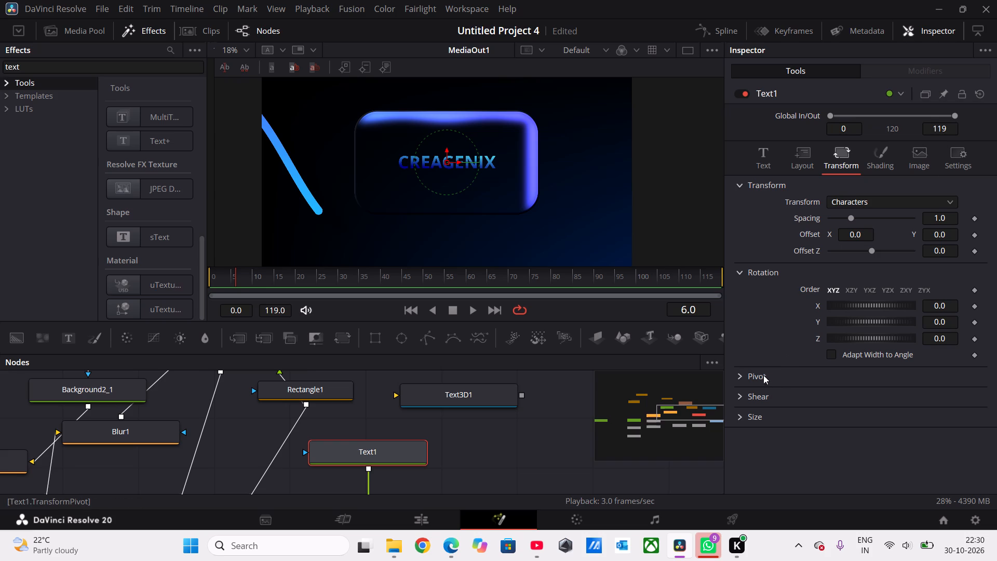
pyautogui.click(738, 376)
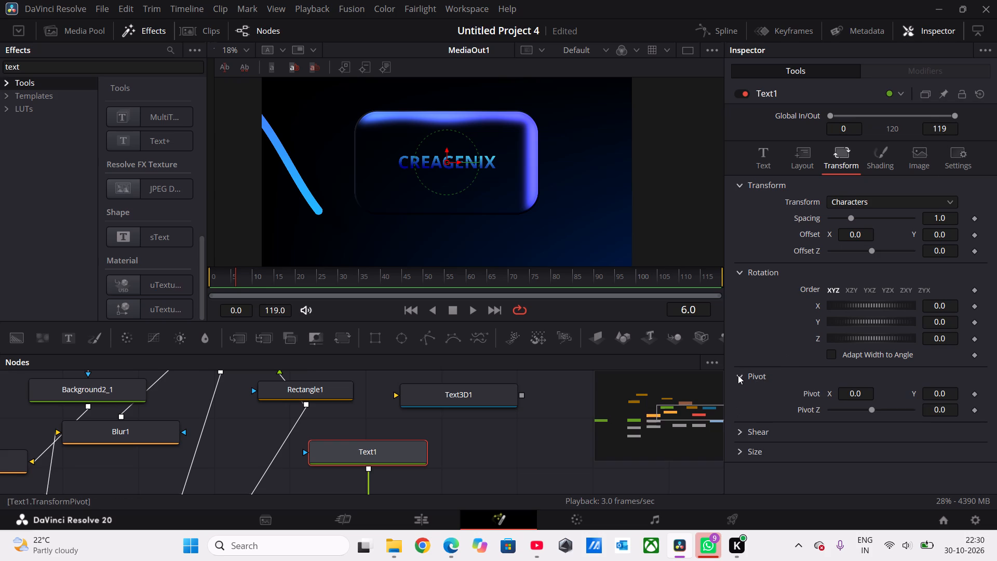
pyautogui.click(738, 375)
pyautogui.click(742, 396)
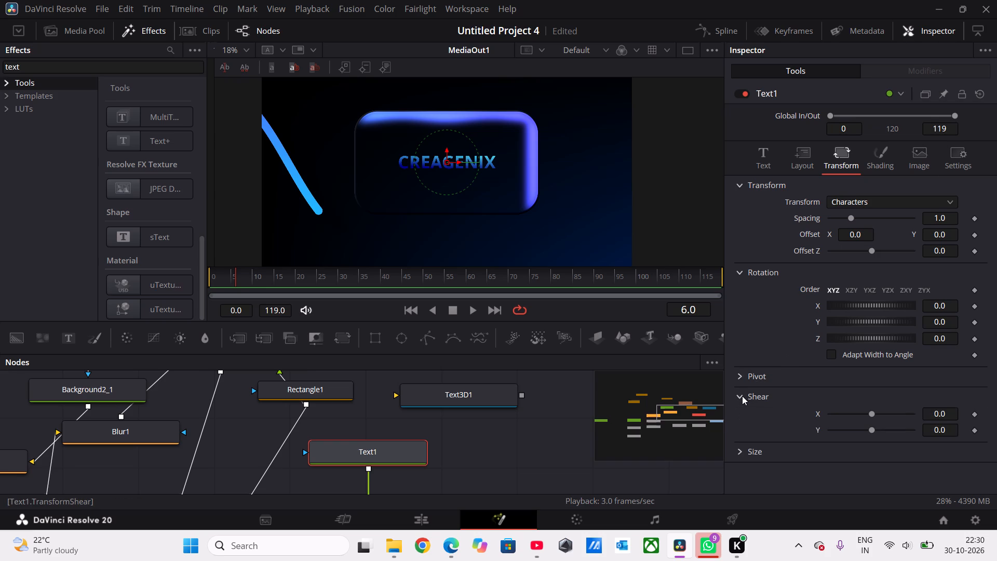
pyautogui.click(742, 396)
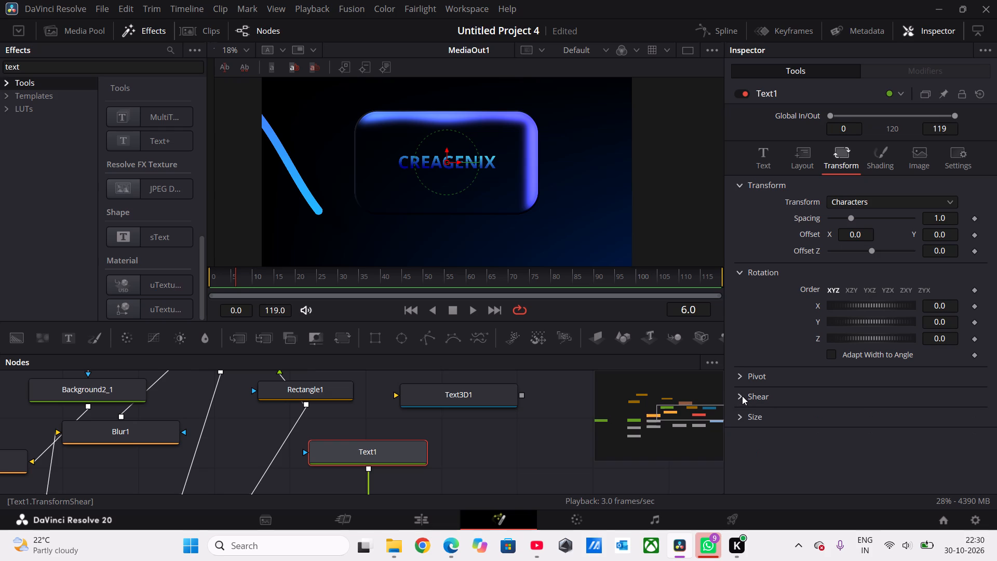
pyautogui.click(736, 418)
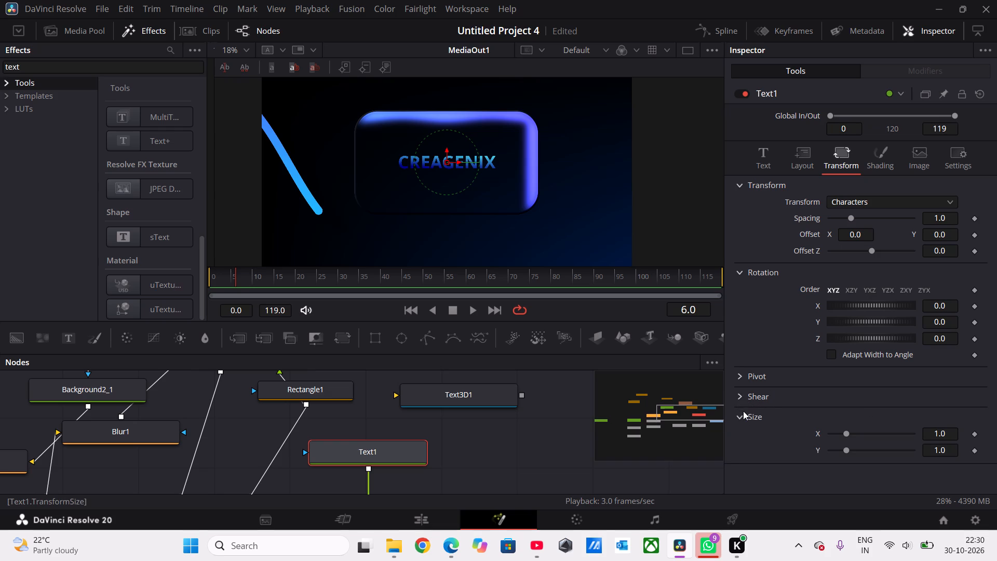
pyautogui.click(745, 415)
pyautogui.scroll(9, 780, 285)
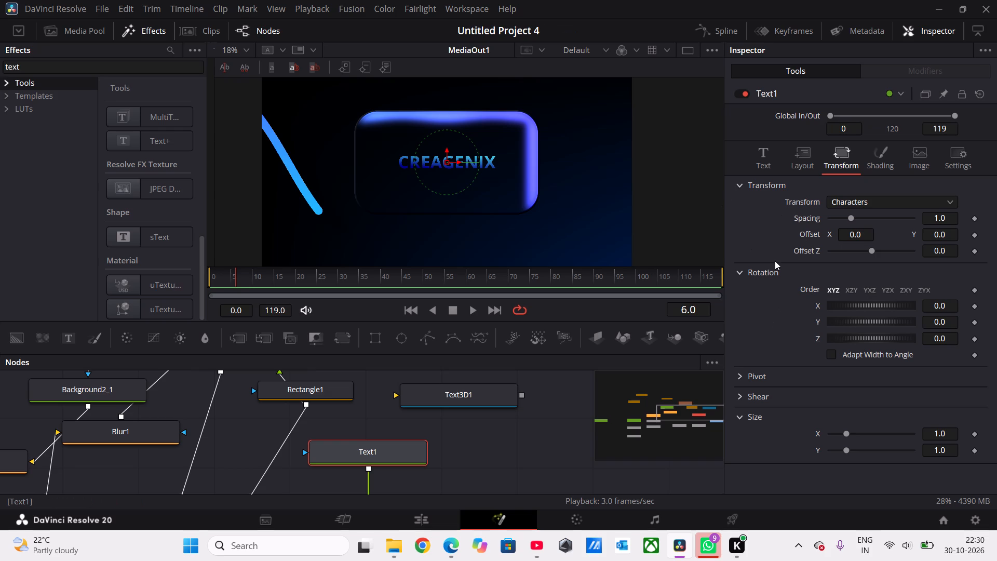
# Review Text1's character Transform controls and examine its Layout properties, including Rotation and Background.
pyautogui.scroll(12, 996, 211)
pyautogui.scroll(-3, 978, 242)
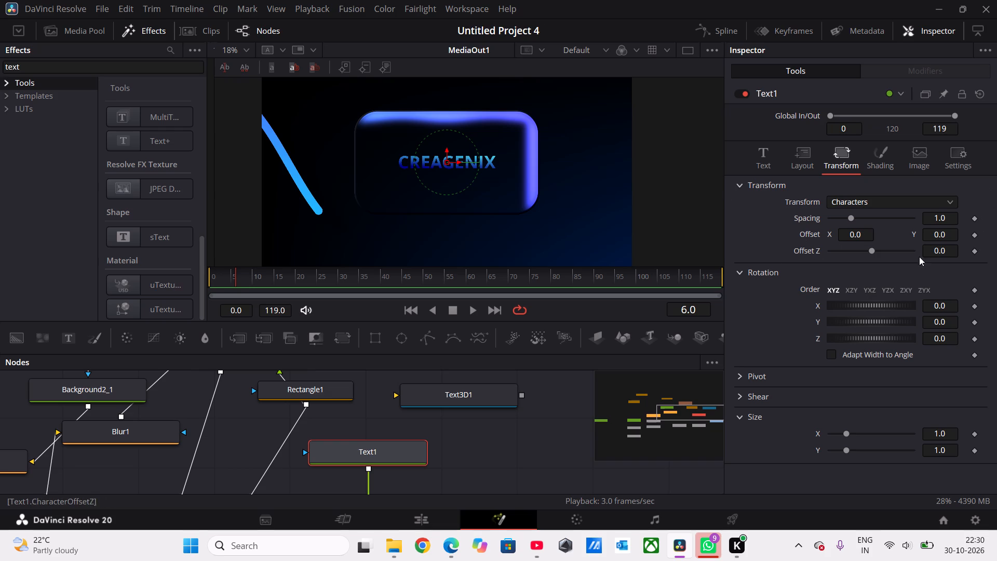
pyautogui.scroll(3, 789, 297)
pyautogui.click(803, 165)
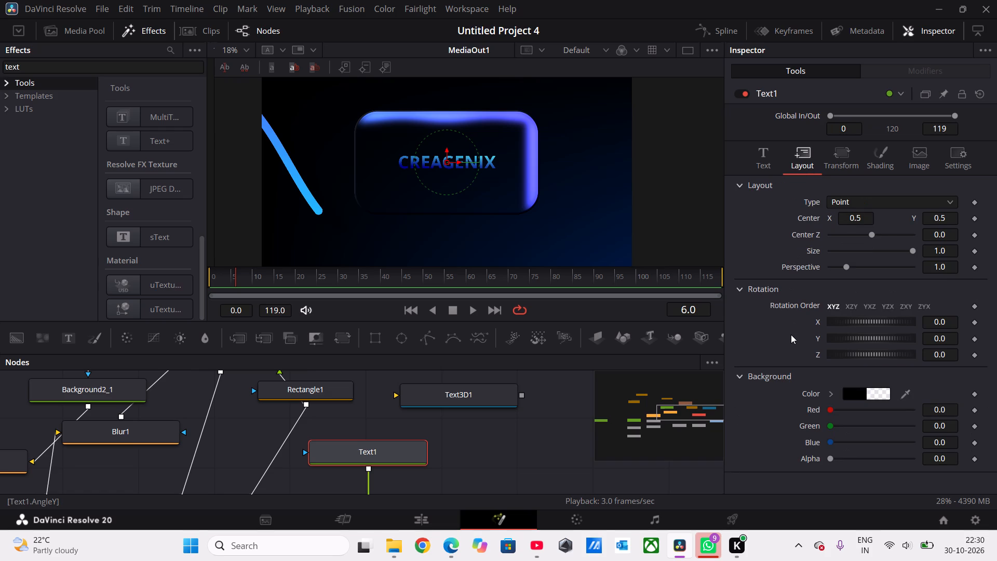
pyautogui.scroll(-3, 777, 330)
pyautogui.scroll(-1, 767, 383)
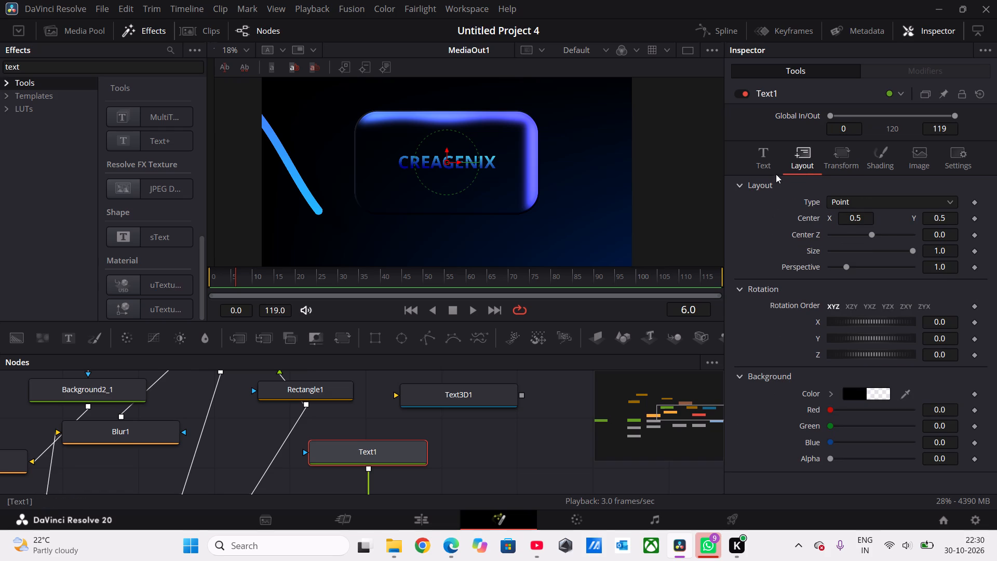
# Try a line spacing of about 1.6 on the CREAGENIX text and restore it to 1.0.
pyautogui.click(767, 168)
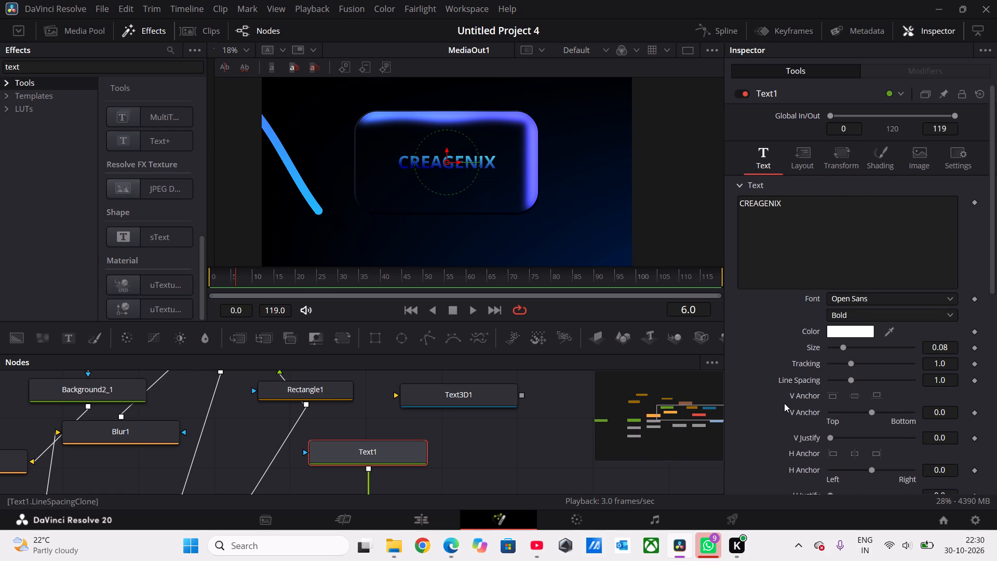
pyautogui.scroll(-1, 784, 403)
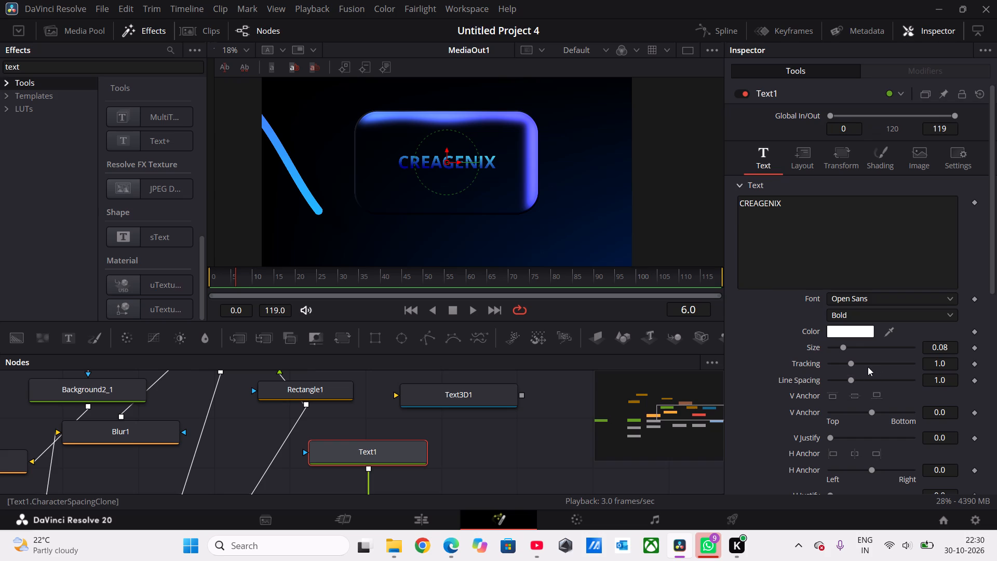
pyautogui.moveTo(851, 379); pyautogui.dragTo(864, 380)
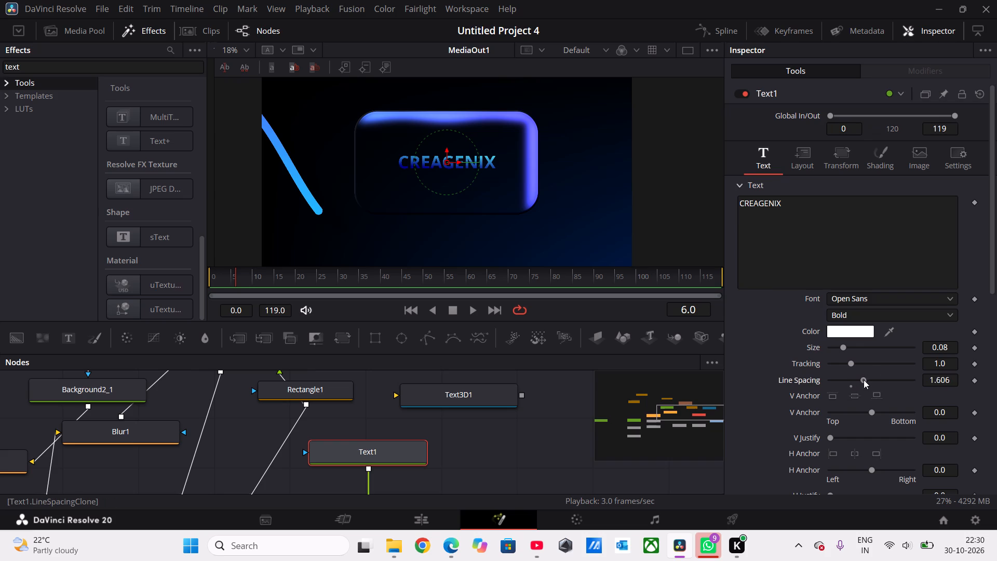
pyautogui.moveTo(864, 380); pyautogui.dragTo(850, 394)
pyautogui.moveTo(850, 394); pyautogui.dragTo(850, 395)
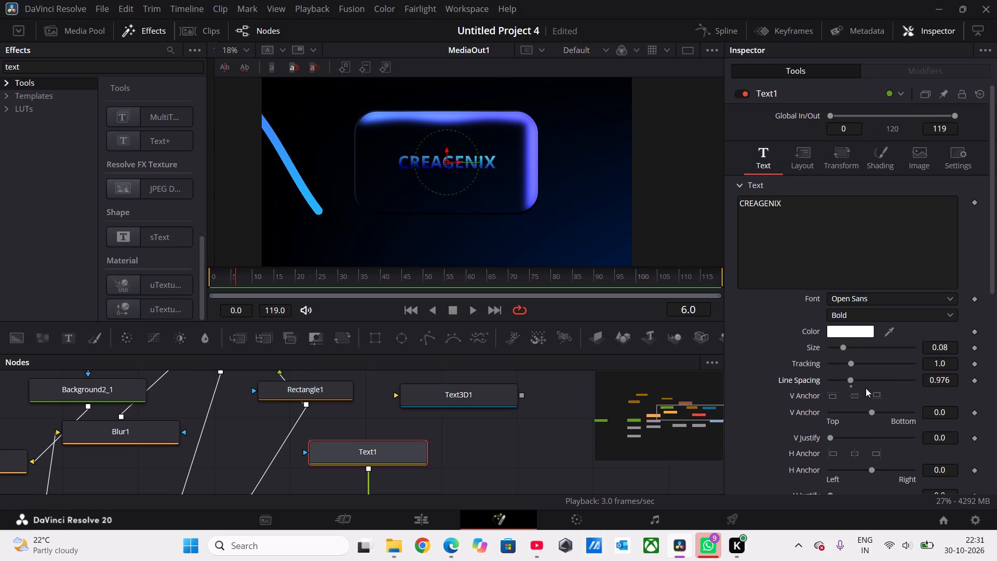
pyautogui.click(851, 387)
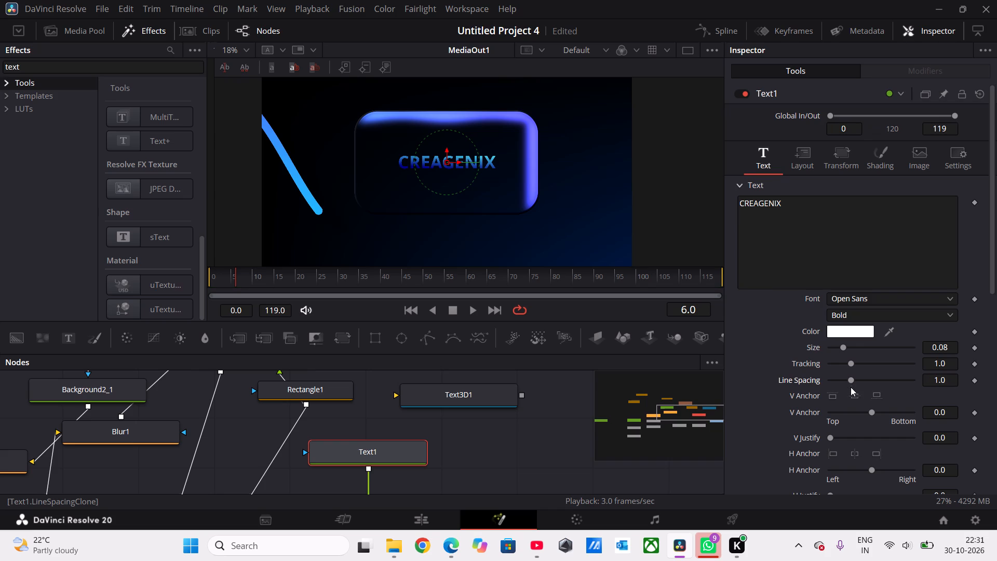
# Examine Text1's text properties, from the font and anchor settings down to Tab Spacing, Advanced Controls and Manual Kerning.
pyautogui.scroll(-1, 821, 437)
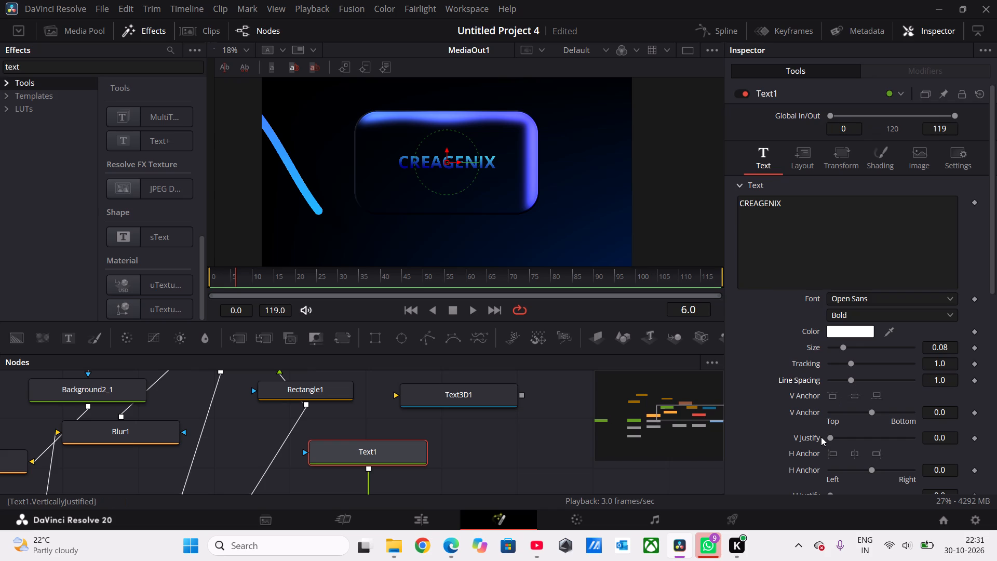
pyautogui.scroll(-1, 788, 420)
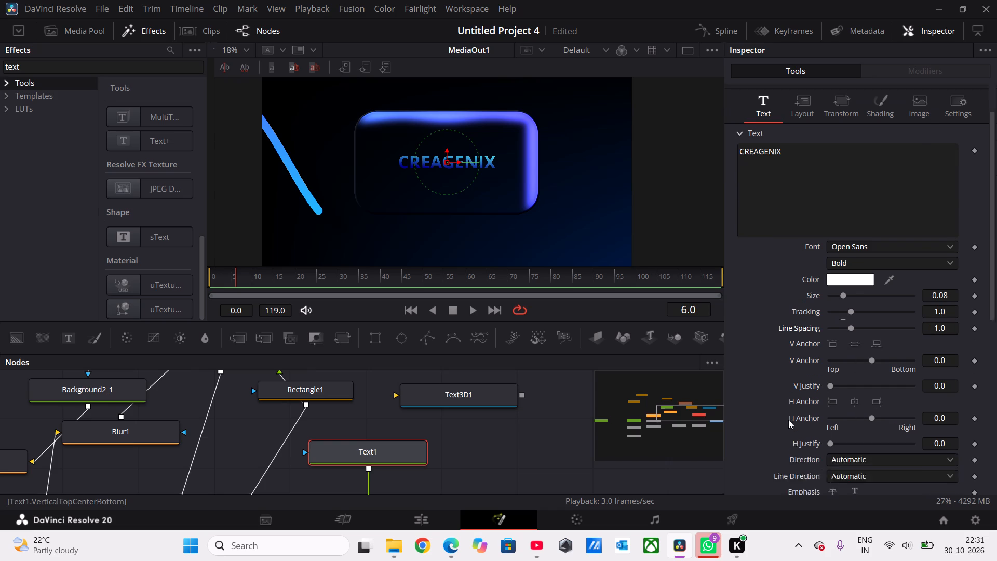
pyautogui.scroll(-1, 788, 420)
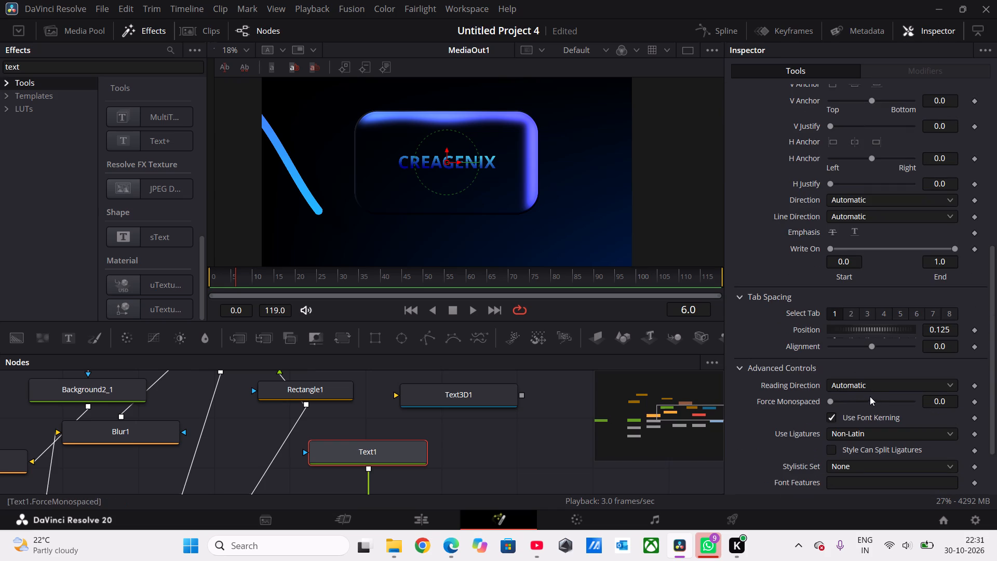
pyautogui.scroll(-3, 778, 443)
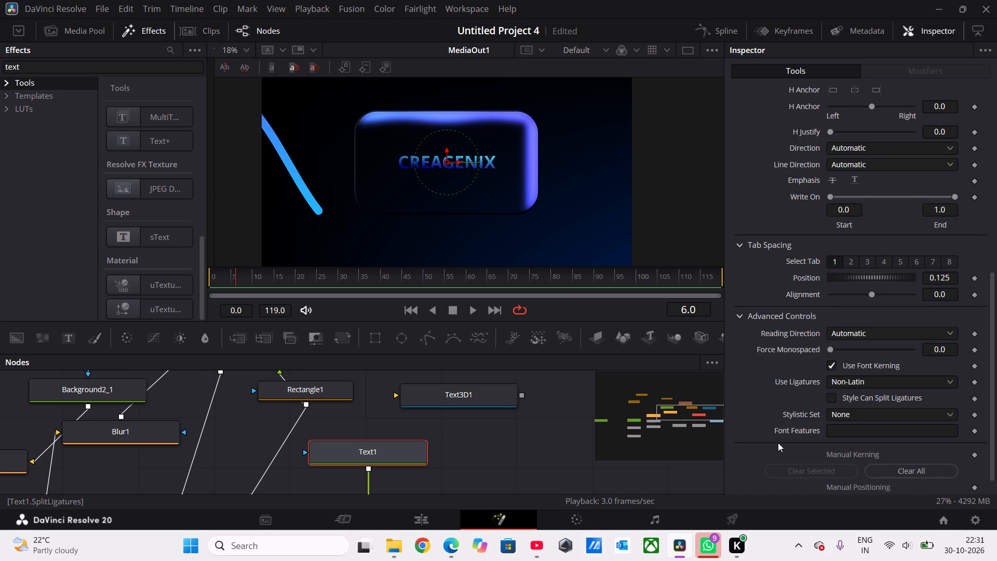
pyautogui.scroll(1, 778, 443)
pyautogui.scroll(1, 792, 300)
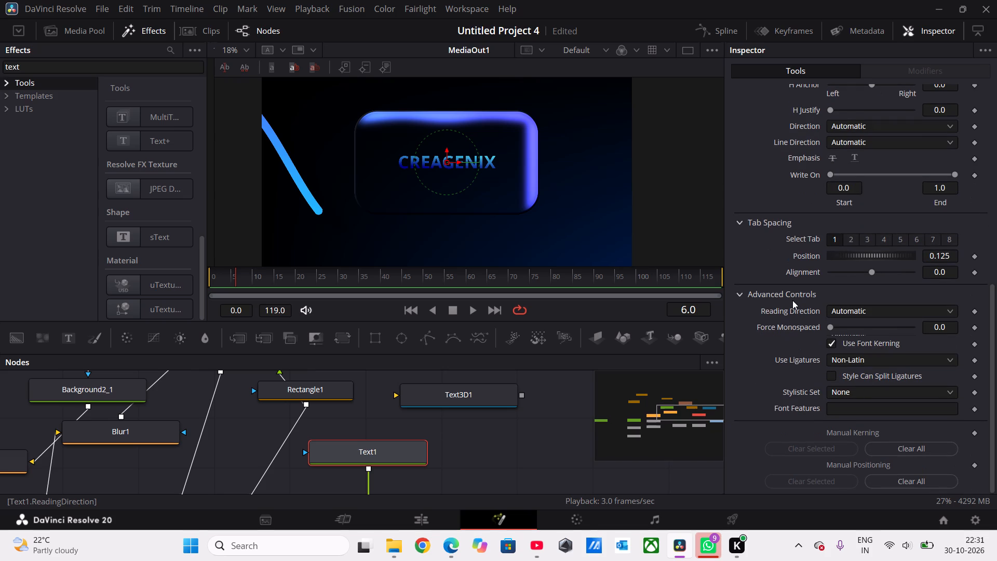
pyautogui.scroll(1, 792, 300)
pyautogui.scroll(2, 801, 199)
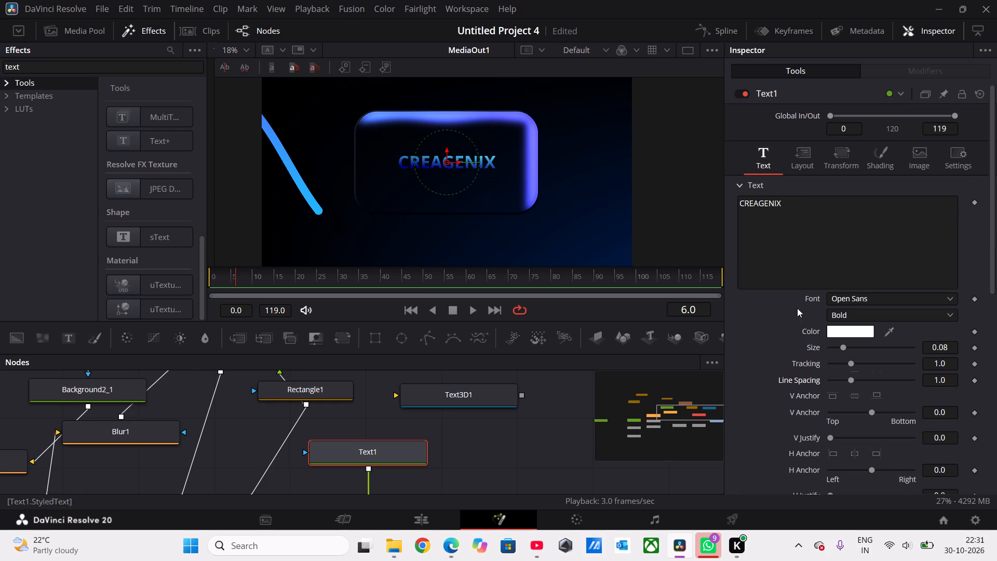
pyautogui.scroll(-5, 775, 359)
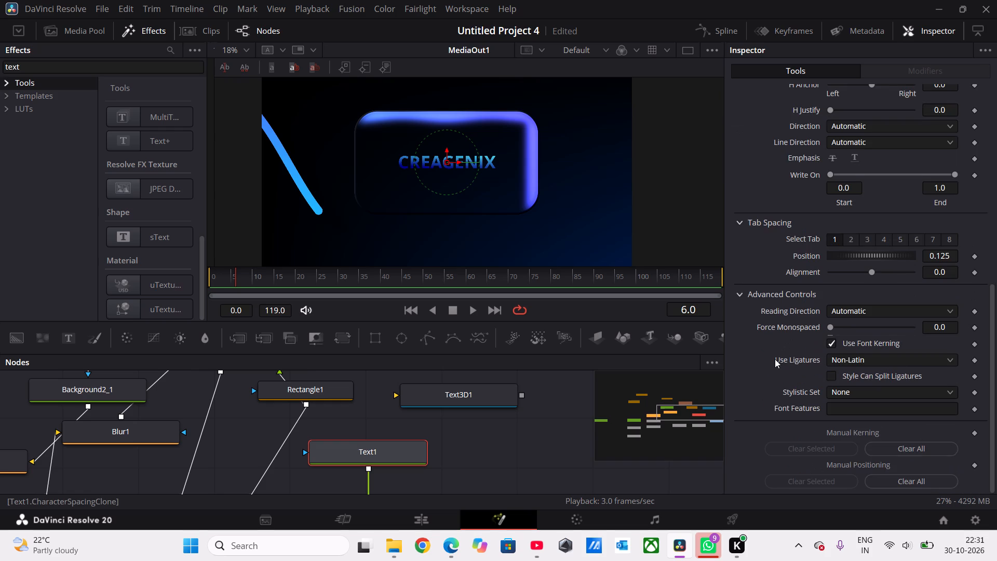
pyautogui.scroll(6, 775, 359)
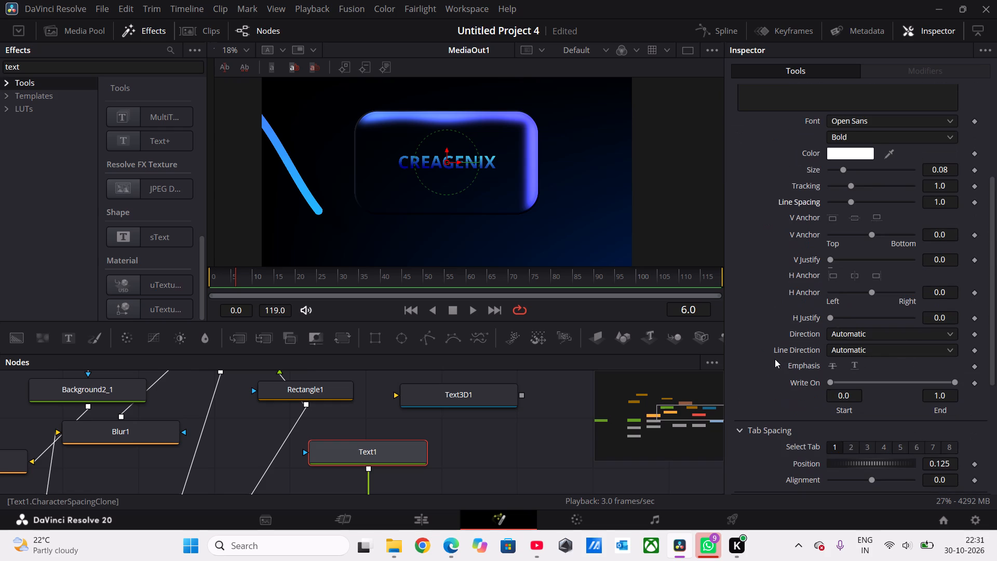
pyautogui.scroll(-1, 775, 359)
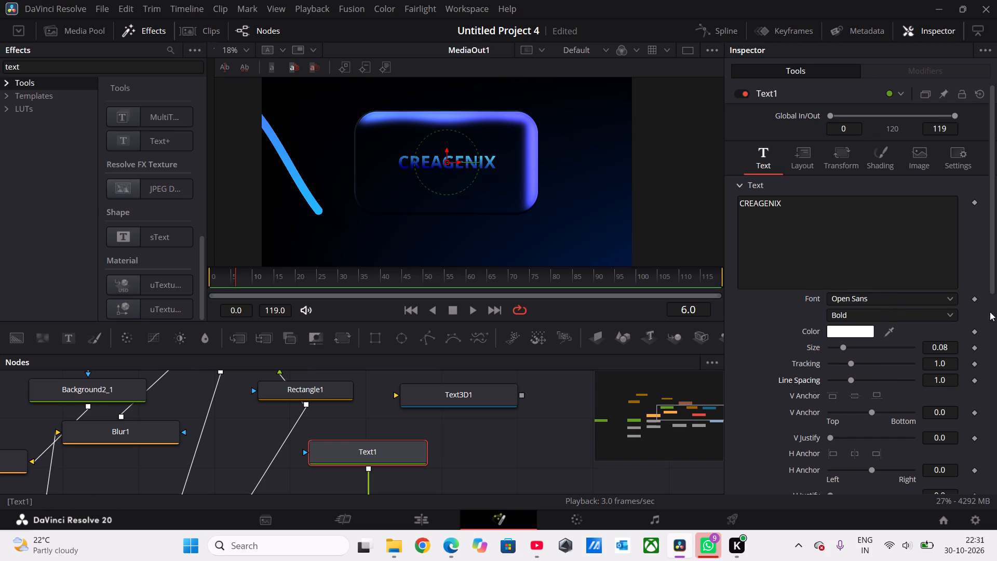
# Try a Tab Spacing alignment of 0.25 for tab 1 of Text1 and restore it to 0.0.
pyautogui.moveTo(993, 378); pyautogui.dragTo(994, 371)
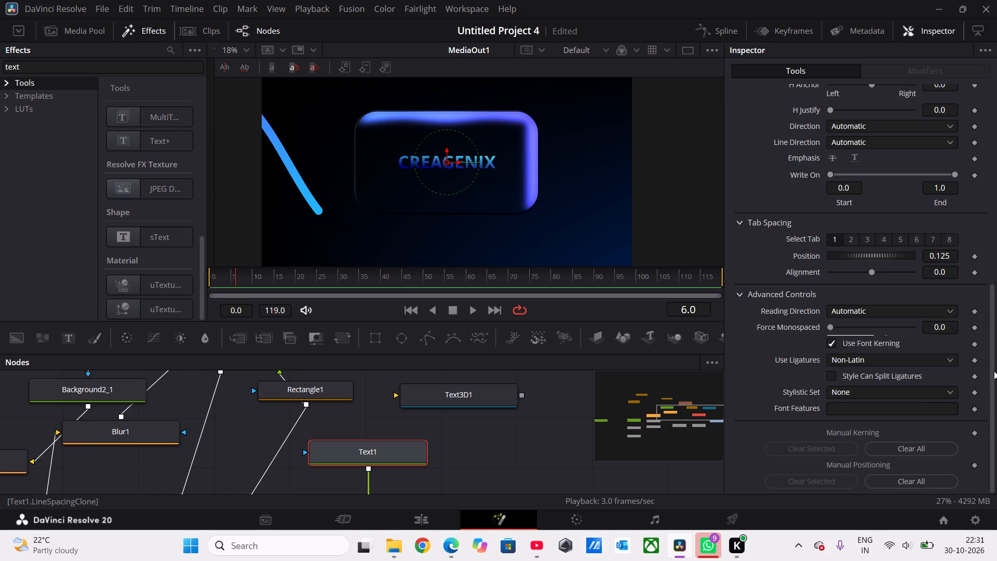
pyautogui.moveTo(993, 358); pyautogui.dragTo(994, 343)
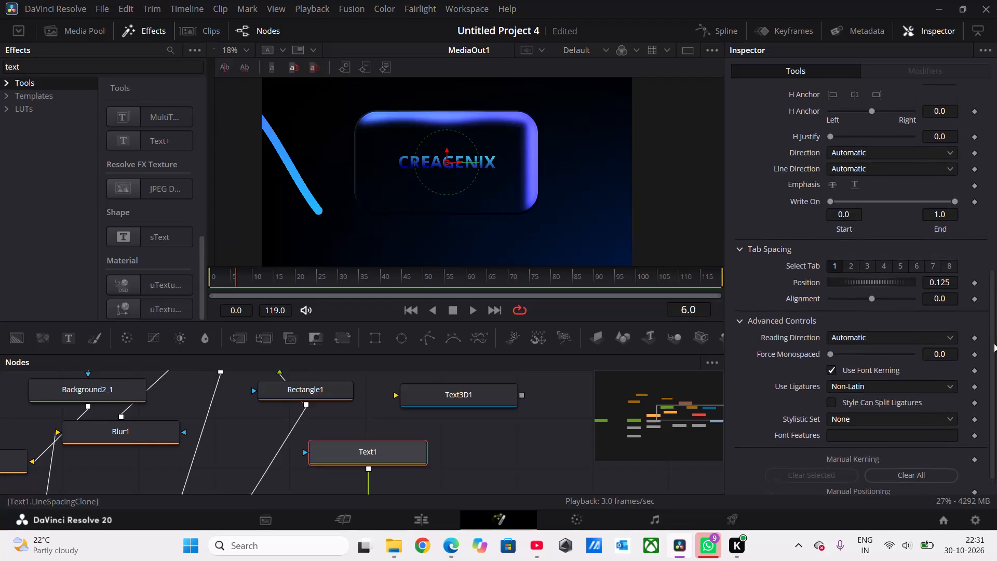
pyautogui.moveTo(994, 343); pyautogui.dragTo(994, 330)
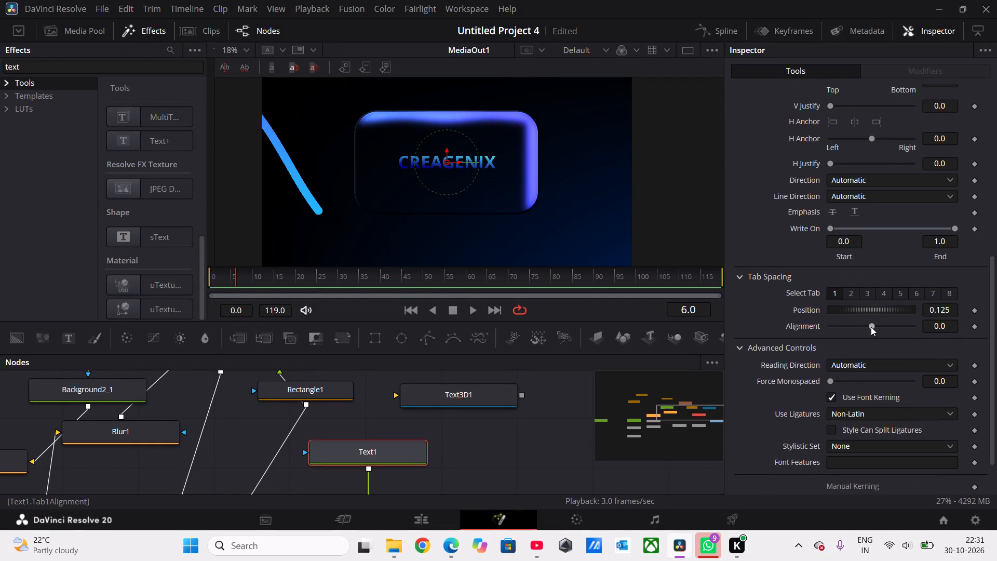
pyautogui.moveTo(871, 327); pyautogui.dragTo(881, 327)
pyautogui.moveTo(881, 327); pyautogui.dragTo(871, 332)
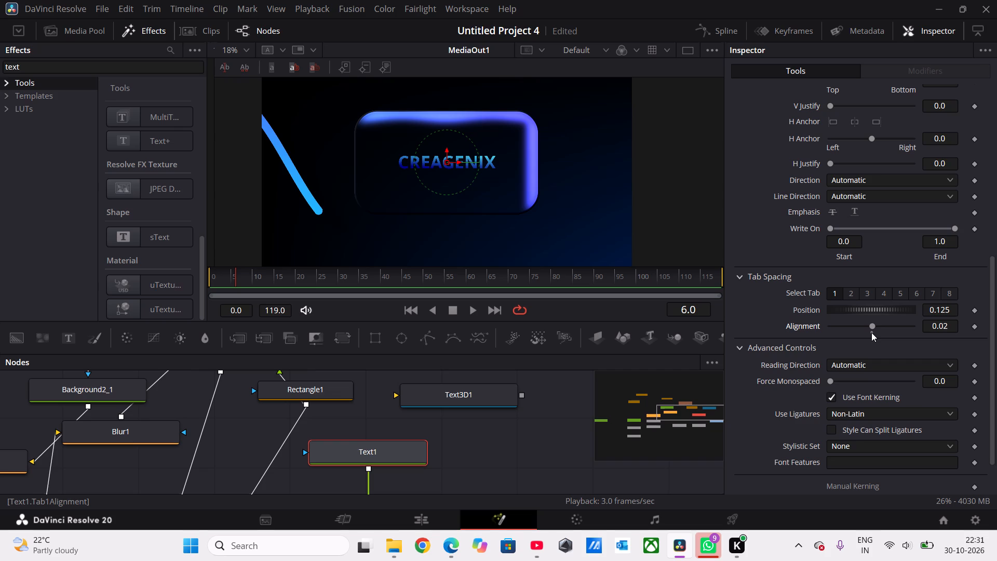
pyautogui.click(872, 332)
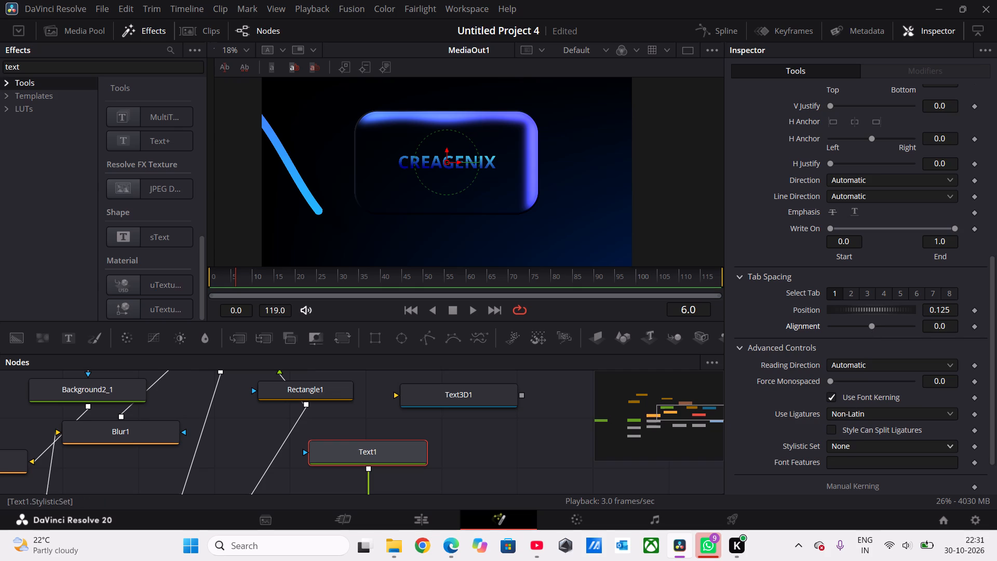
# Set Force Monospaced in Text1's Advanced Controls to about 0.86 after trying several strengths on the CREAGENIX lettering.
pyautogui.scroll(-1, 855, 422)
pyautogui.moveTo(828, 381); pyautogui.dragTo(888, 390)
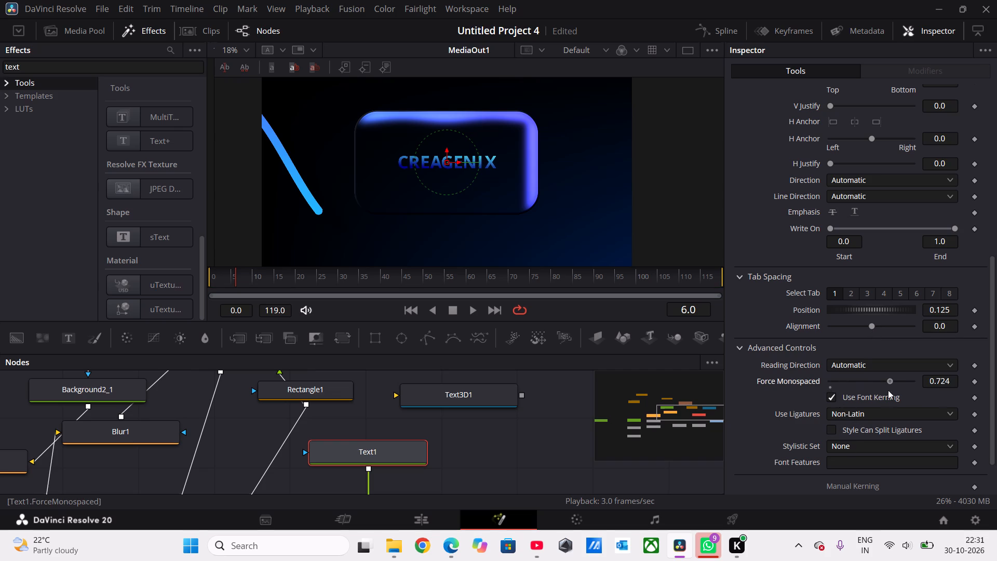
pyautogui.moveTo(888, 390); pyautogui.dragTo(792, 405)
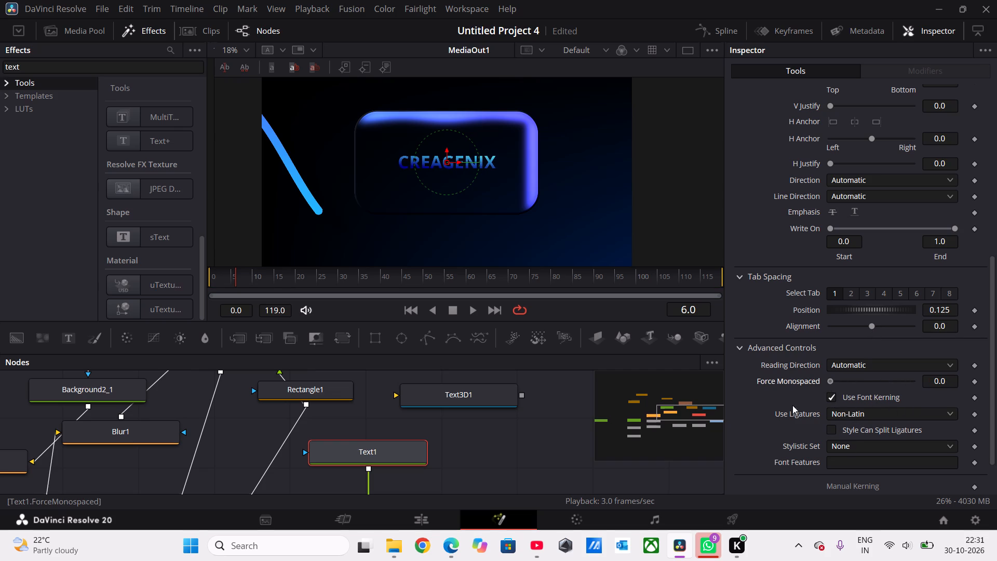
pyautogui.moveTo(792, 405); pyautogui.dragTo(906, 409)
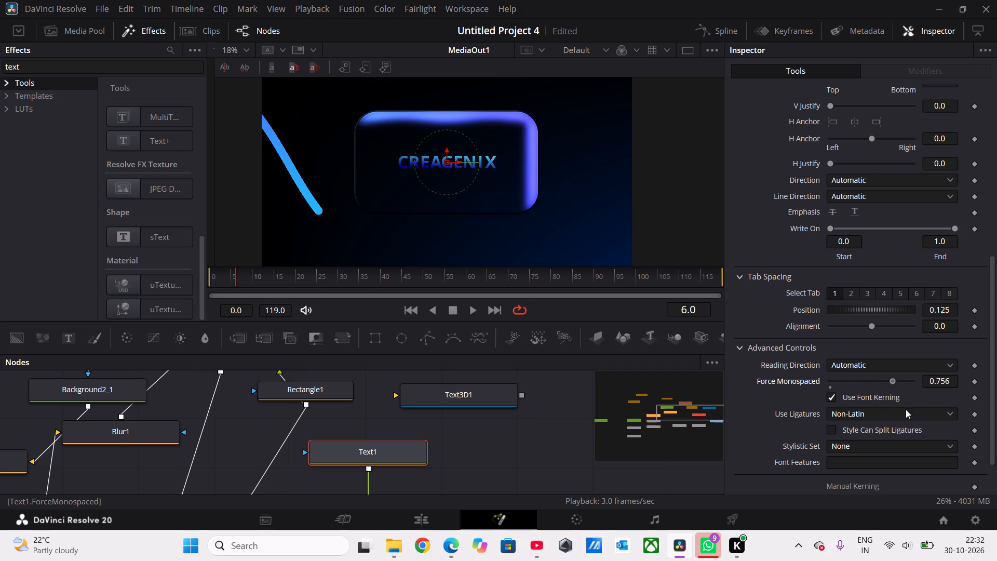
pyautogui.moveTo(906, 409); pyautogui.dragTo(912, 415)
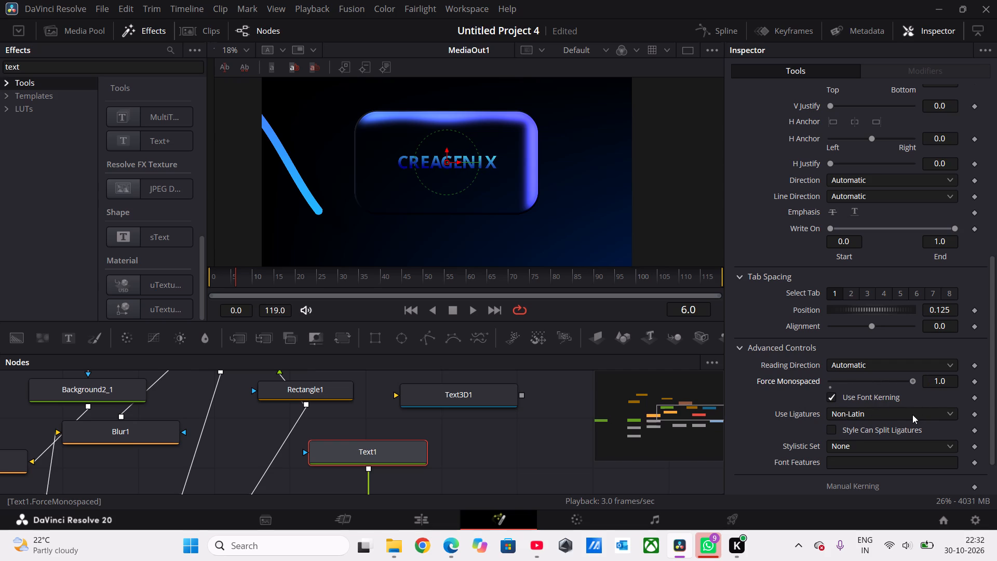
pyautogui.moveTo(912, 415); pyautogui.dragTo(899, 421)
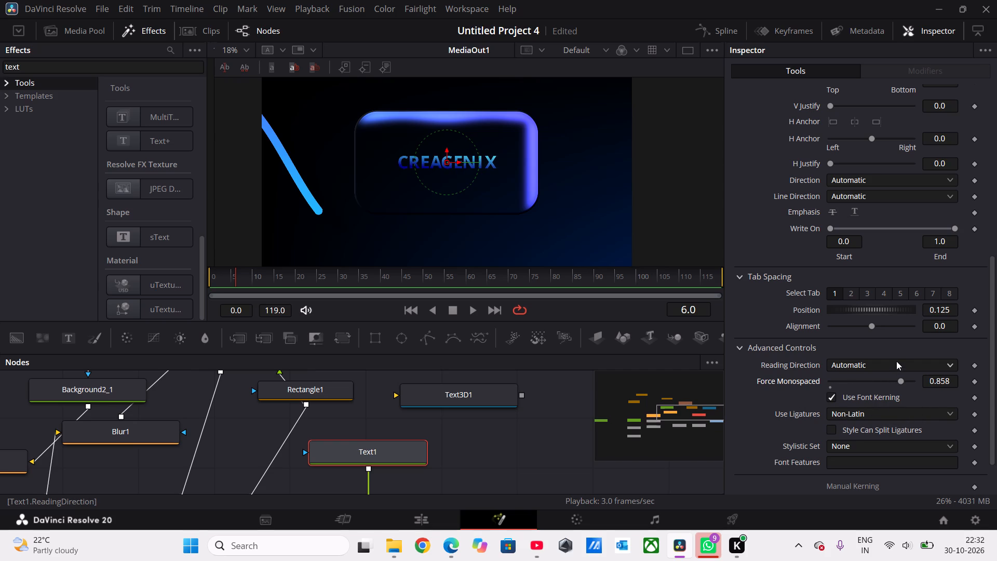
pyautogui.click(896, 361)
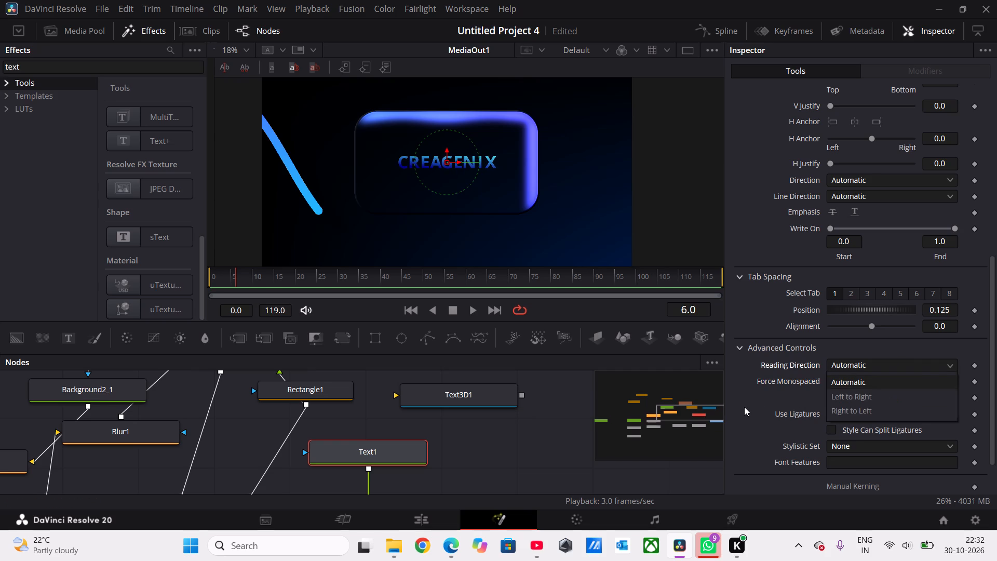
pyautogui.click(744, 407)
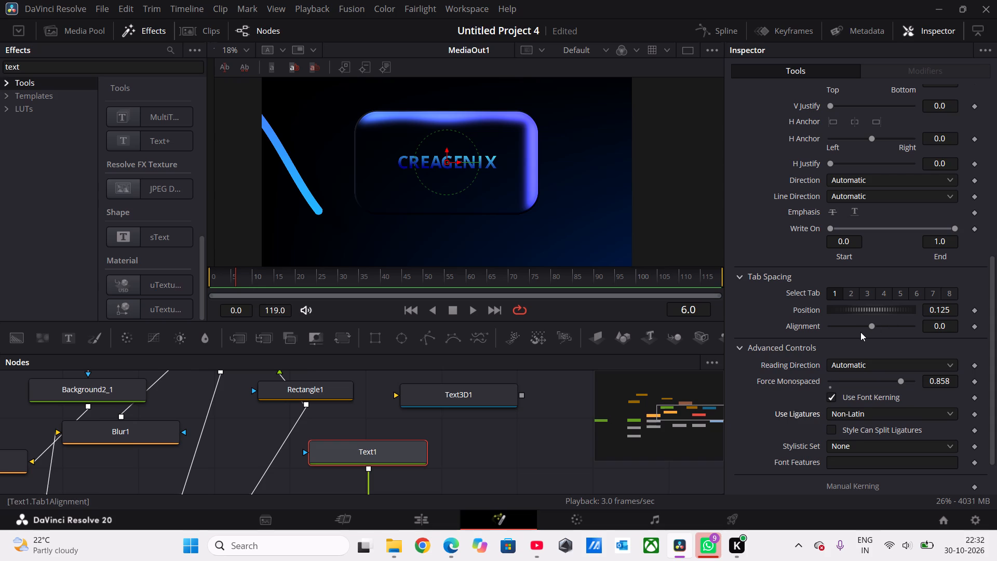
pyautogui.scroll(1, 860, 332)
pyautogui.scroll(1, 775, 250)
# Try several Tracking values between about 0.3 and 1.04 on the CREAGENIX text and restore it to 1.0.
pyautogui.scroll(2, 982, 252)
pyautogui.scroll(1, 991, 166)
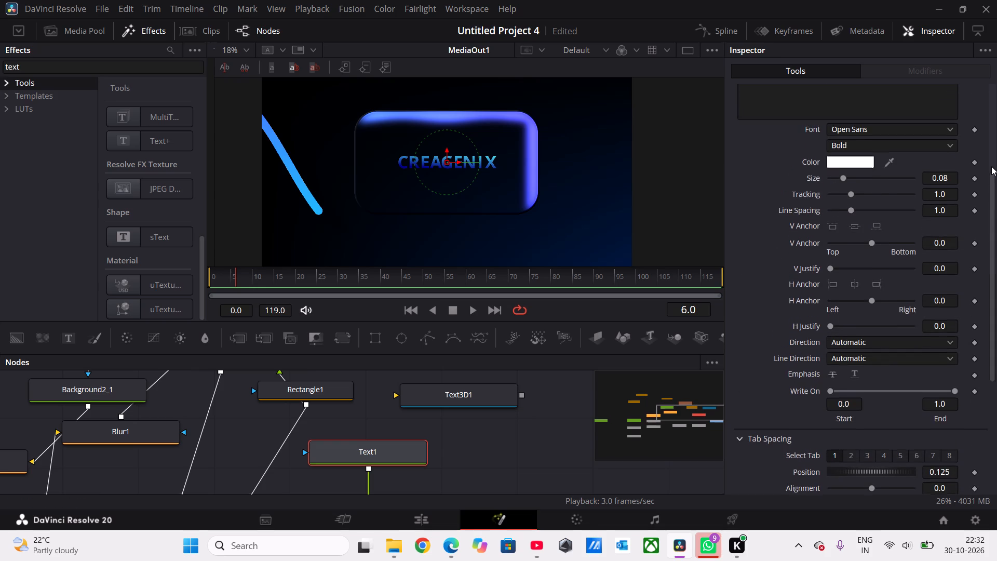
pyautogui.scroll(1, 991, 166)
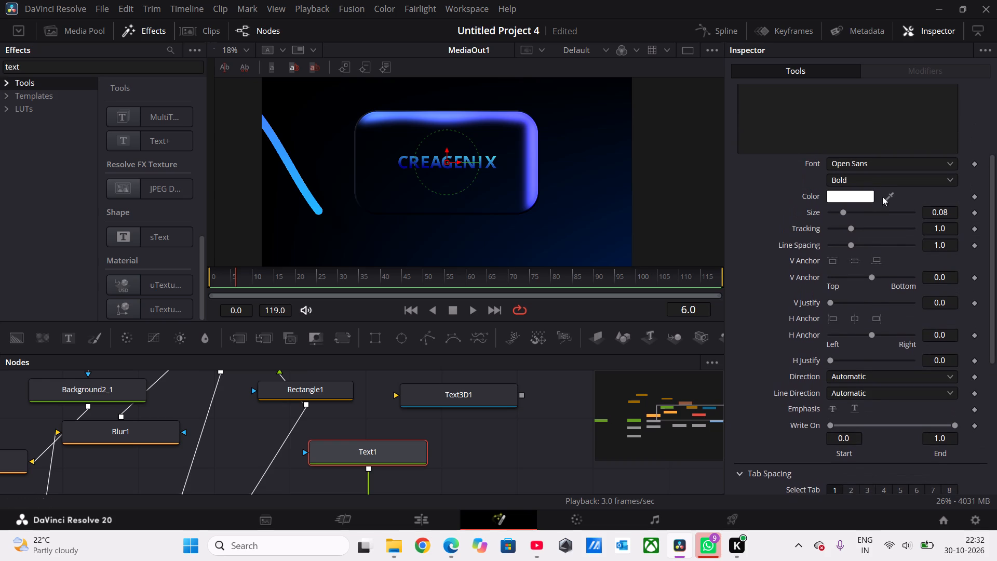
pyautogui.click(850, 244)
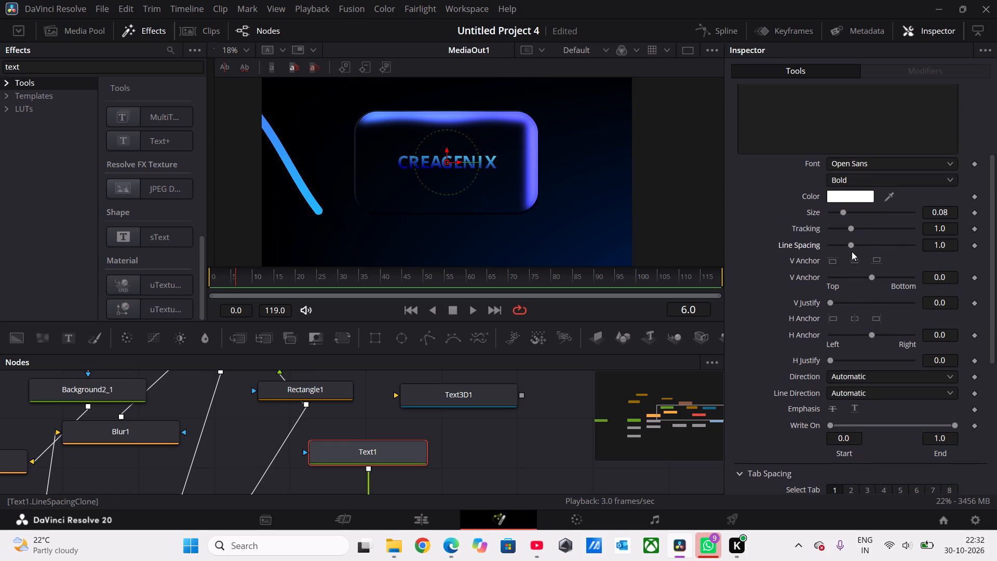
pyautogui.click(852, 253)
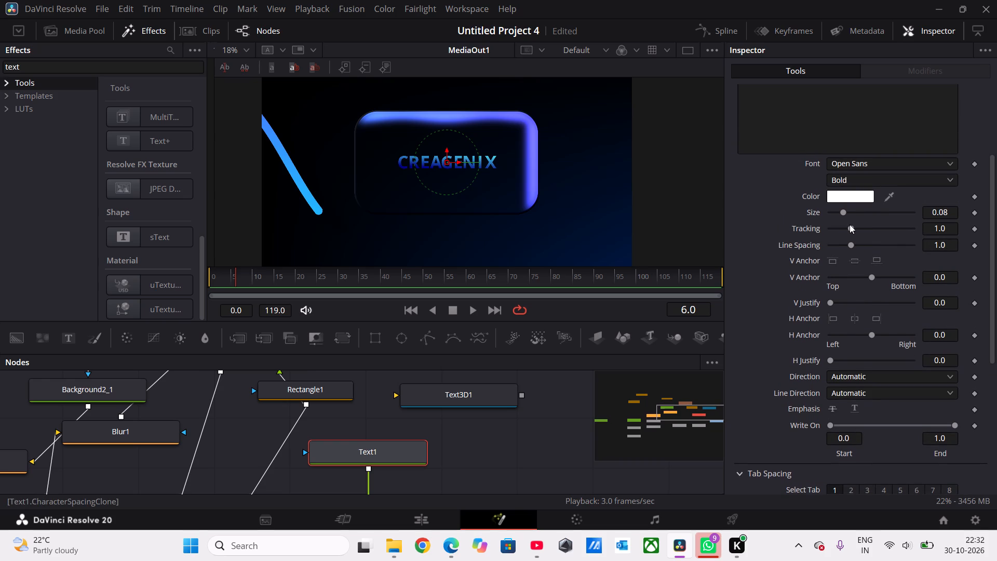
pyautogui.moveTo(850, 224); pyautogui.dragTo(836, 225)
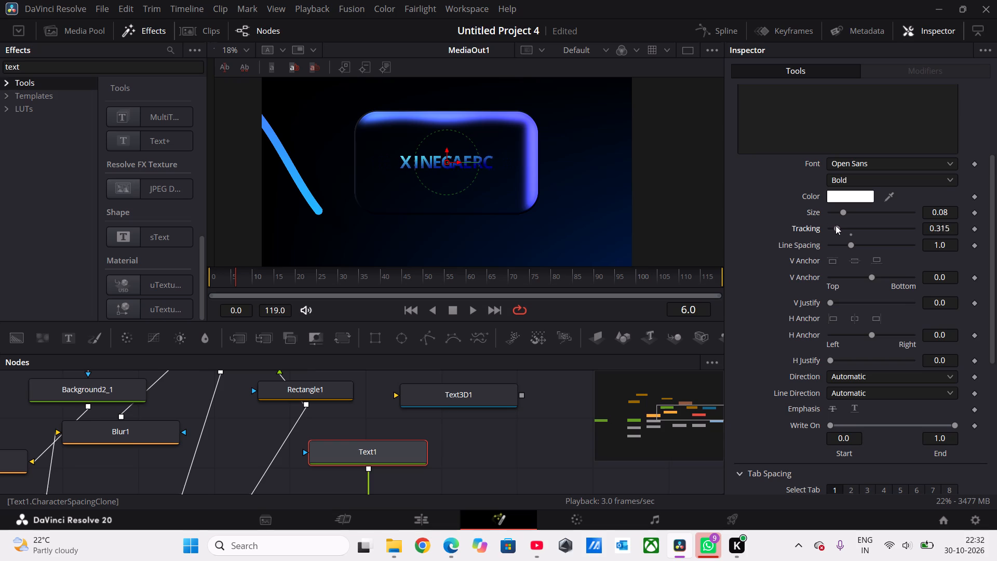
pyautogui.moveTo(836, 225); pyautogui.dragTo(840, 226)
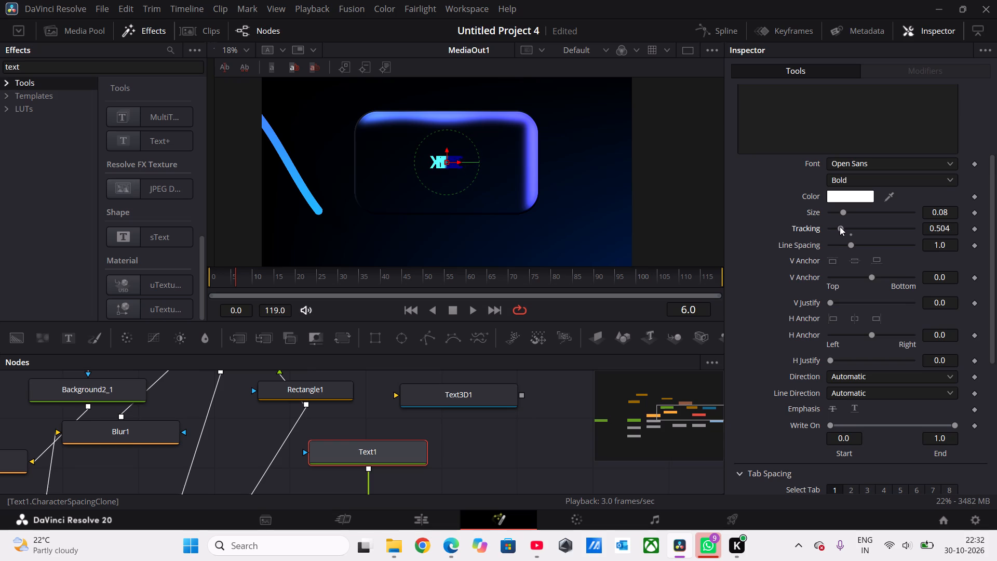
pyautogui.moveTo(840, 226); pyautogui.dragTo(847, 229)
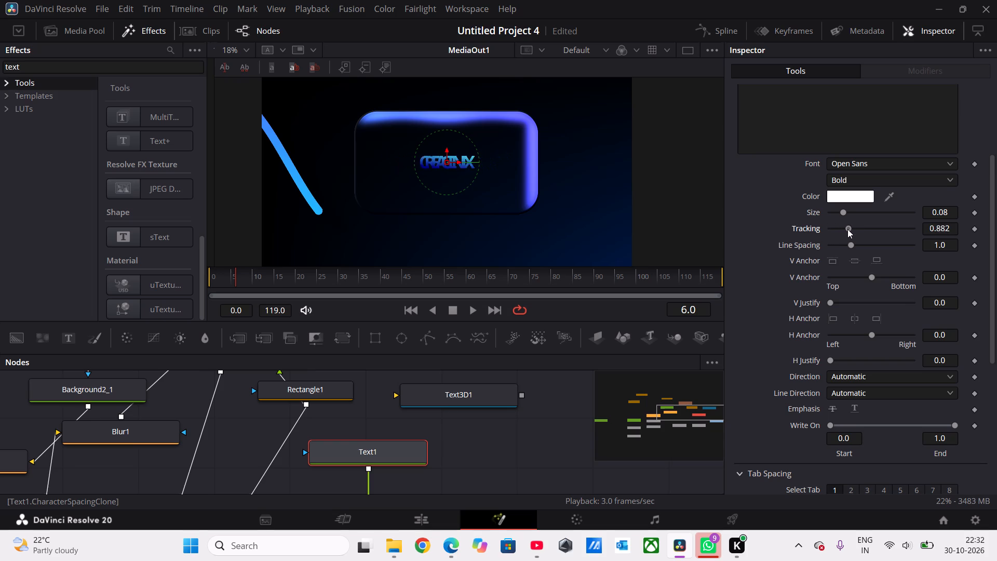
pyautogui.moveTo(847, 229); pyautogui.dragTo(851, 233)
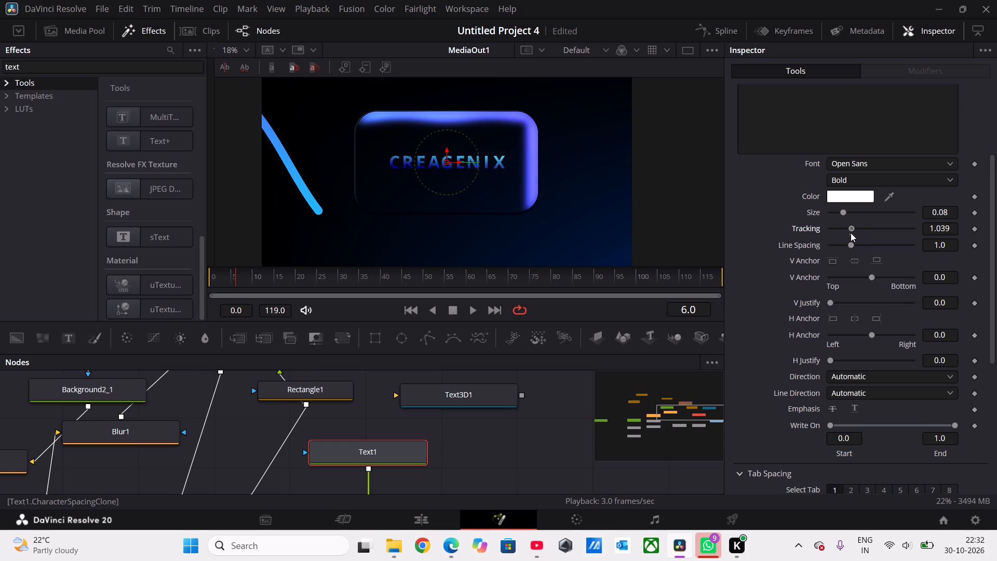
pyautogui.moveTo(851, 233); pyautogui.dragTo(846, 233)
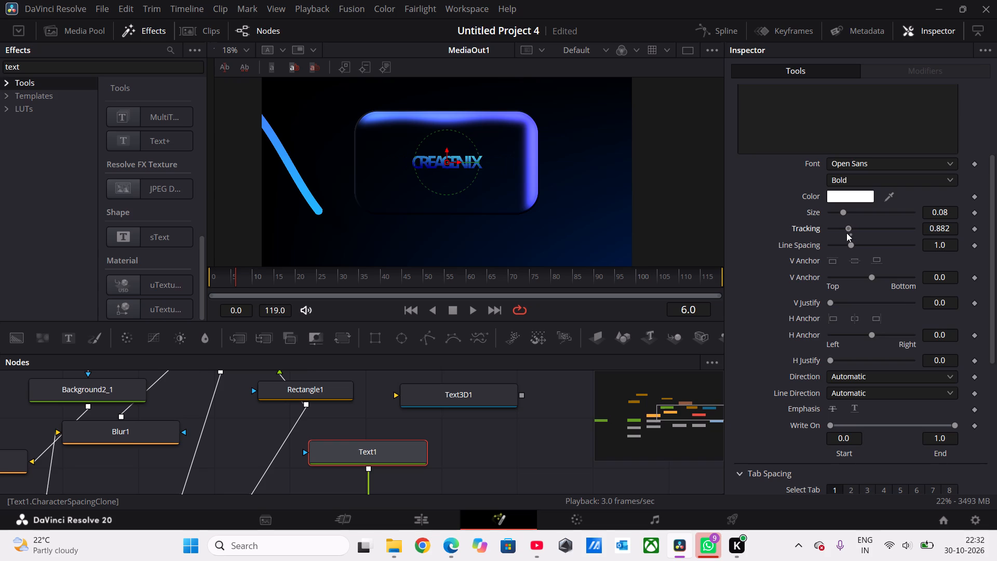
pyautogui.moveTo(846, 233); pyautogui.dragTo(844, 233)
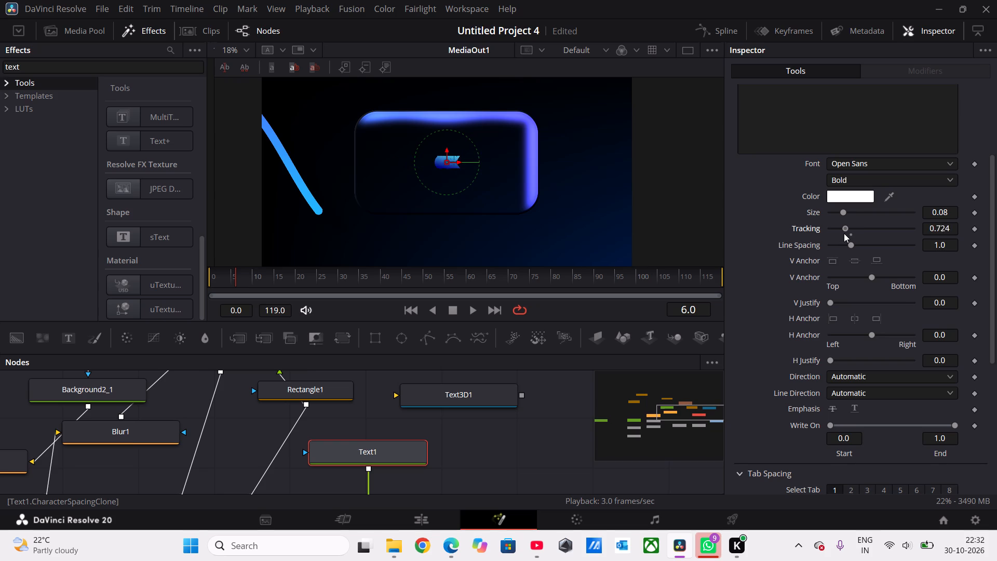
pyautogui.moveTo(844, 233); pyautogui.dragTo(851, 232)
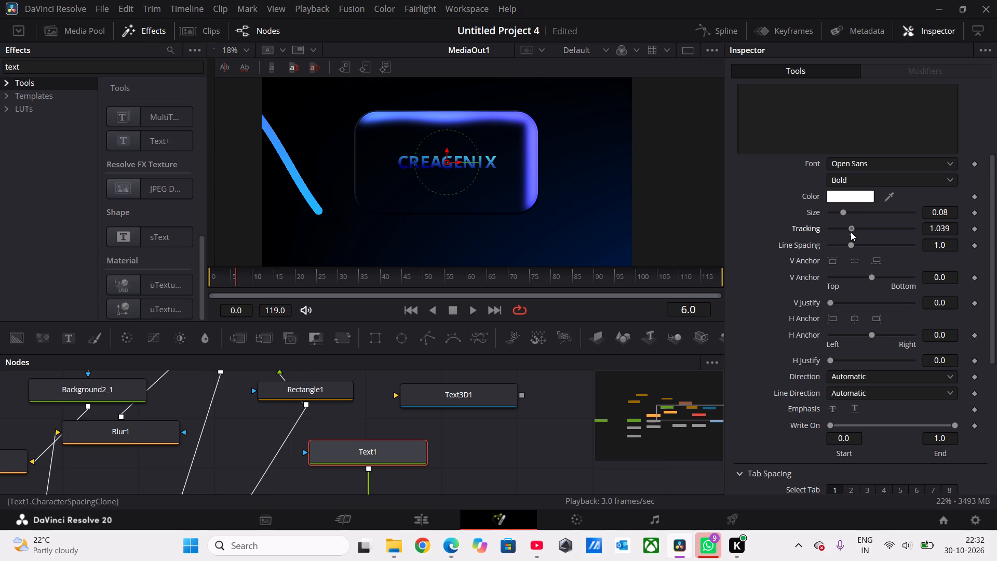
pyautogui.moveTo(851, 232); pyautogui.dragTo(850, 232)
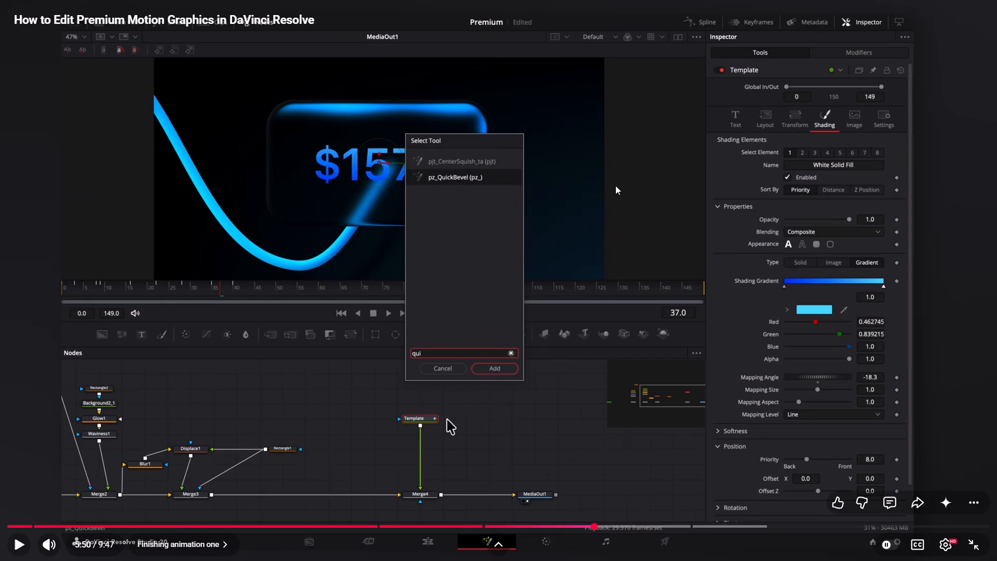
# Switch to the YouTube tutorial in Edge and review the first animation's text section, from about 5:45 to its ending around 6:50.
pyautogui.click(499, 208)
pyautogui.press('Left')
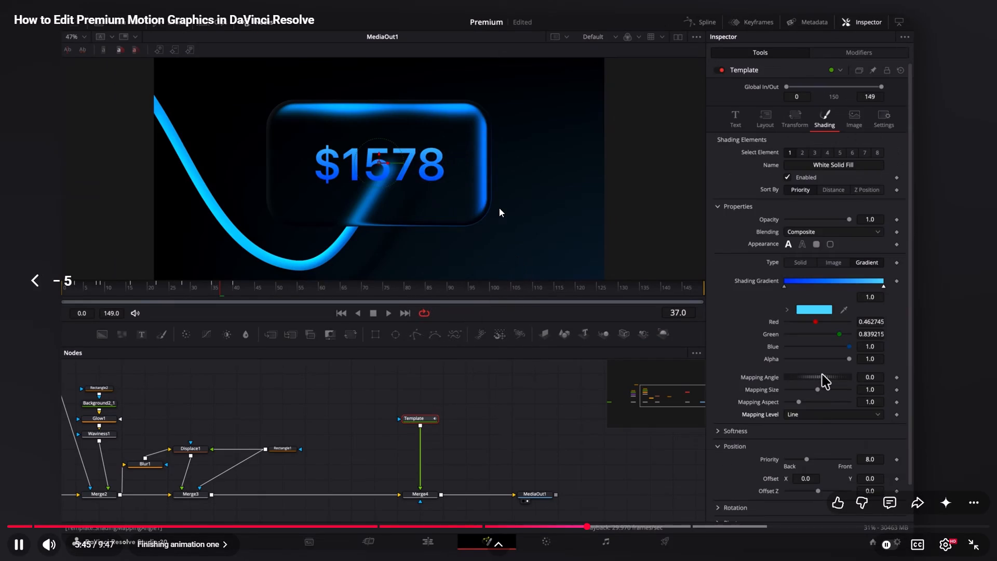
pyautogui.press('Left')
pyautogui.press('Right')
pyautogui.press('Right')
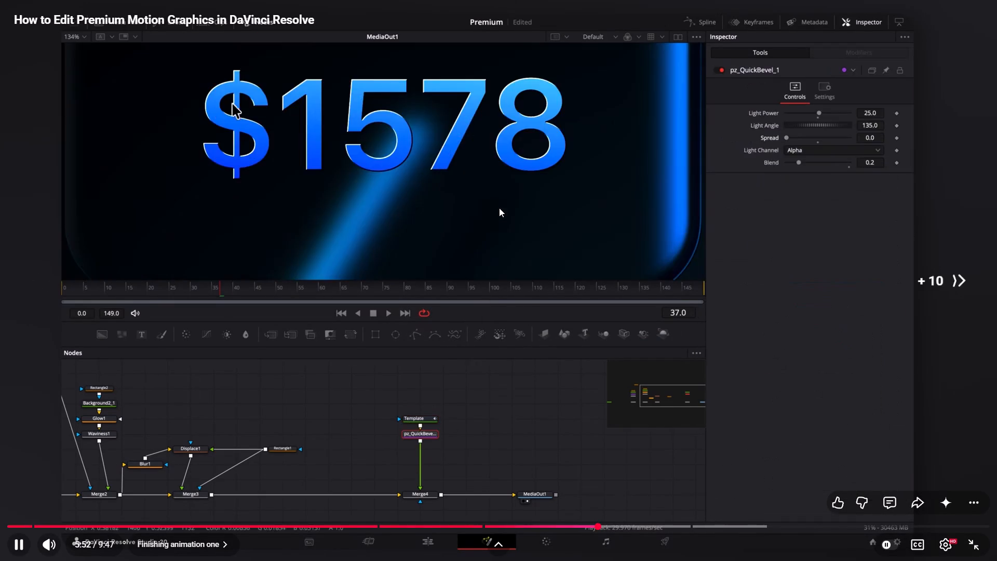
pyautogui.press('Right')
pyautogui.press('Right')
pyautogui.press('Right')
pyautogui.press('Right')
pyautogui.press('Right')
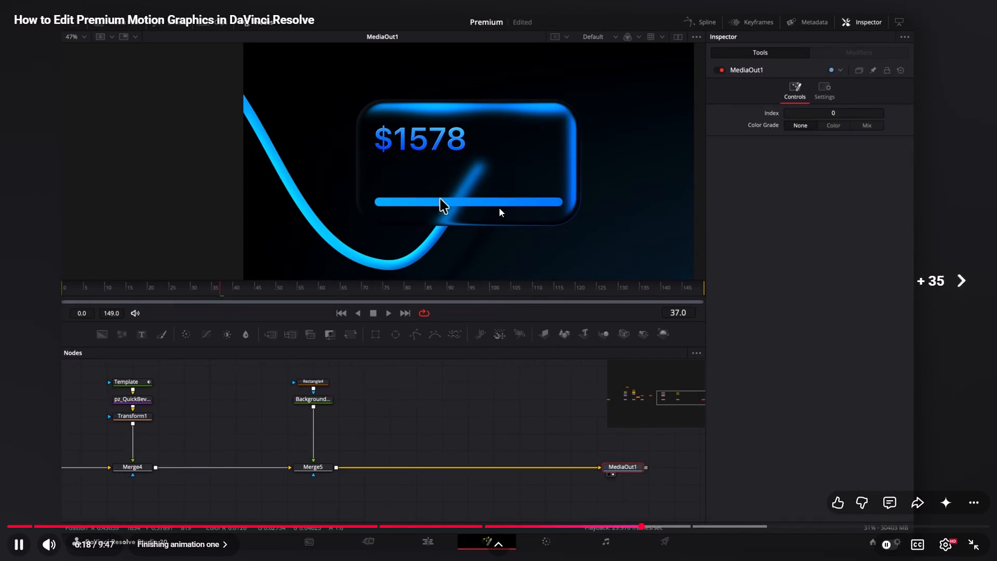
pyautogui.press('Right')
pyautogui.press('Right')
pyautogui.press('Right')
pyautogui.press('Right')
pyautogui.press('Right')
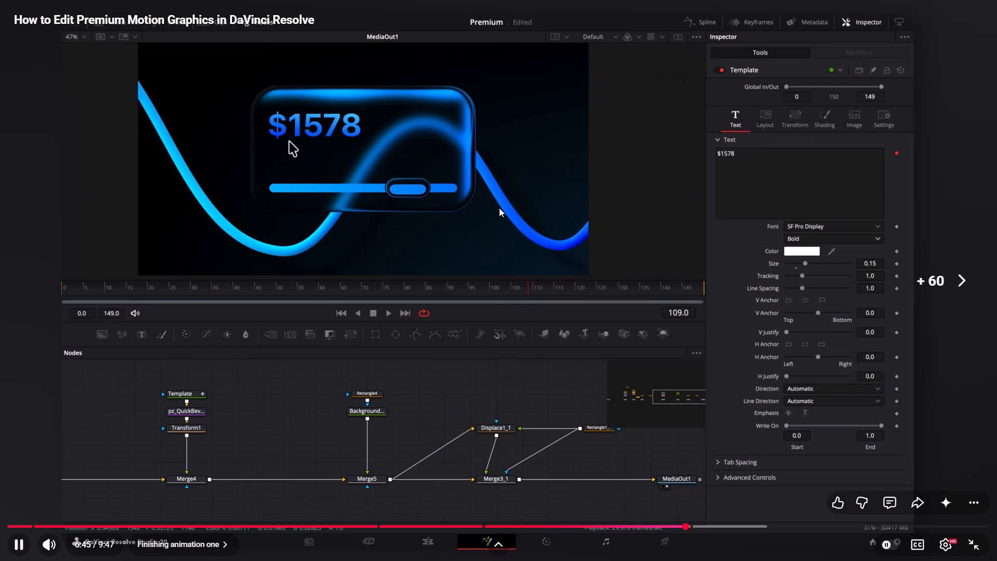
pyautogui.press('Right')
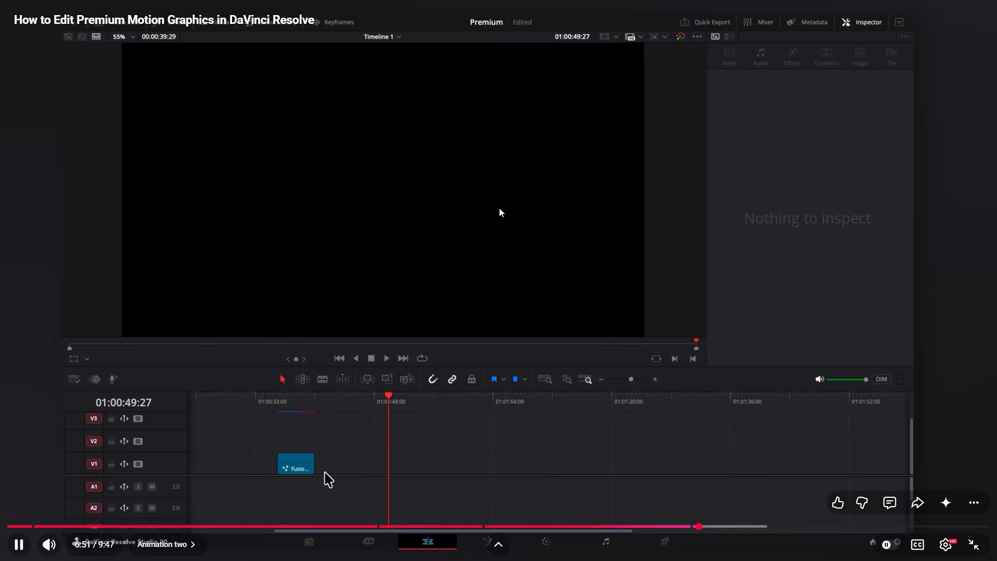
pyautogui.press('Left')
pyautogui.press('Left')
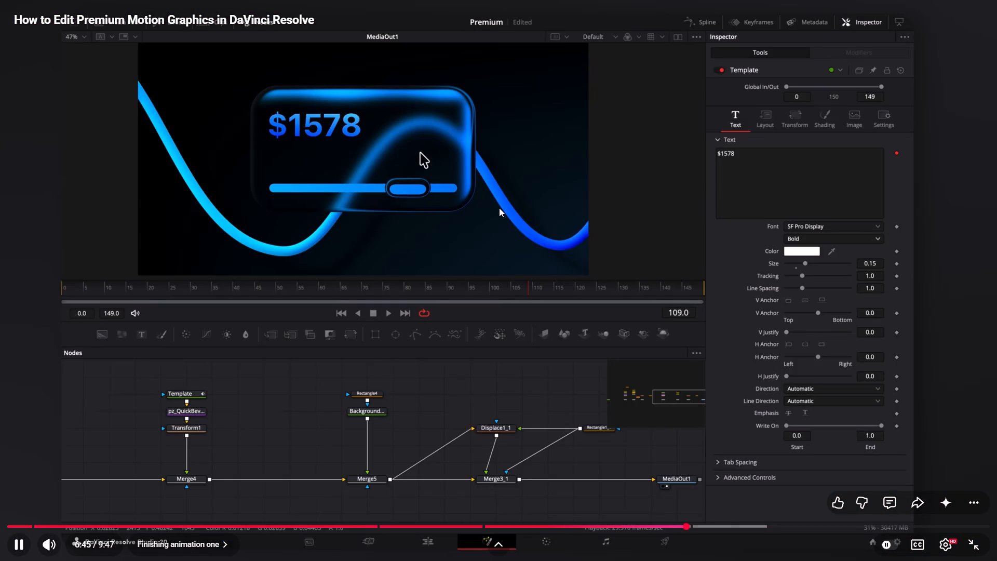
pyautogui.click(369, 222)
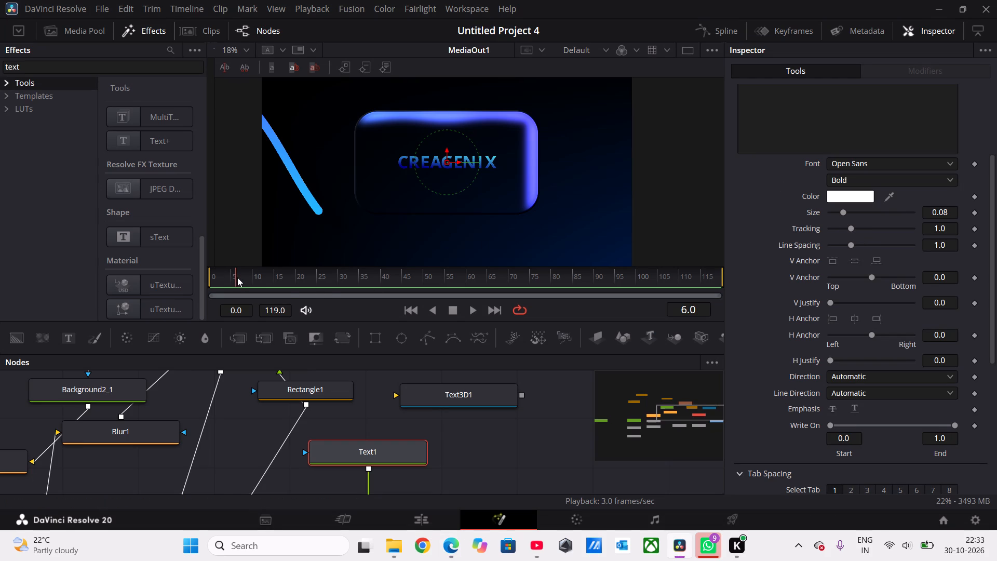
# At frame 0, set Text1's Tracking to about 0.724 and add a keyframe for it.
pyautogui.moveTo(236, 278); pyautogui.dragTo(205, 285)
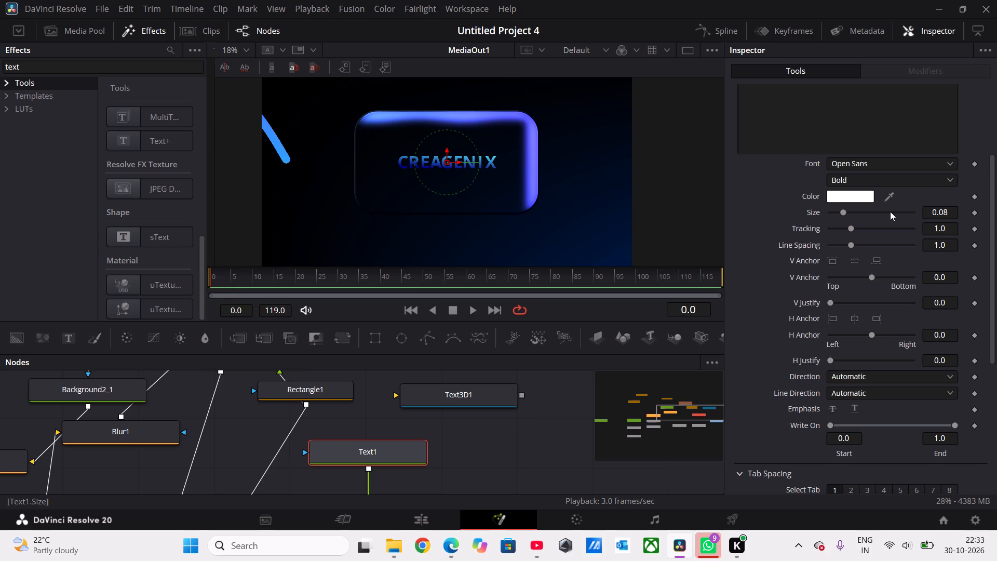
pyautogui.click(850, 228)
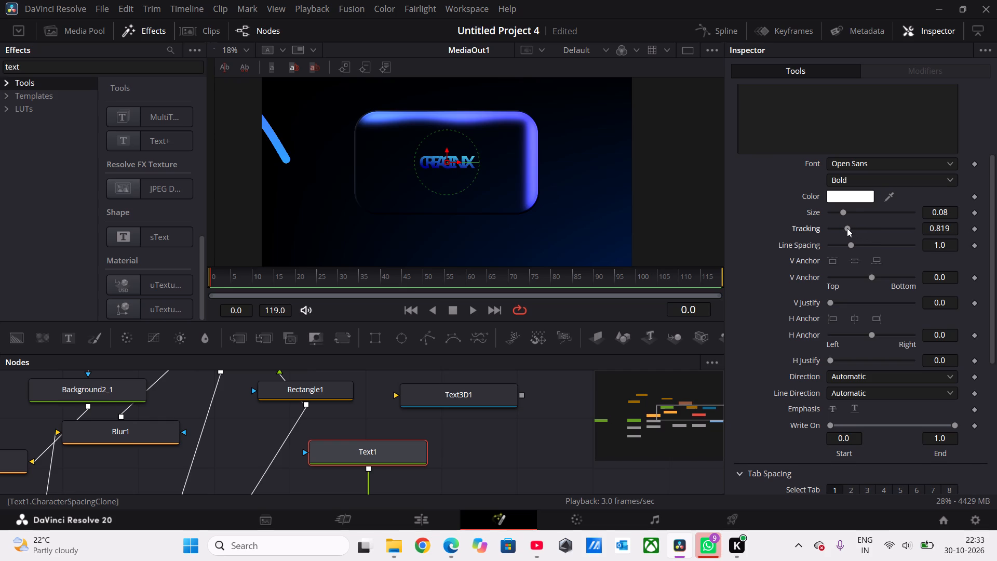
pyautogui.click(847, 228)
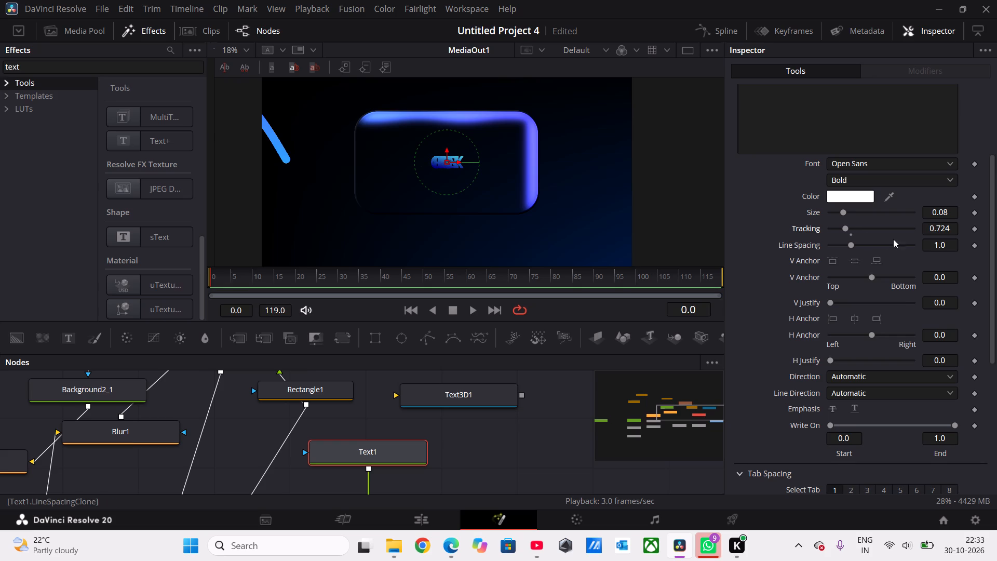
pyautogui.click(975, 230)
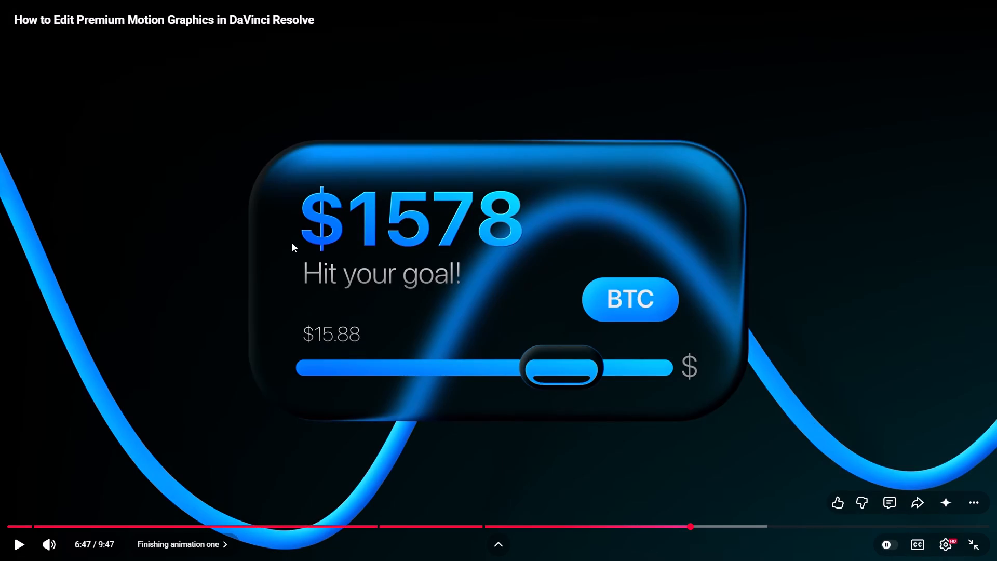
# Check how the tutorial's finished card animation reveals its text, around 6:46 in the Edge video.
pyautogui.click(292, 243)
pyautogui.press('Left')
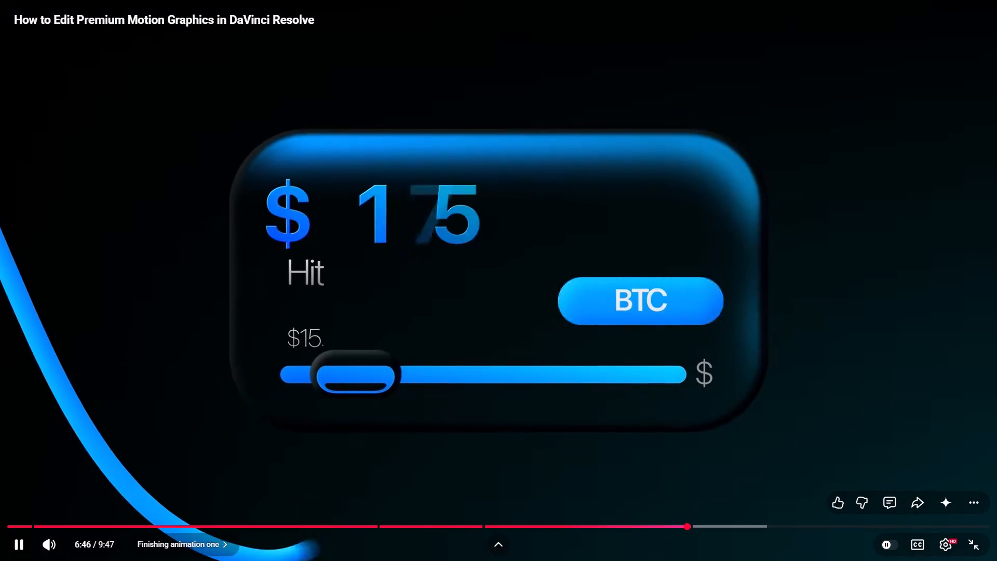
pyautogui.click(341, 264)
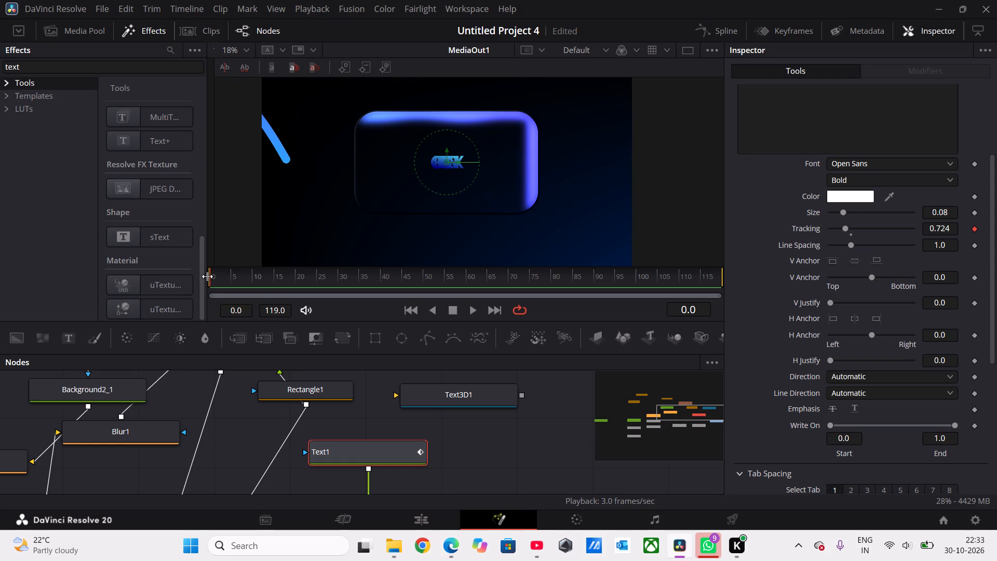
# At frame 23, set Text1's Tracking to 1.0 as a second keyframe.
pyautogui.moveTo(209, 278); pyautogui.dragTo(244, 282)
pyautogui.moveTo(244, 282); pyautogui.dragTo(319, 300)
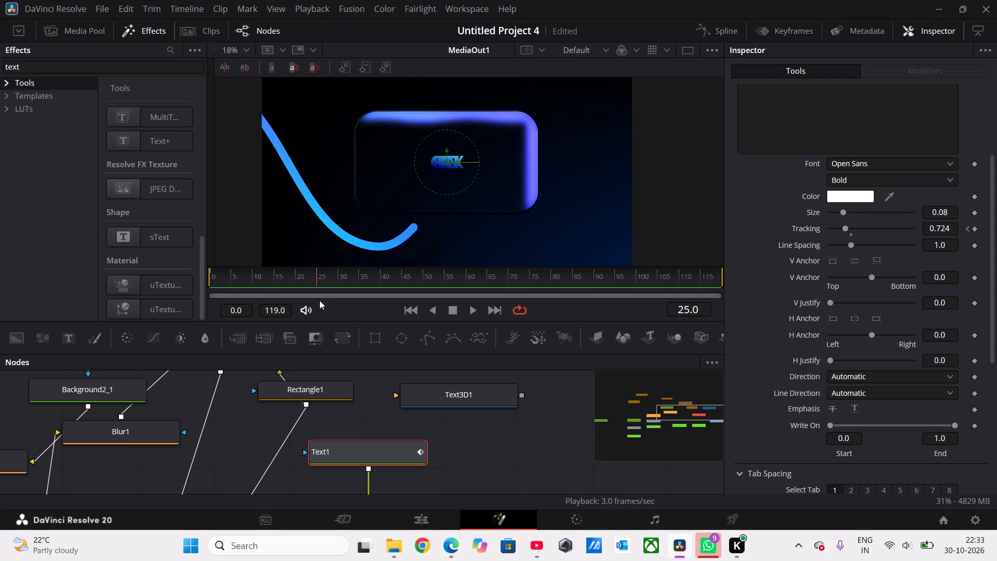
pyautogui.moveTo(319, 300); pyautogui.dragTo(316, 302)
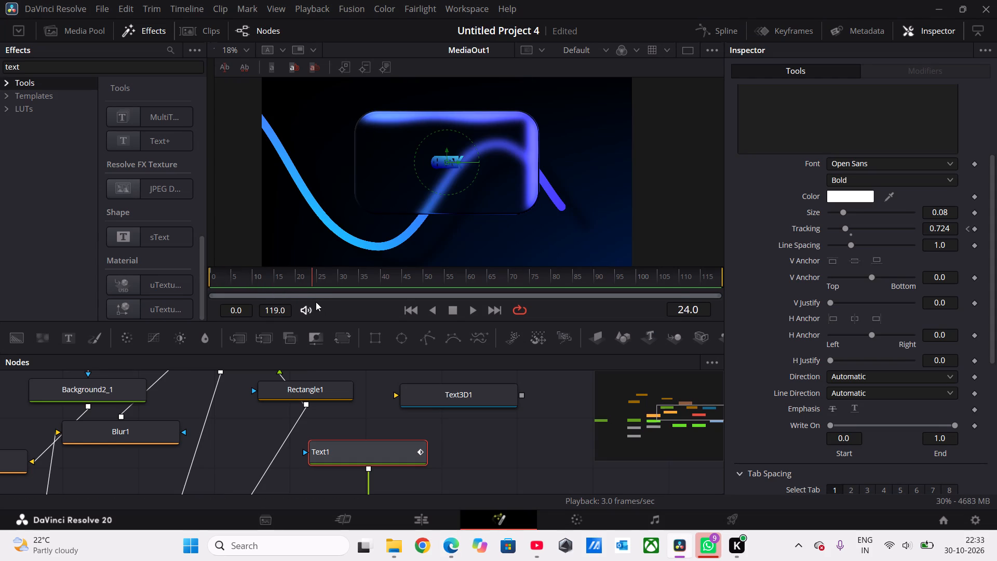
pyautogui.moveTo(316, 302); pyautogui.dragTo(308, 303)
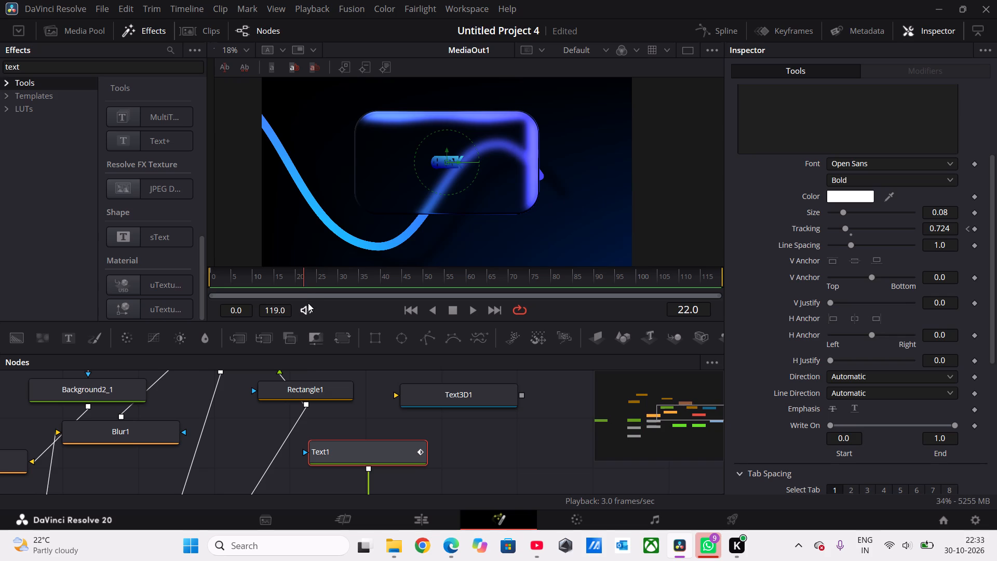
pyautogui.moveTo(308, 303); pyautogui.dragTo(309, 303)
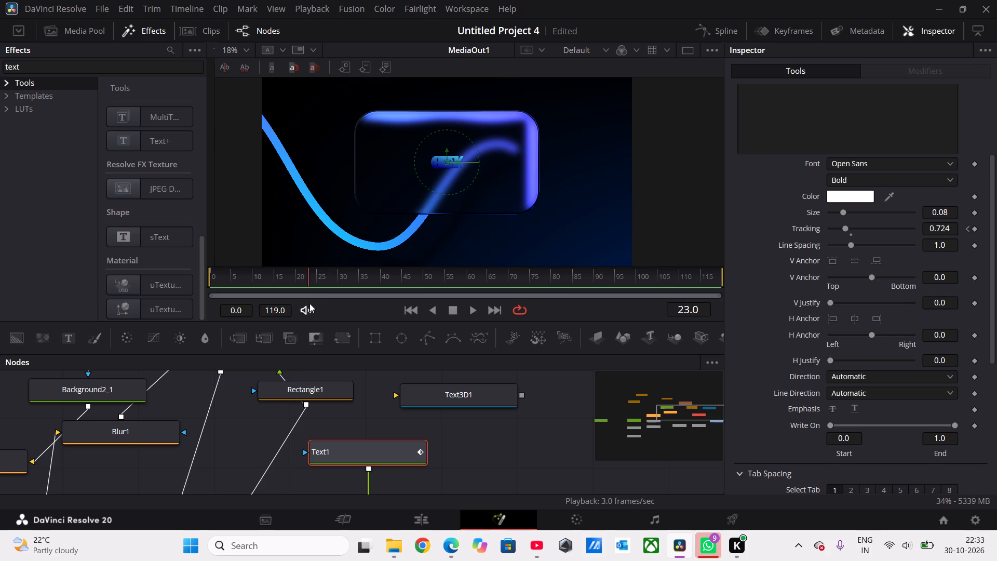
pyautogui.moveTo(309, 303); pyautogui.dragTo(307, 304)
pyautogui.moveTo(307, 304); pyautogui.dragTo(307, 304)
pyautogui.moveTo(307, 304); pyautogui.dragTo(308, 304)
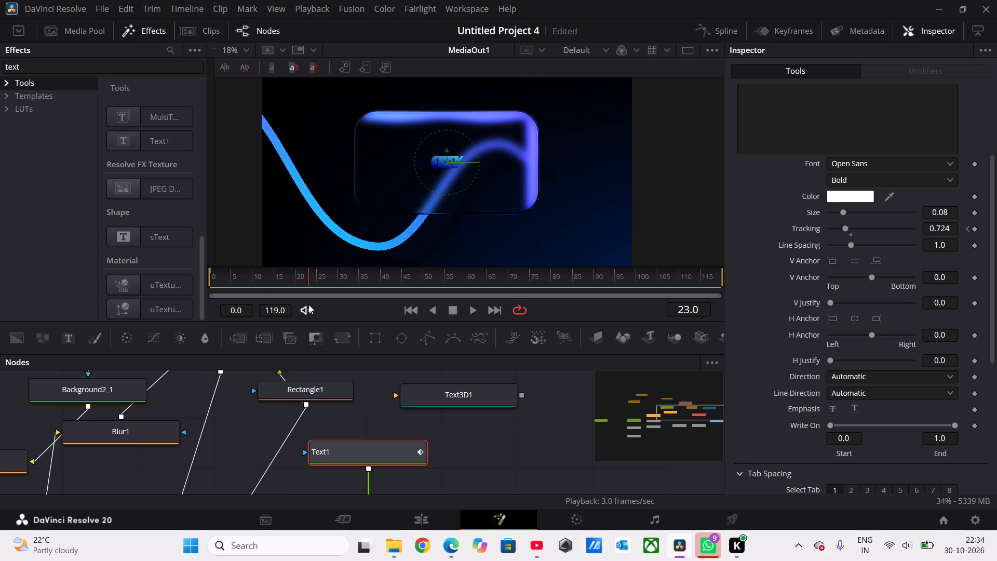
pyautogui.moveTo(308, 304); pyautogui.dragTo(309, 304)
pyautogui.click(851, 234)
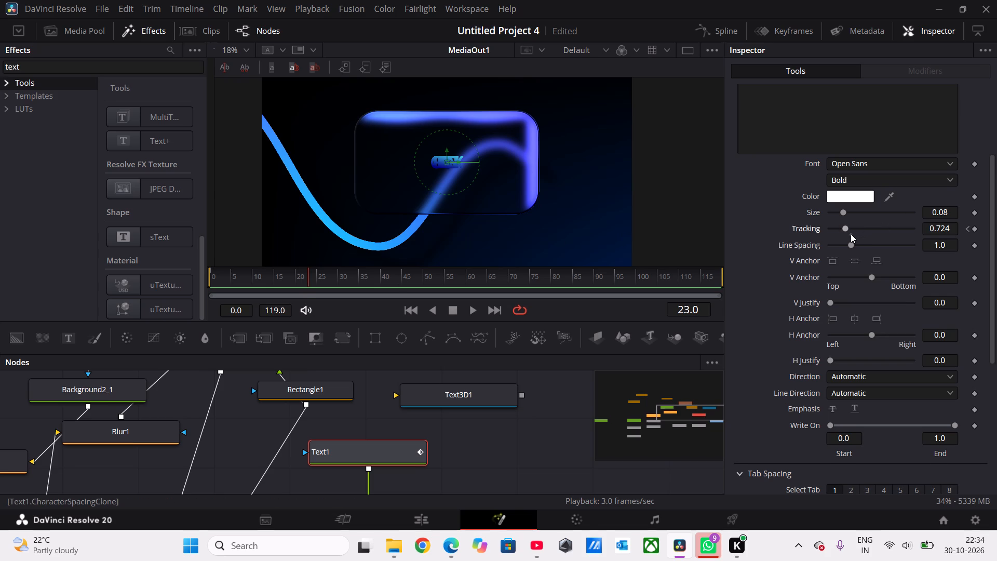
pyautogui.click(851, 234)
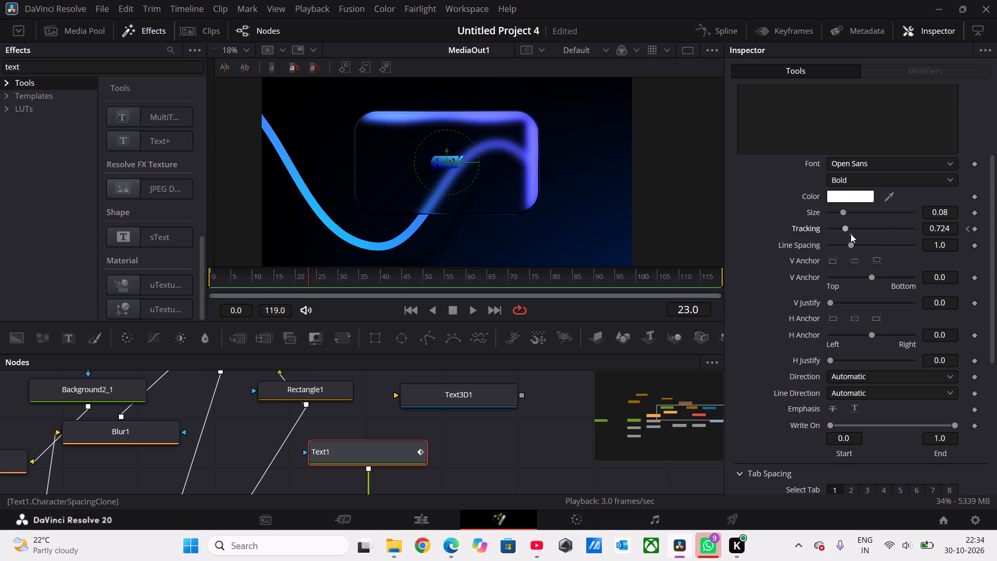
pyautogui.click(850, 234)
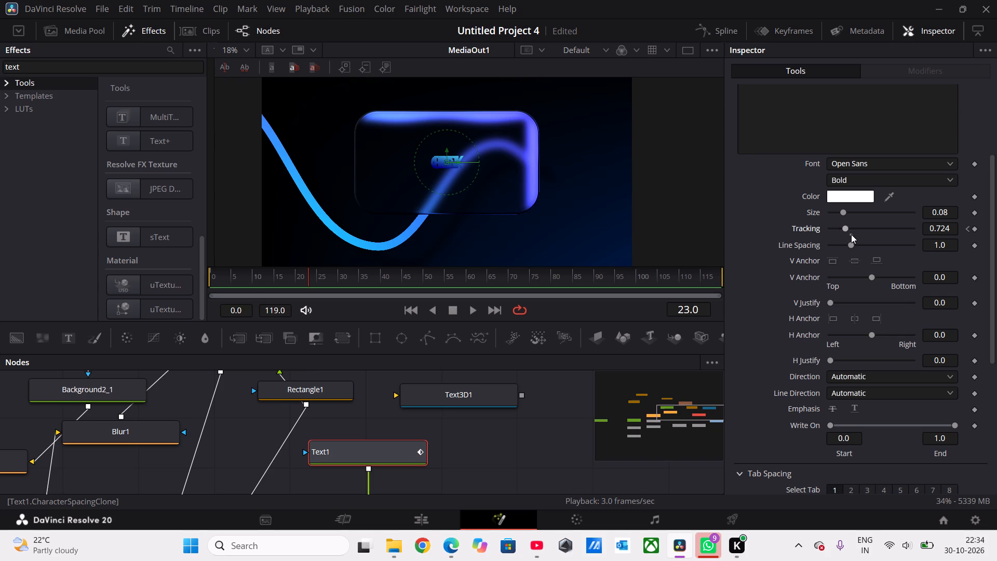
pyautogui.click(851, 233)
pyautogui.moveTo(845, 229); pyautogui.dragTo(851, 238)
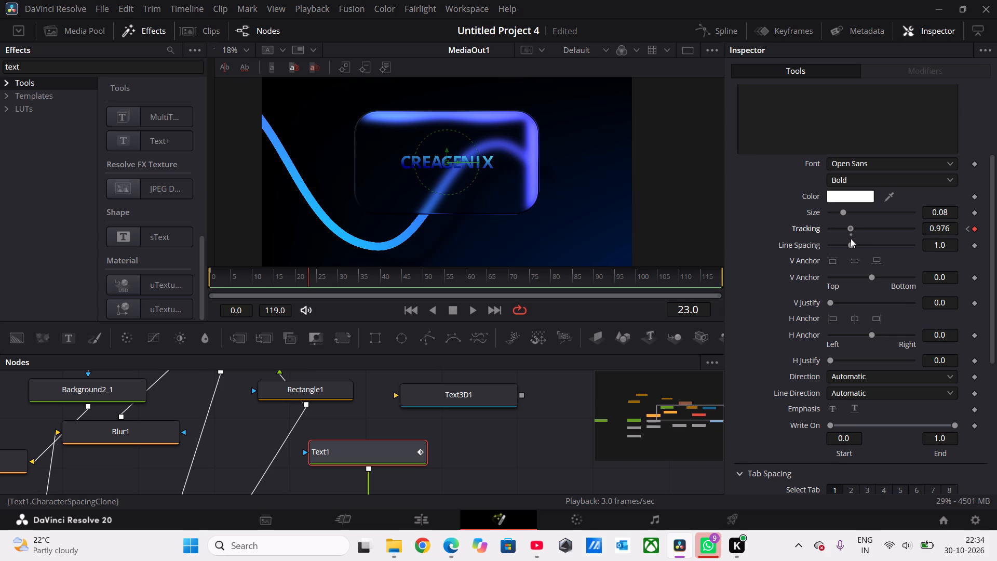
pyautogui.moveTo(851, 238); pyautogui.dragTo(851, 238)
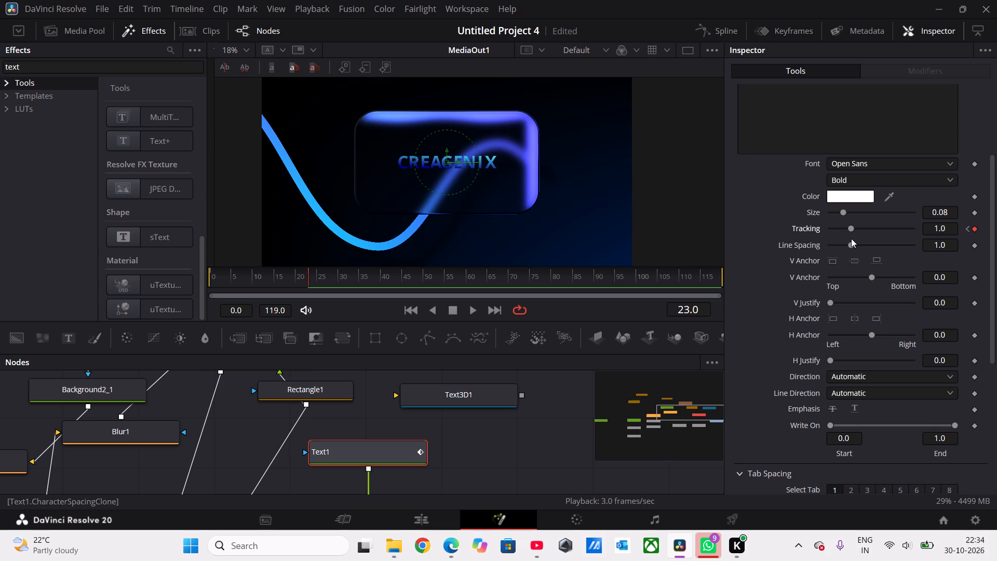
pyautogui.click(766, 252)
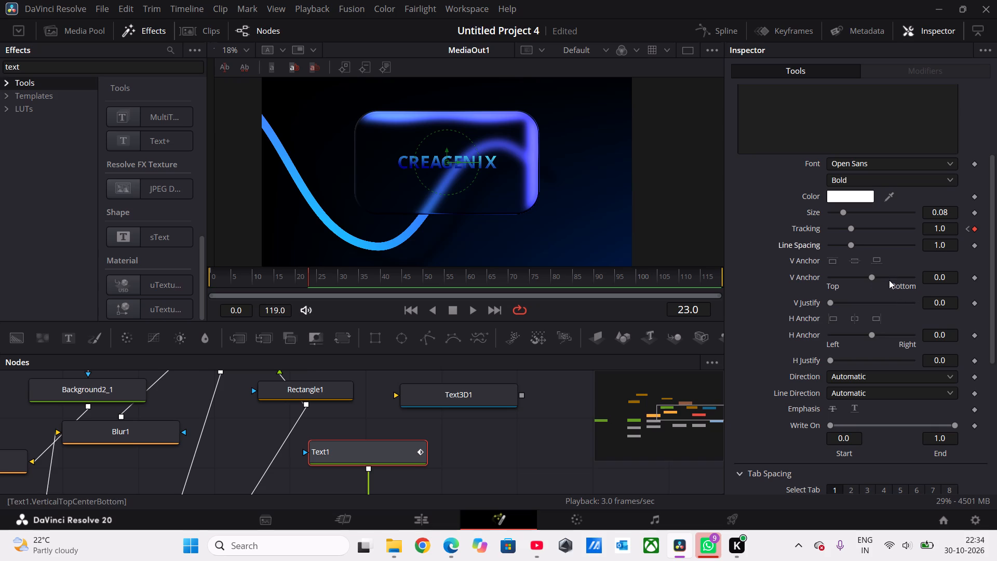
# Set the CREAGENIX text's V Anchor to -0.08 and its V Justify to about 0.197.
pyautogui.click(873, 278)
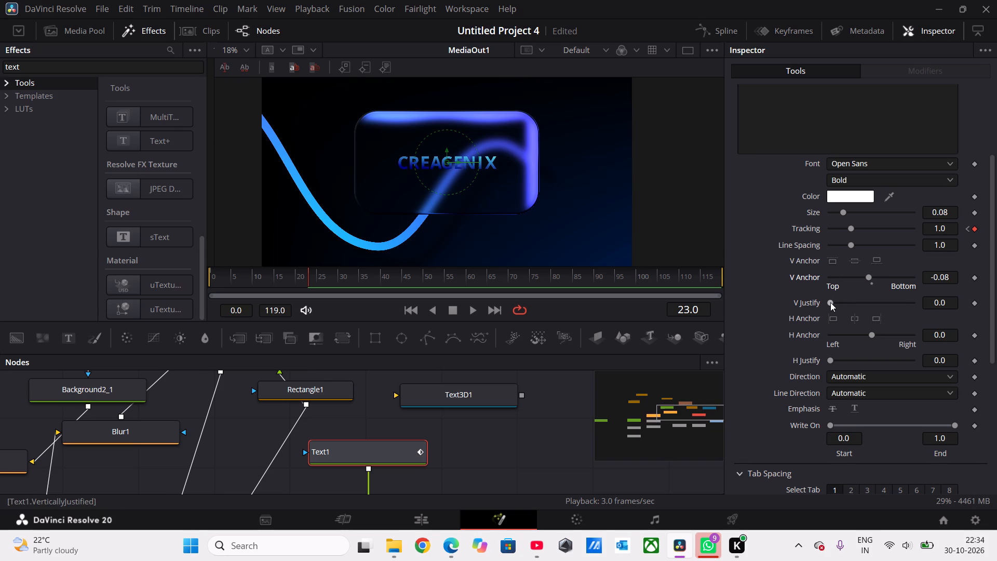
pyautogui.moveTo(830, 302); pyautogui.dragTo(855, 315)
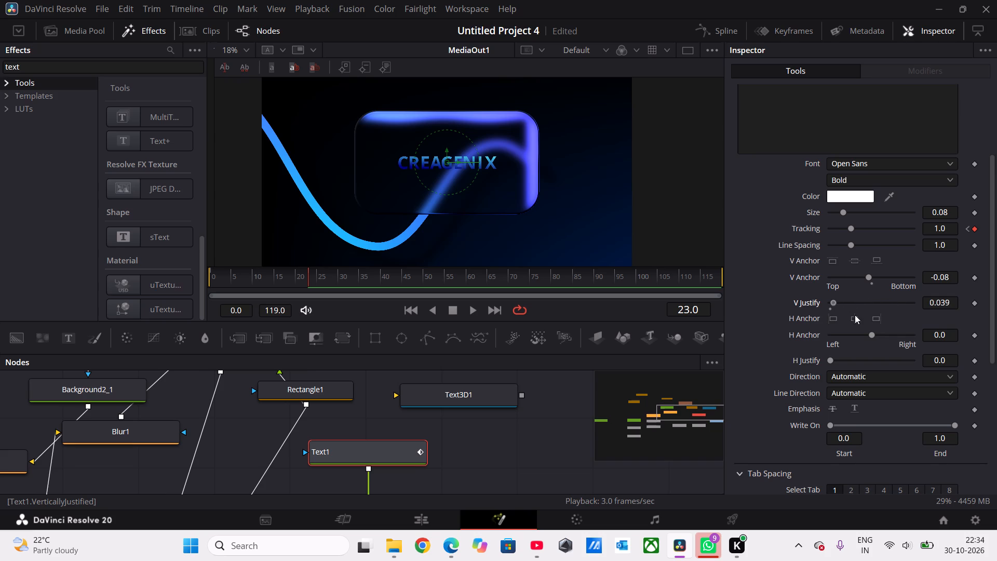
pyautogui.moveTo(855, 315); pyautogui.dragTo(924, 314)
pyautogui.moveTo(924, 314); pyautogui.dragTo(846, 340)
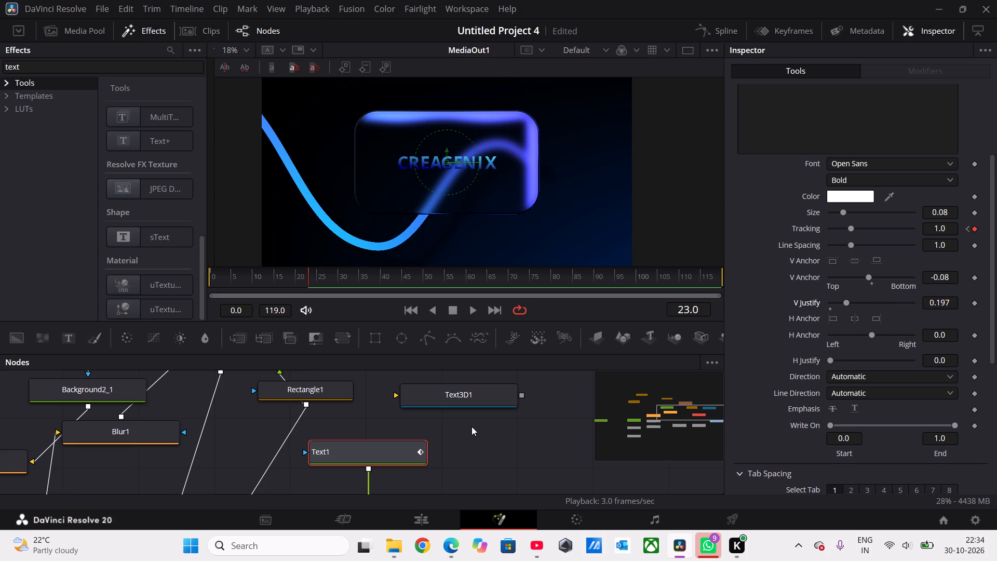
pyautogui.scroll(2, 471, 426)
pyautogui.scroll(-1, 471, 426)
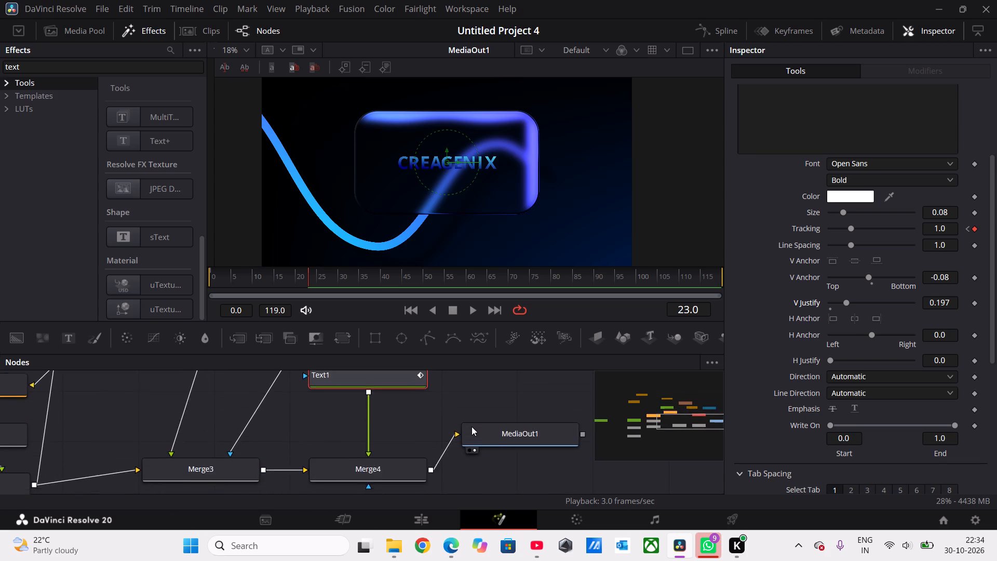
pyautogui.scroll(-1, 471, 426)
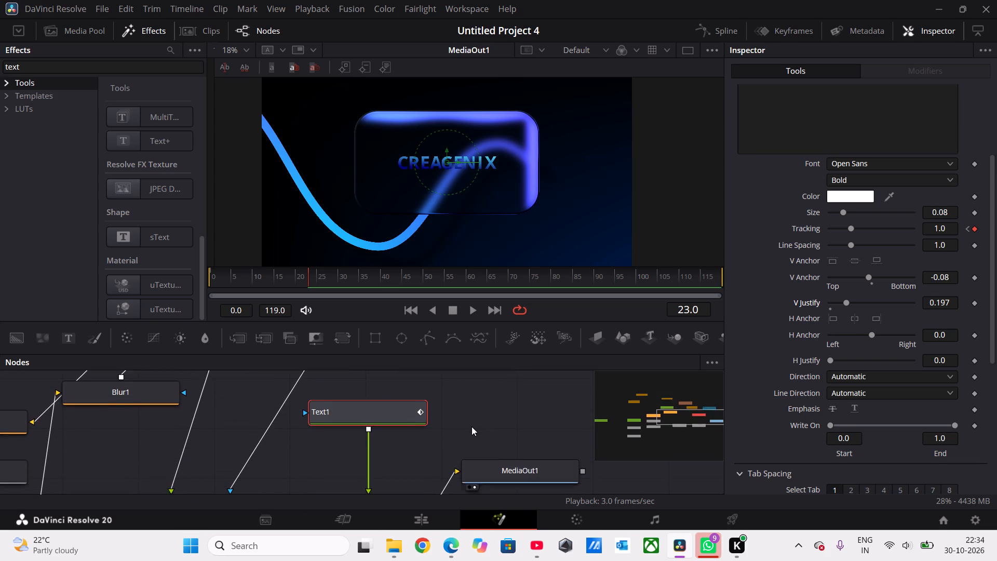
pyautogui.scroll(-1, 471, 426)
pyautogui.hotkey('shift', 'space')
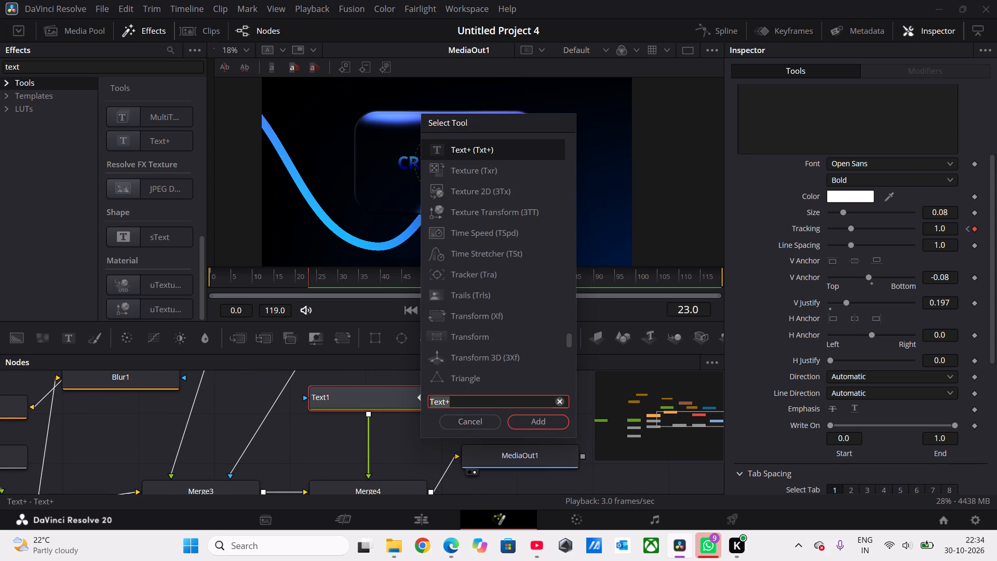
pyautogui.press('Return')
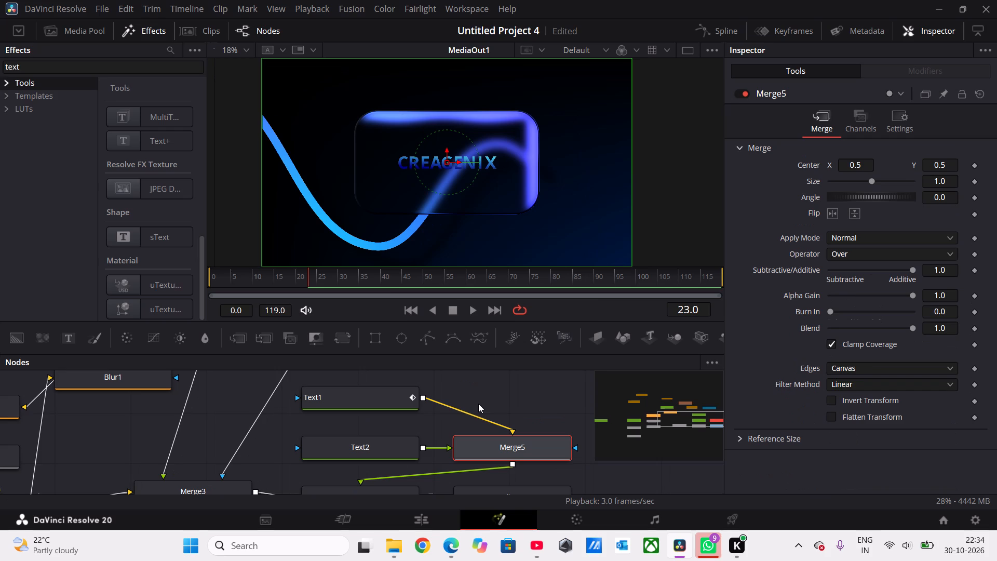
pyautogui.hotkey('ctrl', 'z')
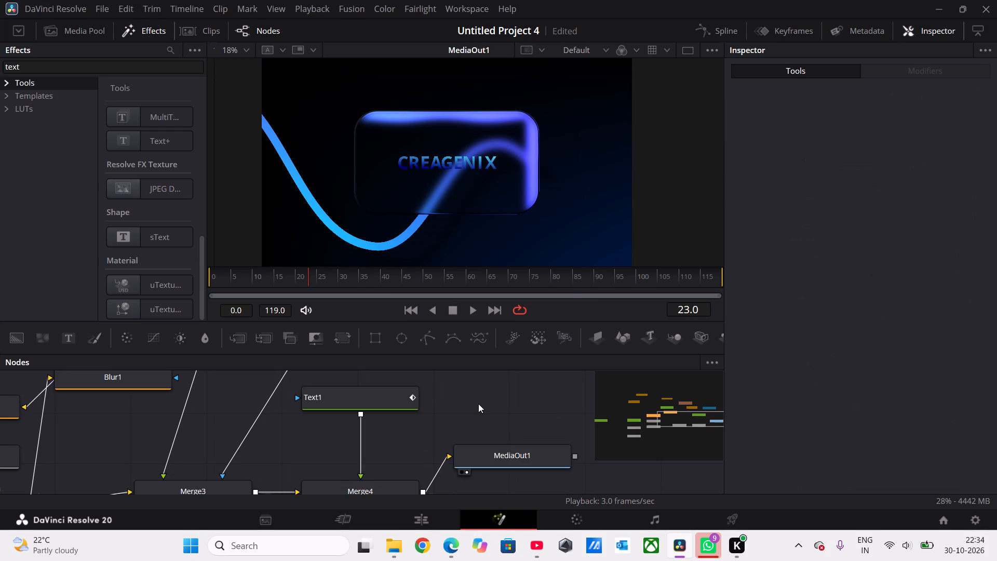
# Add a Waviness node and place it between the Text1 and Merge4 nodes.
pyautogui.hotkey('shift', 'space')
pyautogui.press('BackSpace')
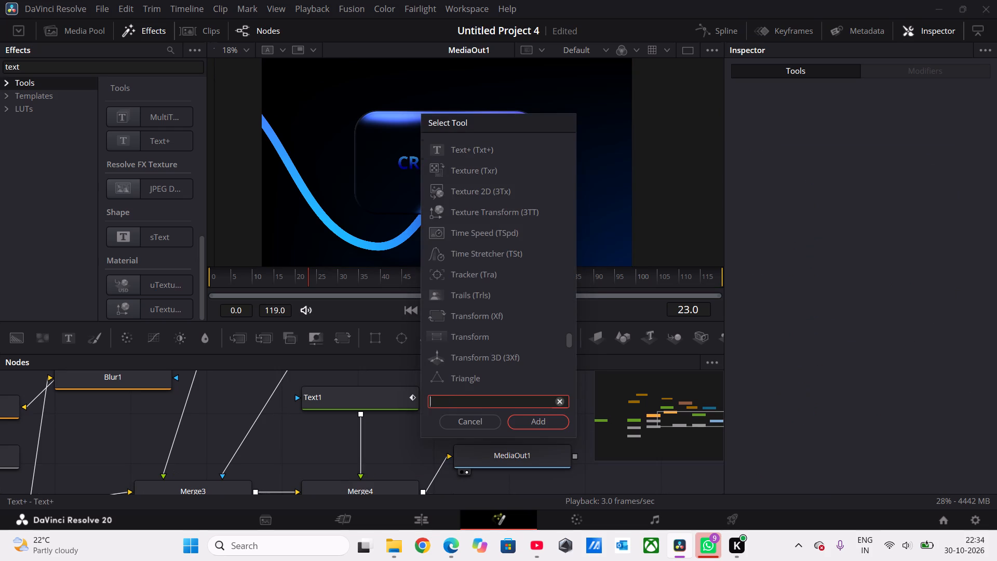
pyautogui.write('wavine')
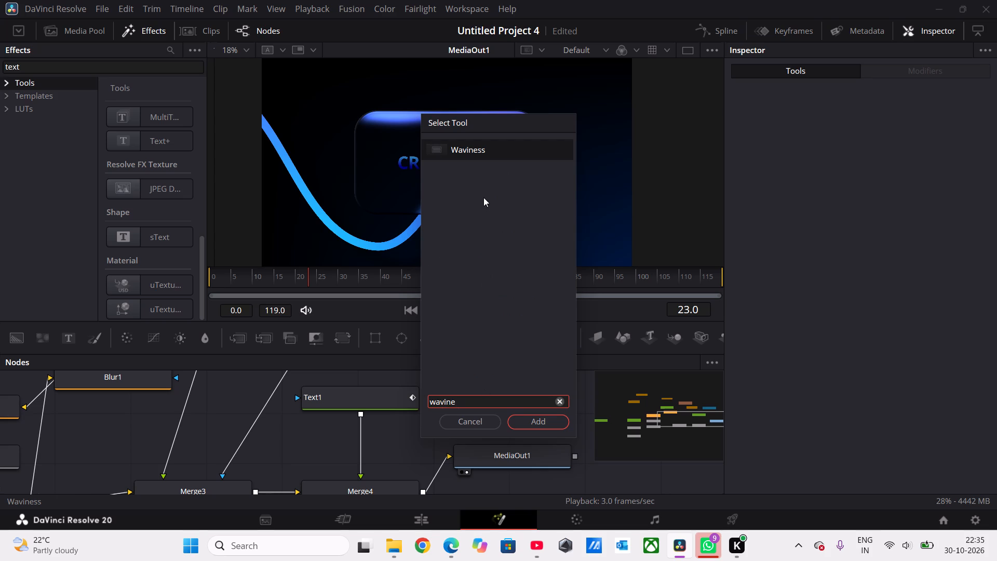
pyautogui.click(542, 429)
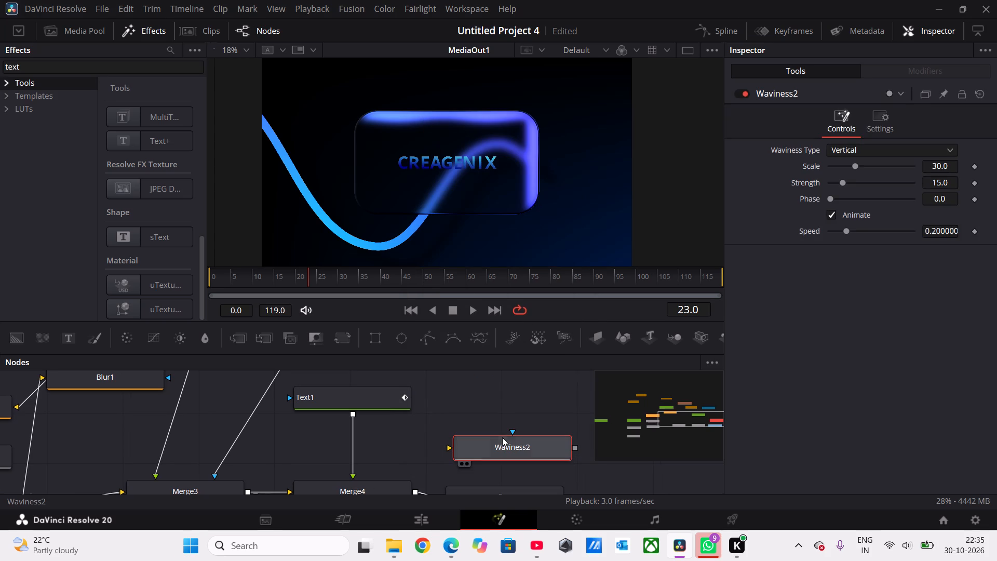
pyautogui.moveTo(505, 444); pyautogui.dragTo(520, 426)
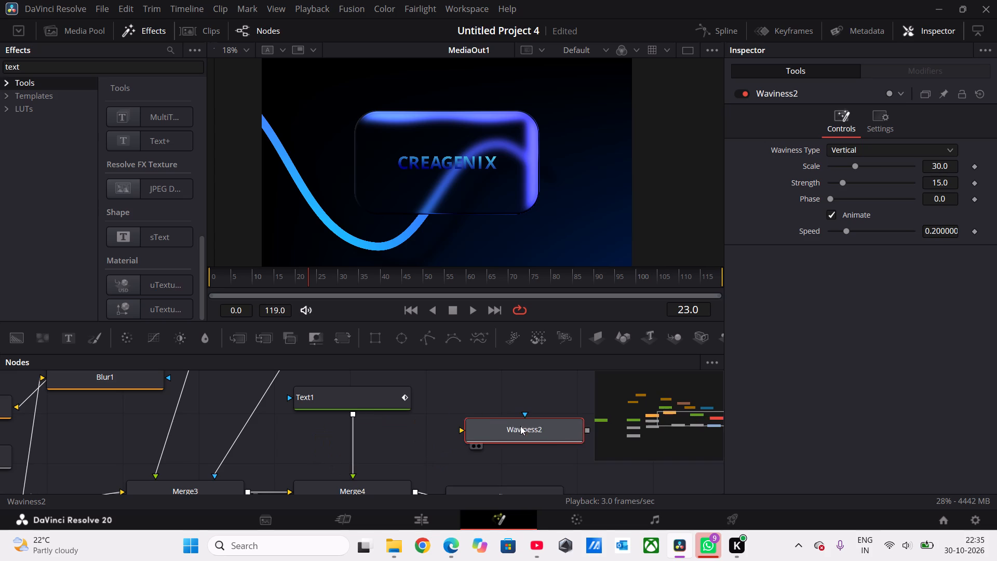
pyautogui.moveTo(520, 426); pyautogui.dragTo(508, 430)
pyautogui.moveTo(365, 404); pyautogui.dragTo(368, 392)
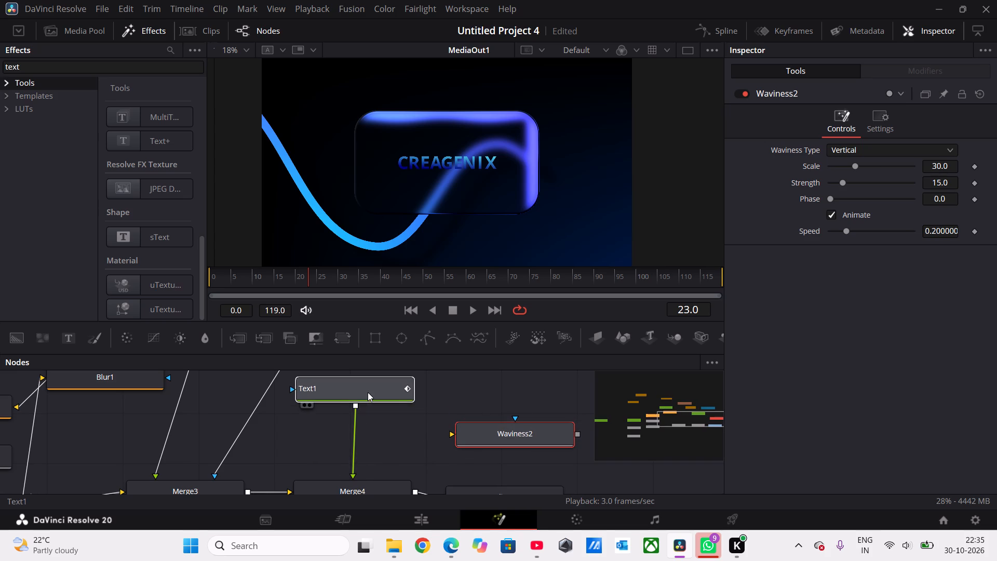
pyautogui.moveTo(368, 392); pyautogui.dragTo(364, 382)
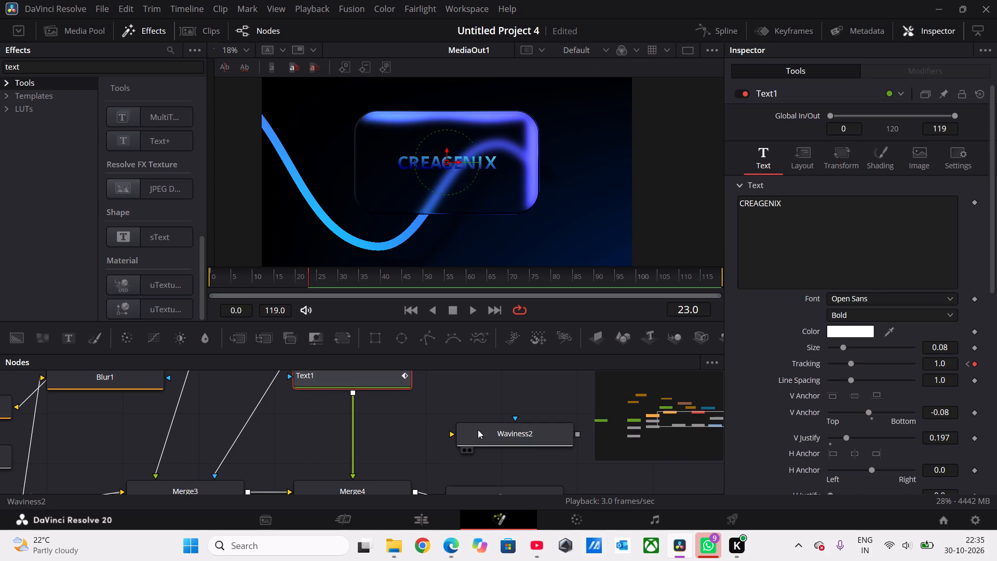
pyautogui.moveTo(478, 430); pyautogui.dragTo(342, 432)
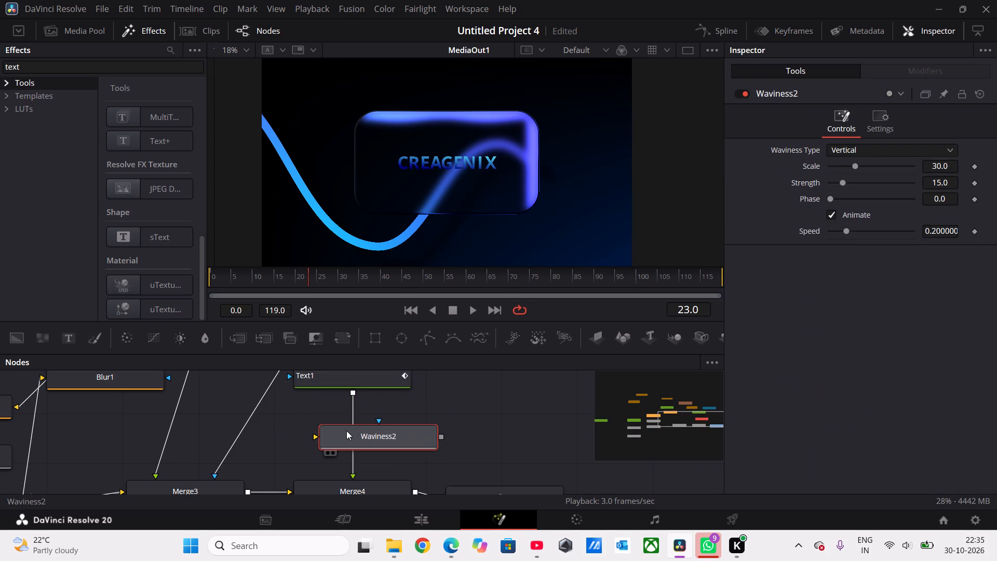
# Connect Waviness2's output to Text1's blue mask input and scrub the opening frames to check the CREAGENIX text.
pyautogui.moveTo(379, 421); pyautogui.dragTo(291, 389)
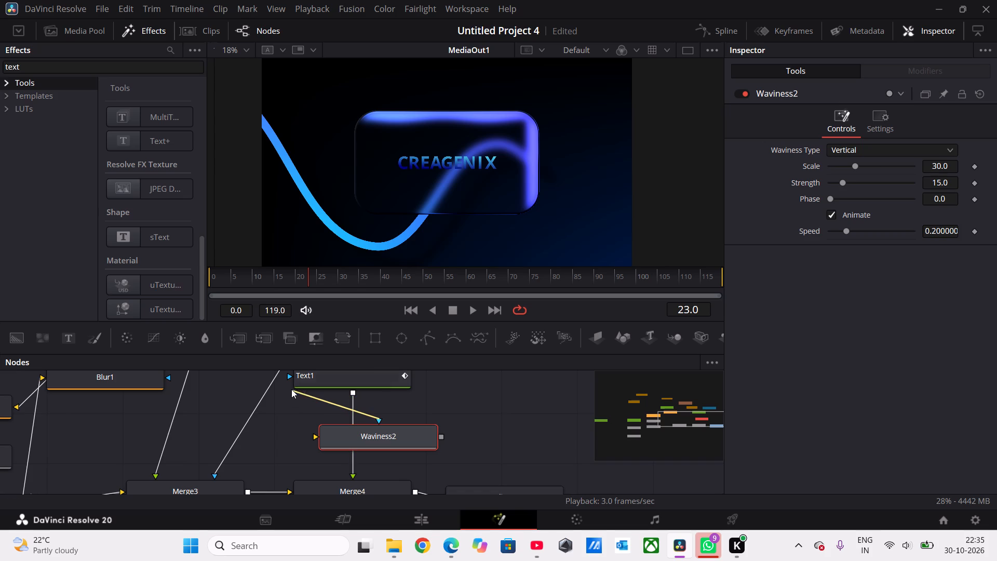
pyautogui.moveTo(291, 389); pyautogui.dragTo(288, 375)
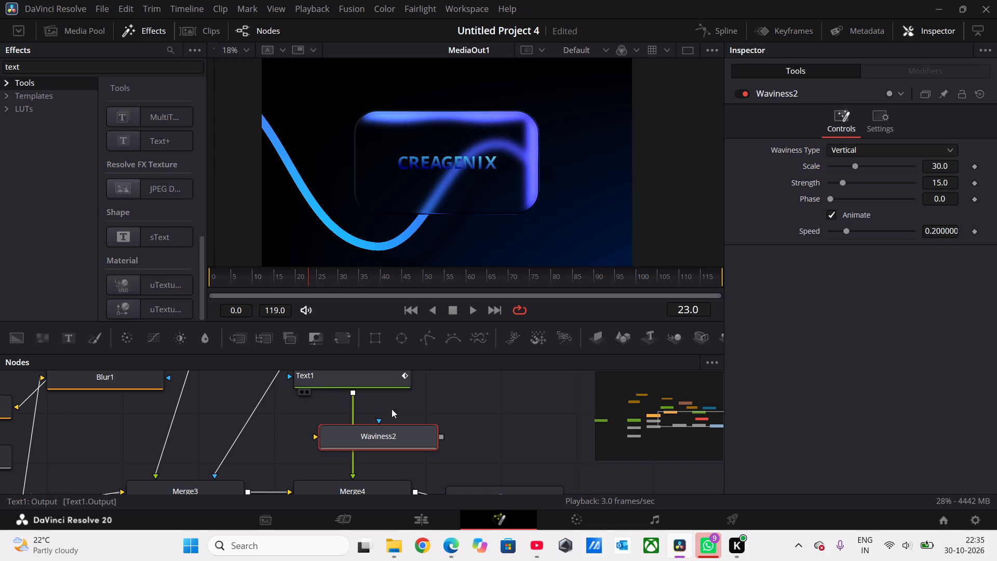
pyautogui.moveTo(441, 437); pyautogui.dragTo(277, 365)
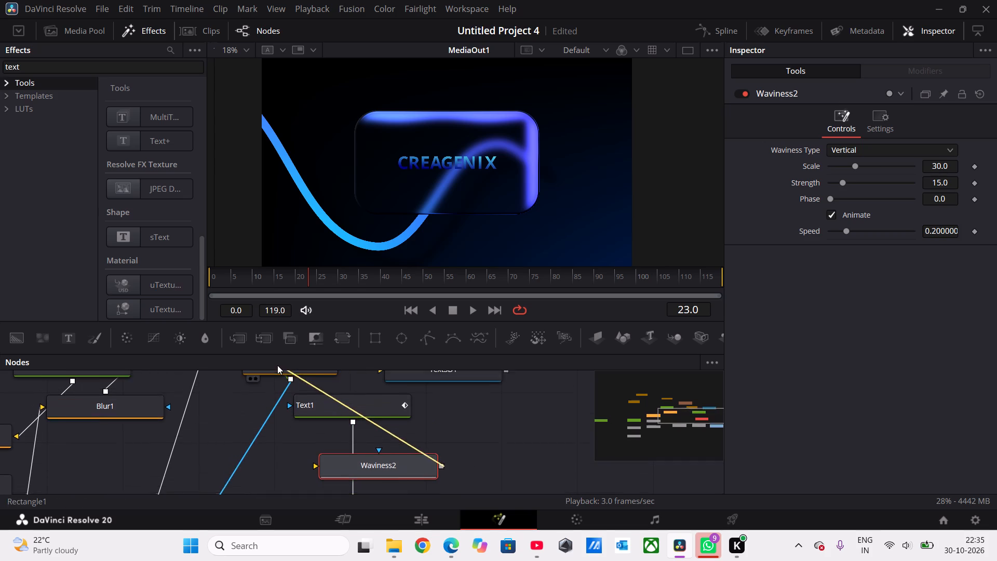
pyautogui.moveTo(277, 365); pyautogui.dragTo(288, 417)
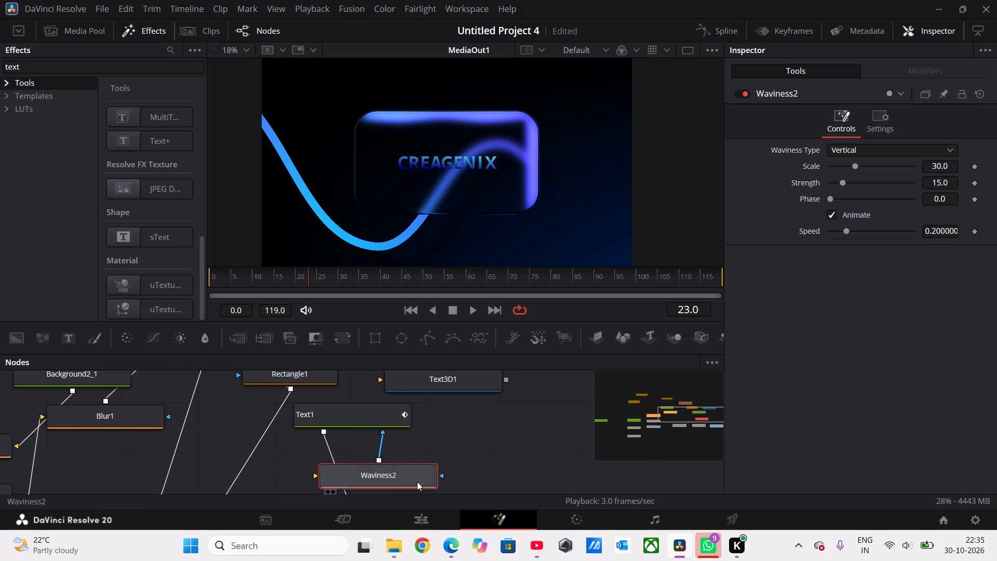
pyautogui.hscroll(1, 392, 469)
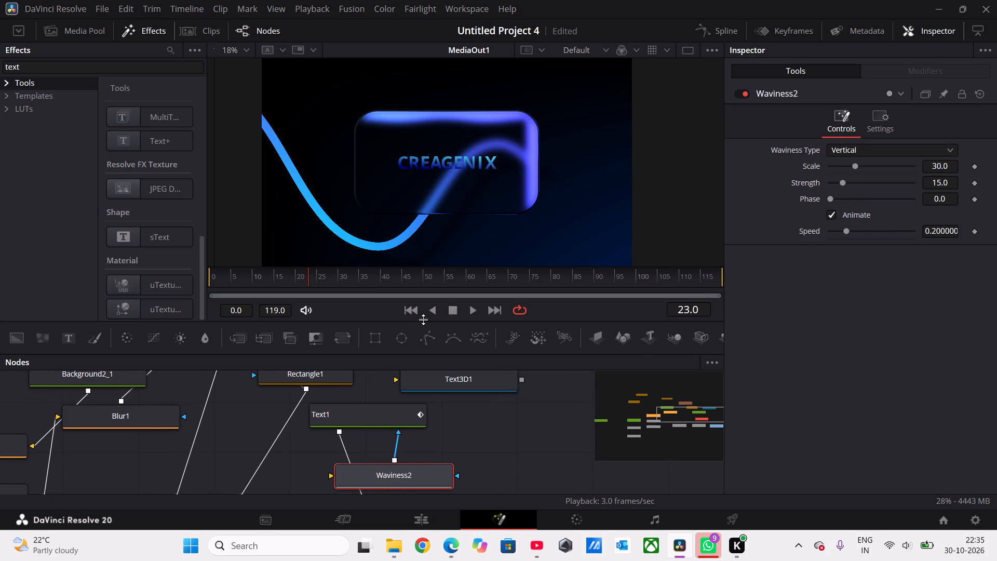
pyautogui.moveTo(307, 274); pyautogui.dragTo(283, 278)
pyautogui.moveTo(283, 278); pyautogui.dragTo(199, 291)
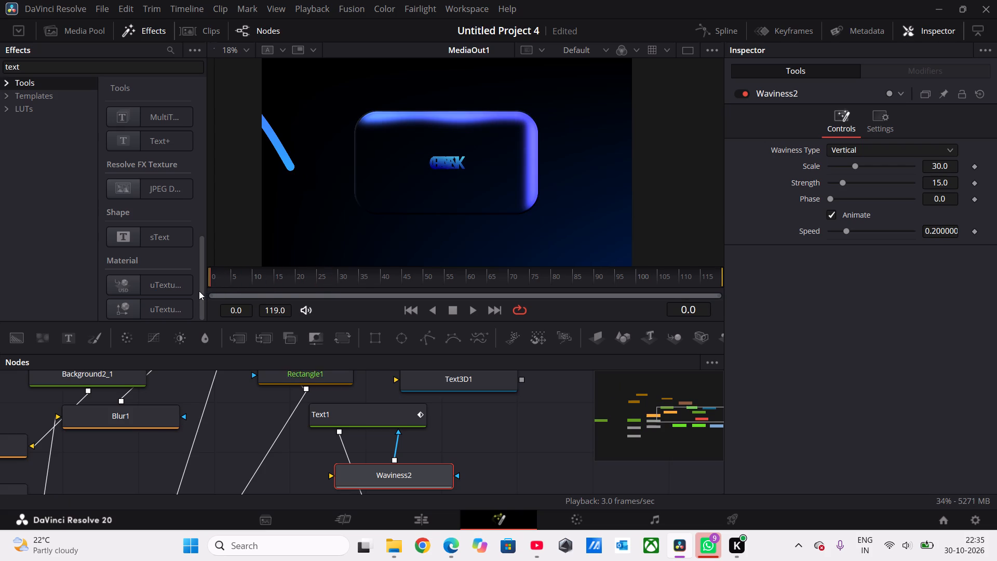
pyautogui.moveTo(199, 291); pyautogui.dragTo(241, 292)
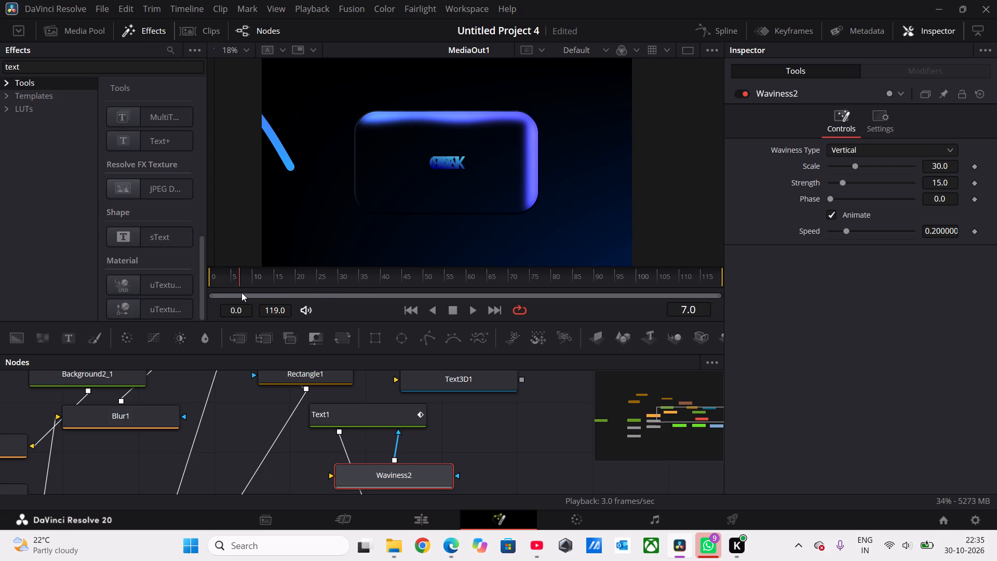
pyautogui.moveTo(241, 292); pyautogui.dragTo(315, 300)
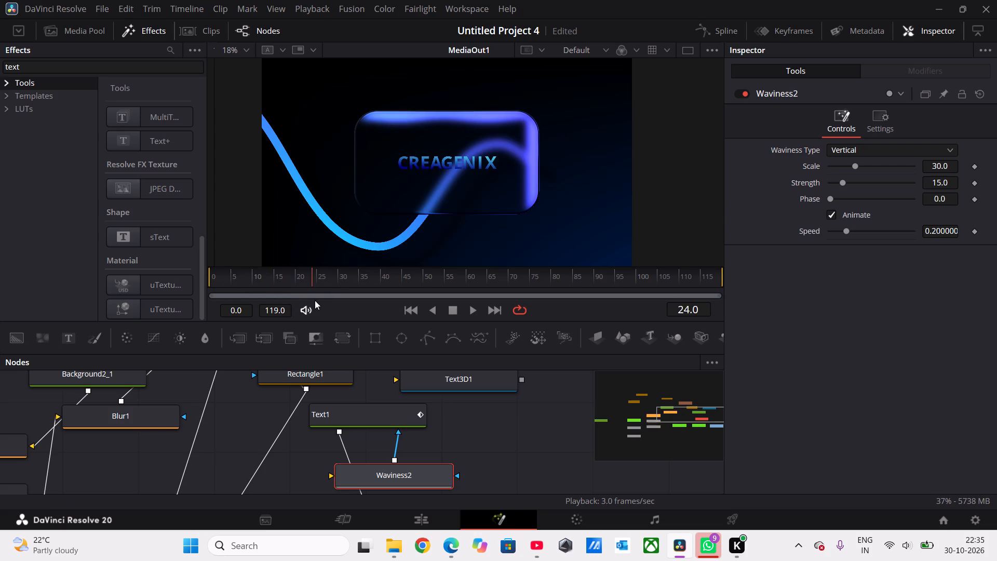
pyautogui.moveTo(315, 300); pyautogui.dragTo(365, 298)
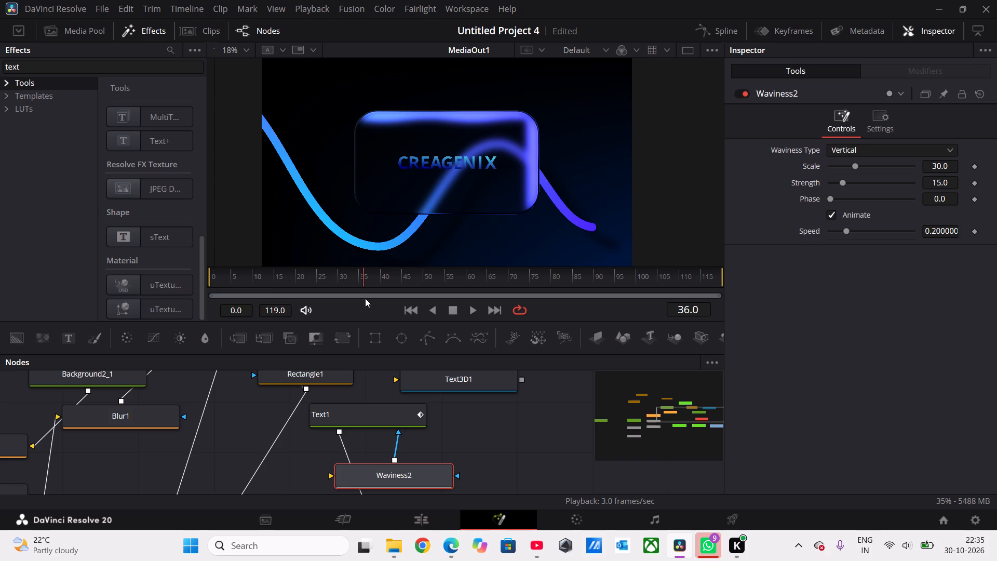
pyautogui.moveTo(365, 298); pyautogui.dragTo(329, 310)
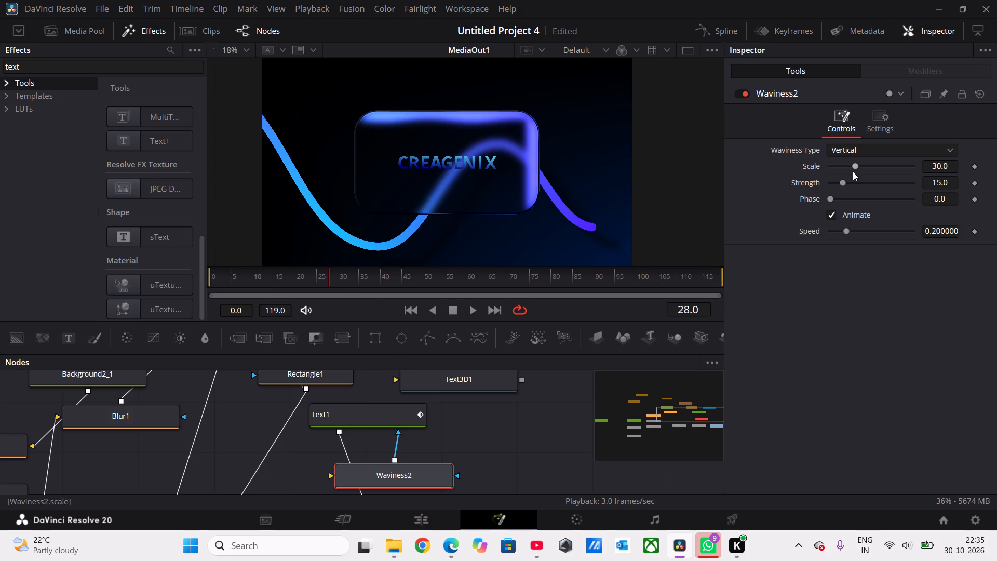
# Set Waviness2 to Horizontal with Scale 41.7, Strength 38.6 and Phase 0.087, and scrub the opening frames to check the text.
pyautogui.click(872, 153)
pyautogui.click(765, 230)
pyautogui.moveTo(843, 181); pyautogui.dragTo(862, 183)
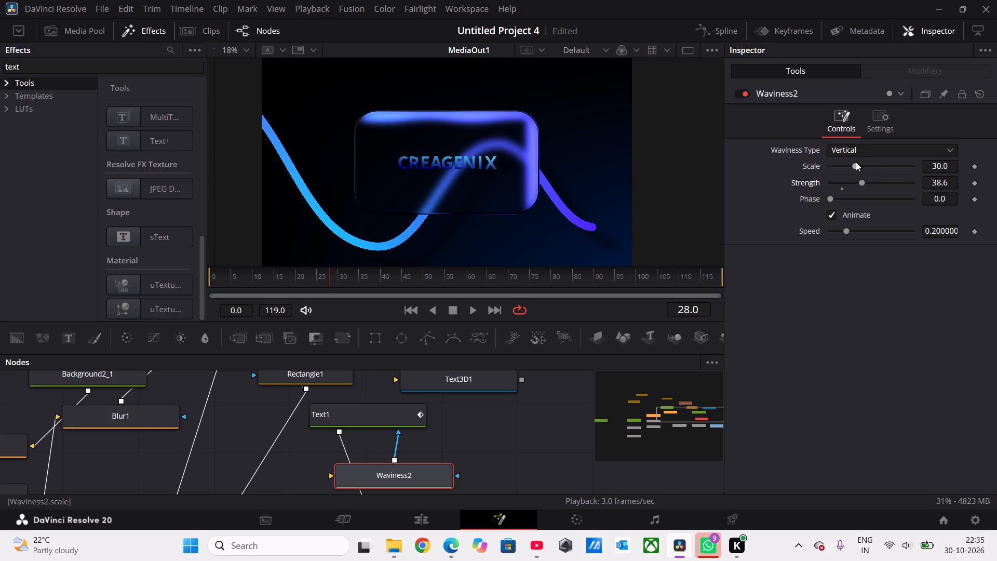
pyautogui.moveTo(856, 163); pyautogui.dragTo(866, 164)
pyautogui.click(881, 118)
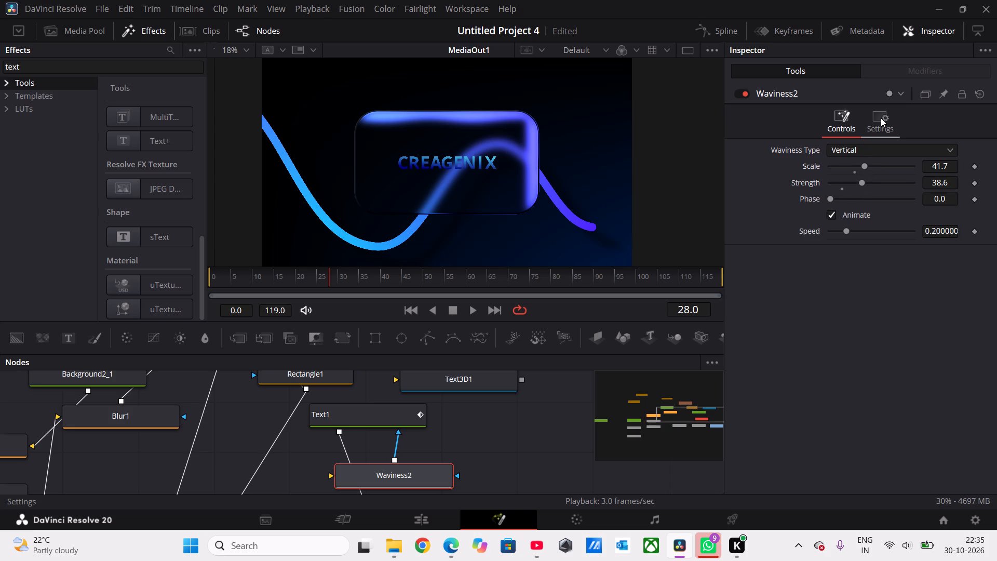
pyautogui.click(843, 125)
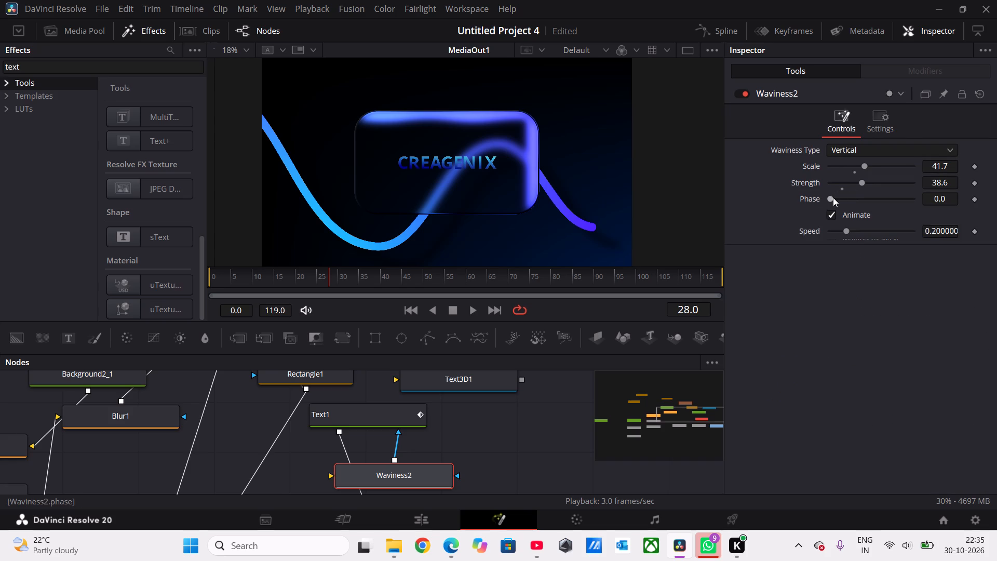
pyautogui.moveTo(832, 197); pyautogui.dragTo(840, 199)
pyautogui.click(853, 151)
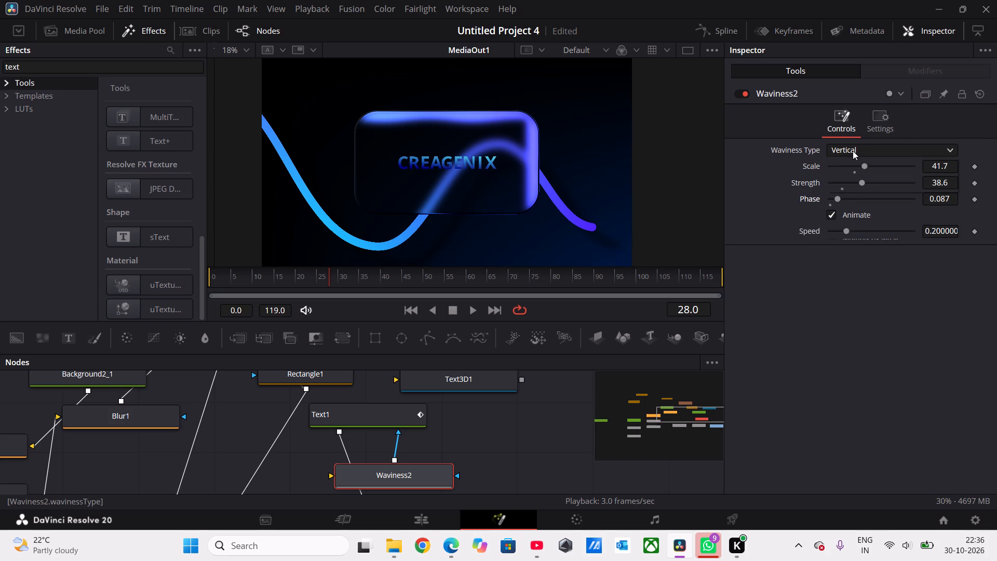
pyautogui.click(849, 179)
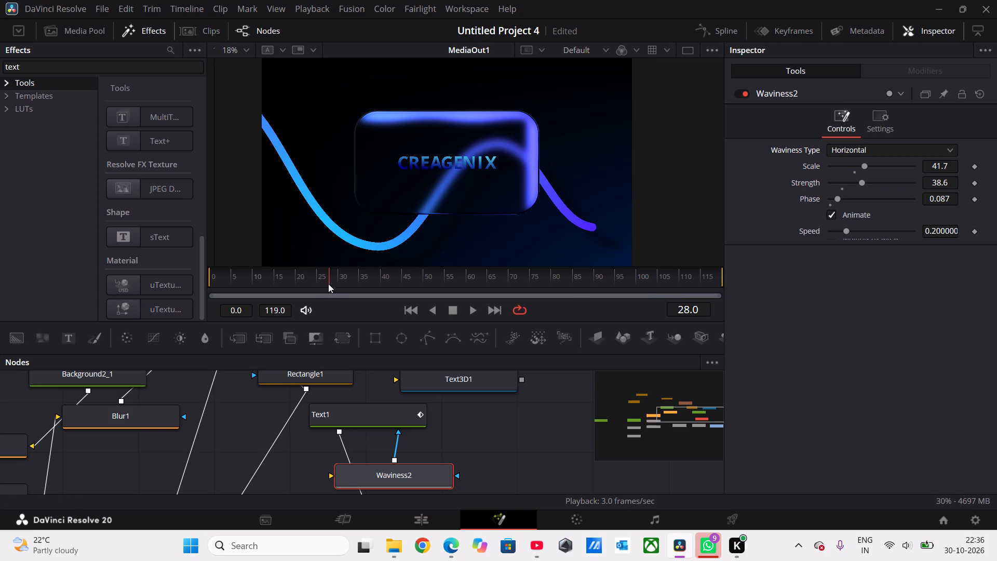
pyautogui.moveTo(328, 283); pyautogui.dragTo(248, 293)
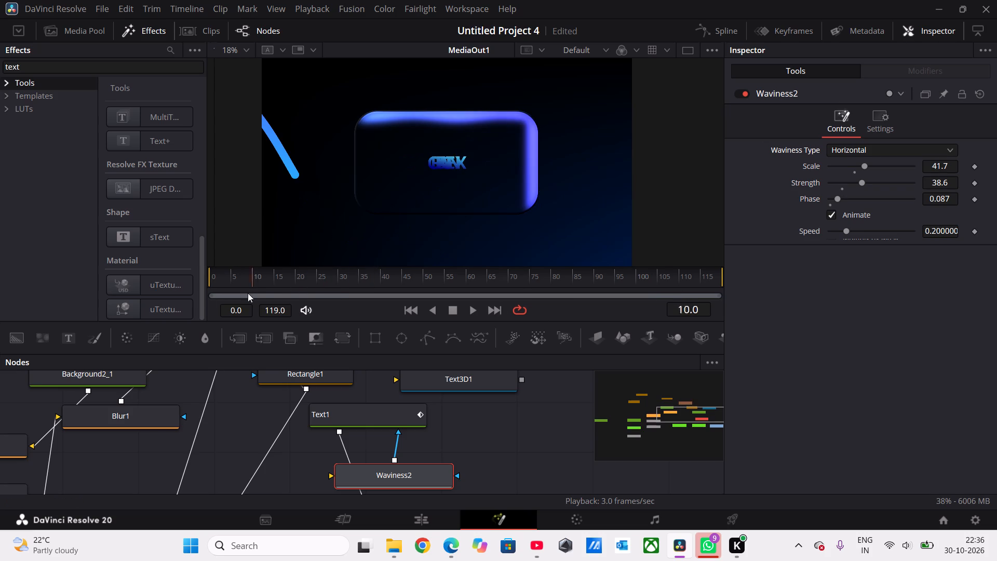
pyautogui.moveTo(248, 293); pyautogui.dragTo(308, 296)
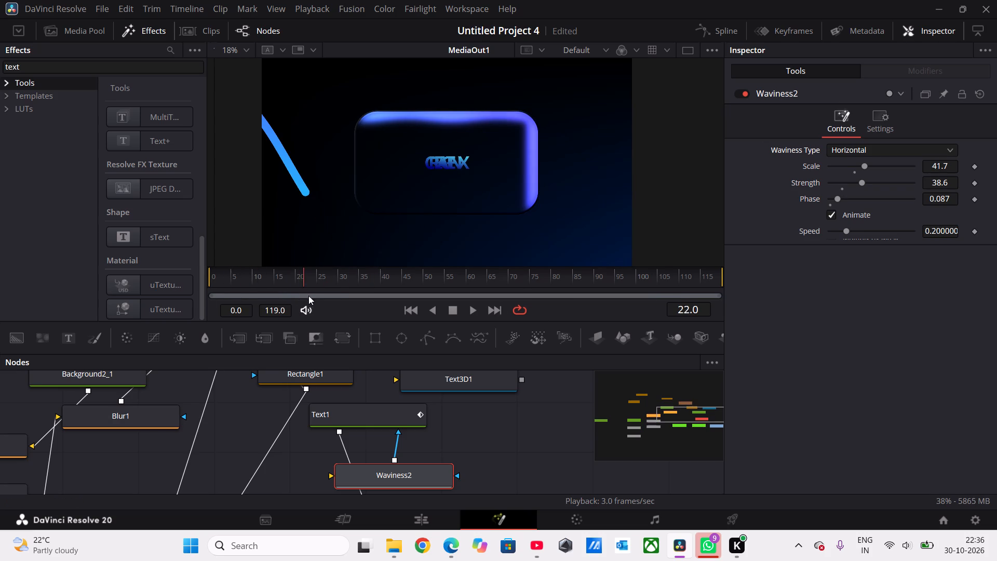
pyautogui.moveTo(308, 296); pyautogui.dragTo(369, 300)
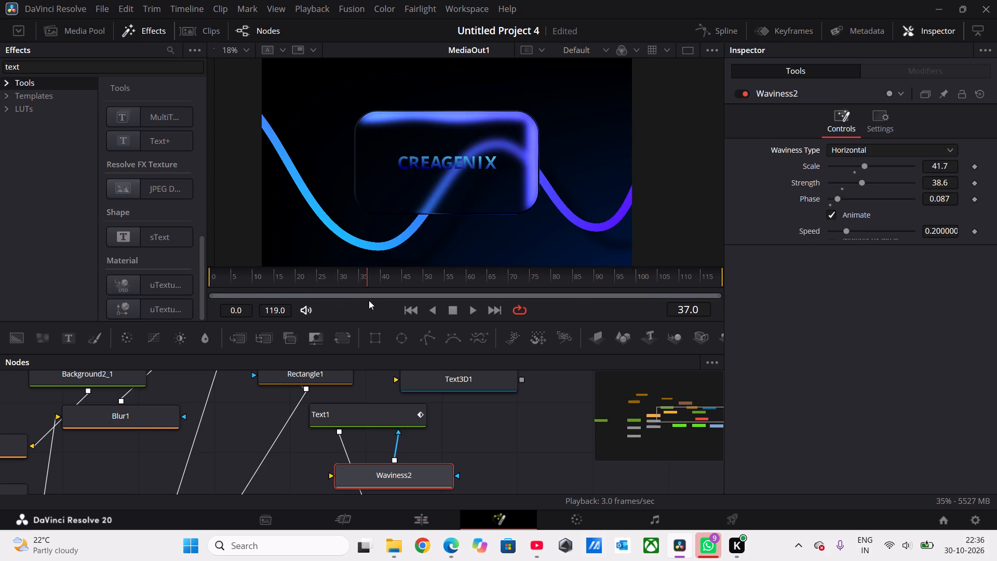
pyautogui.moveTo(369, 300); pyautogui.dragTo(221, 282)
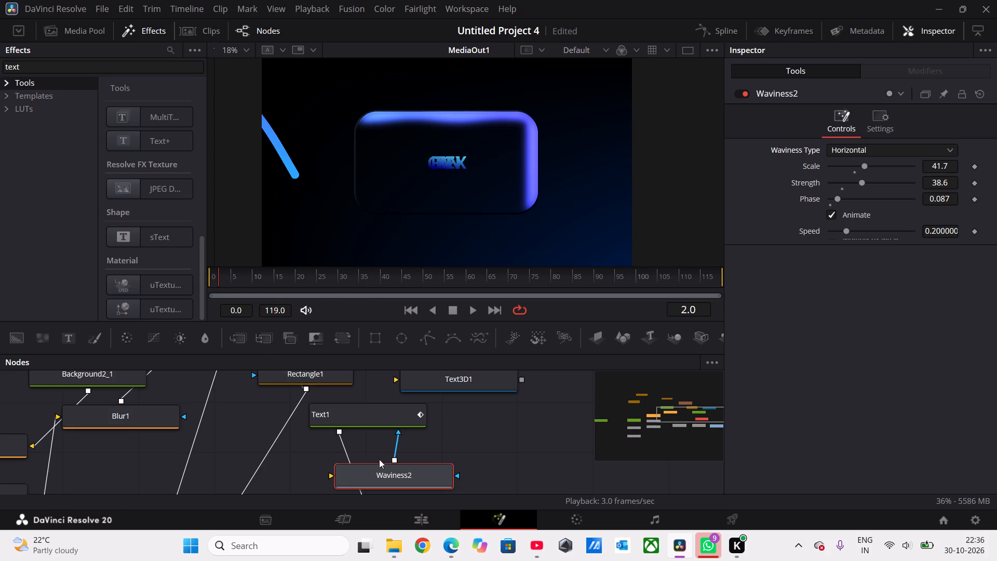
# Undo the Waviness2 settings and its connection to Text1, back through the placement and addition of the Waviness2 node.
pyautogui.hotkey('ctrl', 'z')
pyautogui.hotkey('ctrl', 'z')
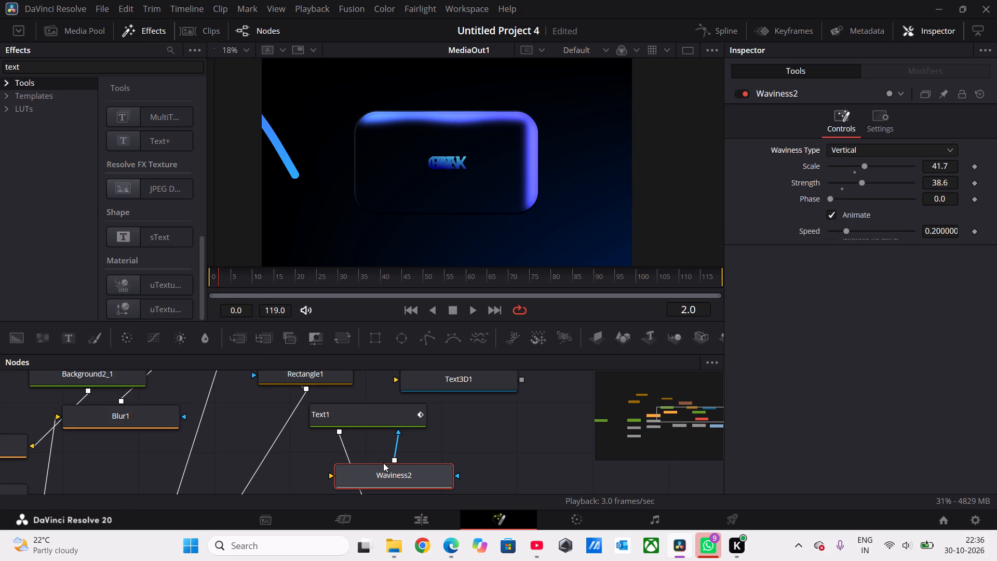
pyautogui.hotkey('ctrl', 'z')
pyautogui.hotkey('ctrl', 'z')
pyautogui.hotkey('ctrl', 'z')
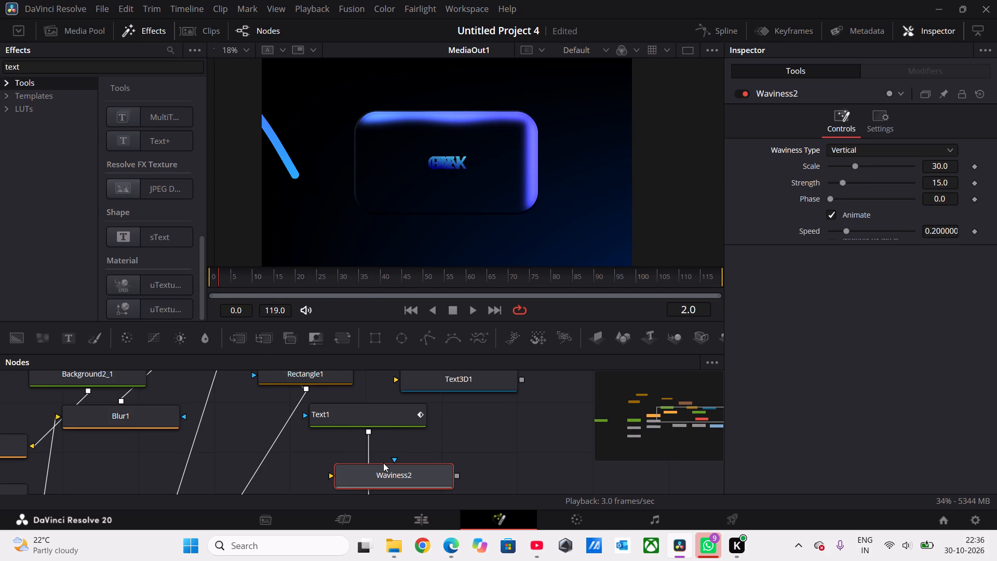
pyautogui.hotkey('ctrl', 'z')
pyautogui.hotkey('ctrl', 'z')
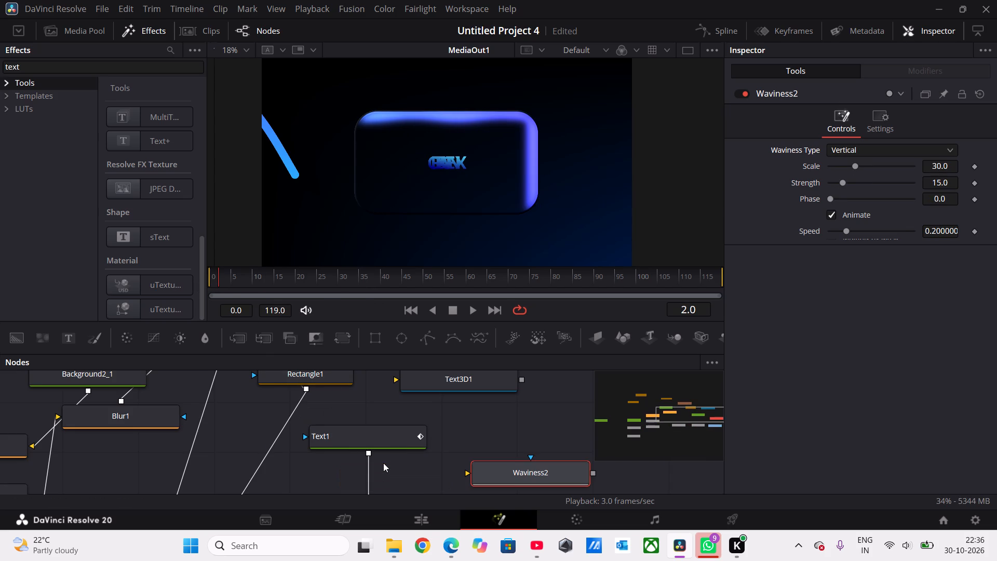
pyautogui.hotkey('ctrl', 'z')
pyautogui.hotkey('ctrl', 'z')
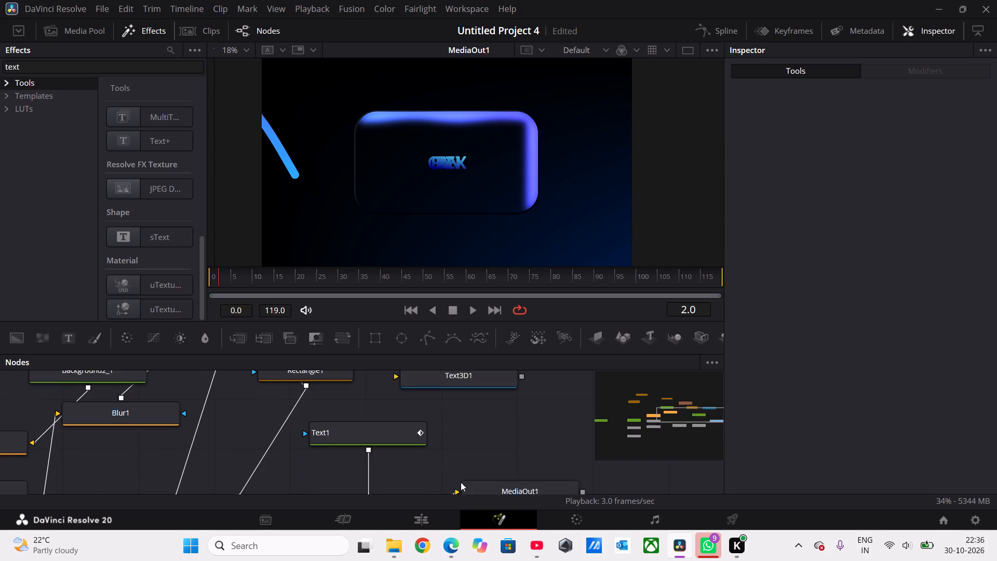
# Look through Text1's text settings down to the Line Direction and Direction options.
pyautogui.click(367, 407)
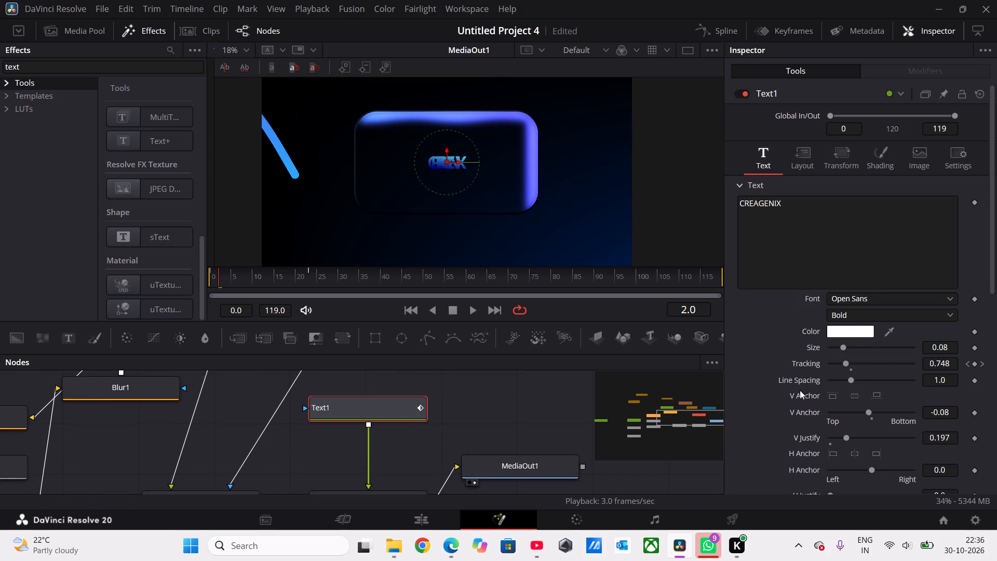
pyautogui.scroll(-1, 800, 390)
pyautogui.scroll(-1, 990, 346)
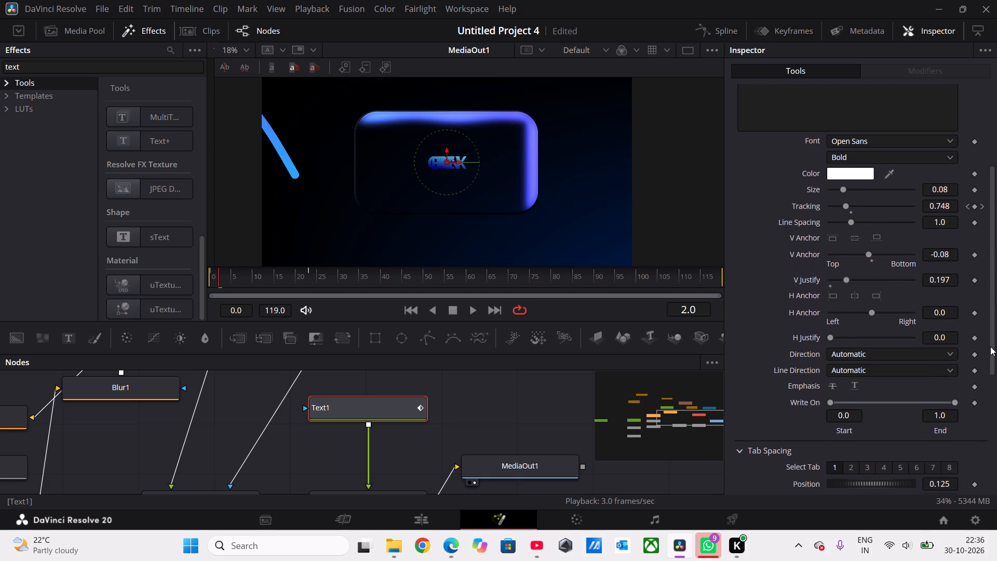
pyautogui.scroll(-1, 990, 346)
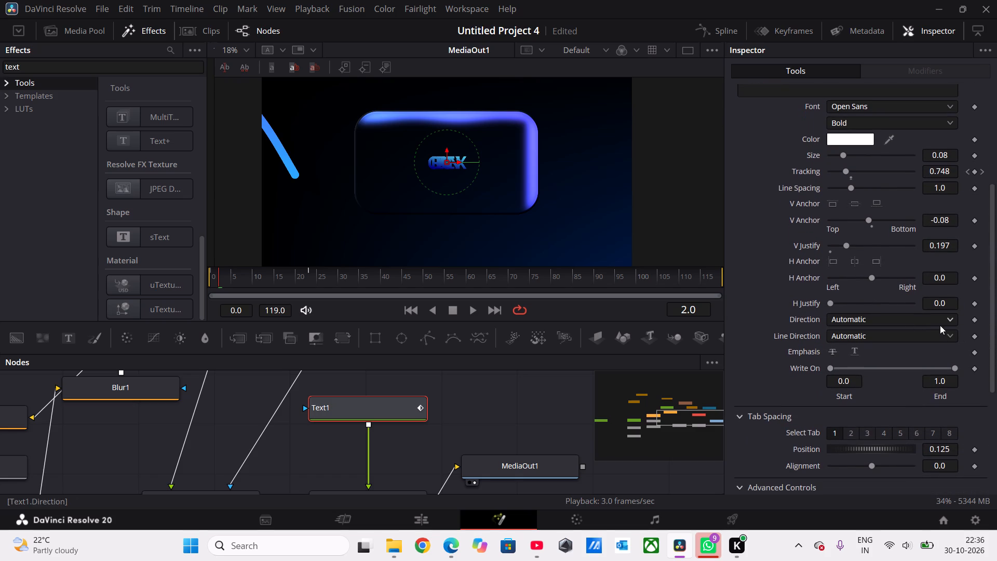
pyautogui.click(943, 331)
pyautogui.click(950, 319)
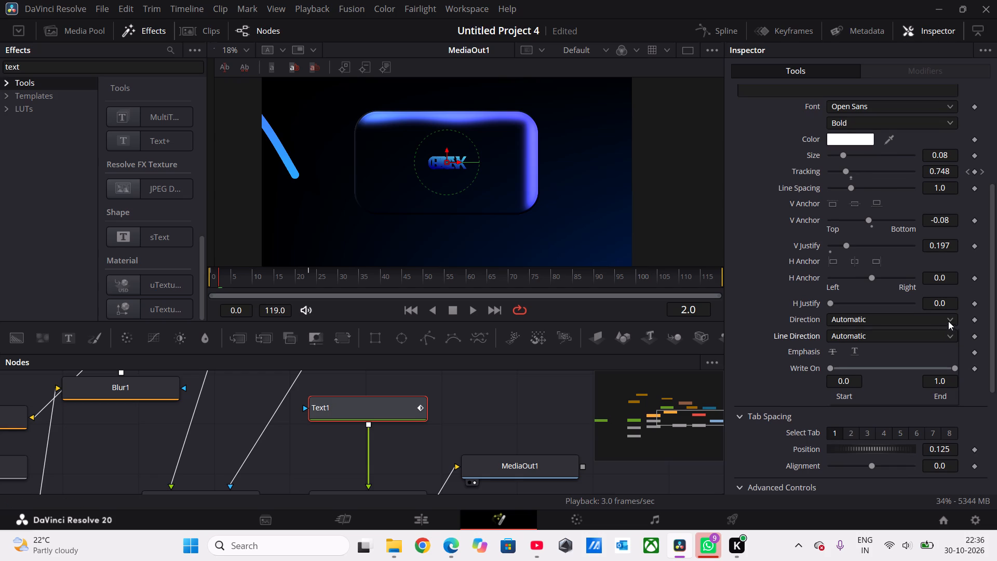
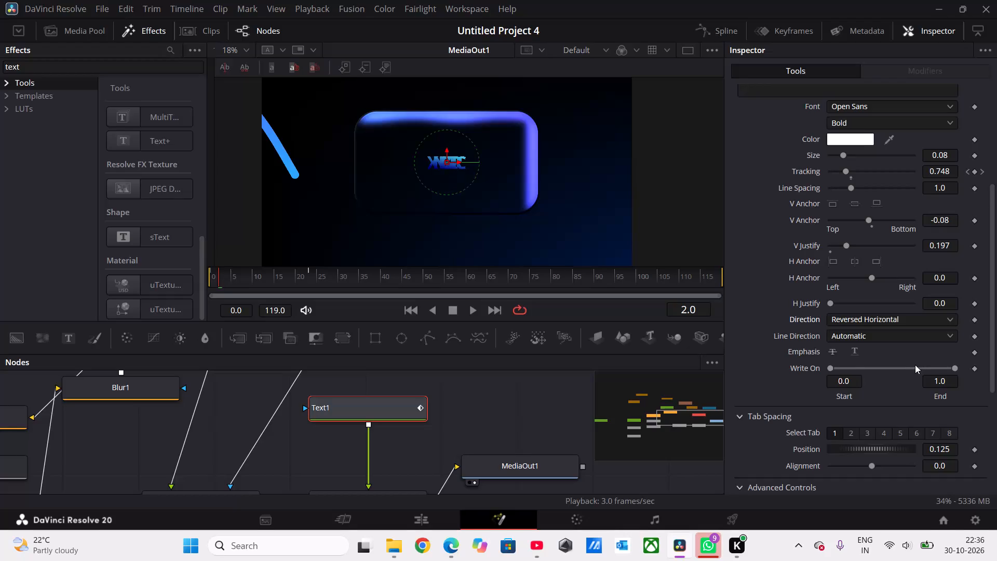
# Set Text1's text Direction to Horizontal.
pyautogui.click(927, 318)
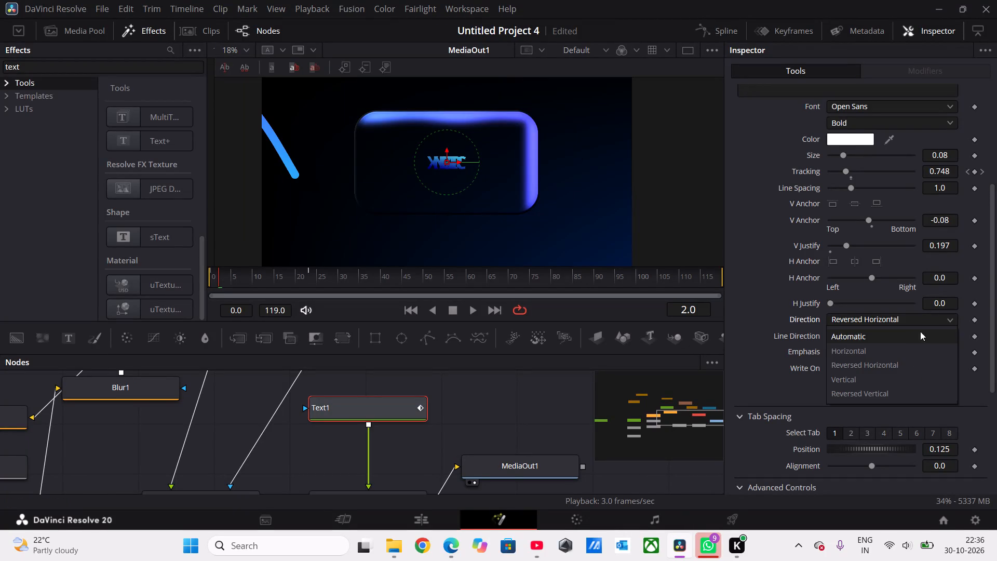
pyautogui.click(899, 352)
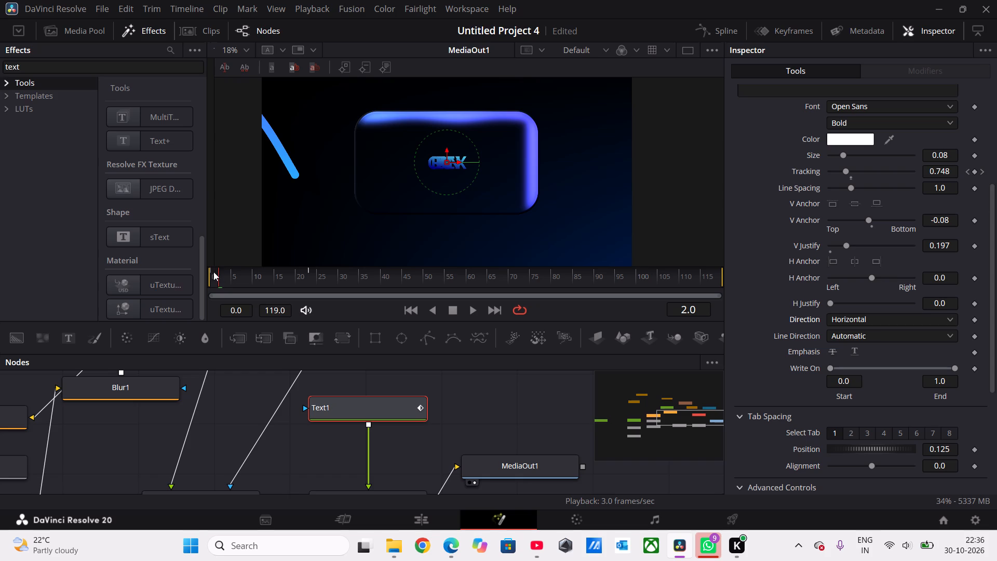
# Scrub back and forth through roughly the first 34 frames to examine the CREAGENIX text's tracking reveal on the glass card.
pyautogui.moveTo(217, 272); pyautogui.dragTo(292, 283)
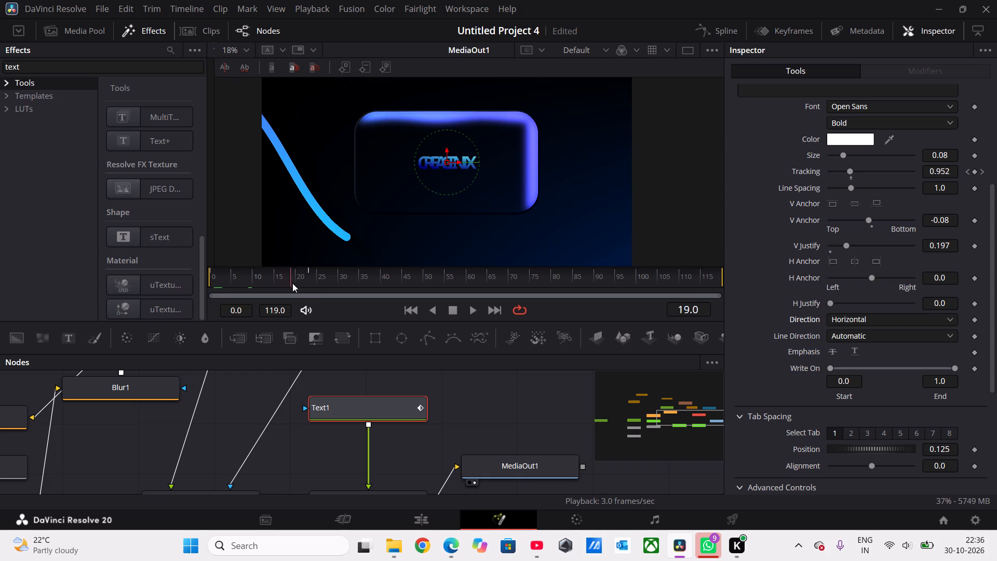
pyautogui.moveTo(292, 283); pyautogui.dragTo(356, 290)
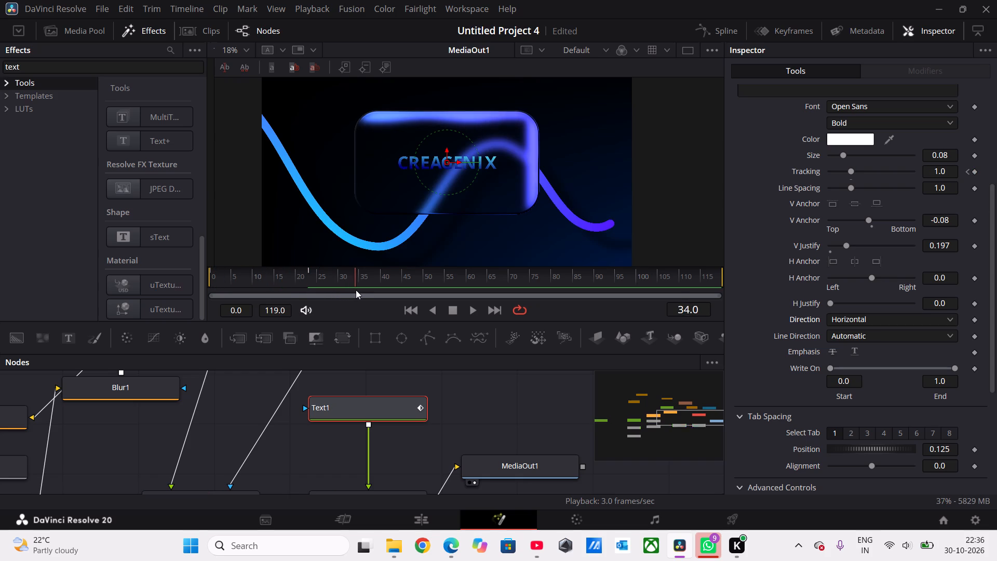
pyautogui.moveTo(356, 290); pyautogui.dragTo(238, 304)
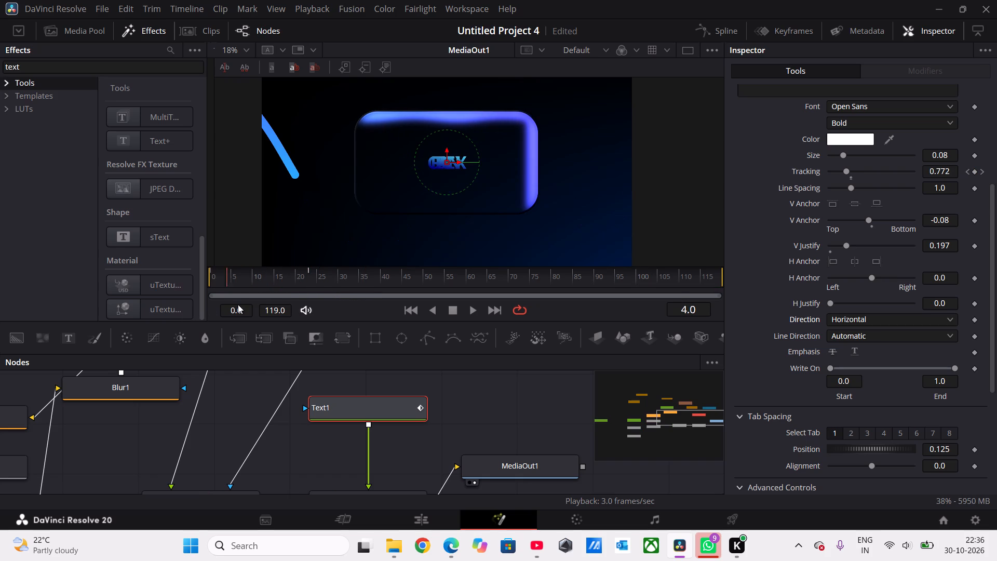
pyautogui.moveTo(238, 304); pyautogui.dragTo(315, 306)
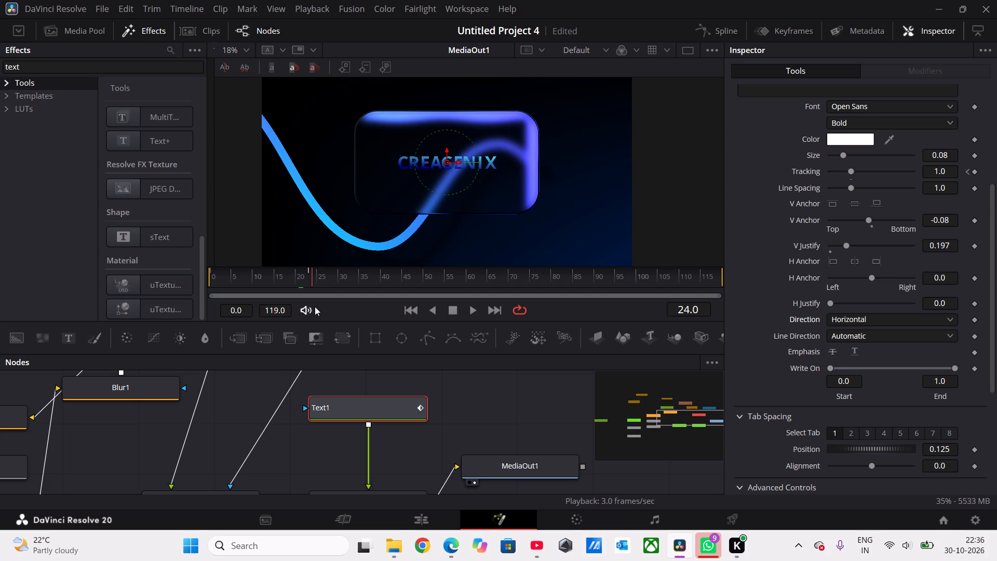
pyautogui.moveTo(315, 306); pyautogui.dragTo(320, 306)
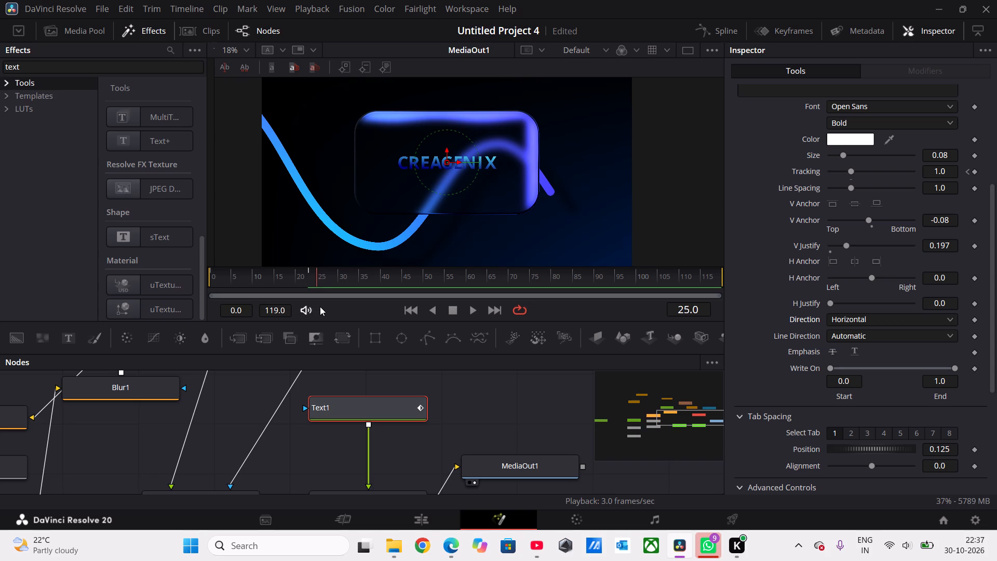
pyautogui.moveTo(320, 306); pyautogui.dragTo(308, 308)
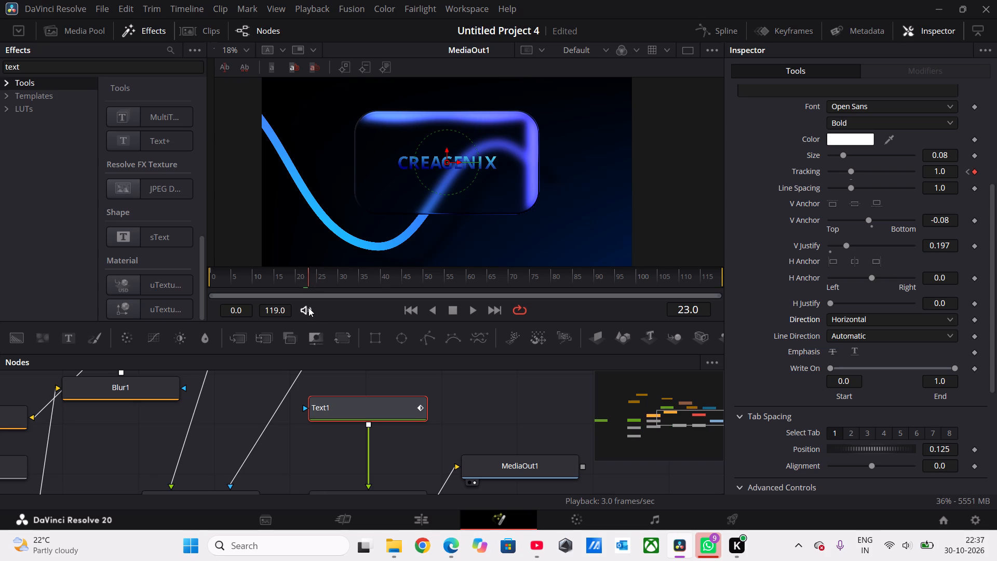
pyautogui.moveTo(308, 308); pyautogui.dragTo(242, 320)
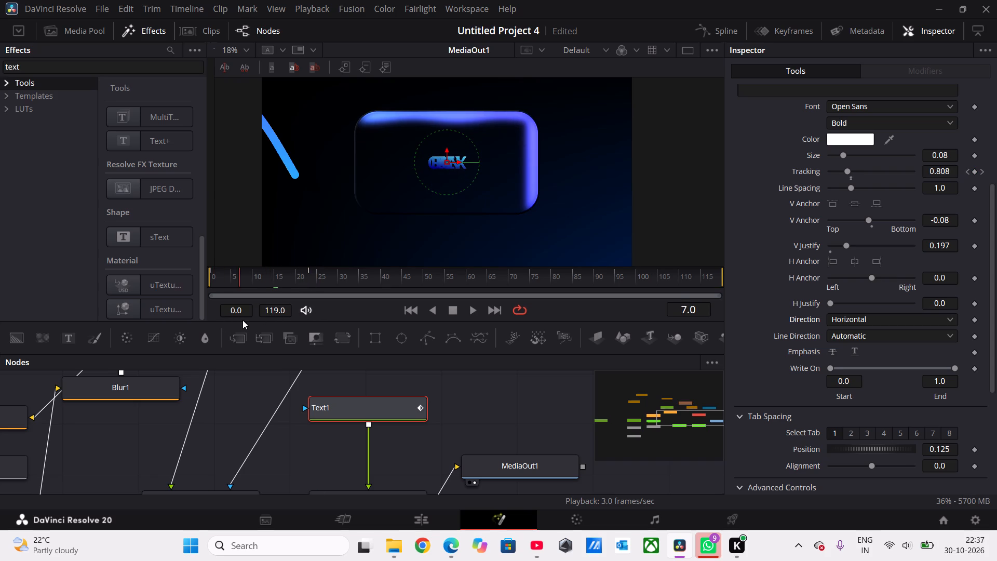
pyautogui.moveTo(242, 320); pyautogui.dragTo(305, 320)
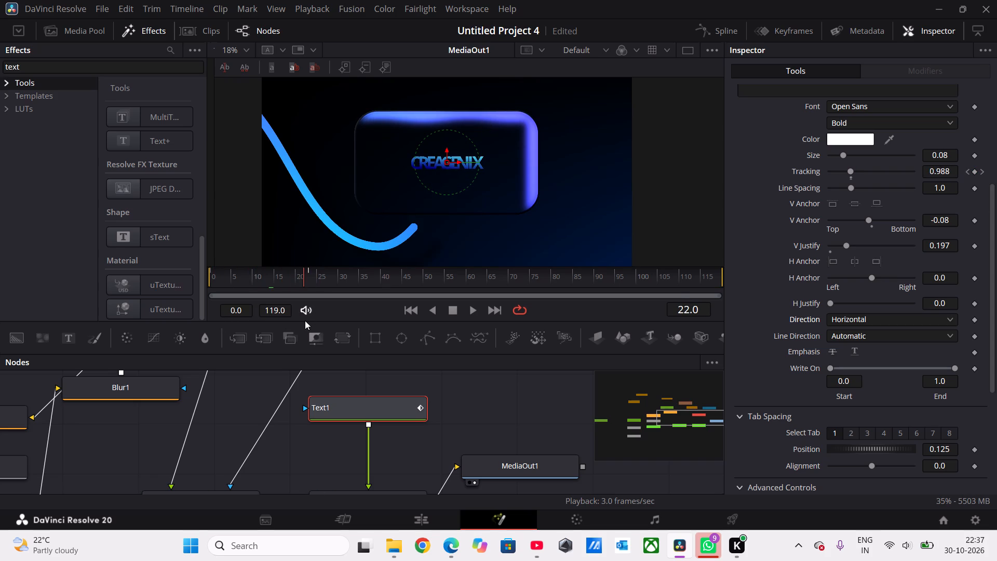
pyautogui.moveTo(305, 320); pyautogui.dragTo(309, 322)
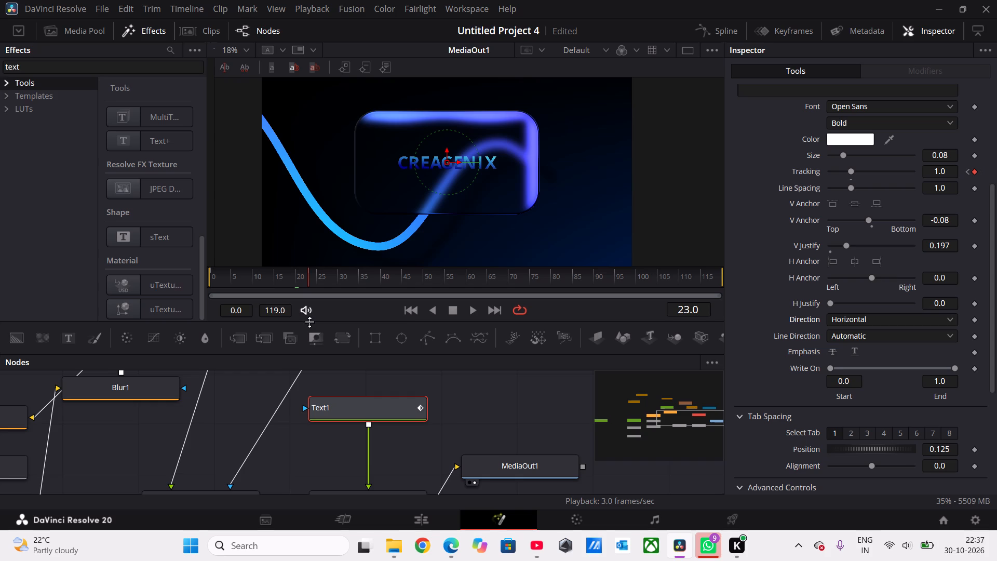
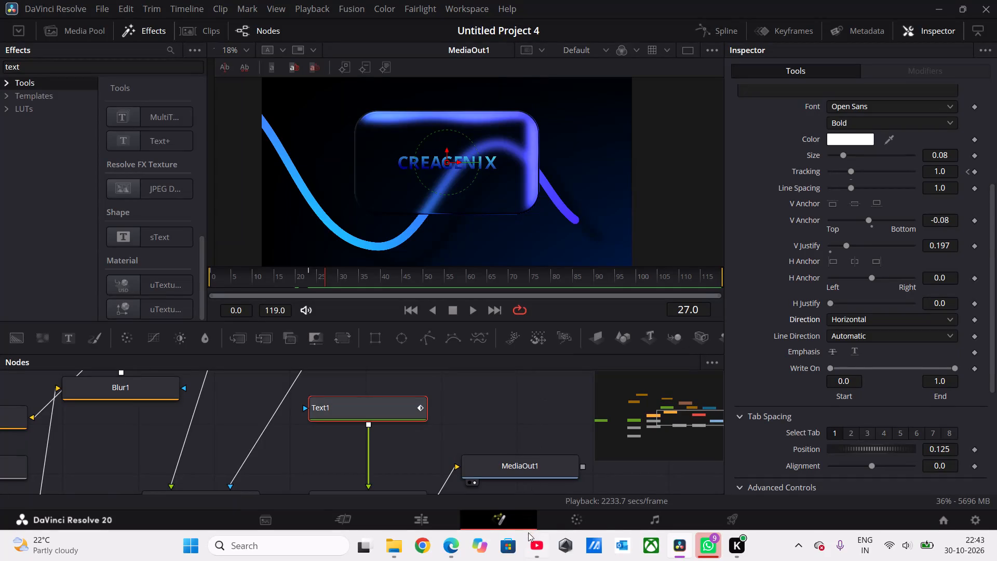
# Switch to the YouTube tutorial and replay the part around 6:42 to 6:47 to examine the finished card's text reveal animation, then pause.
pyautogui.click(537, 541)
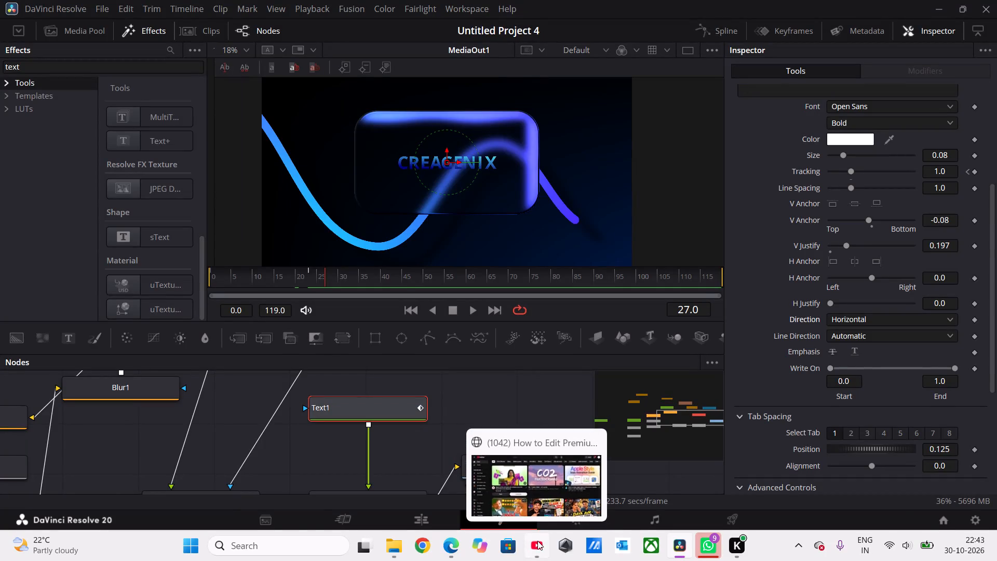
pyautogui.click(496, 398)
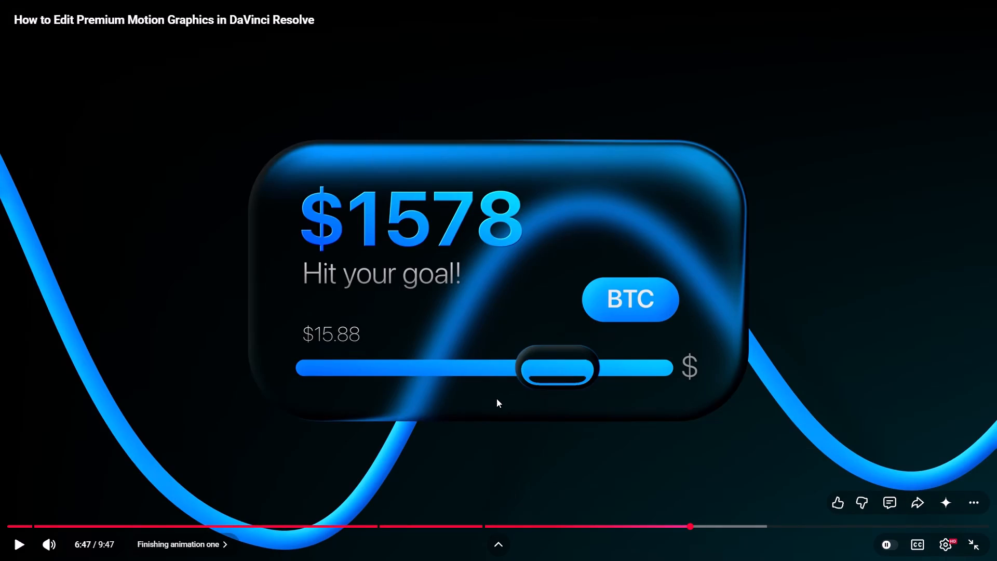
pyautogui.press('Left')
pyautogui.press('Left')
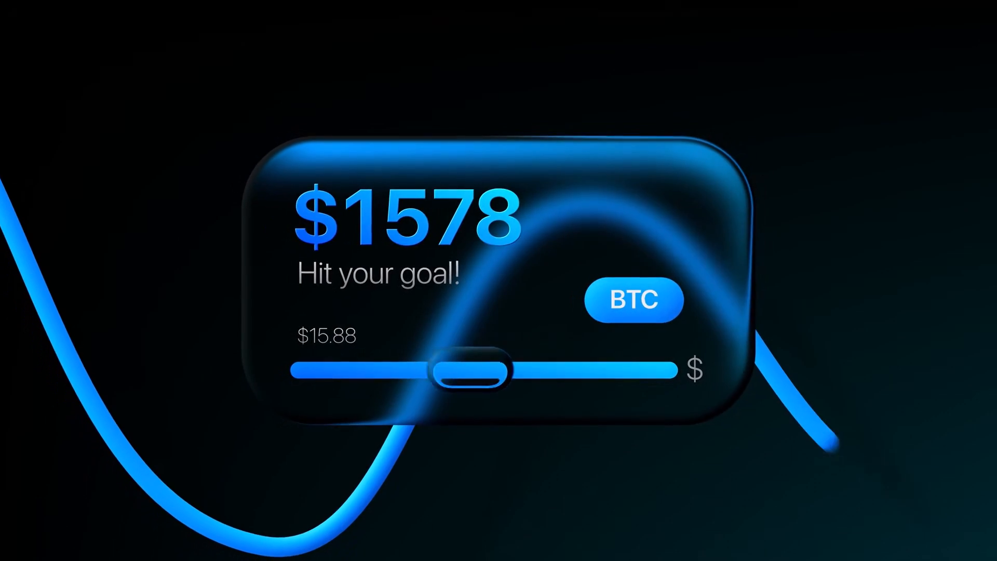
pyautogui.press('Left')
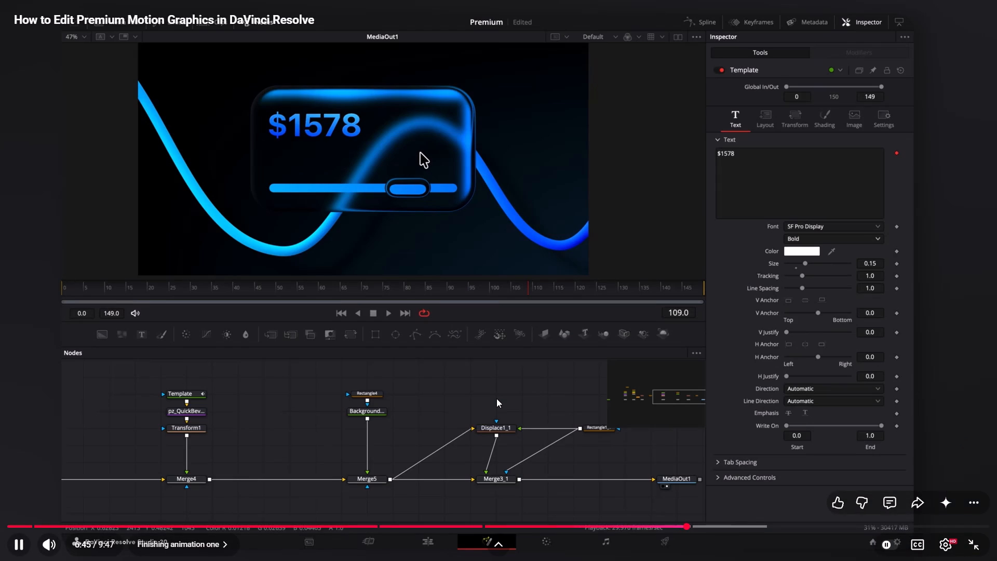
pyautogui.press('Left')
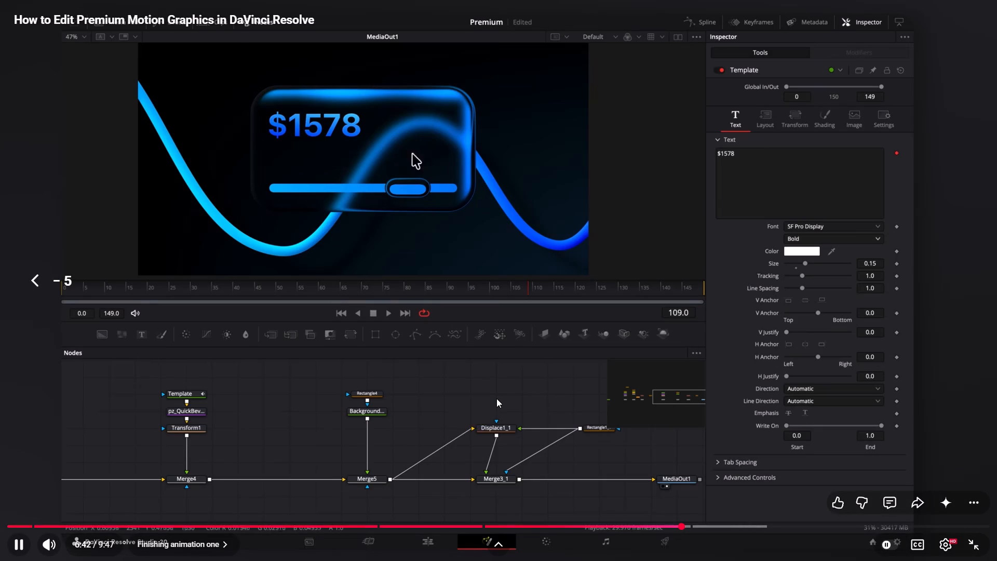
pyautogui.press('Left')
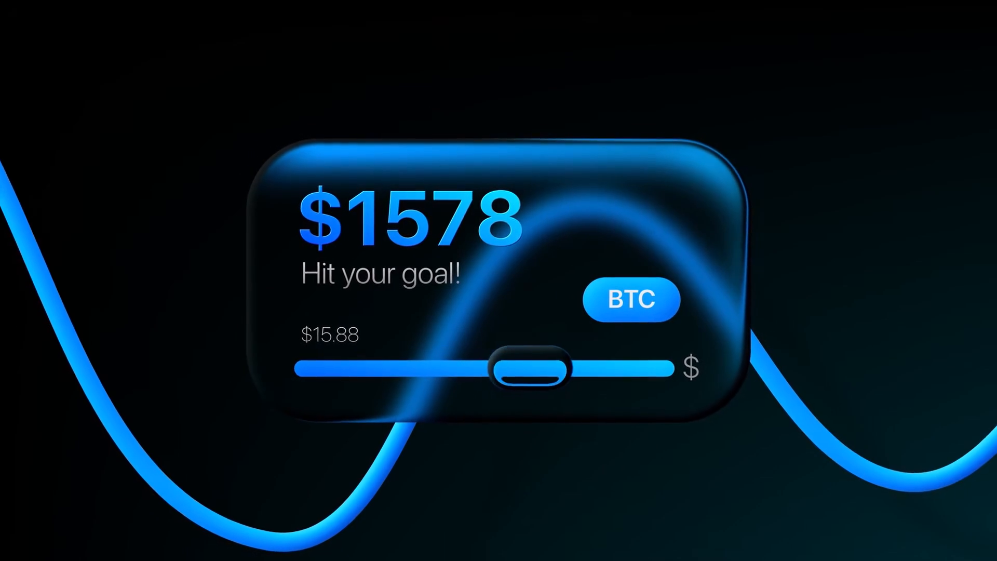
pyautogui.press('Left')
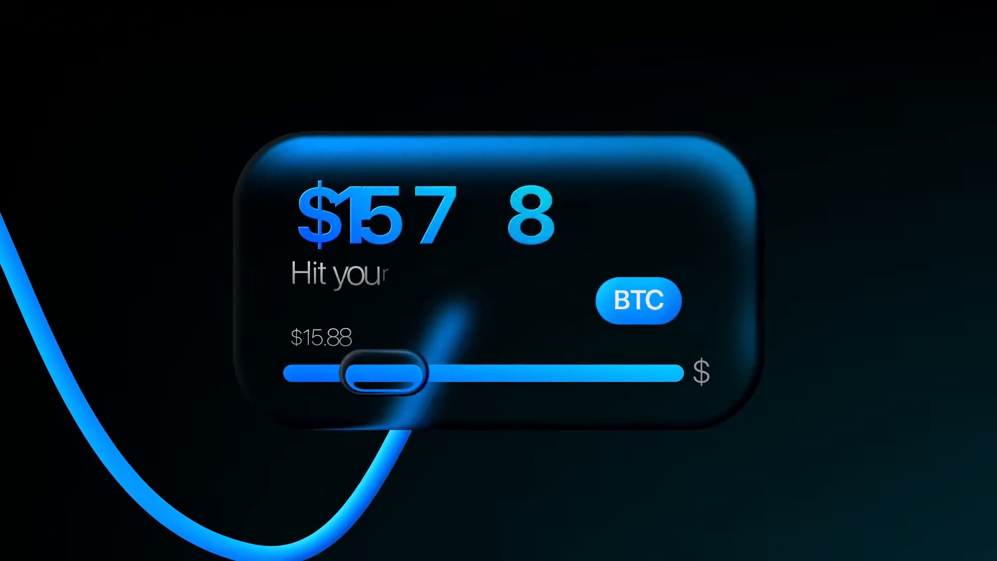
pyautogui.click(478, 368)
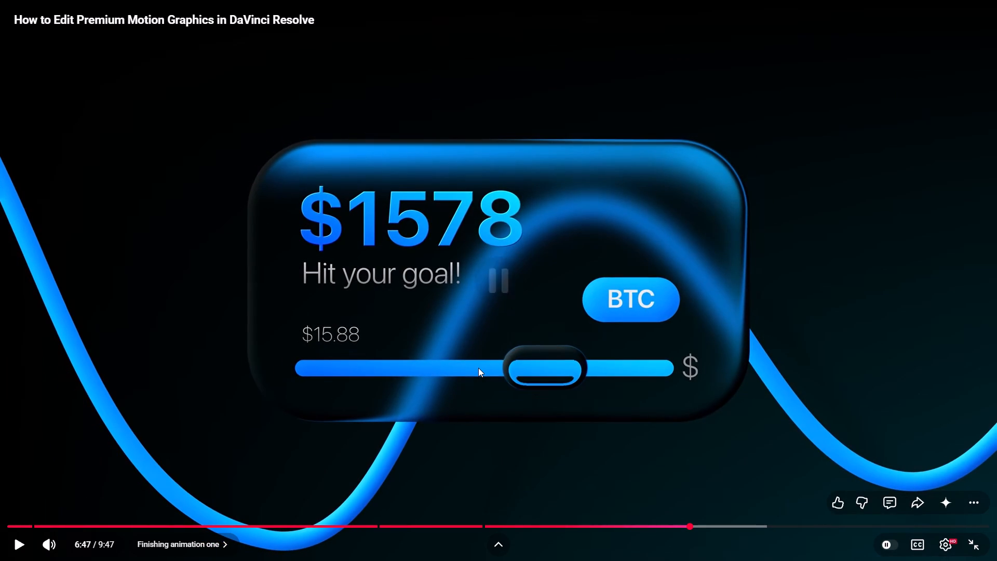
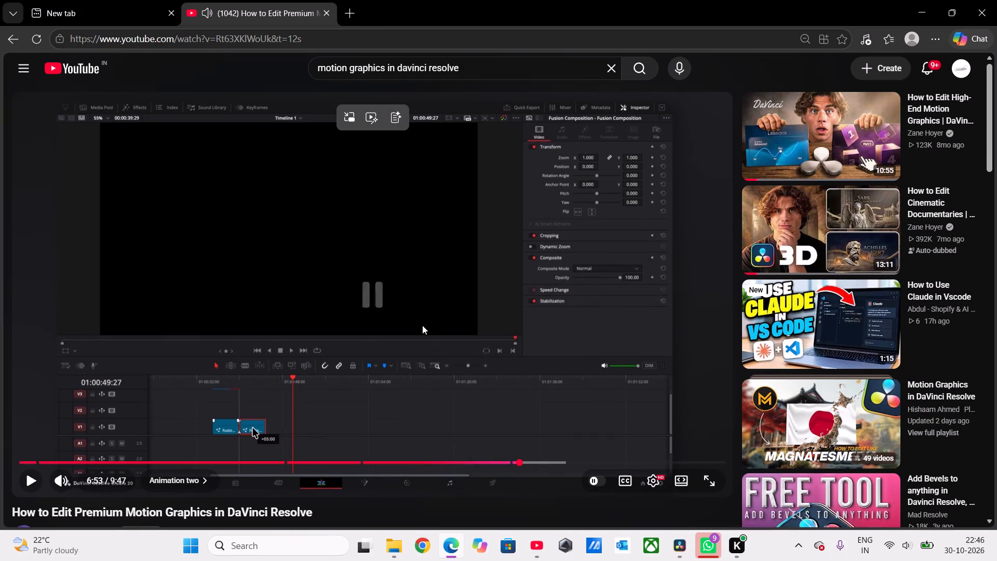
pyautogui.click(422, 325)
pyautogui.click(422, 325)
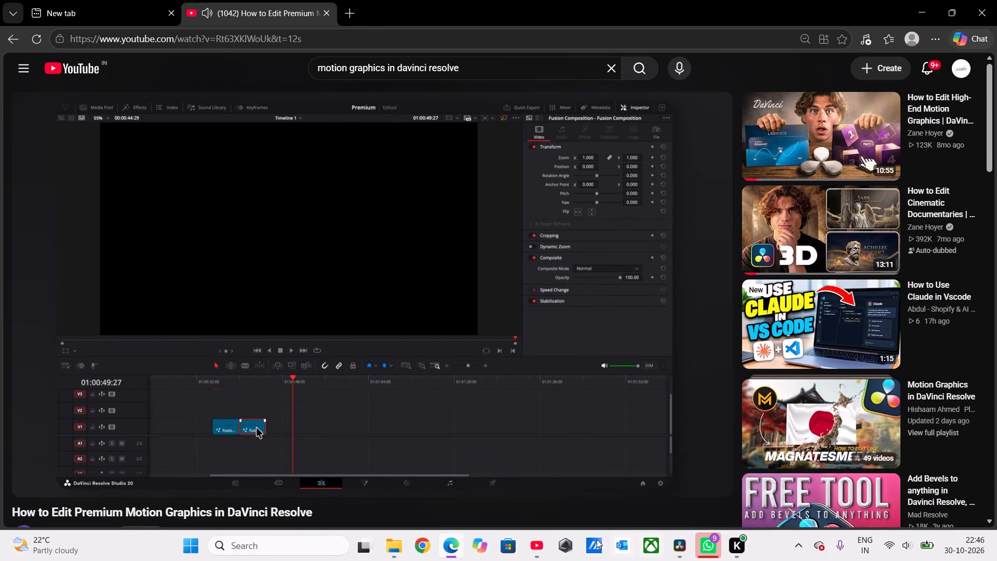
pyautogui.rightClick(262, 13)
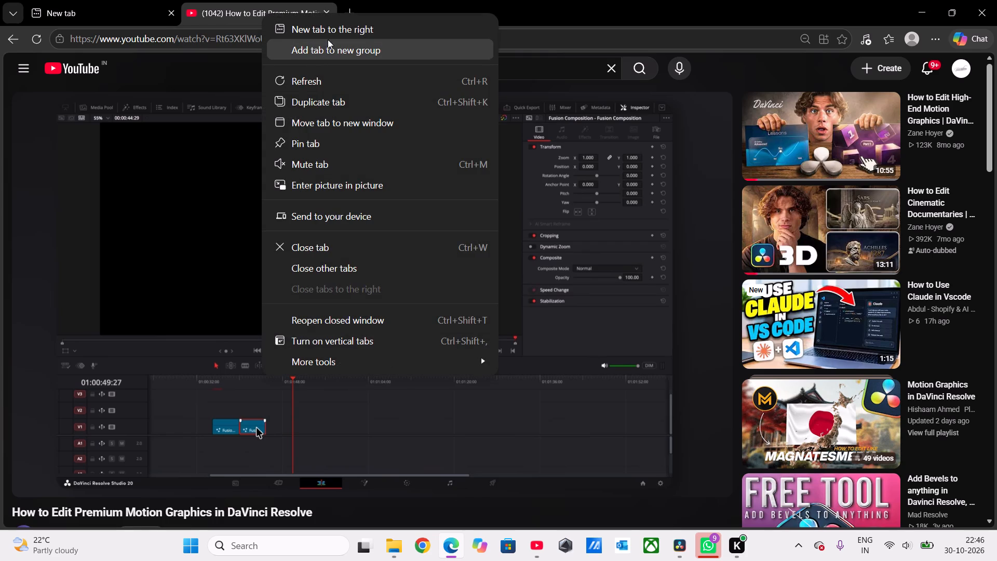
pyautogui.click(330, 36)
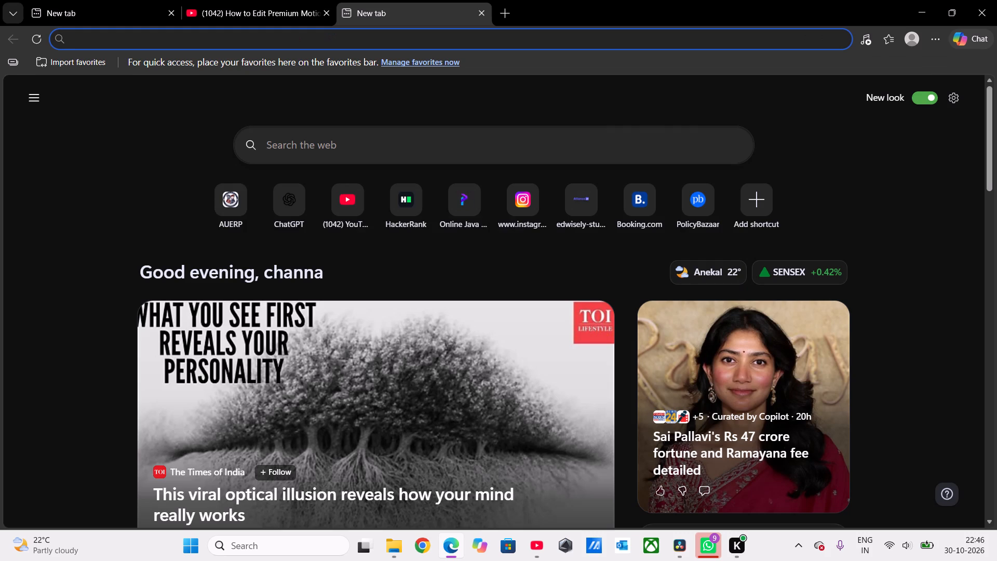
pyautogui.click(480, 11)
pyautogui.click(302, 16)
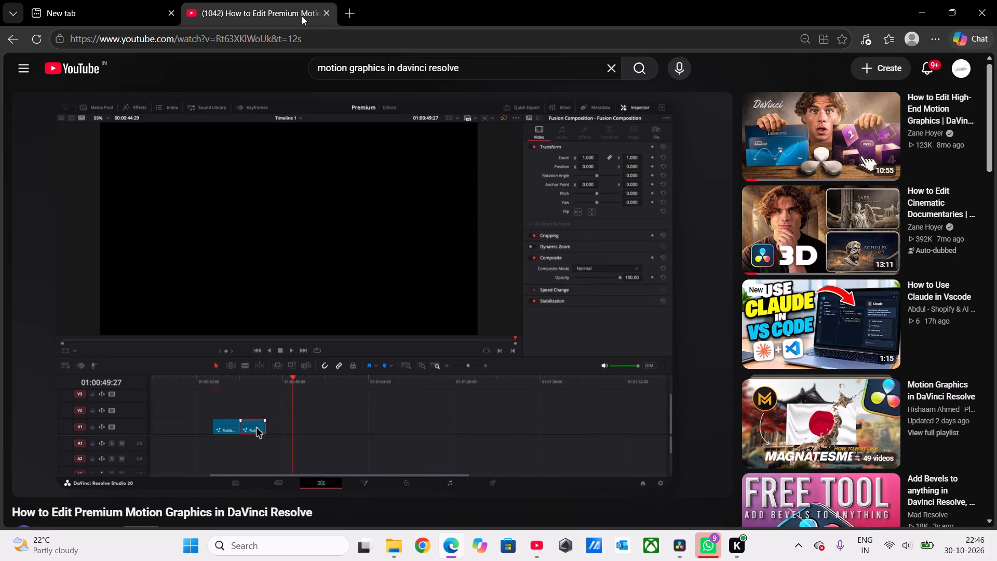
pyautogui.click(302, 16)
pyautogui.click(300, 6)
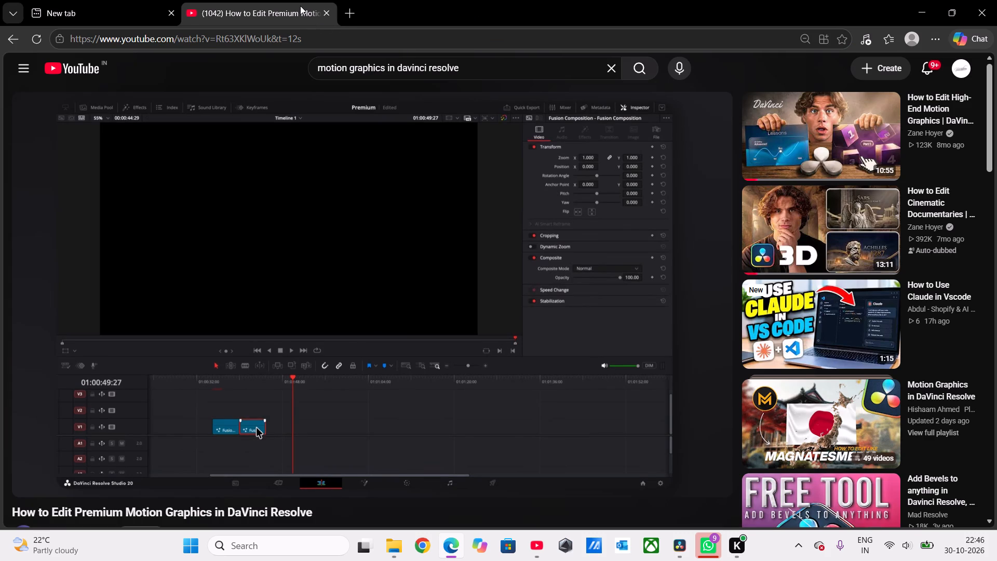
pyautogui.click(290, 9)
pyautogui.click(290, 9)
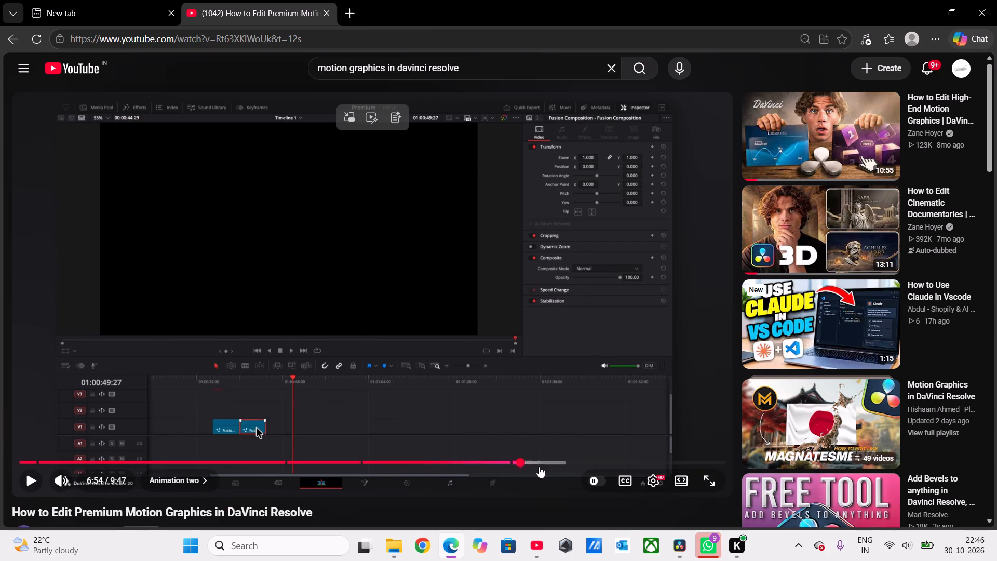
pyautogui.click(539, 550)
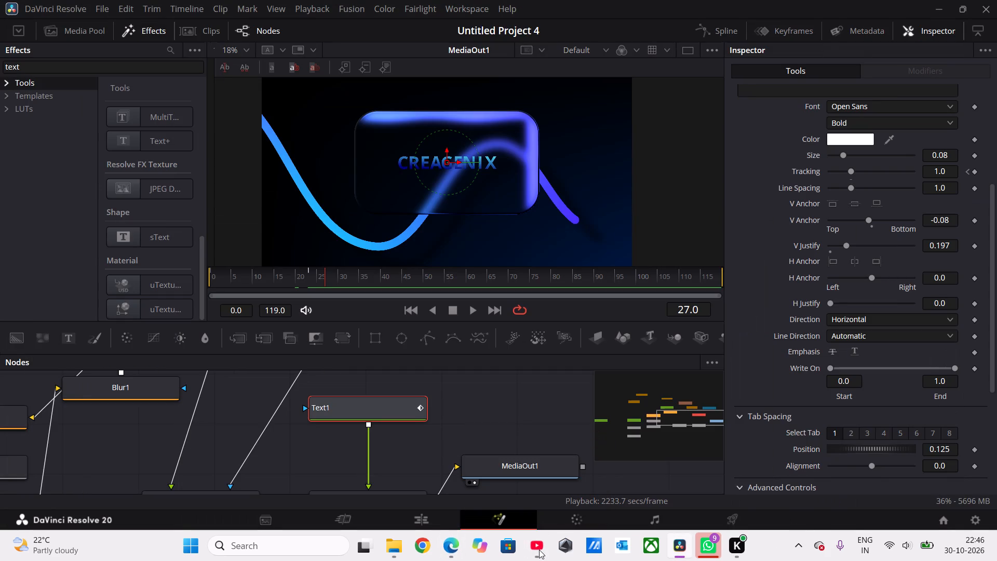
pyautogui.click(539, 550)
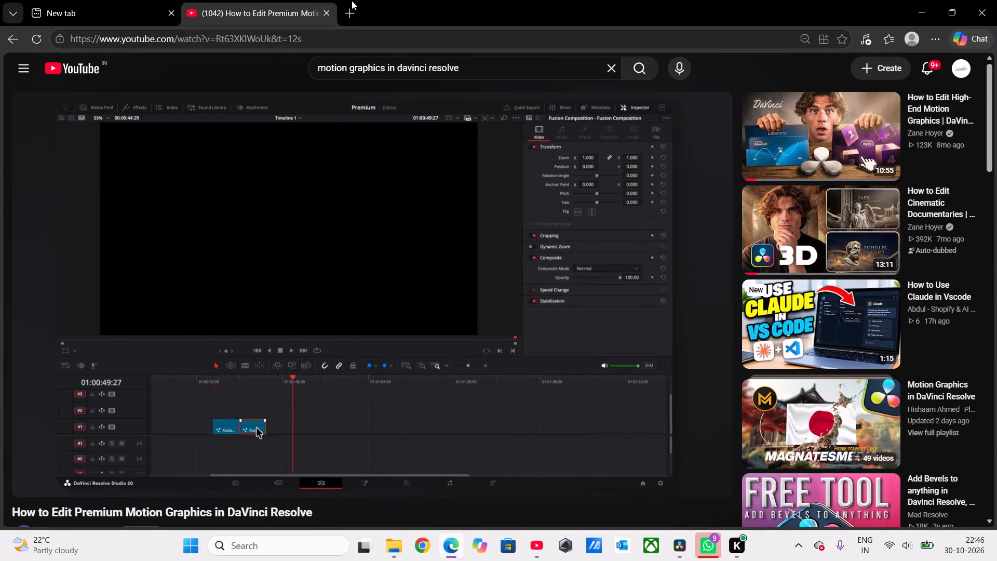
# Open YouTube in a new browser tab and look through the home feed's recommended videos and music mixes.
pyautogui.click(357, 7)
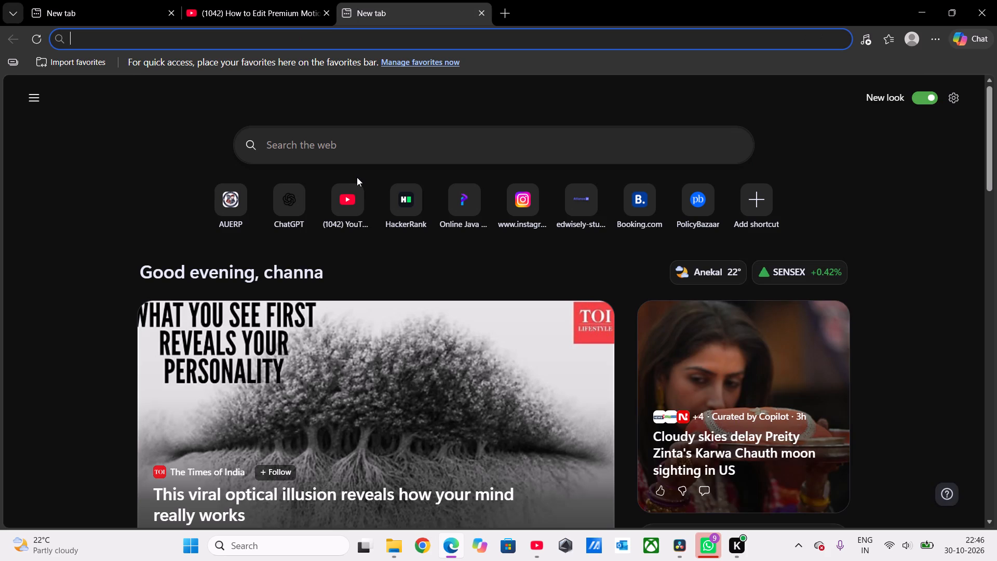
pyautogui.click(353, 207)
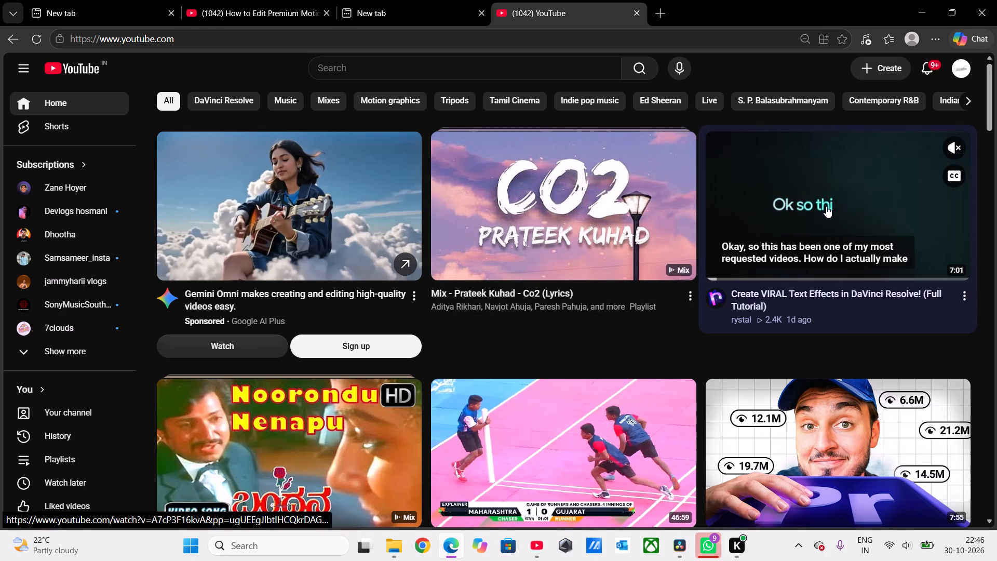
pyautogui.scroll(-1, 826, 206)
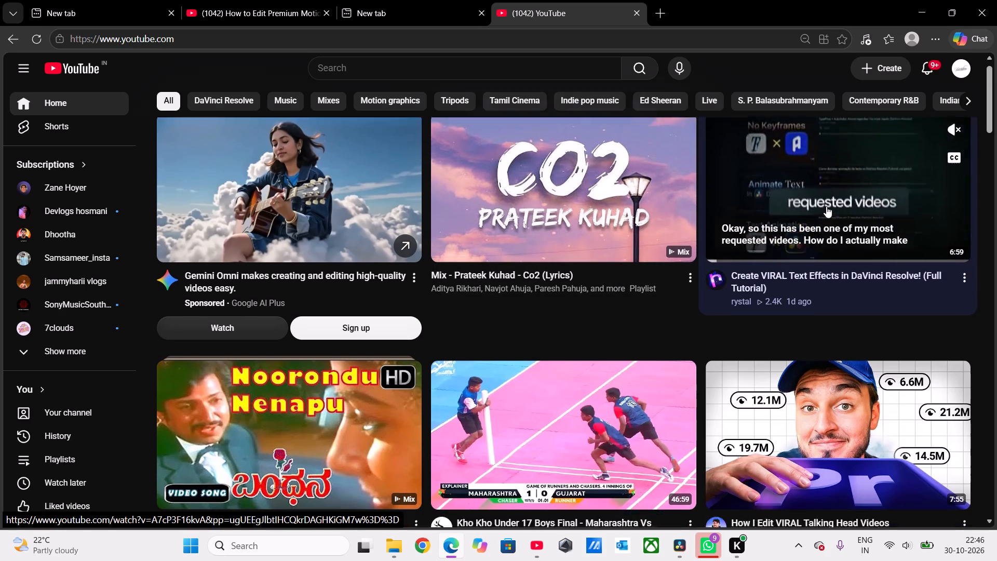
pyautogui.scroll(-5, 826, 206)
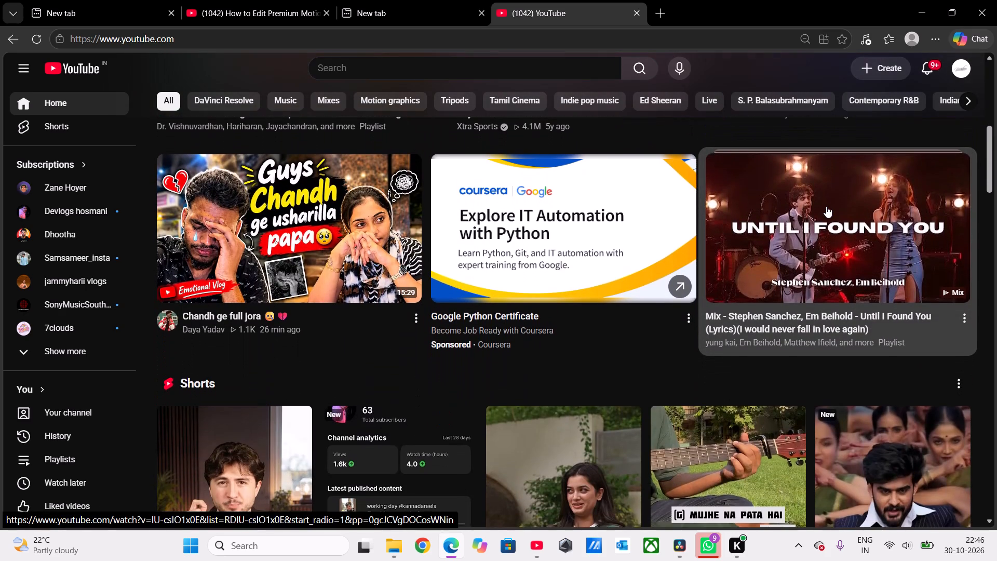
pyautogui.scroll(-1, 826, 206)
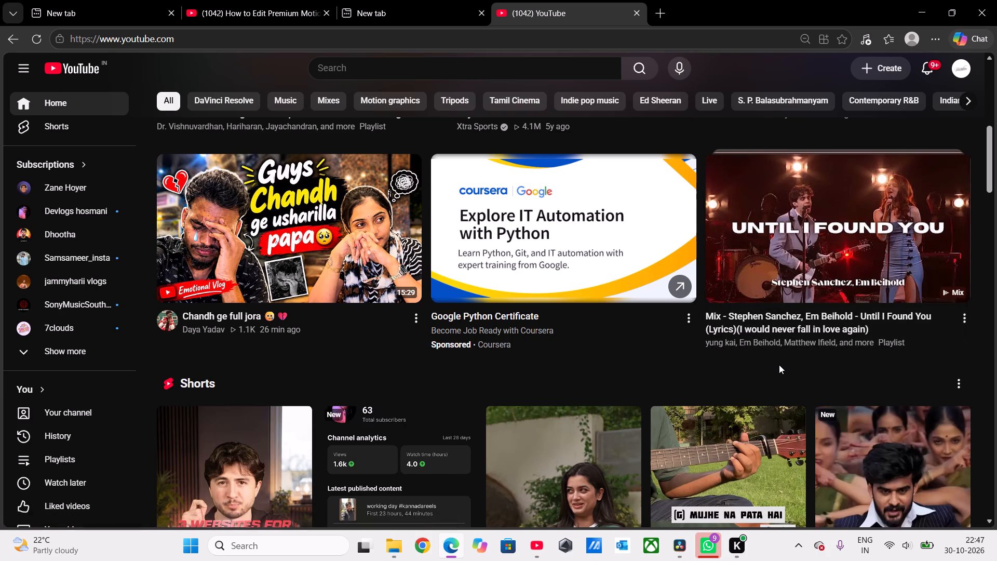
pyautogui.scroll(-5, 779, 365)
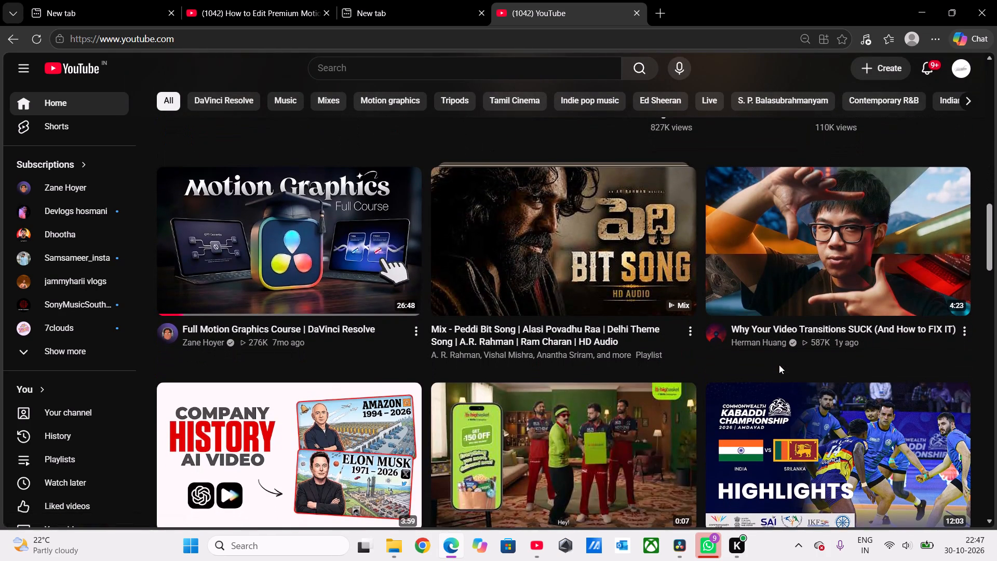
pyautogui.scroll(-1, 779, 365)
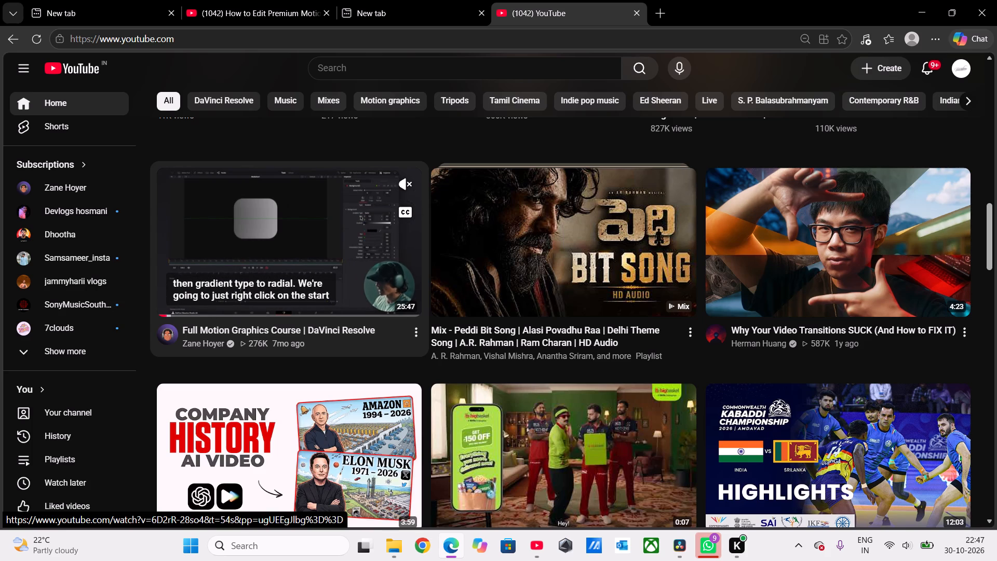
pyautogui.click(409, 182)
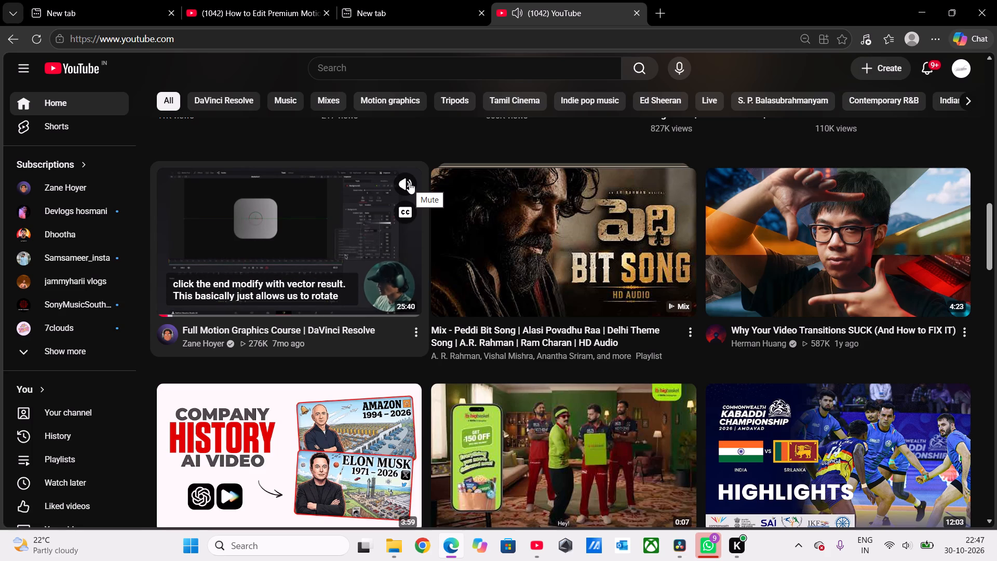
pyautogui.click(409, 182)
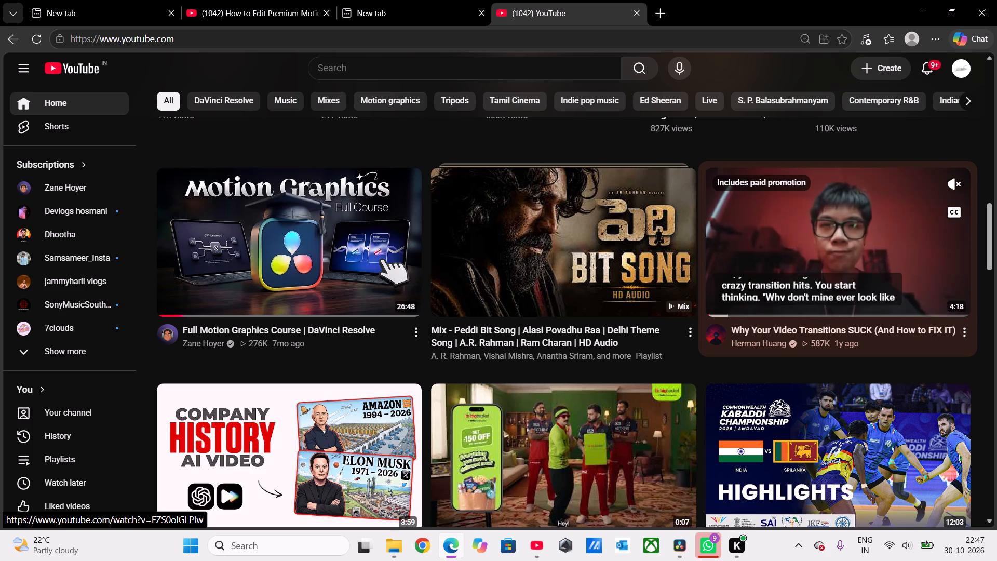
pyautogui.scroll(7, 746, 247)
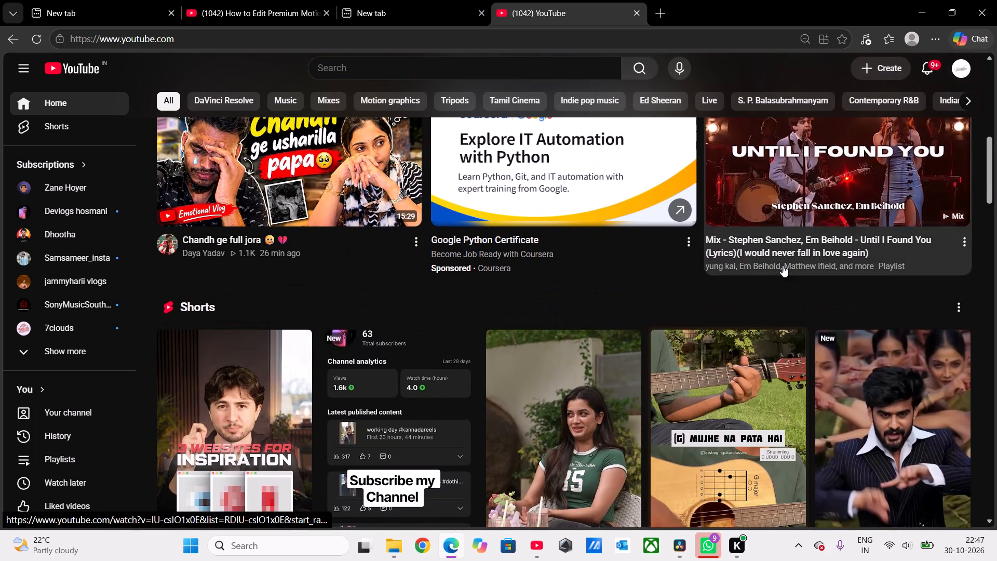
pyautogui.scroll(-1, 892, 383)
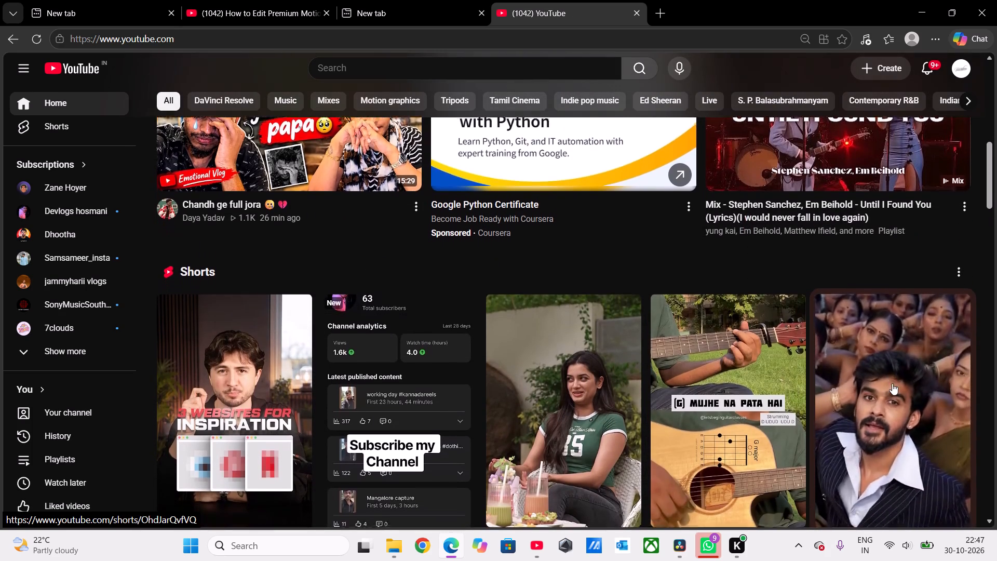
pyautogui.scroll(-1, 892, 383)
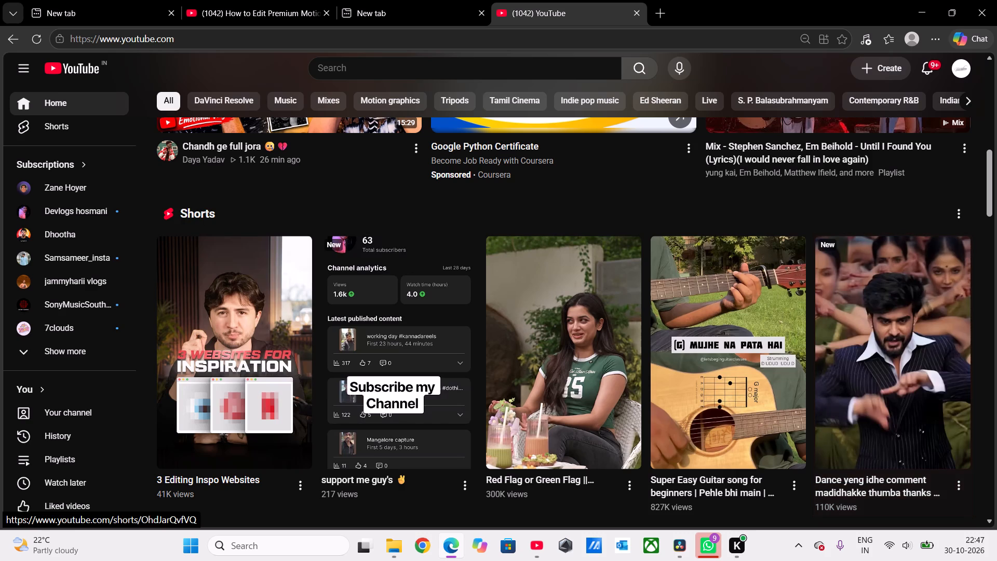
pyautogui.scroll(3, 892, 383)
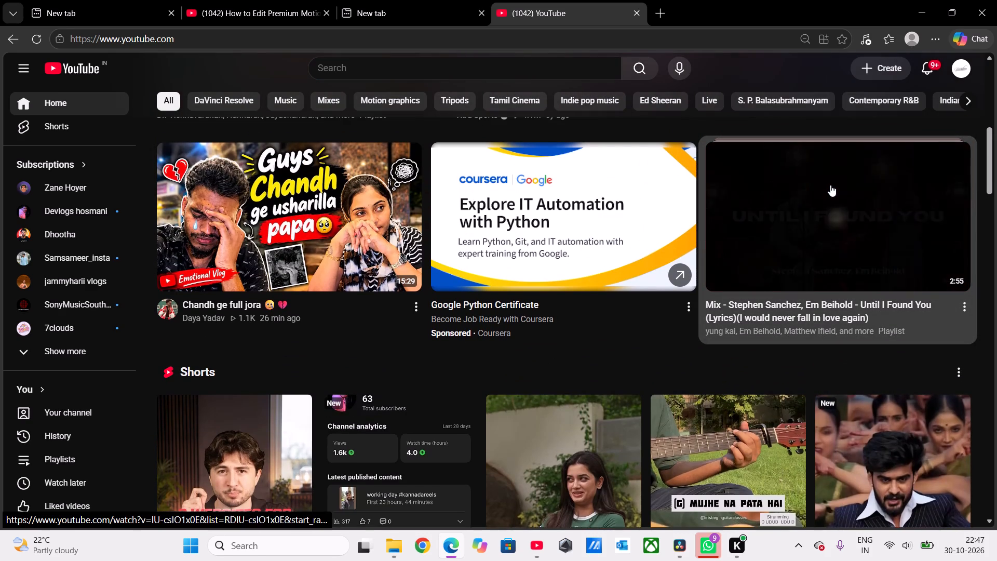
pyautogui.scroll(4, 830, 185)
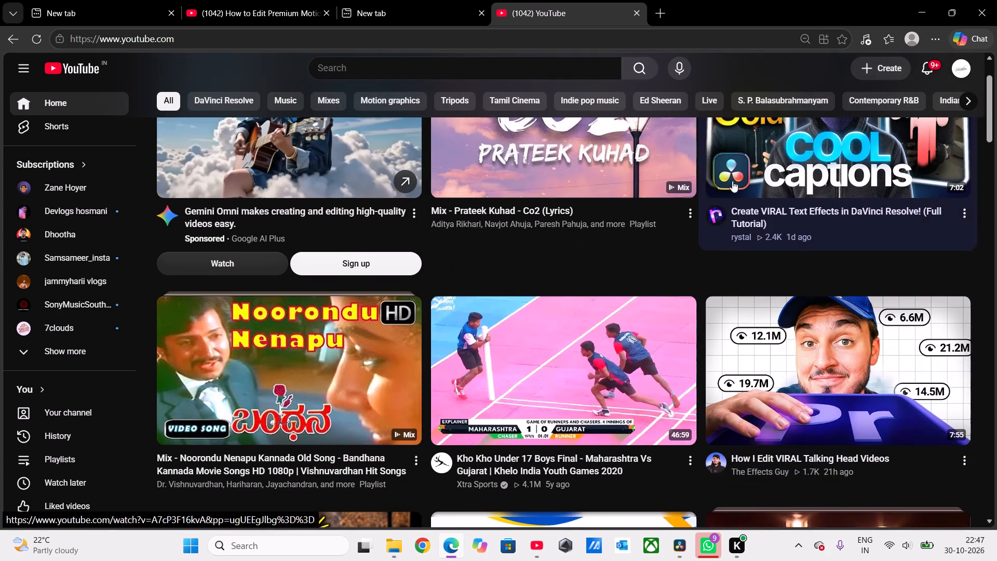
# Start the "Prateek Kuhad - Co2 (Lyrics)" mix from the home feed and skip the advertisement.
pyautogui.click(656, 140)
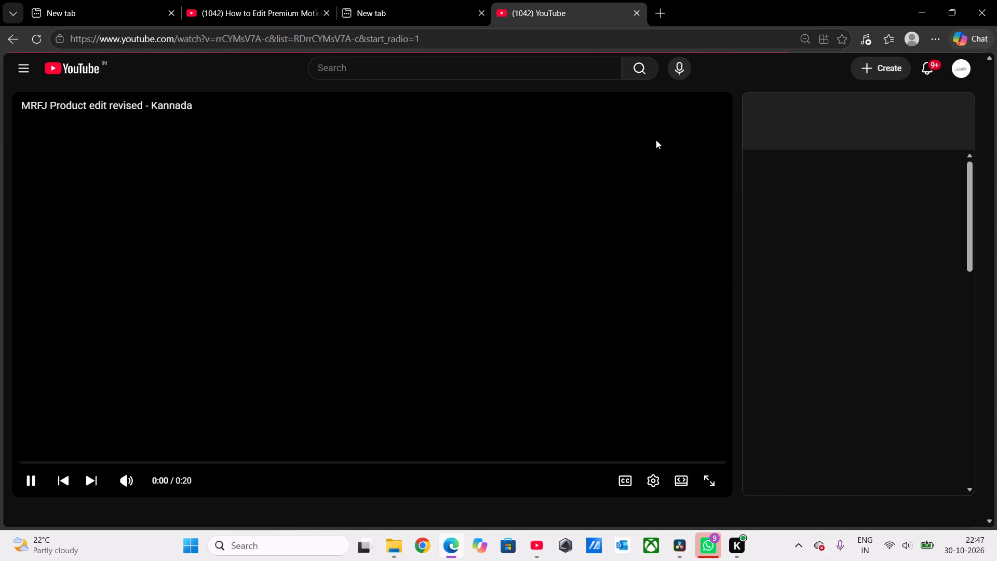
pyautogui.press('Return')
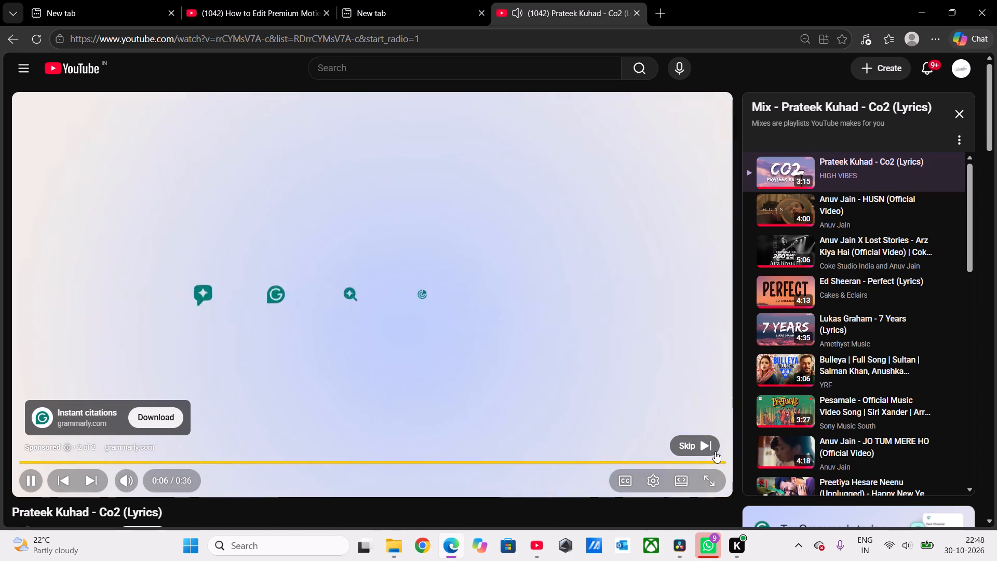
pyautogui.click(708, 448)
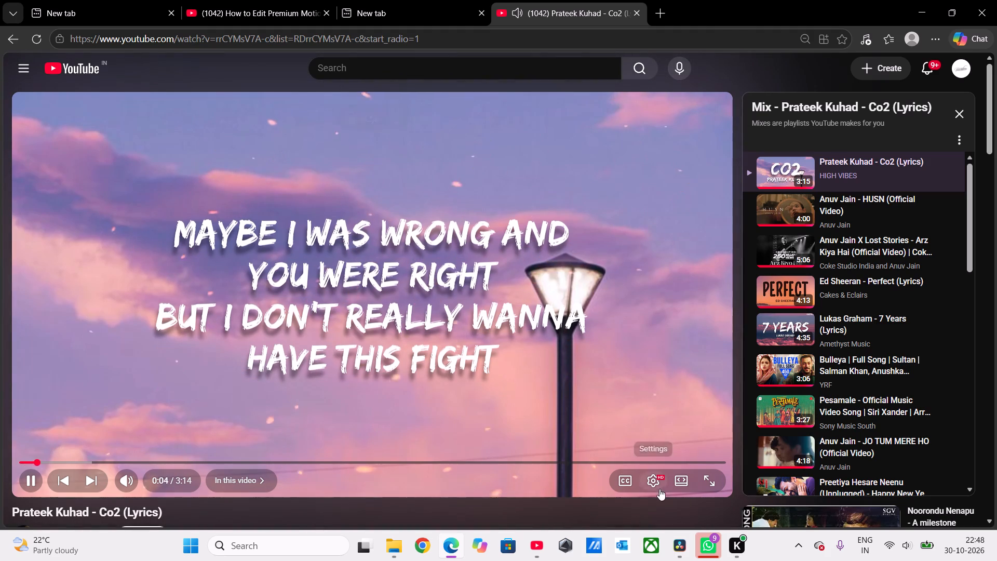
# Switch to DaVinci Resolve and scrub the Fusion composition between frames 0 and 31 to examine the CREAGENIX tracking reveal.
pyautogui.click(678, 538)
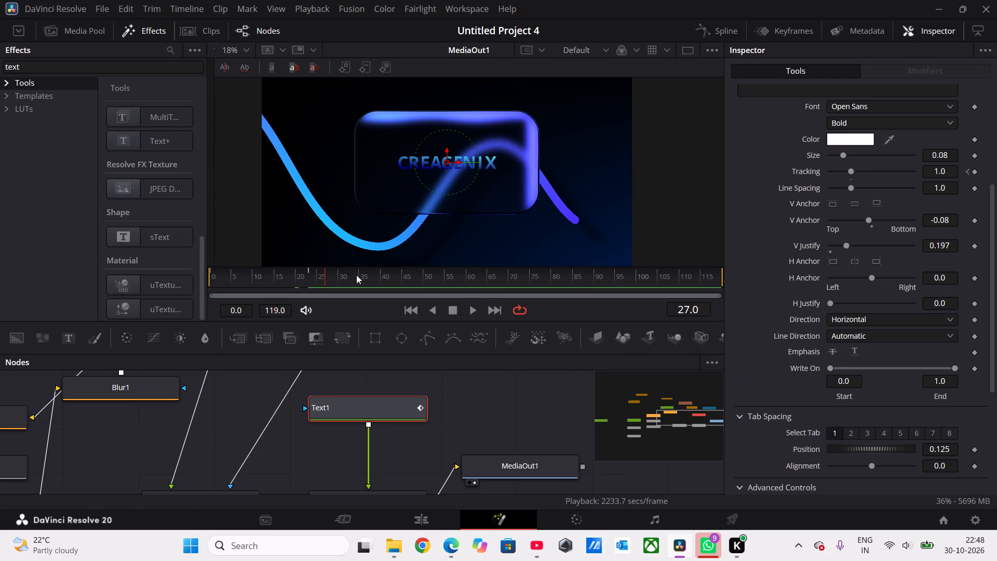
pyautogui.moveTo(325, 277); pyautogui.dragTo(314, 278)
pyautogui.moveTo(314, 278); pyautogui.dragTo(214, 278)
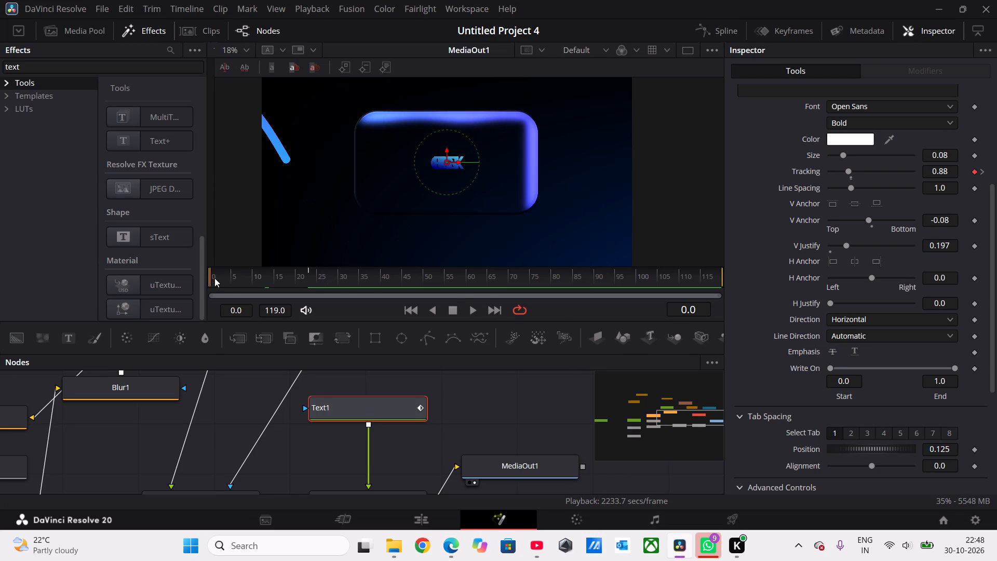
pyautogui.moveTo(214, 278); pyautogui.dragTo(345, 291)
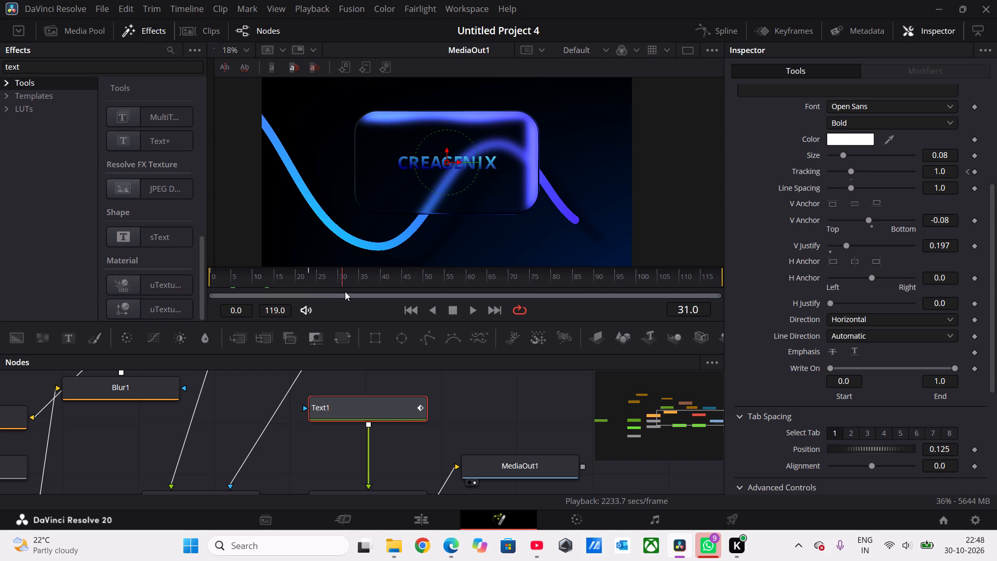
pyautogui.moveTo(345, 291); pyautogui.dragTo(313, 296)
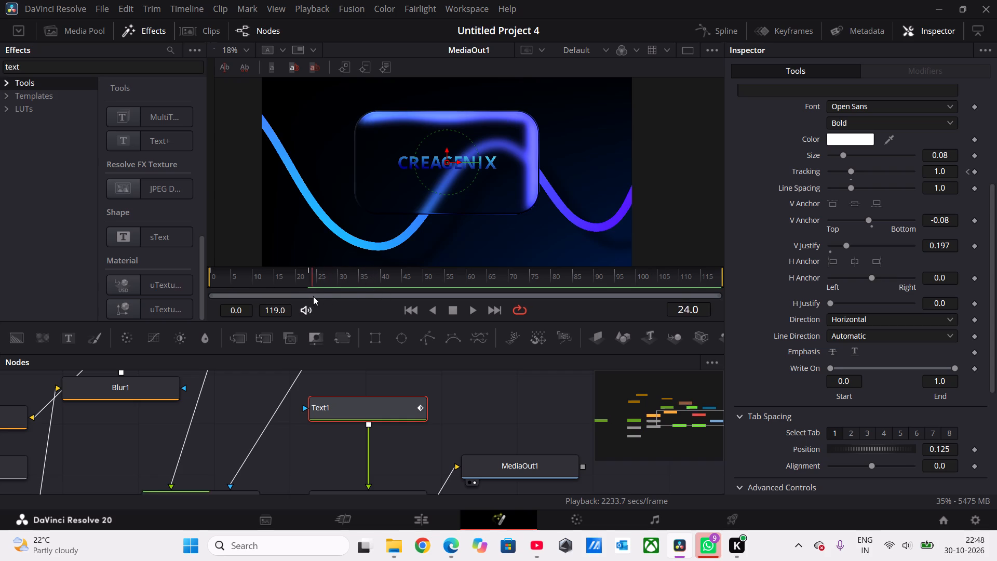
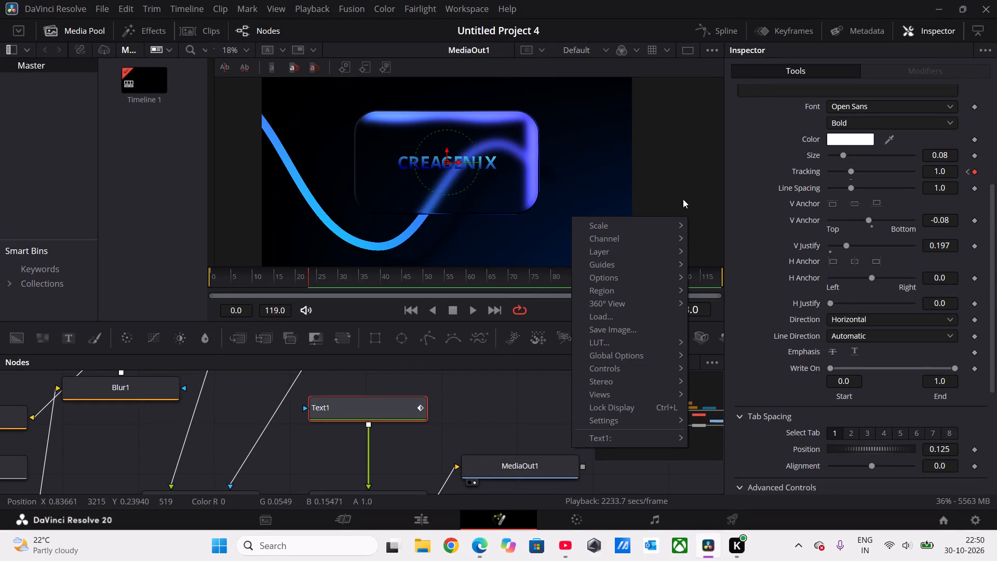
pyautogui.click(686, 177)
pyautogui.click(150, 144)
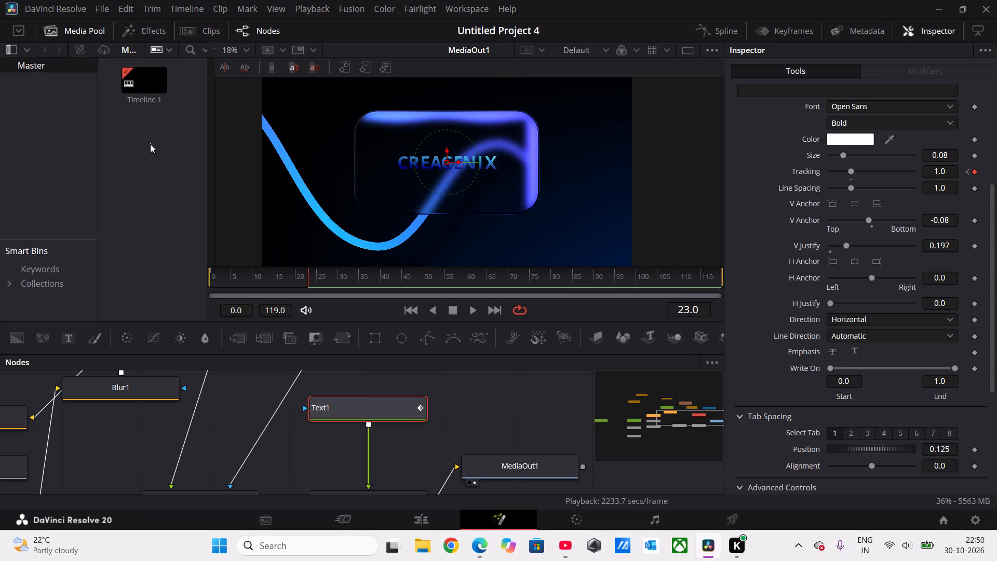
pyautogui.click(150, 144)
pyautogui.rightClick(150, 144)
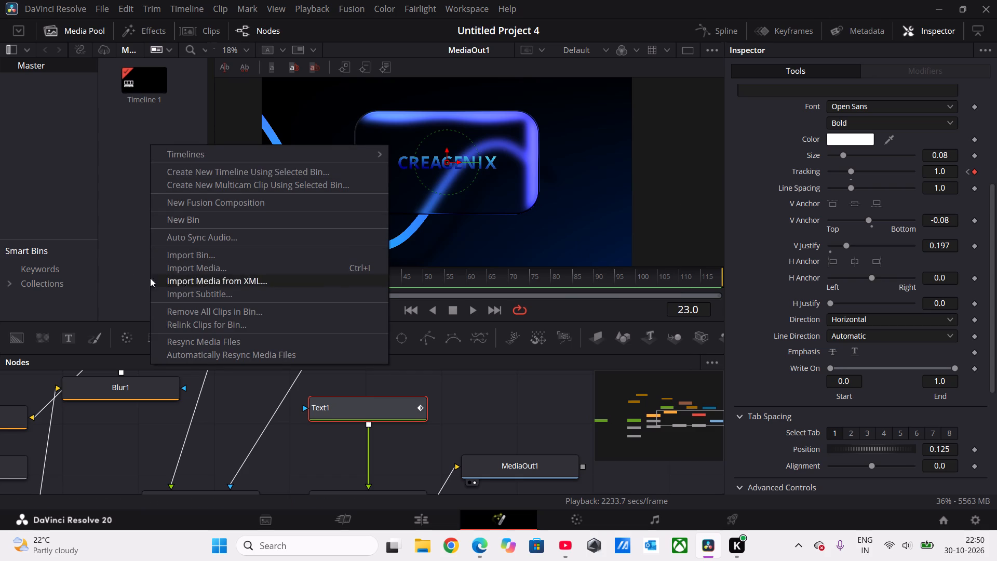
# Narrow the Media Pool so the viewer and its timeline ruler get more width.
pyautogui.click(121, 184)
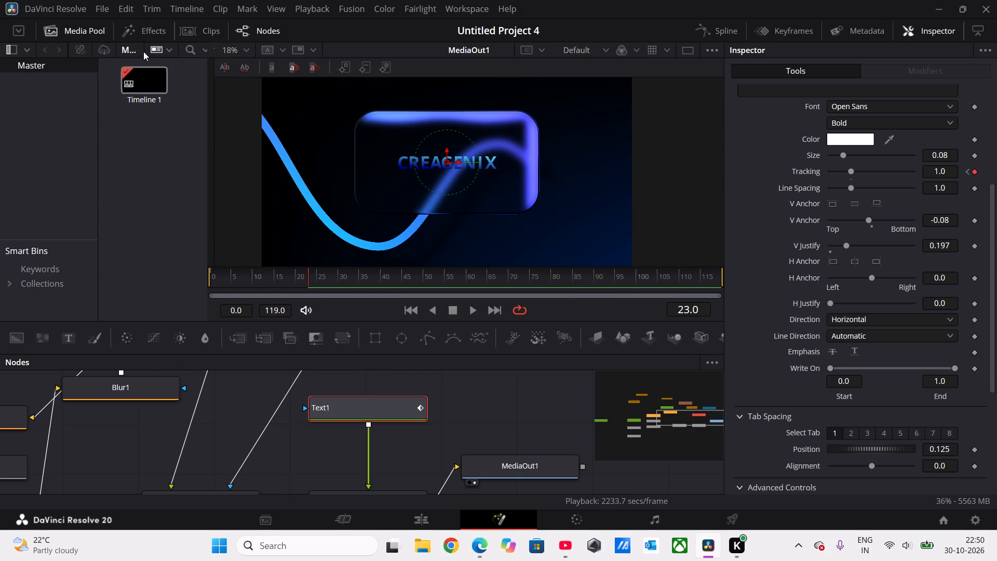
pyautogui.click(136, 49)
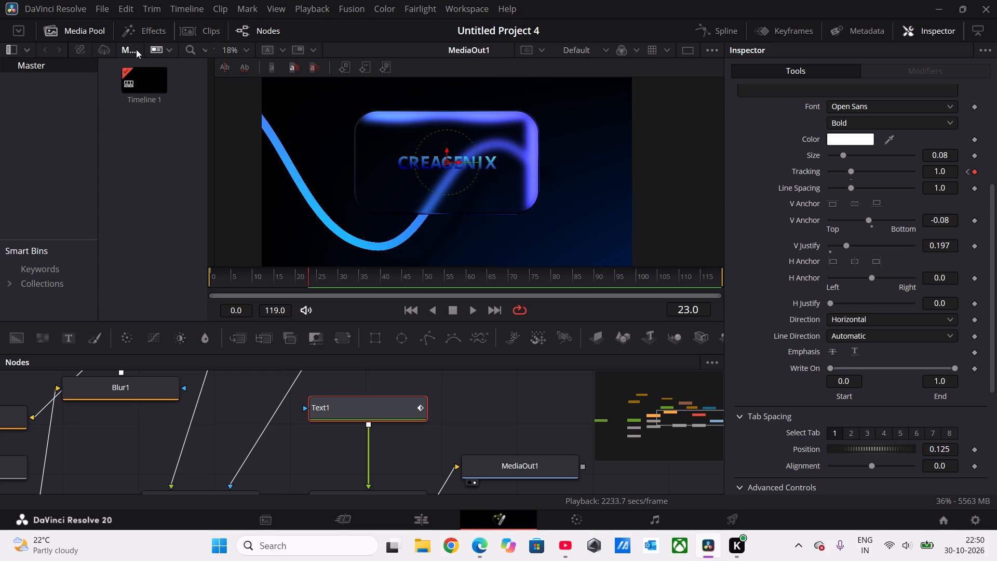
pyautogui.moveTo(213, 94); pyautogui.dragTo(245, 101)
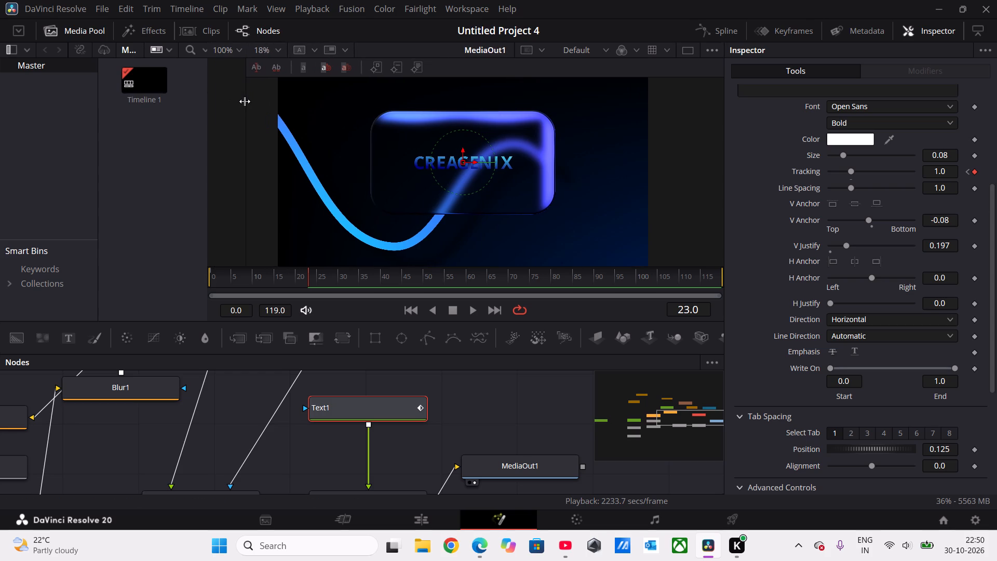
pyautogui.moveTo(245, 101); pyautogui.dragTo(290, 93)
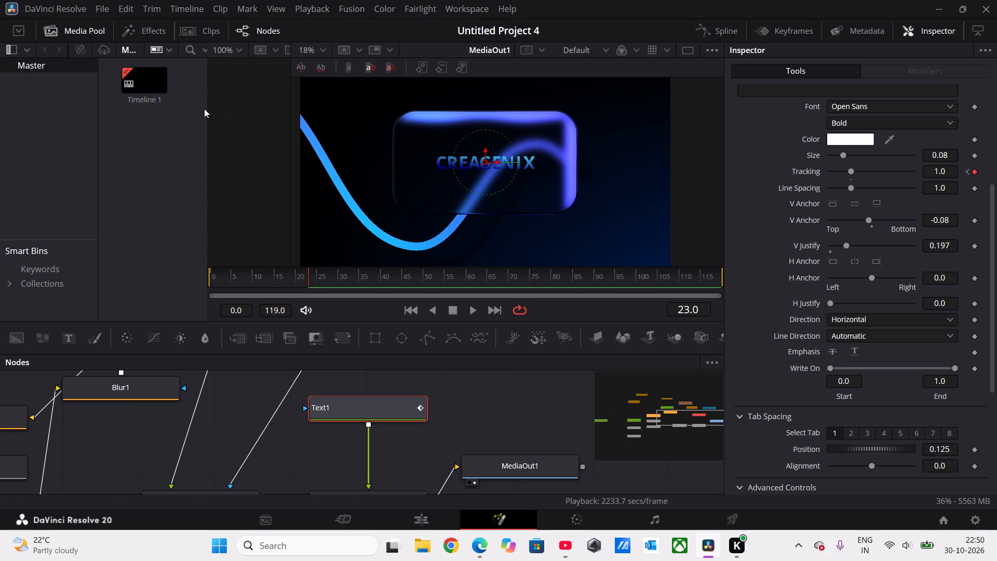
pyautogui.moveTo(206, 109); pyautogui.dragTo(332, 127)
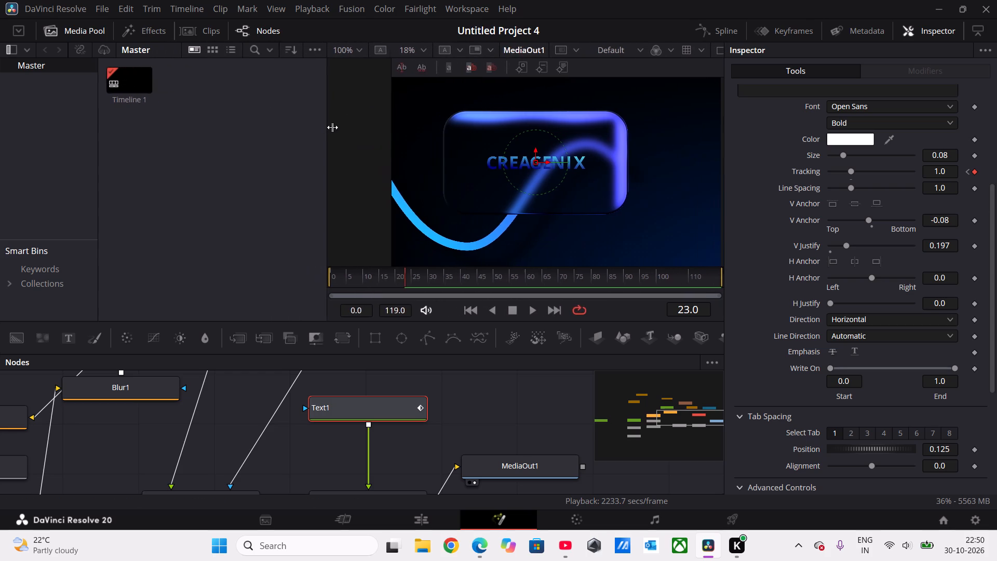
pyautogui.moveTo(332, 127); pyautogui.dragTo(155, 141)
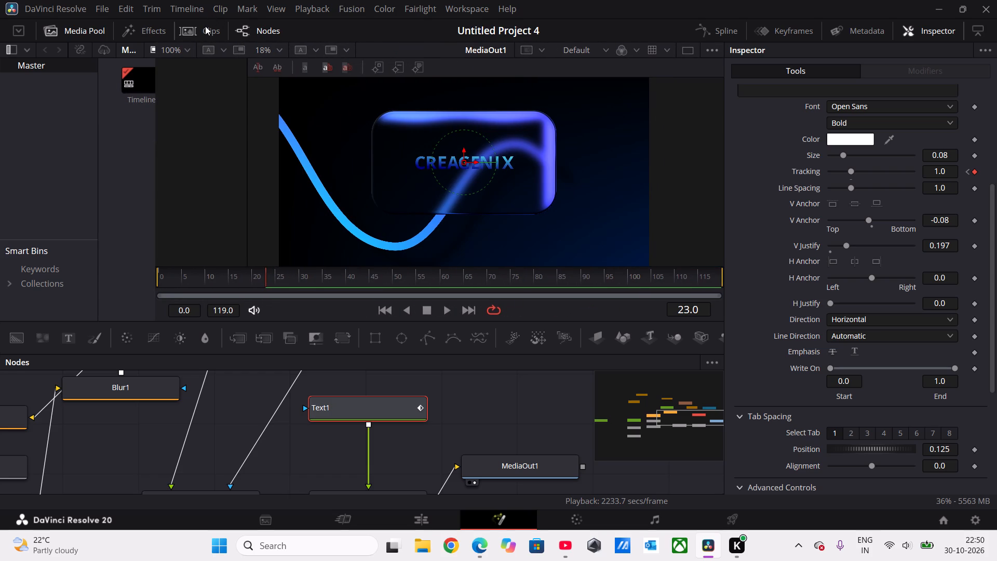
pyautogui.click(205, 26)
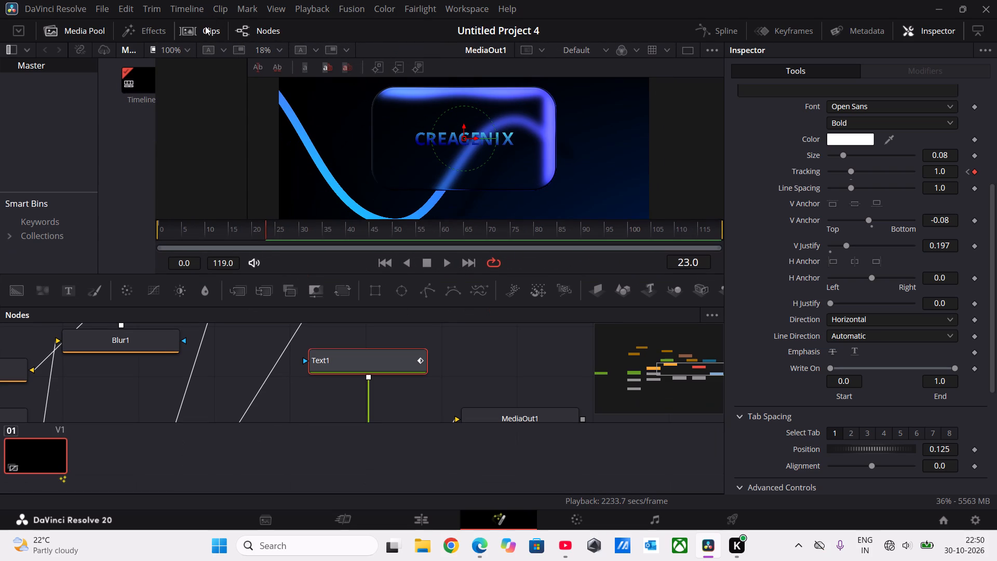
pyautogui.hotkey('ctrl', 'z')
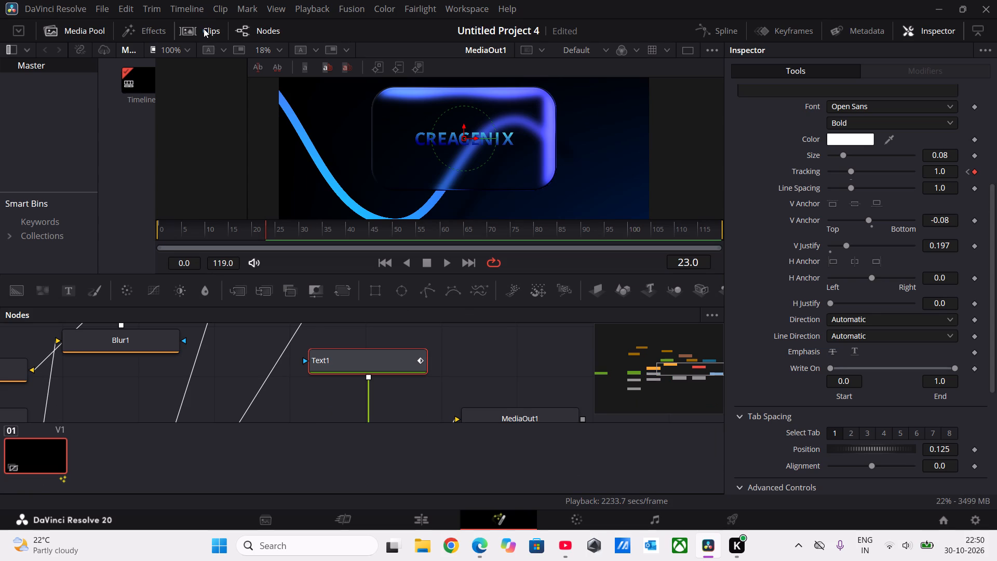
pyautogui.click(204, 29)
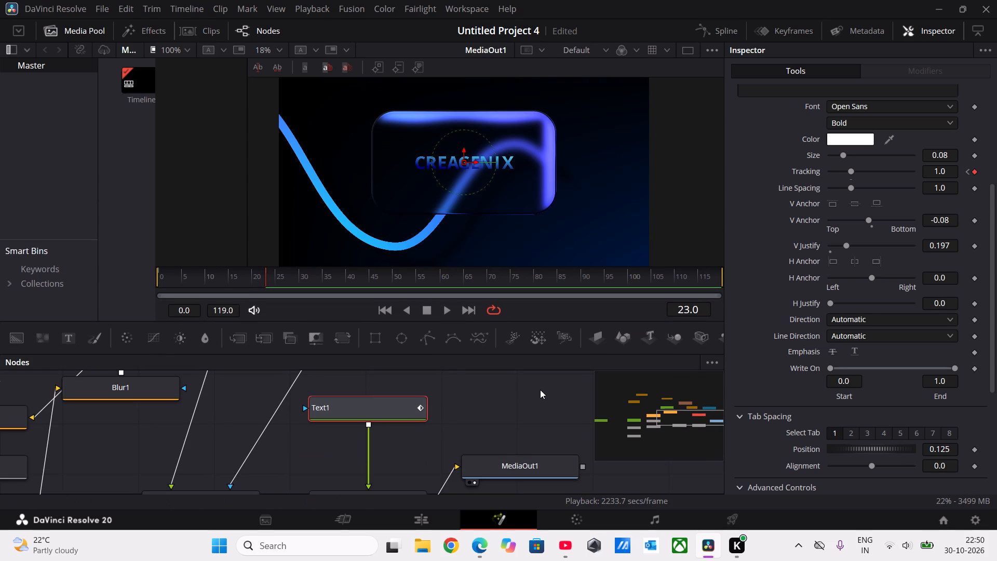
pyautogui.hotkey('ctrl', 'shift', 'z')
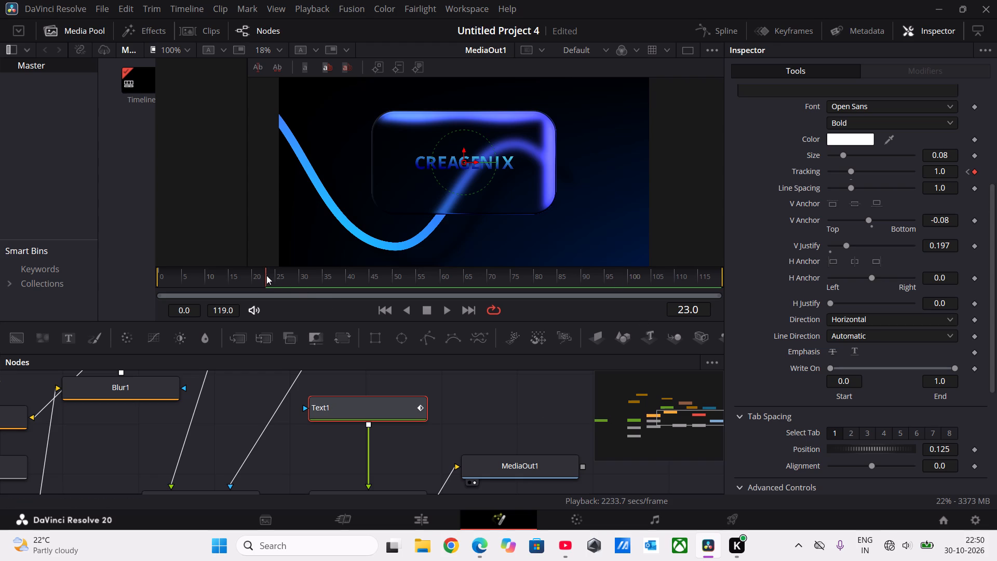
# Scrub the composition between frames 0 and 36, ending at frame 23, to examine the CREAGENIX tracking reveal.
pyautogui.moveTo(264, 276); pyautogui.dragTo(164, 283)
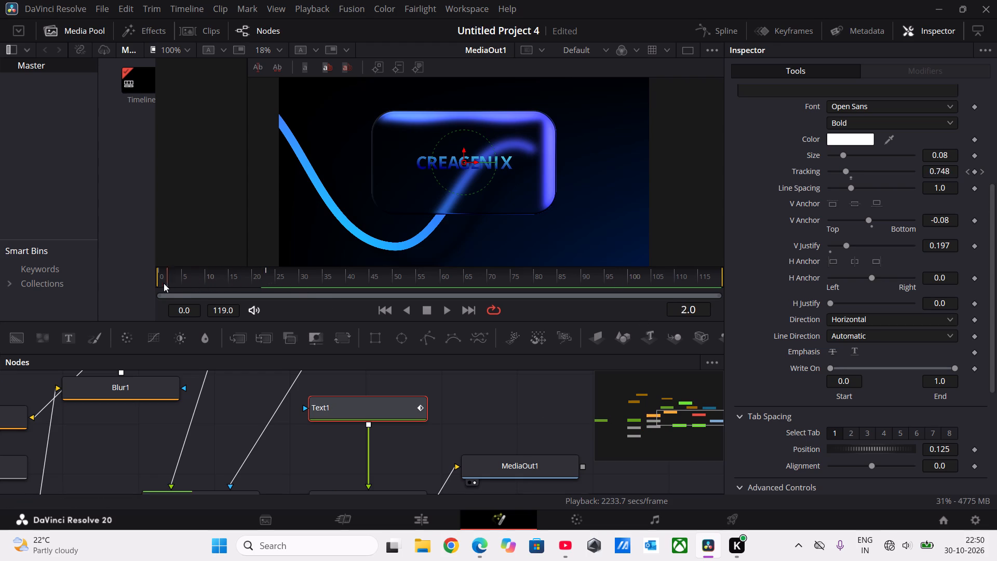
pyautogui.moveTo(164, 283); pyautogui.dragTo(329, 282)
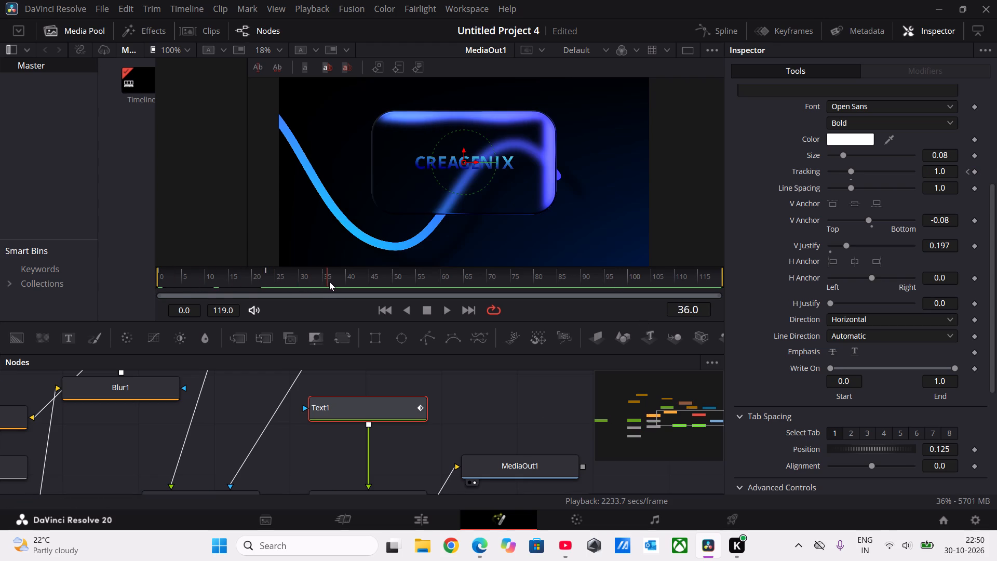
pyautogui.moveTo(329, 282); pyautogui.dragTo(155, 295)
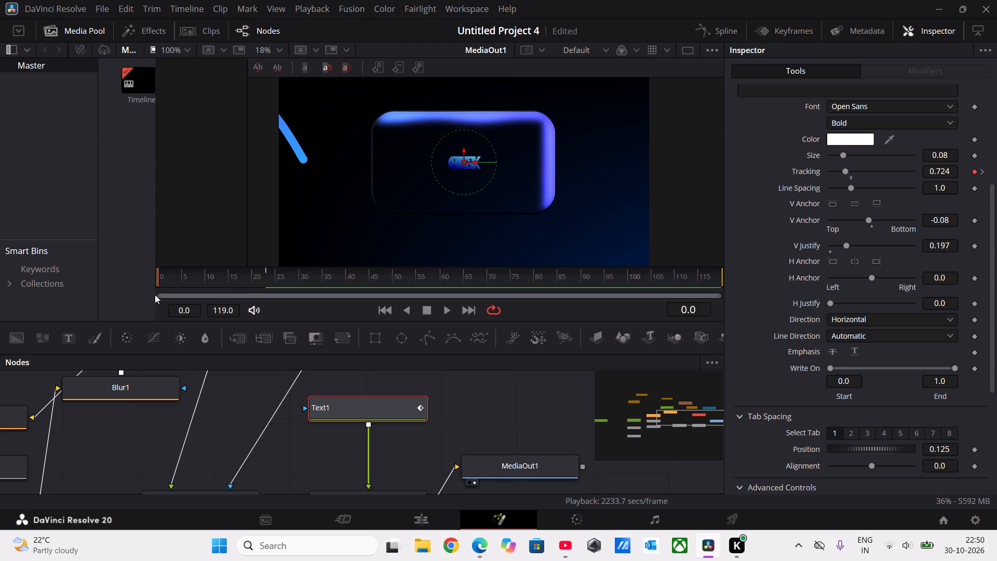
pyautogui.moveTo(155, 295); pyautogui.dragTo(246, 306)
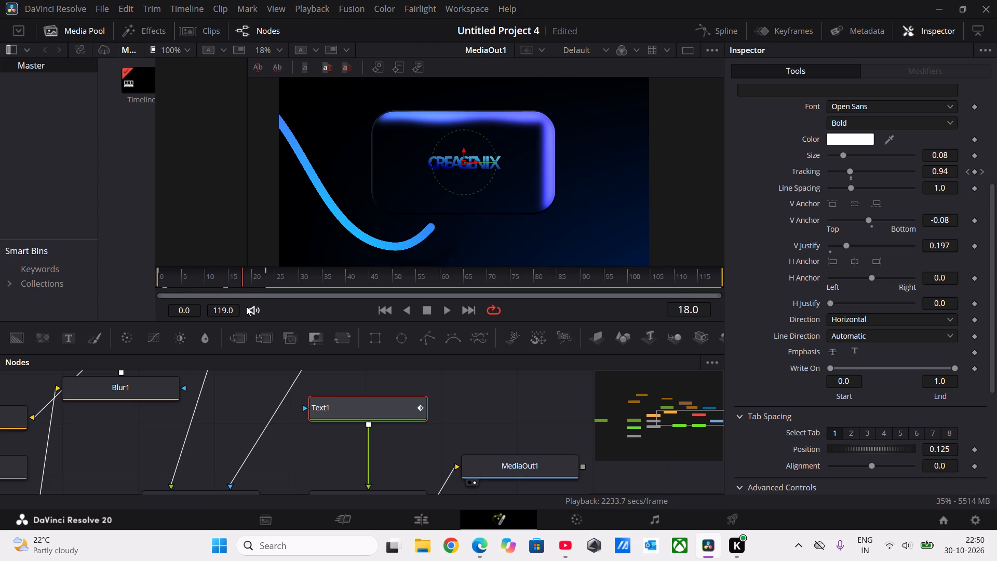
pyautogui.moveTo(246, 306); pyautogui.dragTo(260, 308)
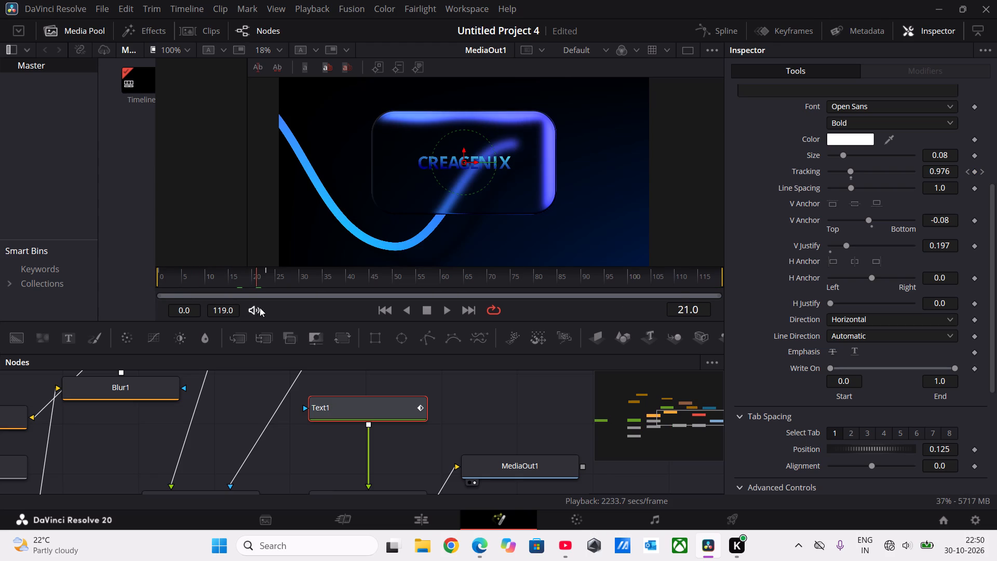
pyautogui.moveTo(260, 308); pyautogui.dragTo(268, 307)
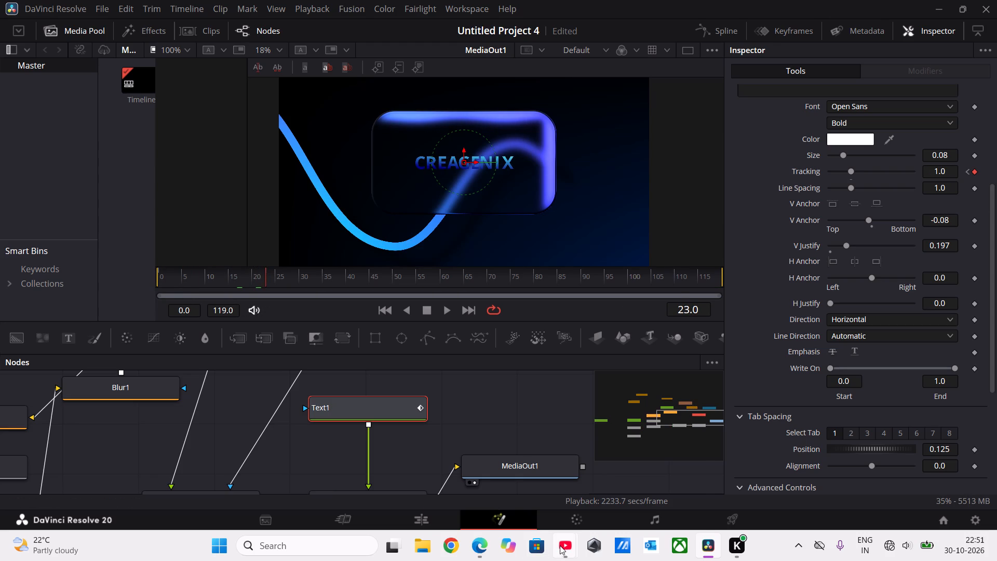
# Switch to the YouTube mix in the browser and play "Anuv Jain - HUSN (Official Video)".
pyautogui.click(561, 545)
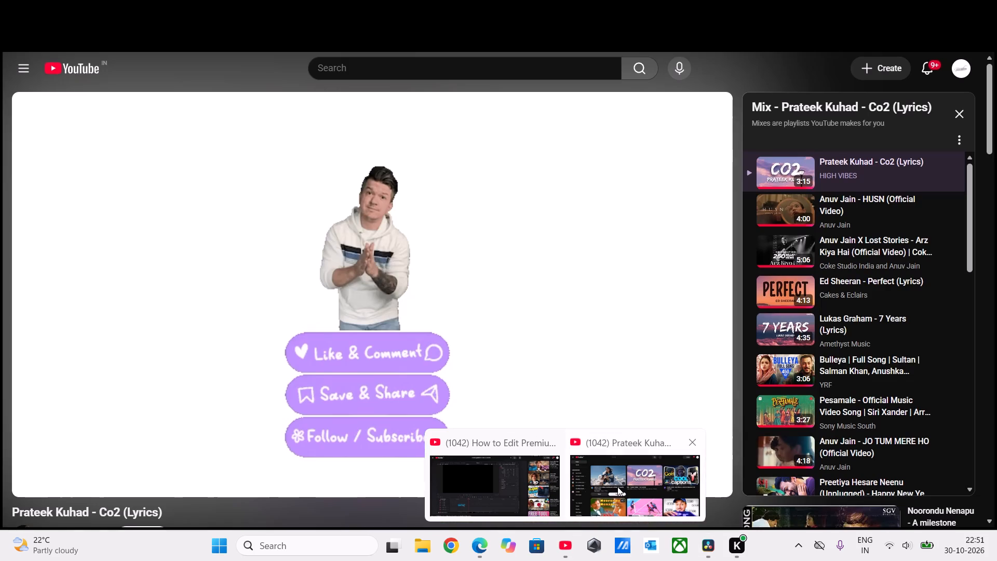
pyautogui.click(617, 487)
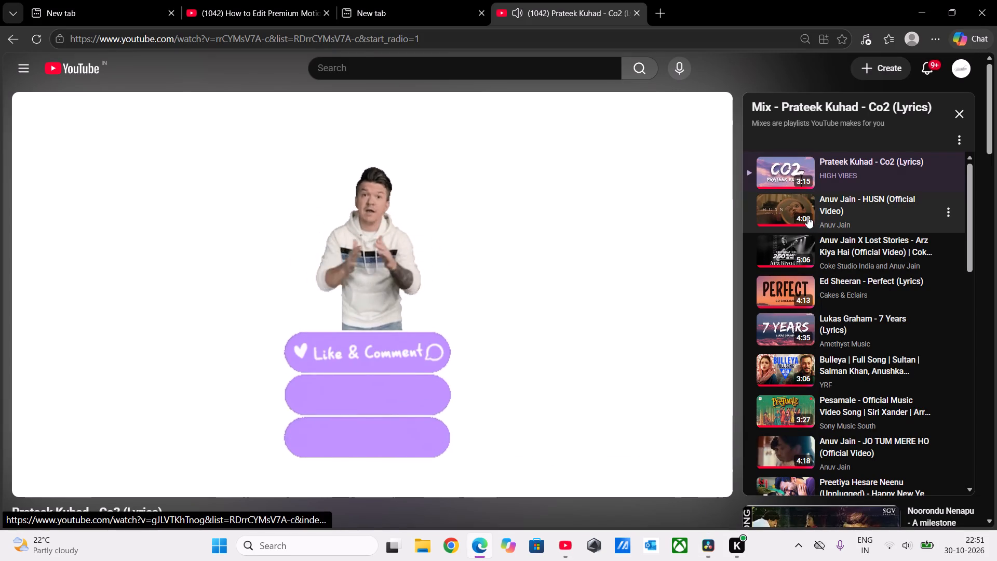
pyautogui.click(815, 247)
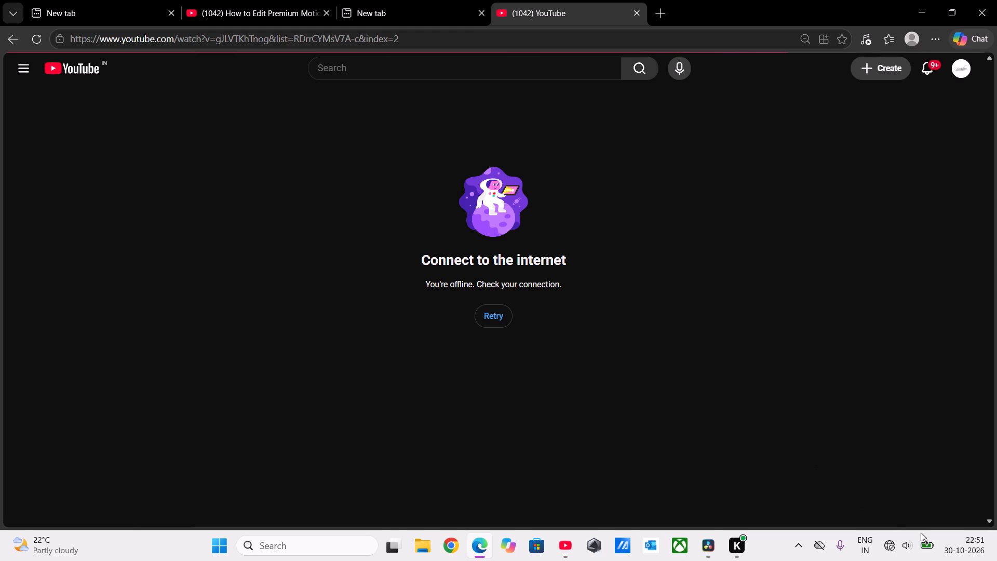
# Check the computer's Wi-Fi connection in the list of available networks.
pyautogui.click(889, 545)
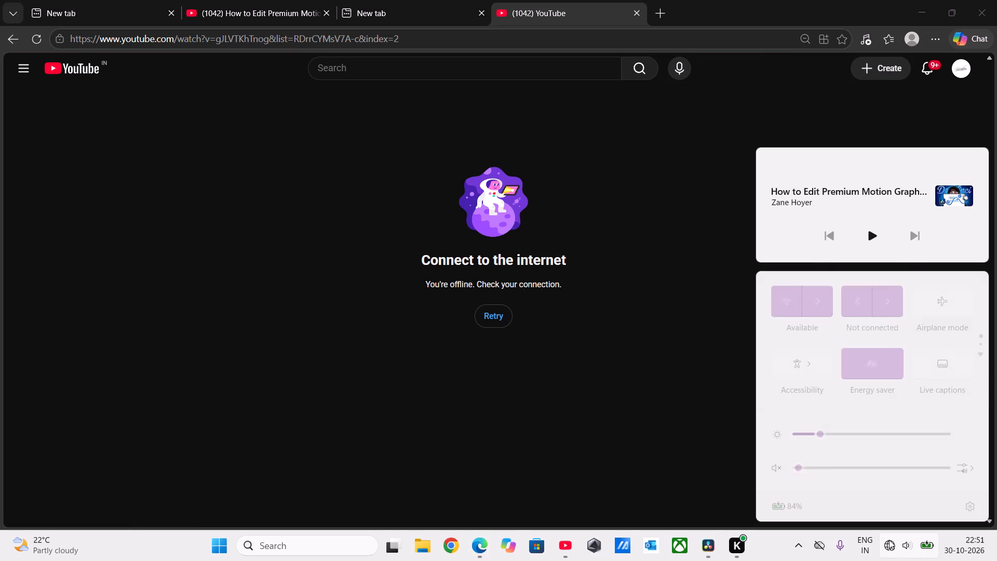
pyautogui.click(821, 315)
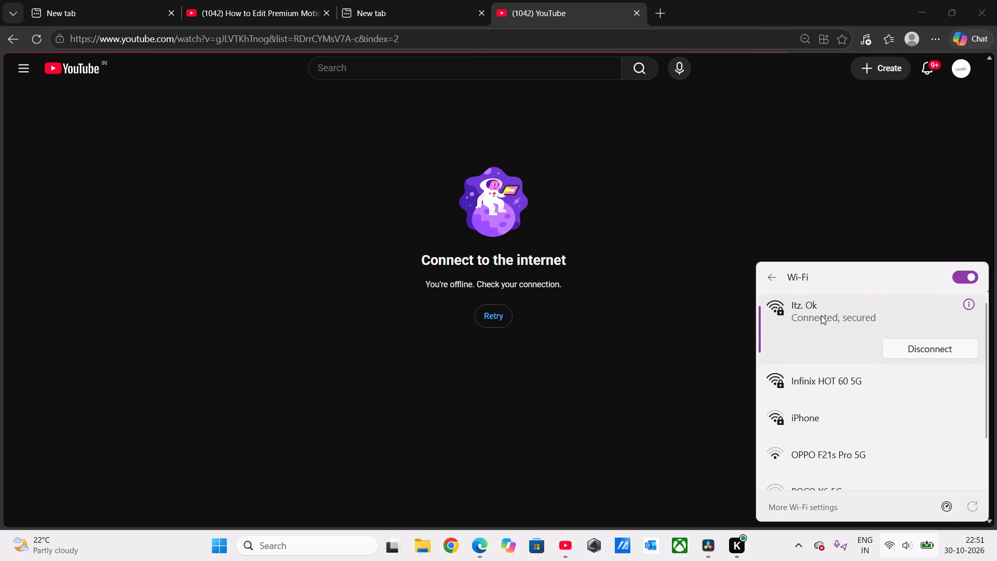
pyautogui.click(680, 268)
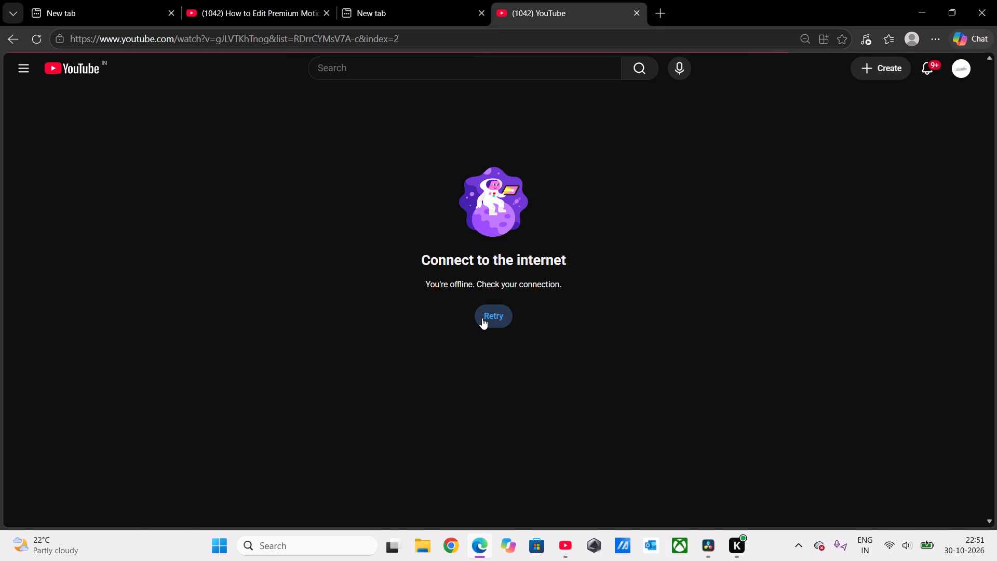
# Retry loading the YouTube page and skip the ad to play "Anuv Jain - HUSN (Official Video)".
pyautogui.click(484, 316)
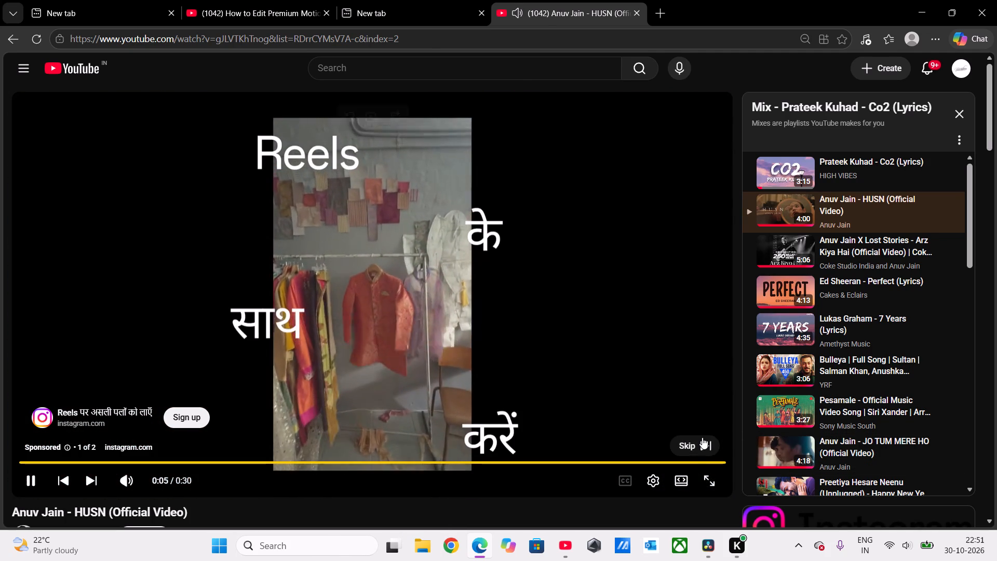
pyautogui.click(701, 442)
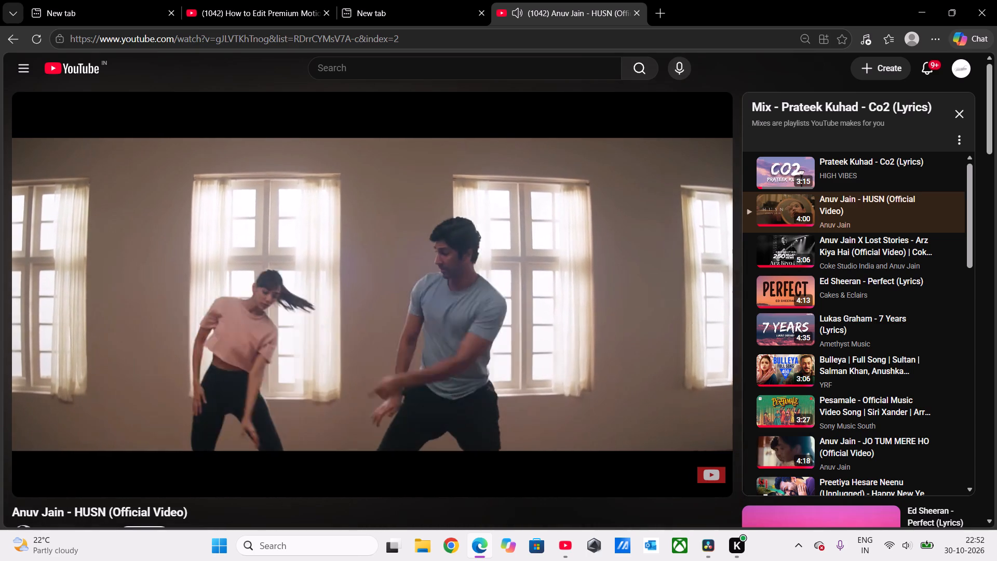
# Switch to the "How to Edit Premium Motion Graphics in DaVinci Resolve" tutorial, play it briefly and pause at 6:56.
pyautogui.click(284, 12)
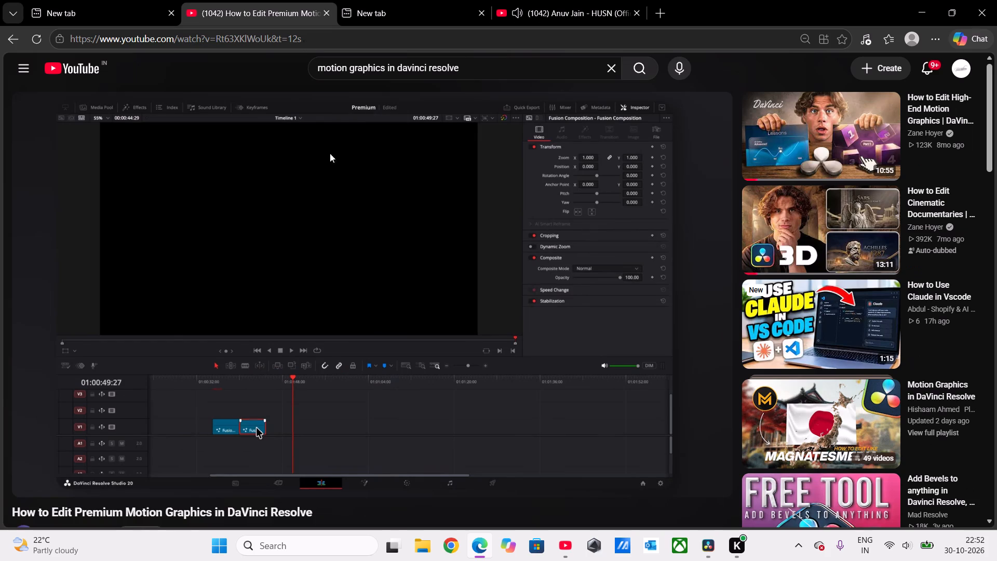
pyautogui.click(332, 253)
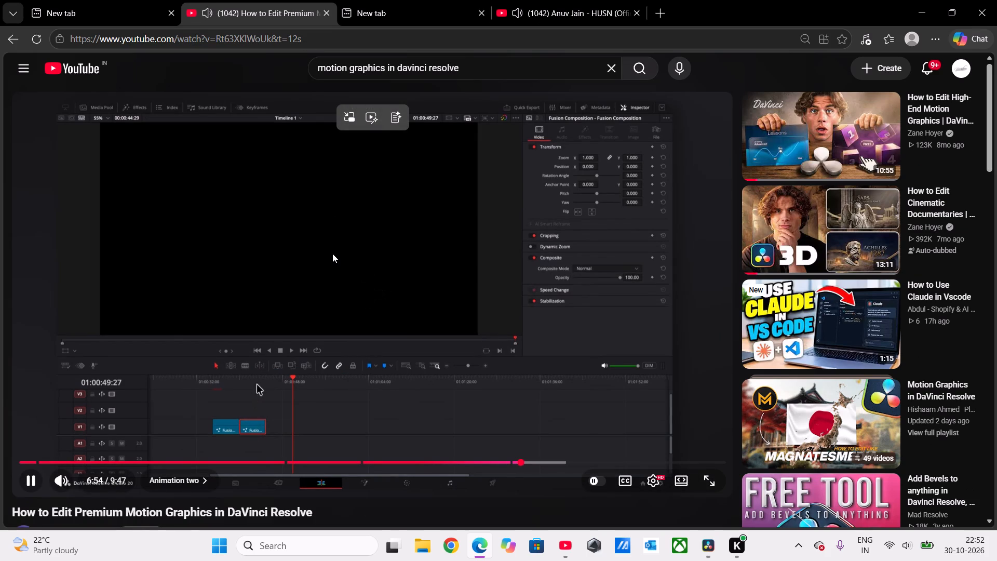
pyautogui.click(398, 274)
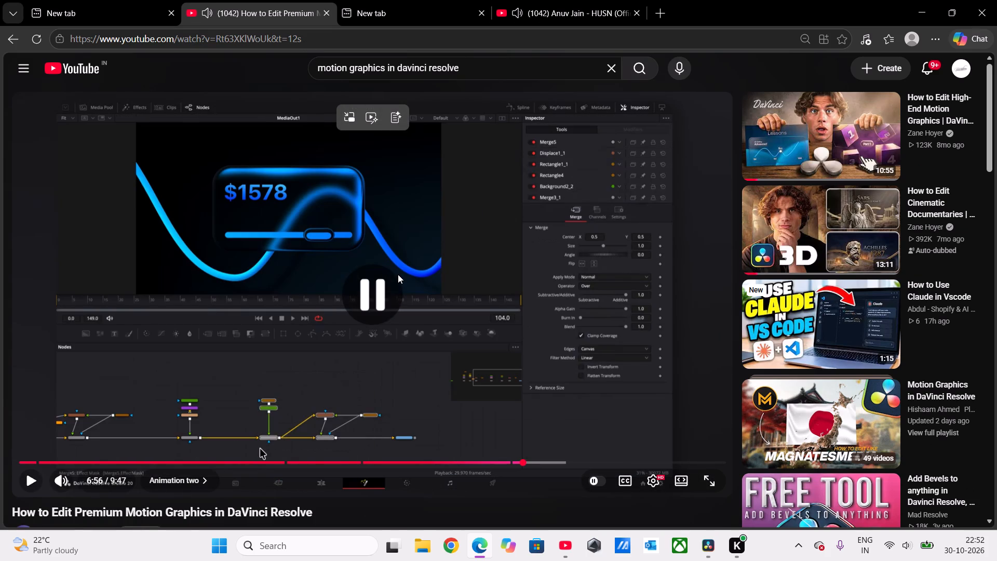
# Pause the HUSN music video and close the blank browser tab beside it.
pyautogui.click(541, 15)
pyautogui.click(421, 285)
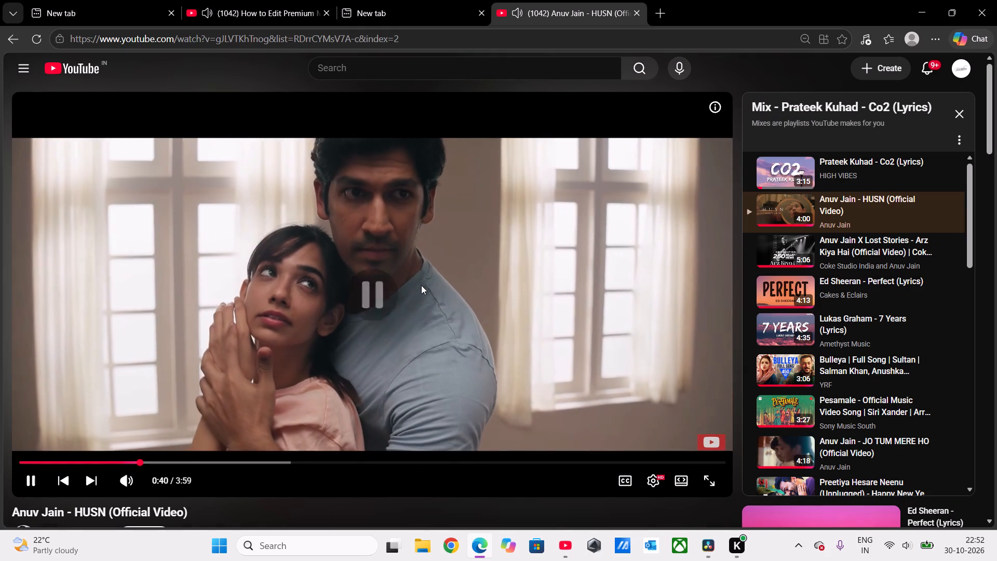
pyautogui.click(483, 8)
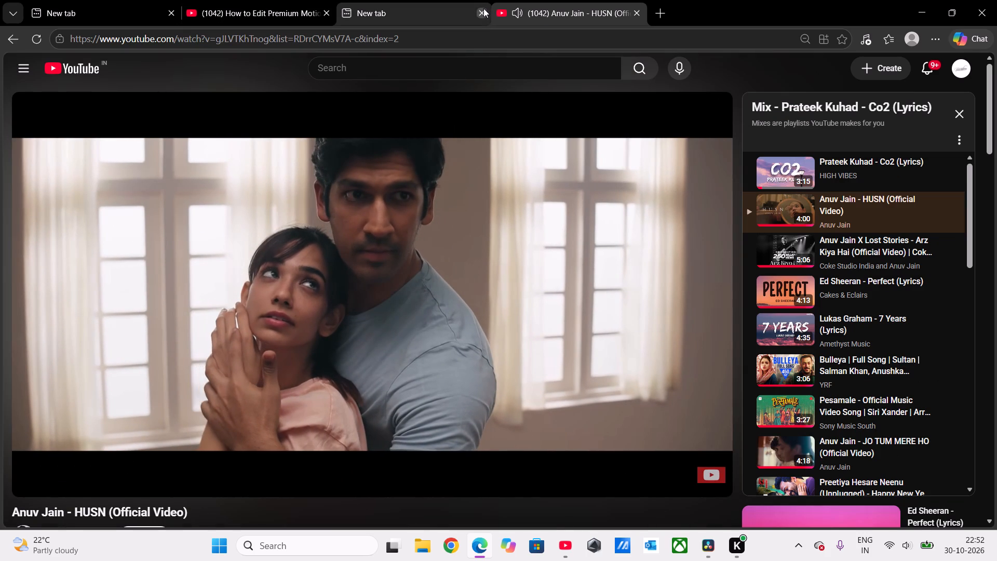
# Return to the tutorial and rewind it to about 6:05, in the "Finishing animation one" section where the bar's background is added.
pyautogui.click(273, 10)
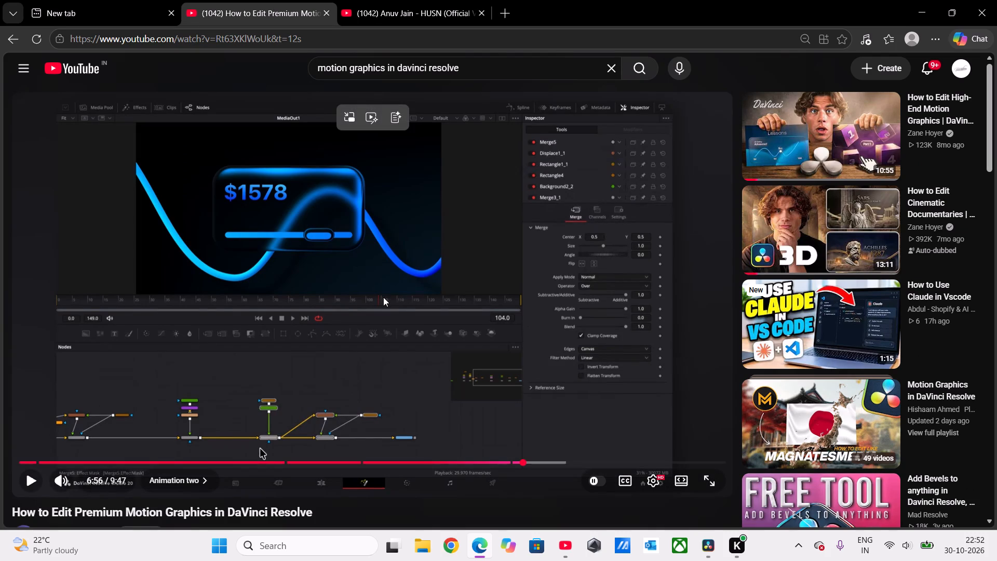
pyautogui.click(383, 297)
pyautogui.press('Left')
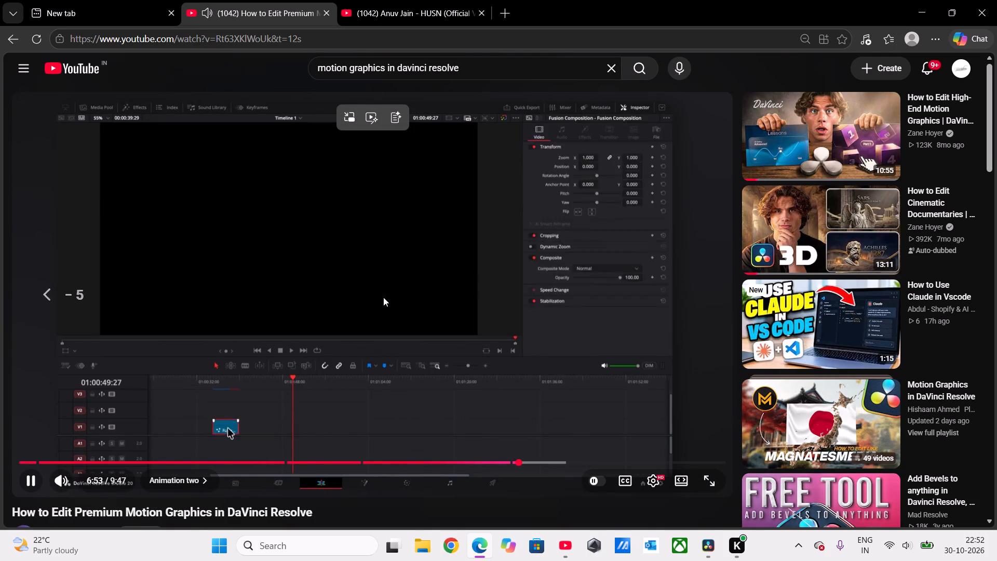
pyautogui.press('Left')
pyautogui.press('Left')
pyautogui.press('Left')
pyautogui.press('Left')
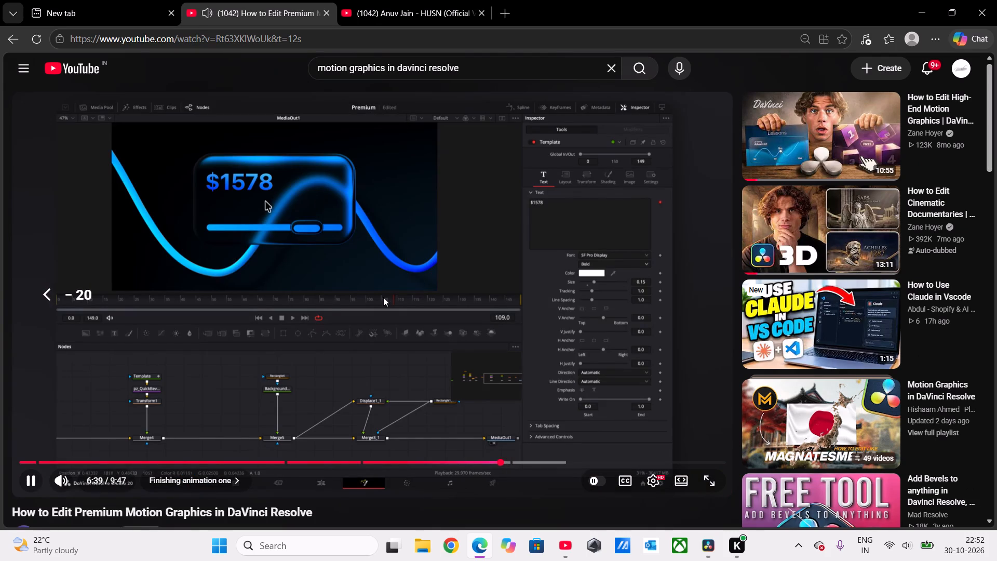
pyautogui.press('Left')
pyautogui.press('Left')
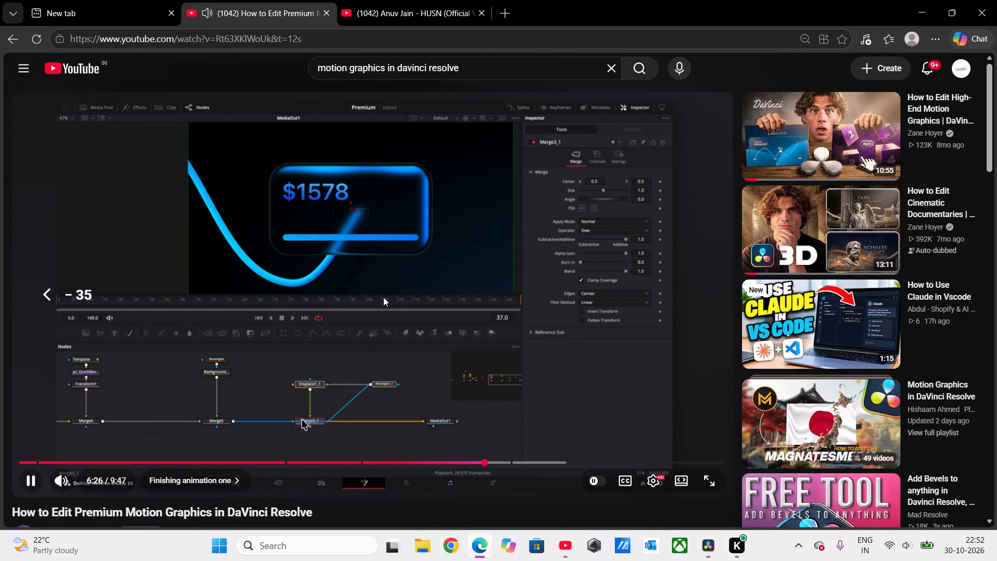
pyautogui.press('Left')
pyautogui.press('Left')
pyautogui.press('Left')
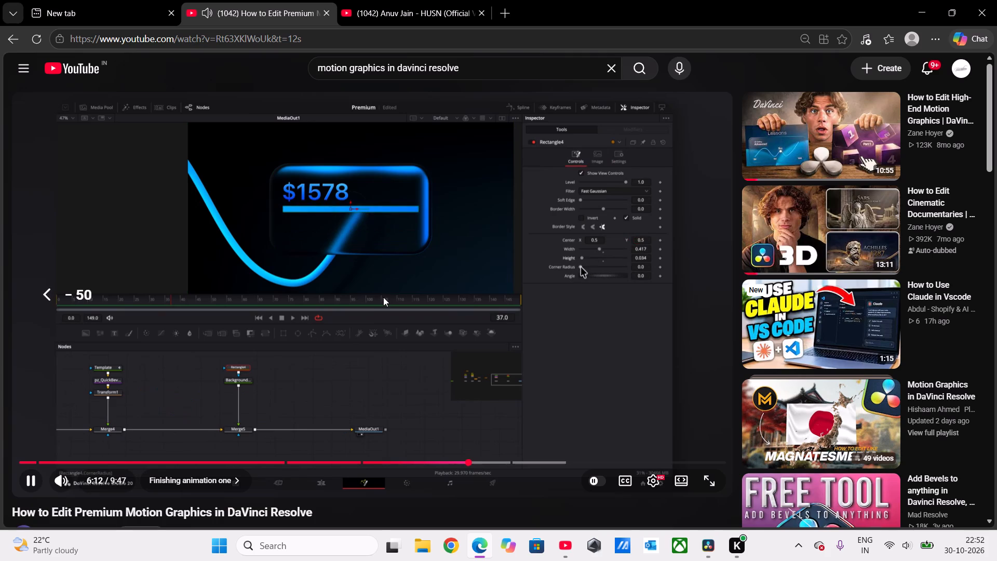
pyautogui.press('Left')
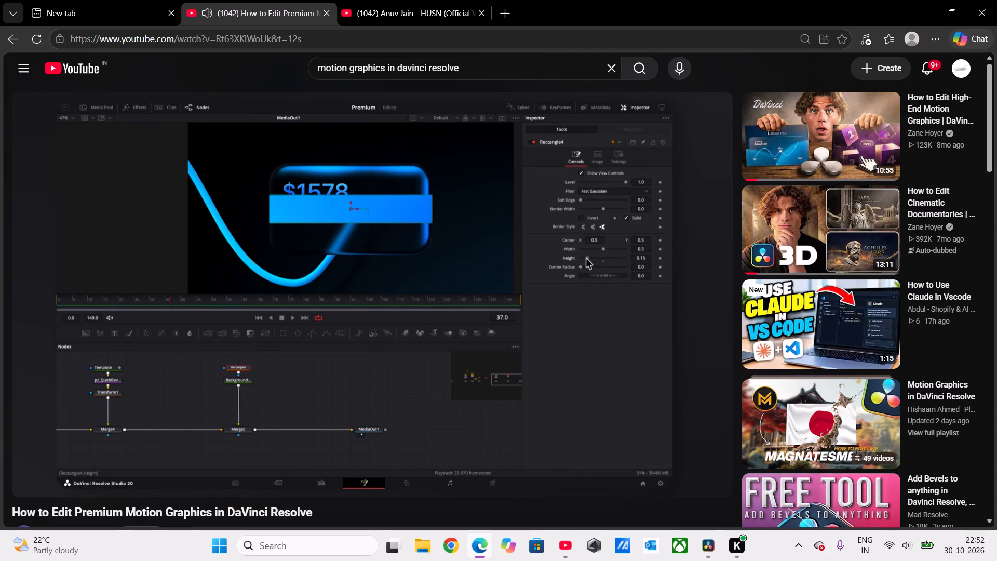
pyautogui.press('Left')
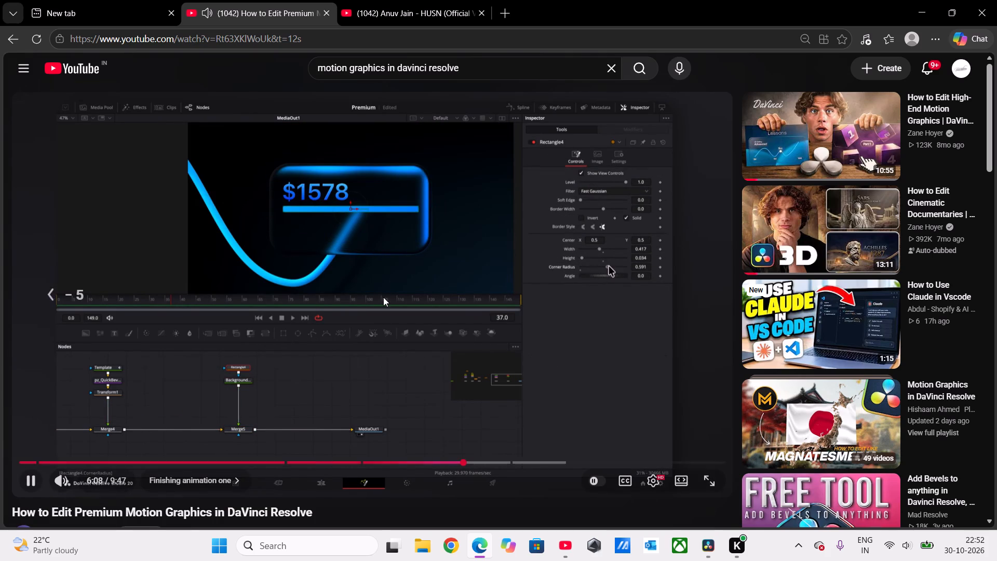
pyautogui.press('Left')
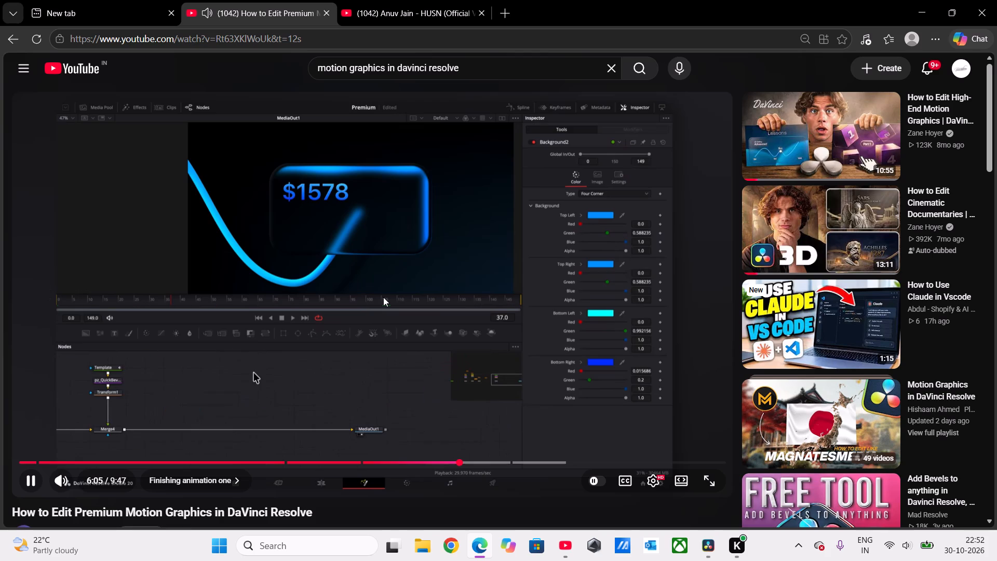
# Replay the tutorial full screen to examine how the copied Background node is merged after Merge4, and return to DaVinci Resolve.
pyautogui.click(710, 482)
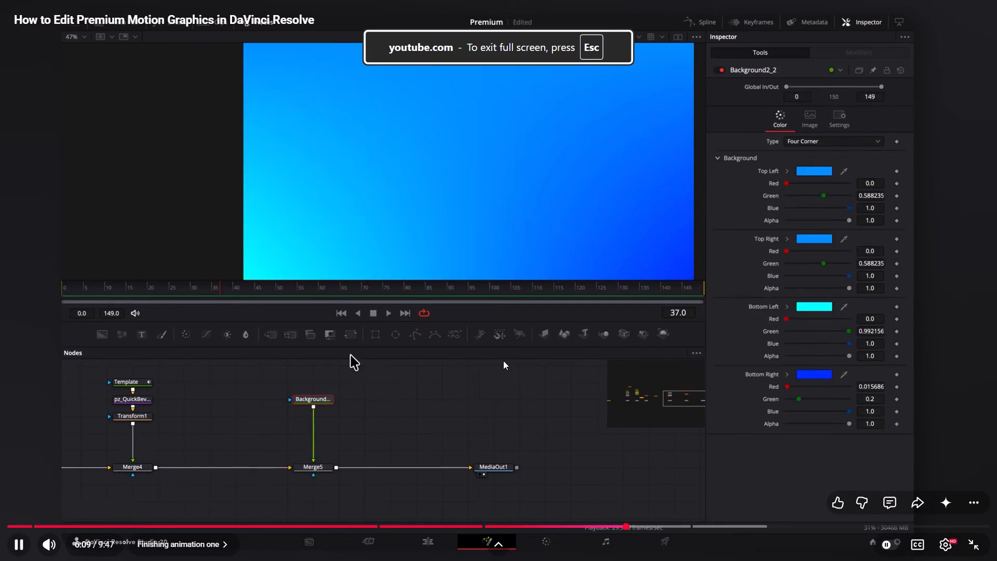
pyautogui.press('Left')
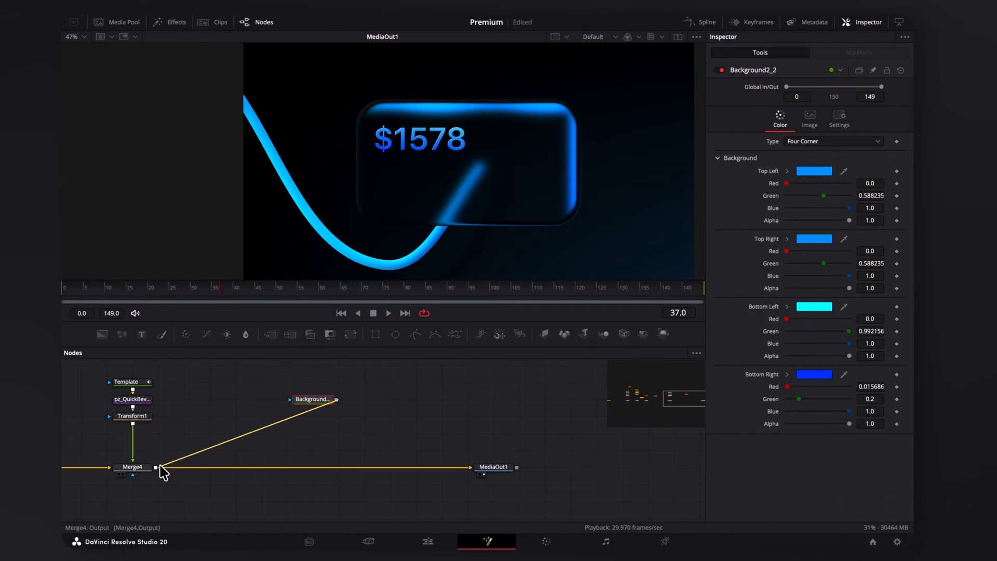
pyautogui.click(467, 318)
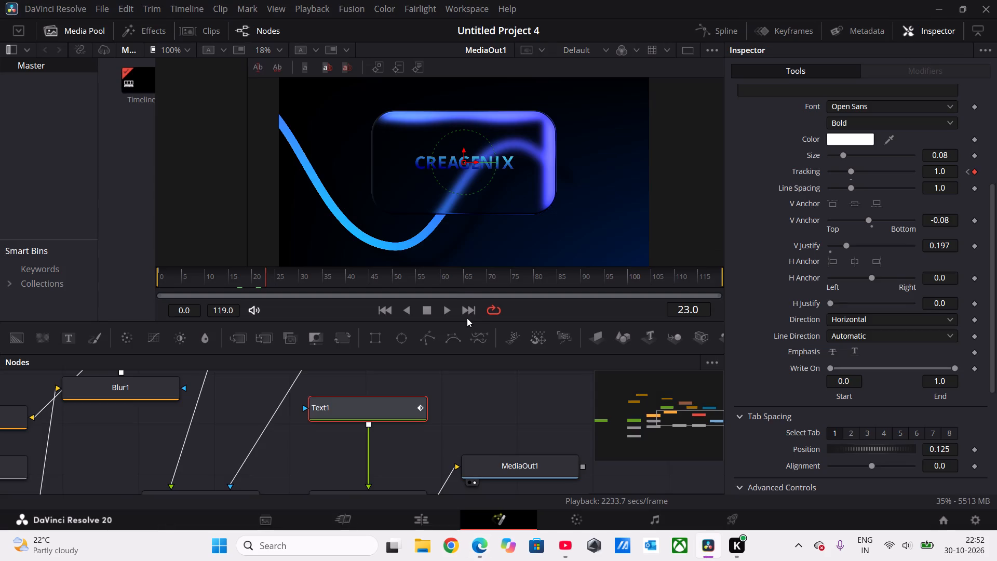
# Move the MediaOut1 node farther from Merge4 to make room on the main line of the node graph.
pyautogui.keyDown('ctrl'); pyautogui.scroll(-1, 430, 425); pyautogui.keyUp('ctrl')
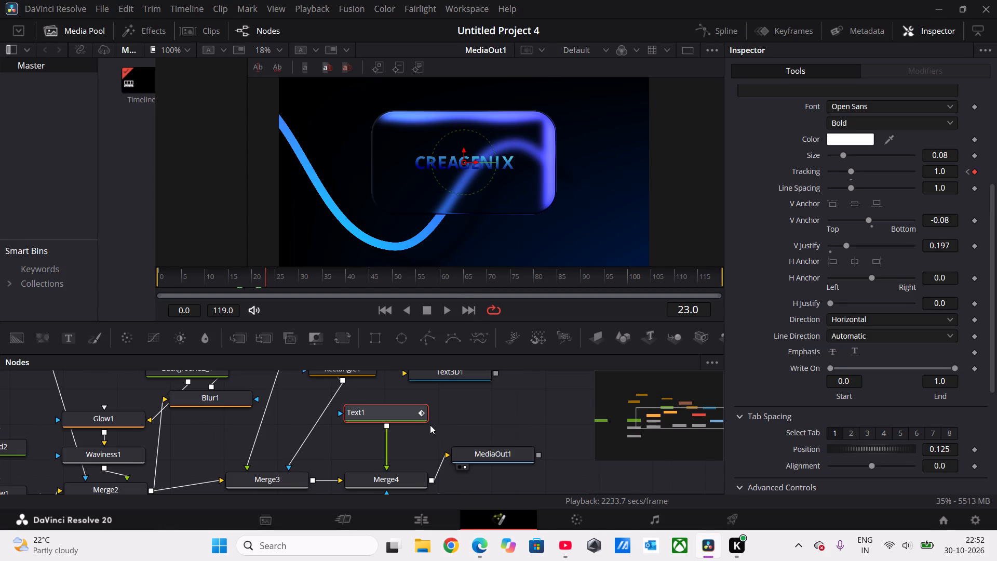
pyautogui.moveTo(506, 453); pyautogui.dragTo(594, 482)
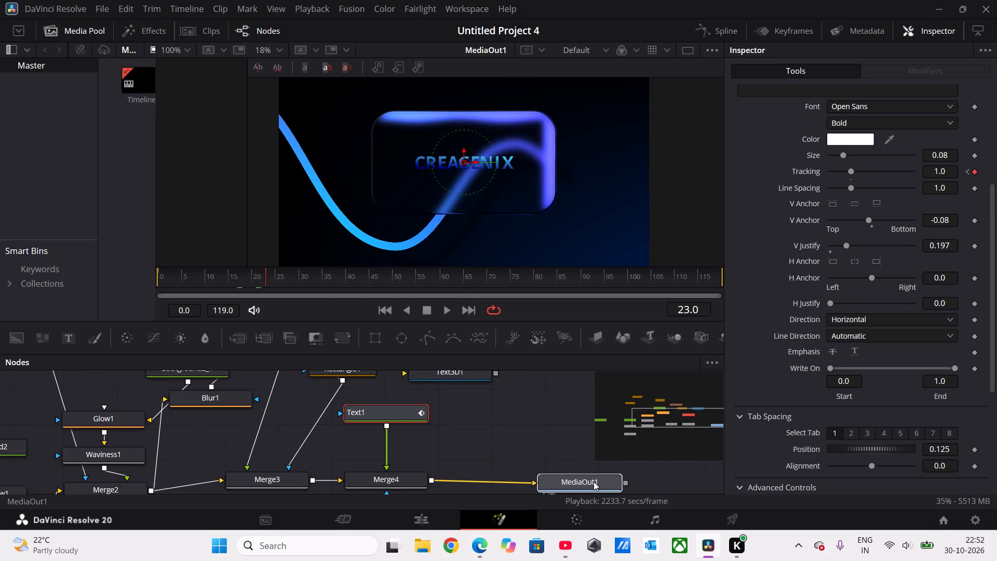
pyautogui.moveTo(594, 482); pyautogui.dragTo(600, 476)
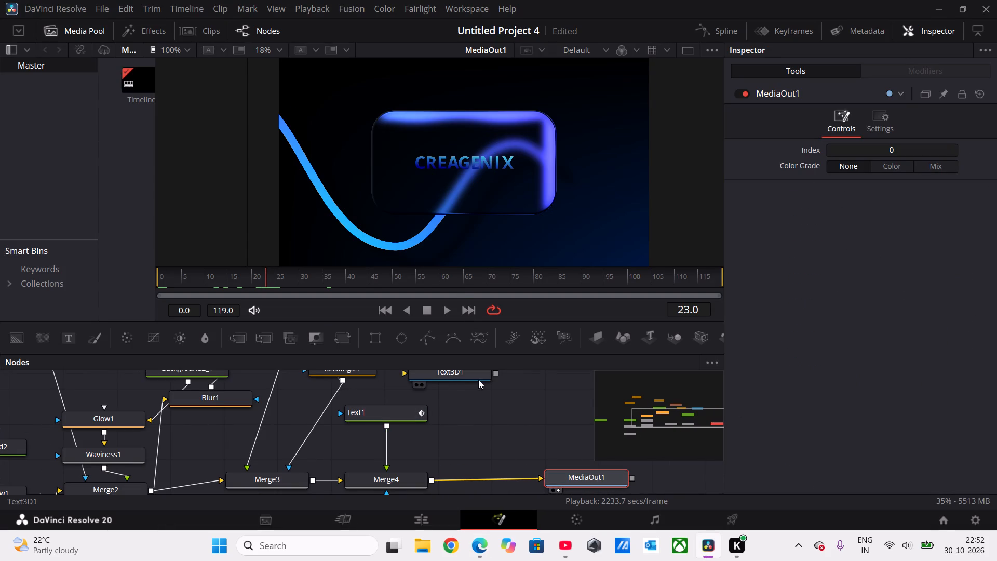
# Delete the unconnected Text3D1 node from the node graph.
pyautogui.rightClick(475, 373)
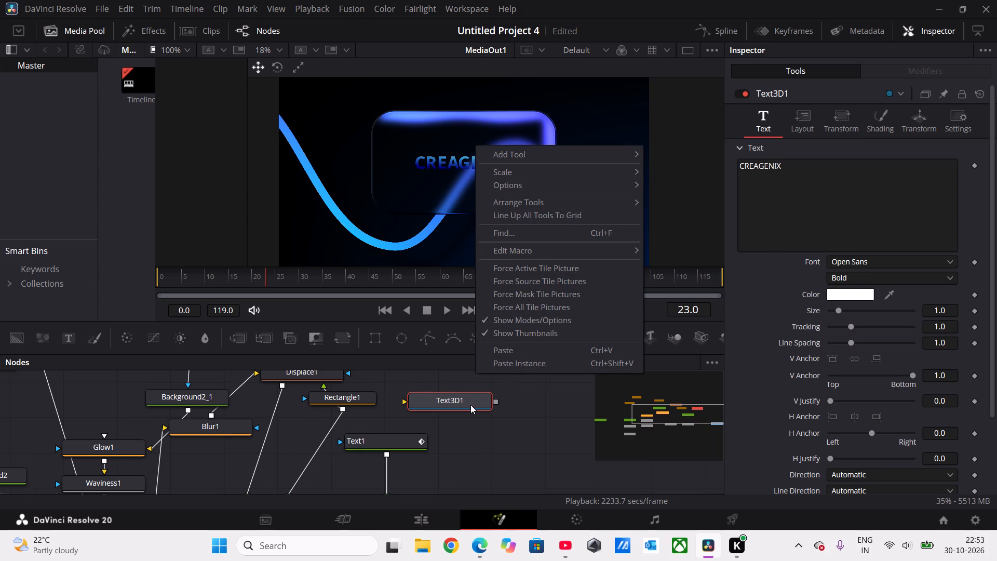
pyautogui.click(504, 402)
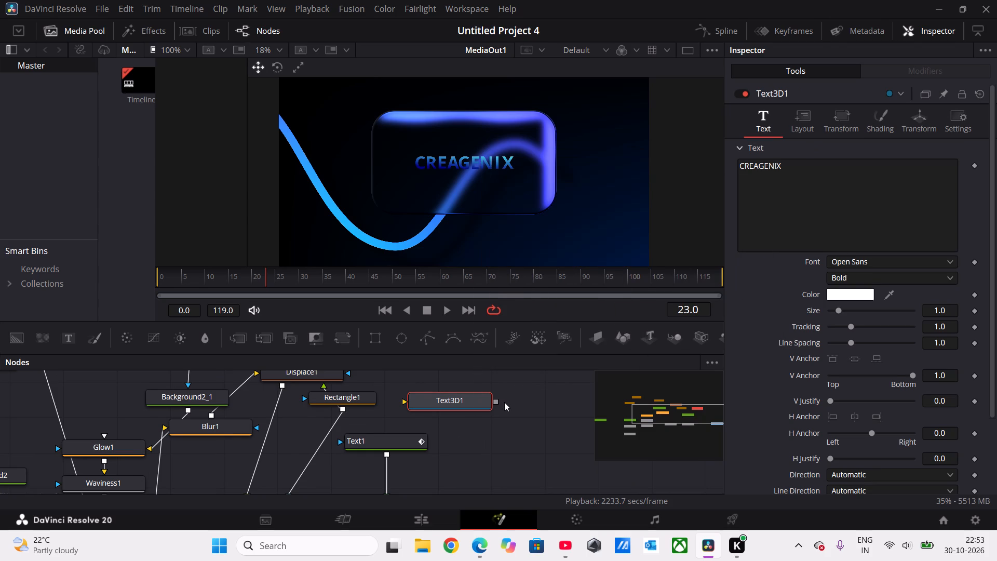
pyautogui.rightClick(476, 403)
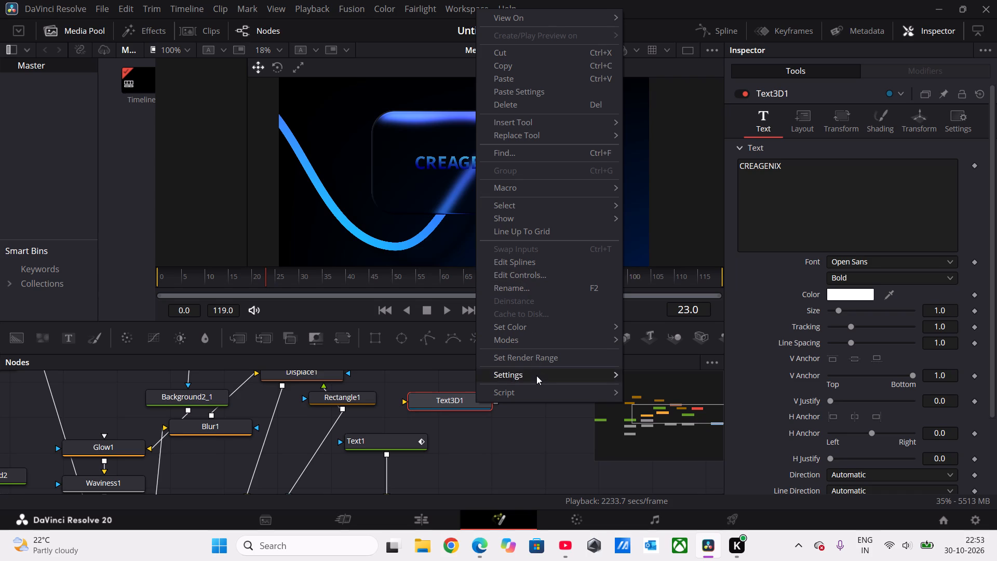
pyautogui.click(534, 102)
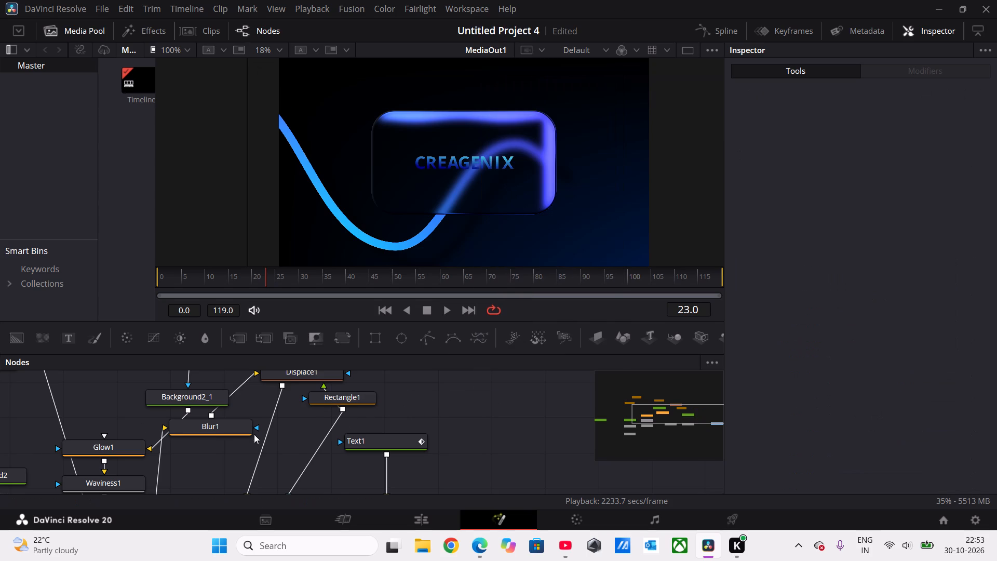
# Add a new Background node beside Text1, above the line between Merge4 and MediaOut1.
pyautogui.moveTo(21, 340); pyautogui.dragTo(443, 456)
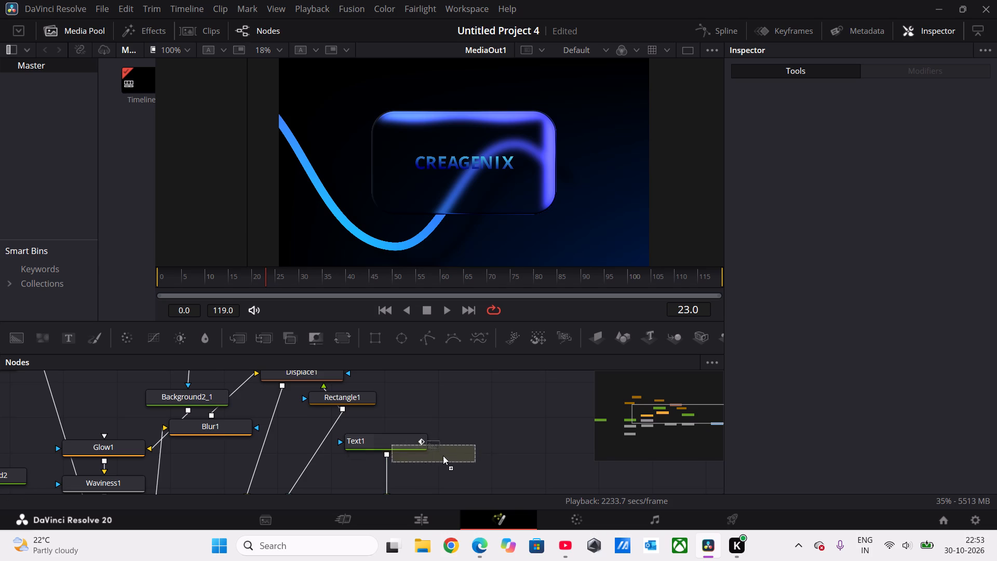
pyautogui.moveTo(443, 456); pyautogui.dragTo(500, 438)
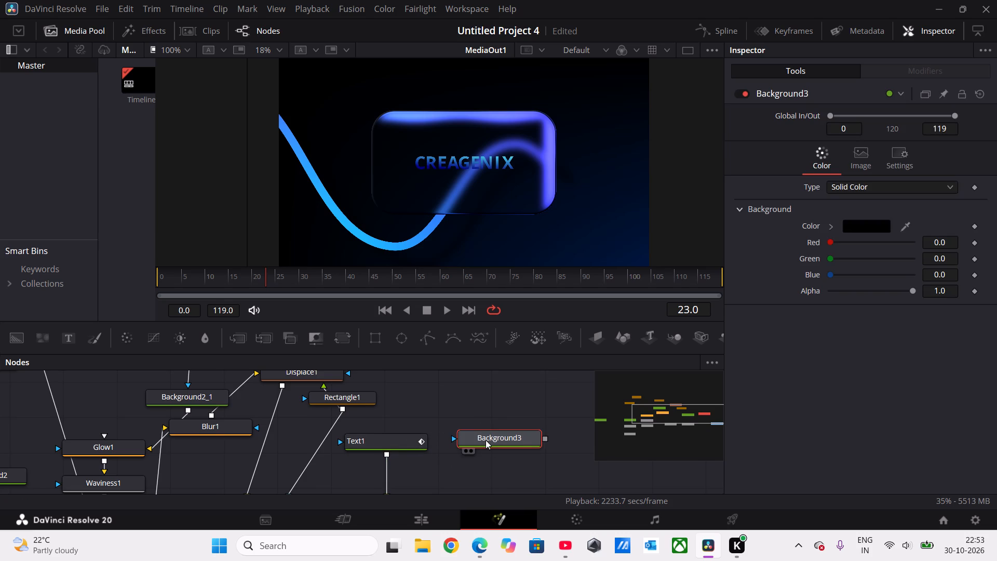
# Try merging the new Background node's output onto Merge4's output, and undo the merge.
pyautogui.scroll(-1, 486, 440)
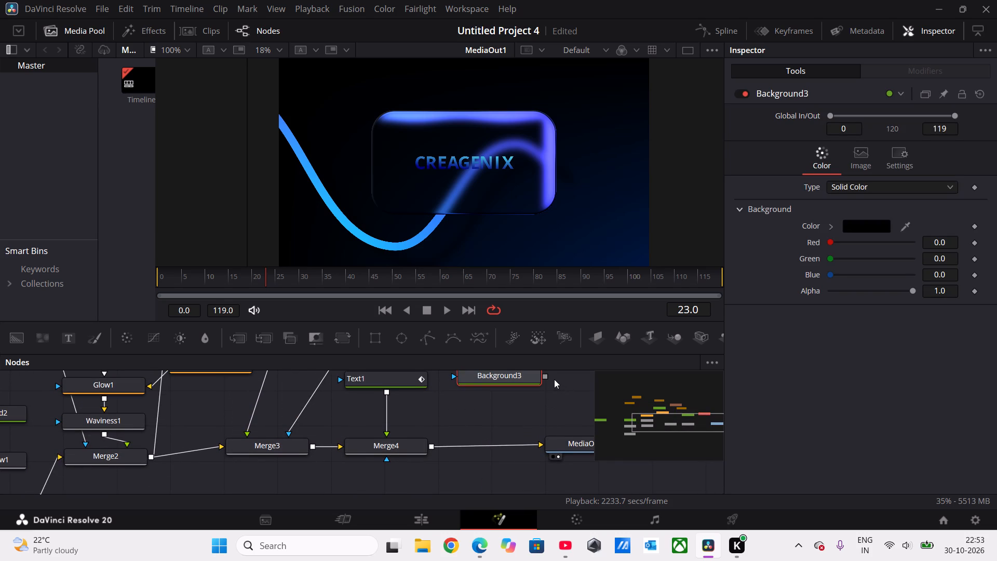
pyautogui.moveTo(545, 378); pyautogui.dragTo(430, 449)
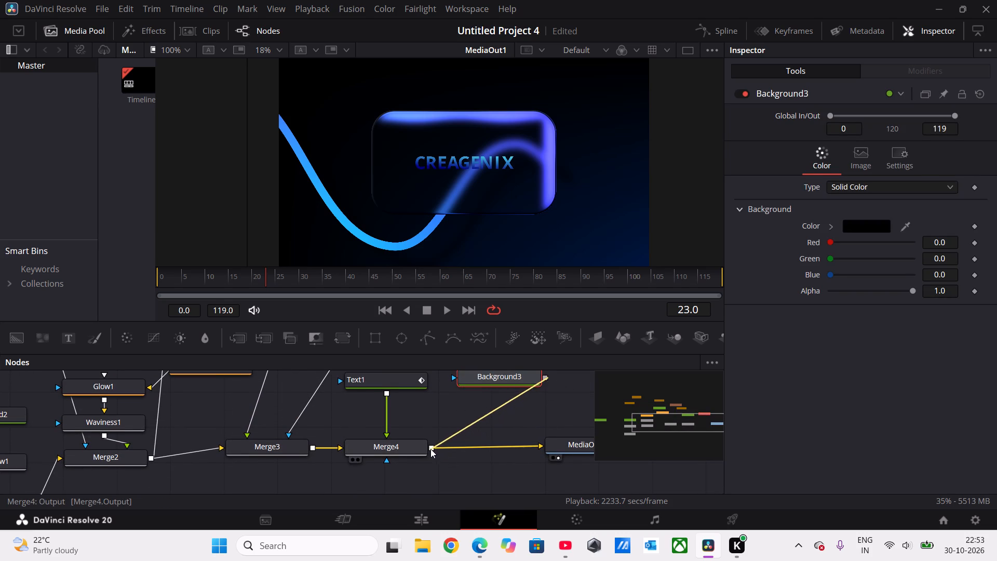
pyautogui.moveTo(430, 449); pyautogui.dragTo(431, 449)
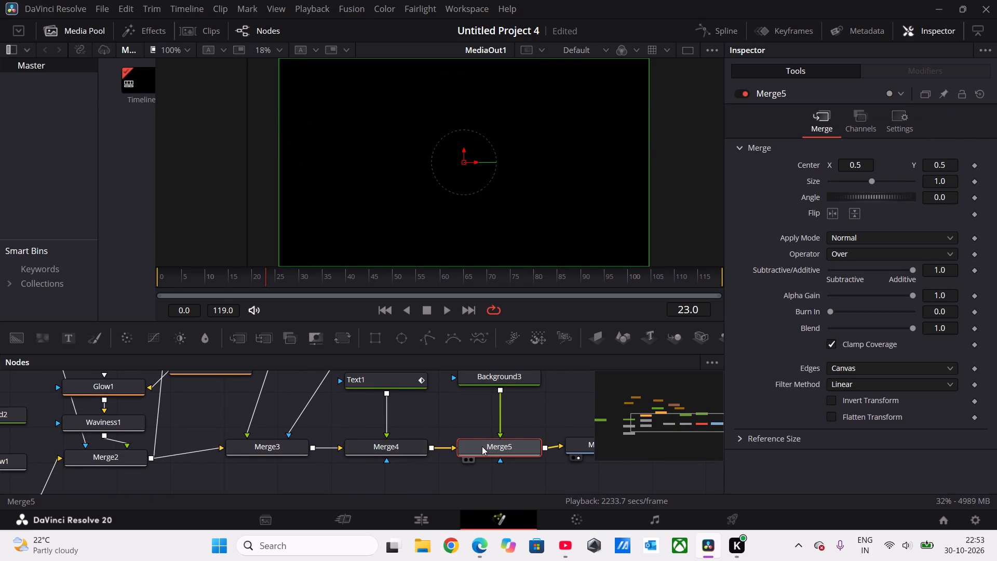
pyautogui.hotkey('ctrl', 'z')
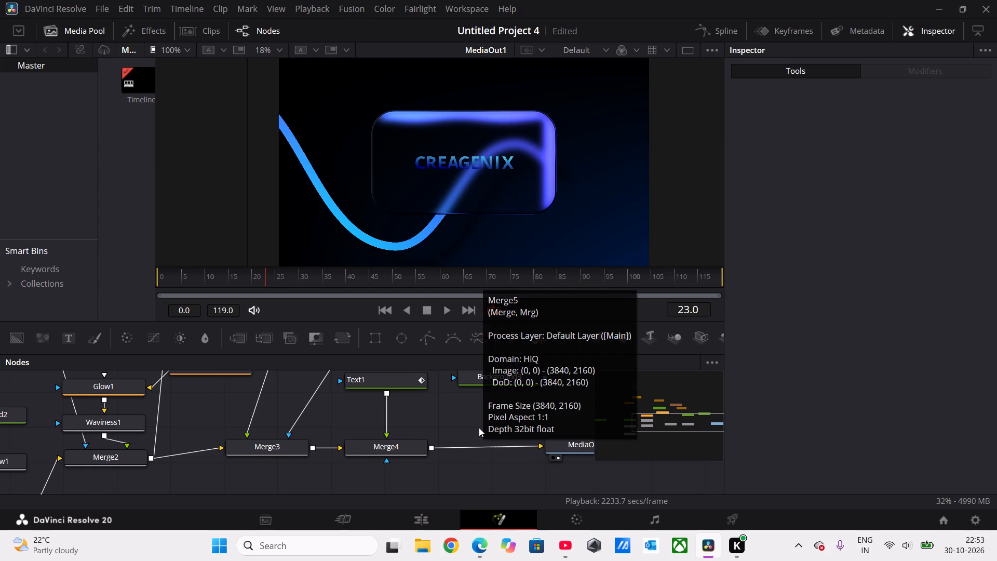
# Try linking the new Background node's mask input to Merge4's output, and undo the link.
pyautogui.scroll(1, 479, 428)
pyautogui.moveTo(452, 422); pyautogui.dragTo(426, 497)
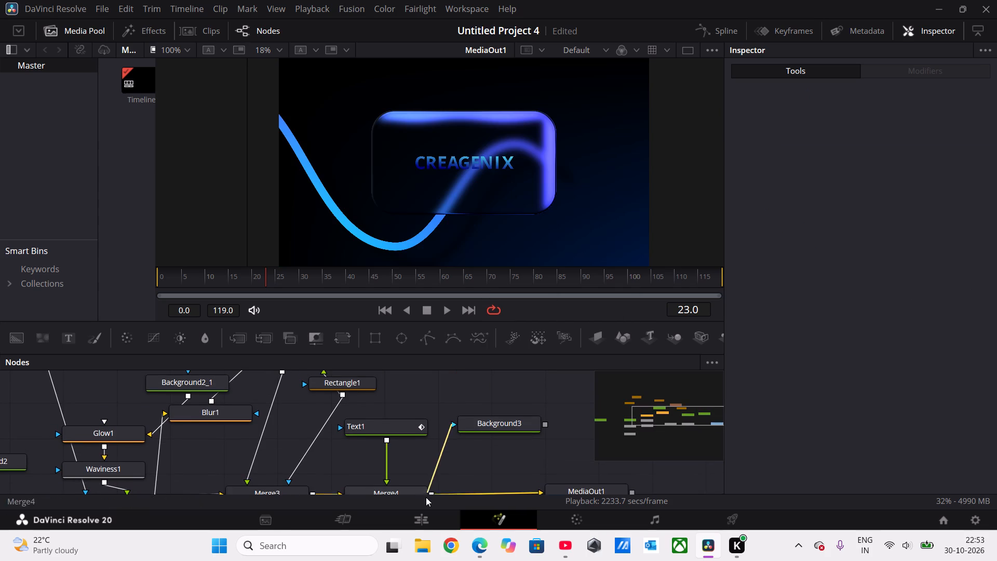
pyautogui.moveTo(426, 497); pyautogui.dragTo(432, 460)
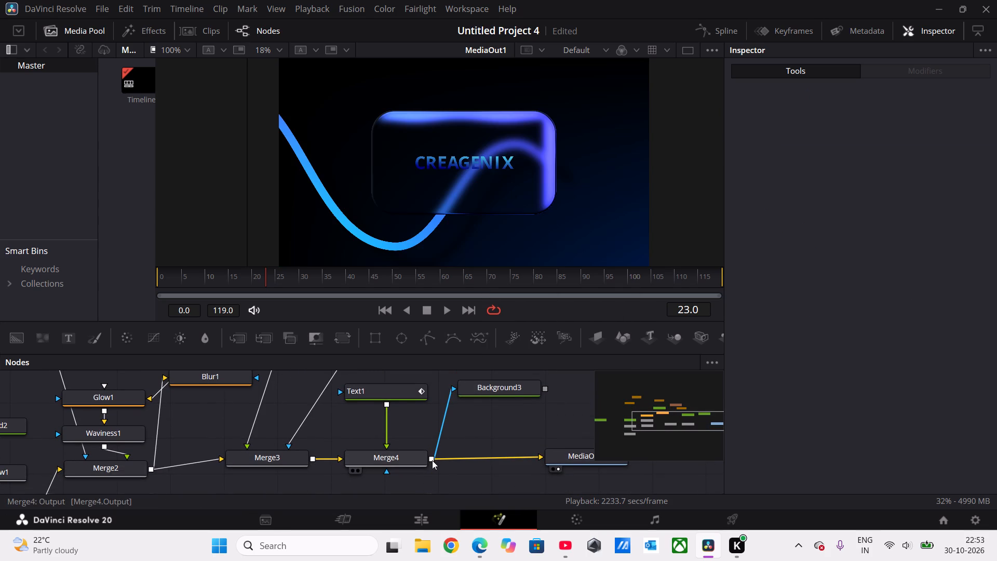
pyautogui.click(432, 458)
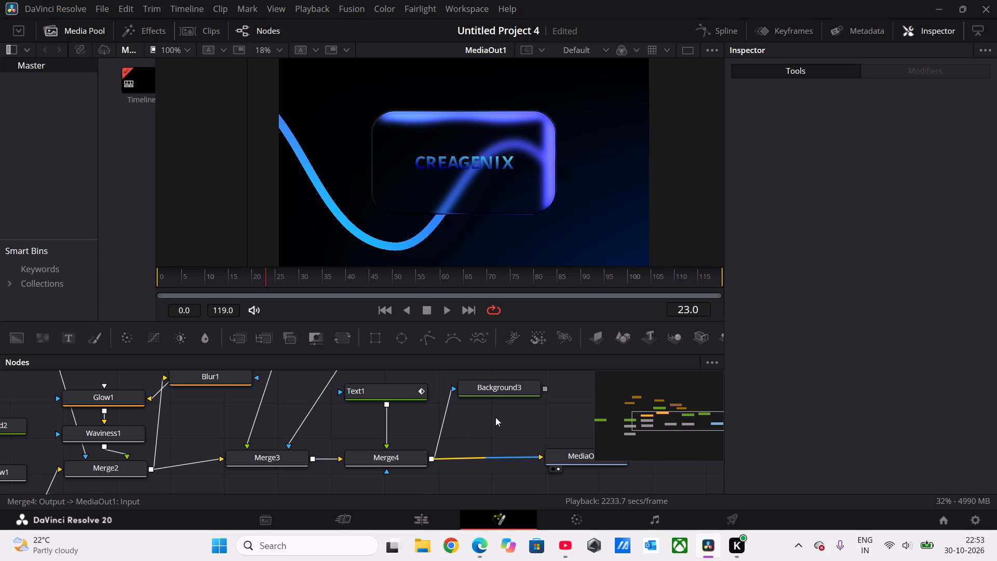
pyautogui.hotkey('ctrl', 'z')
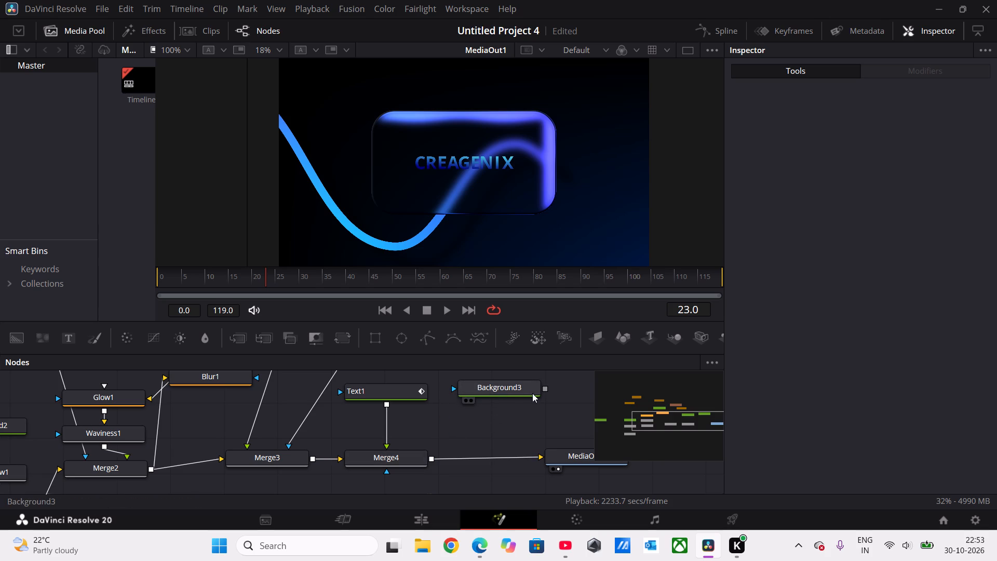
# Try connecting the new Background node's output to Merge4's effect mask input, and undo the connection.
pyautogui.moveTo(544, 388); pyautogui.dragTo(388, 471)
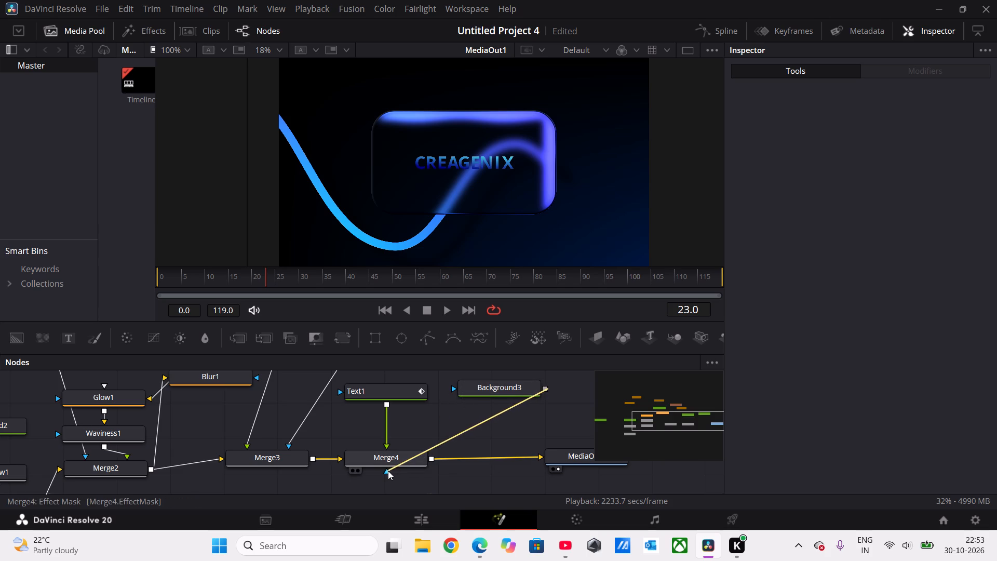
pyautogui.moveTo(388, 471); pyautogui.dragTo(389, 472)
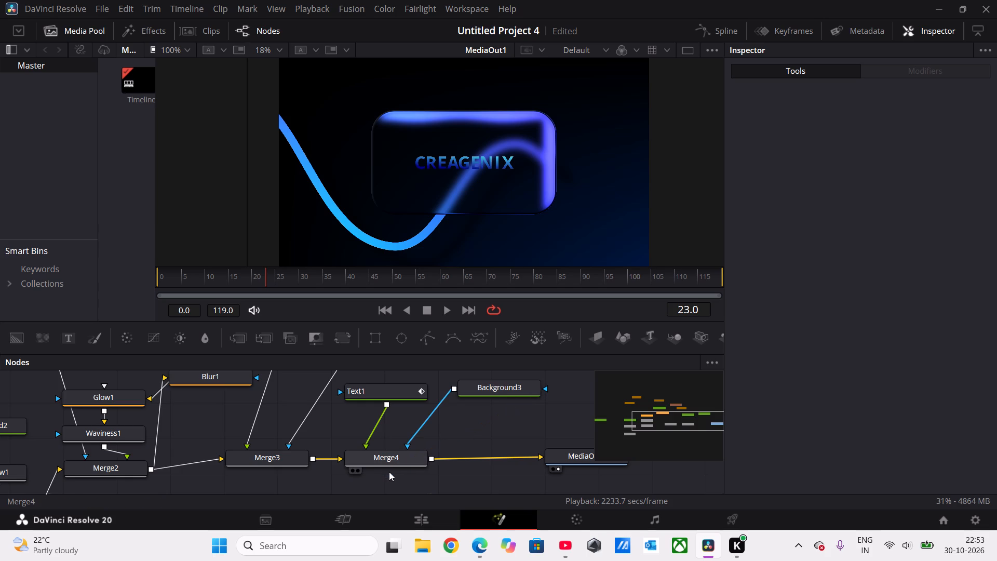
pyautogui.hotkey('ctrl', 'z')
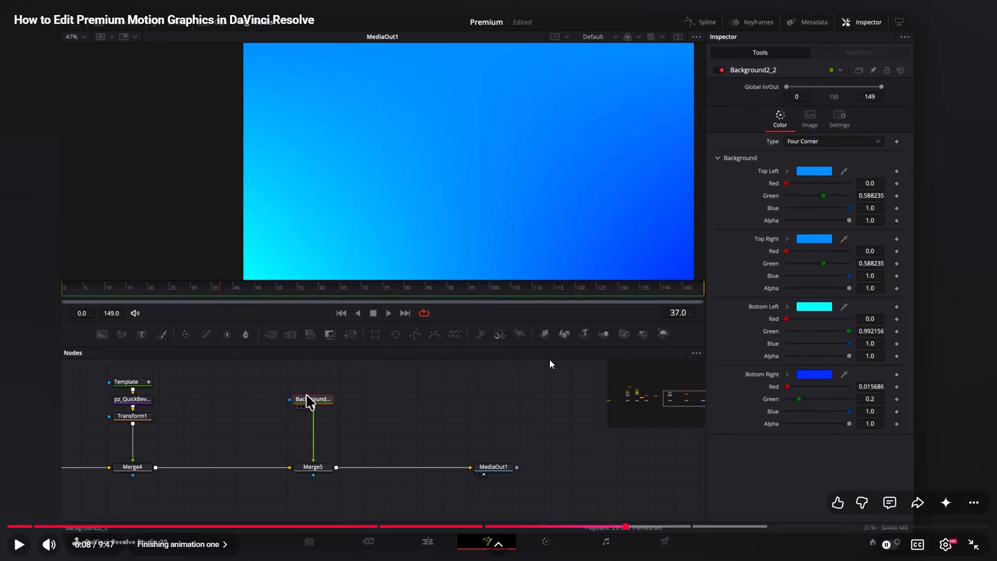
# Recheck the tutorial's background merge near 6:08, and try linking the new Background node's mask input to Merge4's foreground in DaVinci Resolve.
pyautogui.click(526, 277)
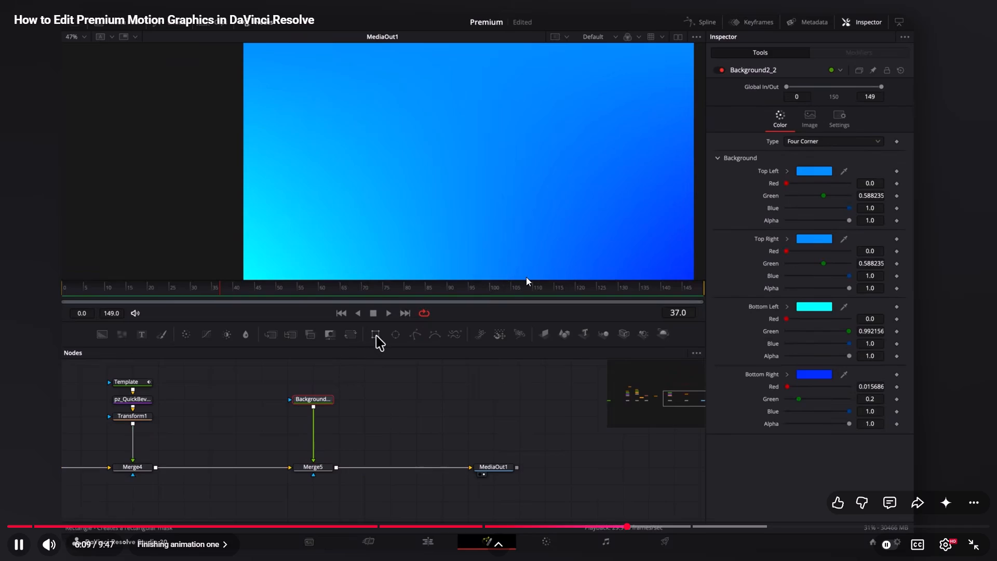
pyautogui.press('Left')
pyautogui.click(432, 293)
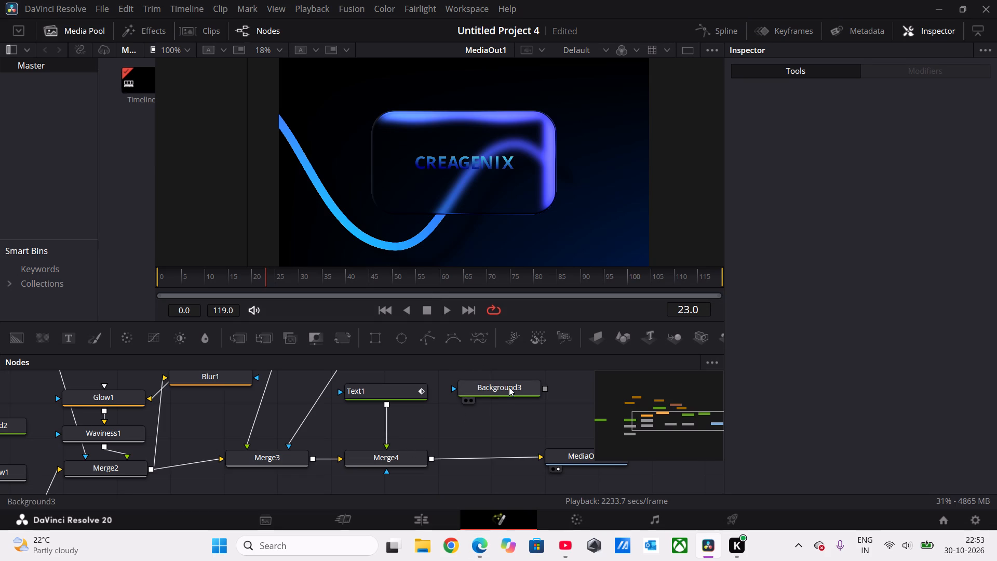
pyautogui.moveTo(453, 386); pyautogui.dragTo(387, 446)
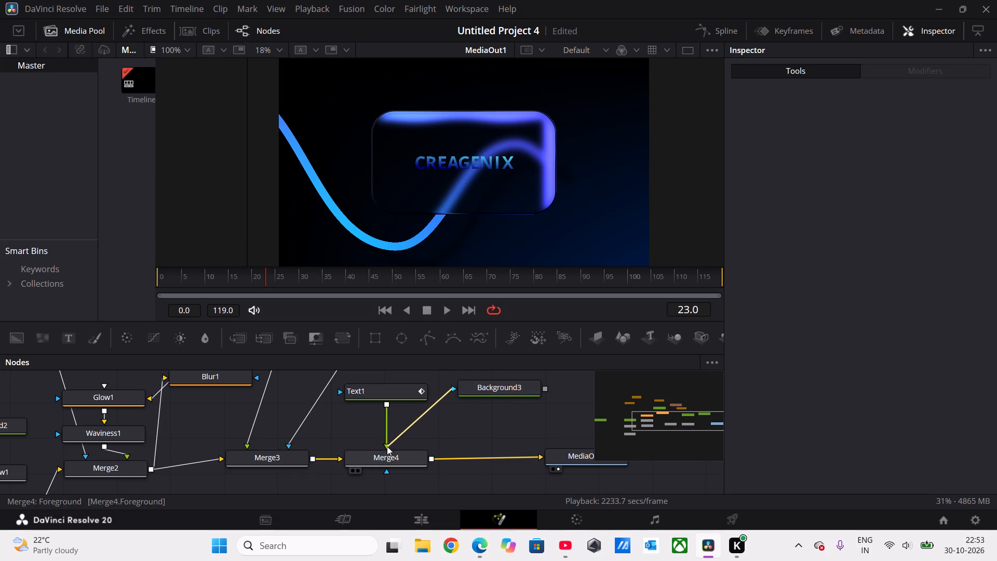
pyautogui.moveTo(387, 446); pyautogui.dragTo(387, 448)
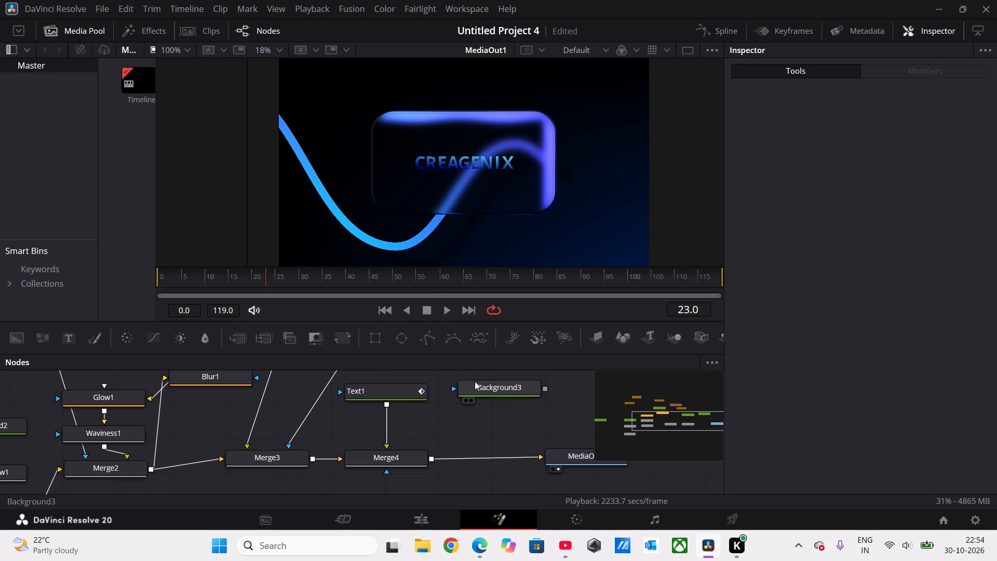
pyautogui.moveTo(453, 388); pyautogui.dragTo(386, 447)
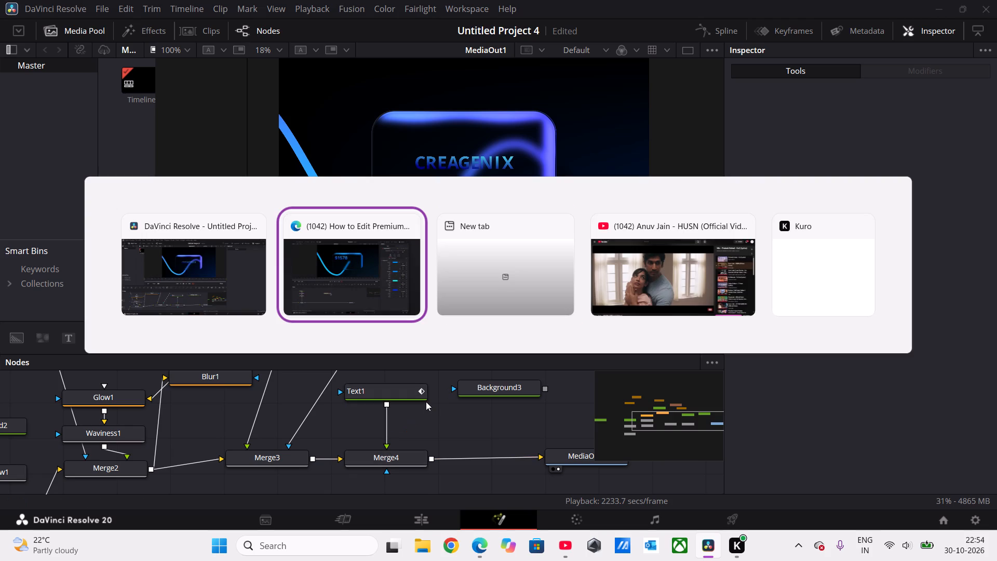
# Replay the tutorial from 6:06 and, back in DaVinci Resolve, merge the new Background node's output onto Merge4's output, before MediaOut1.
pyautogui.click(470, 346)
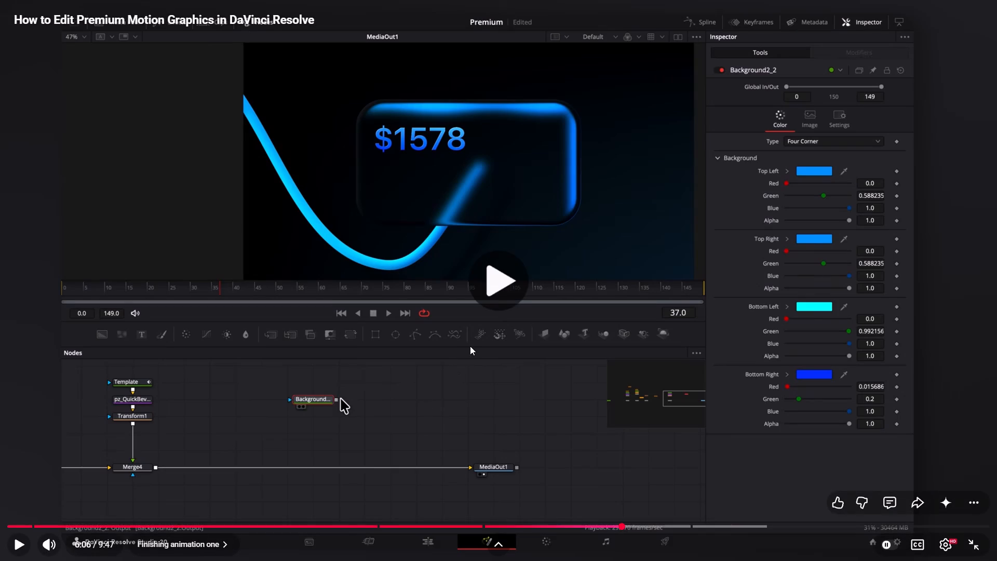
pyautogui.click(373, 349)
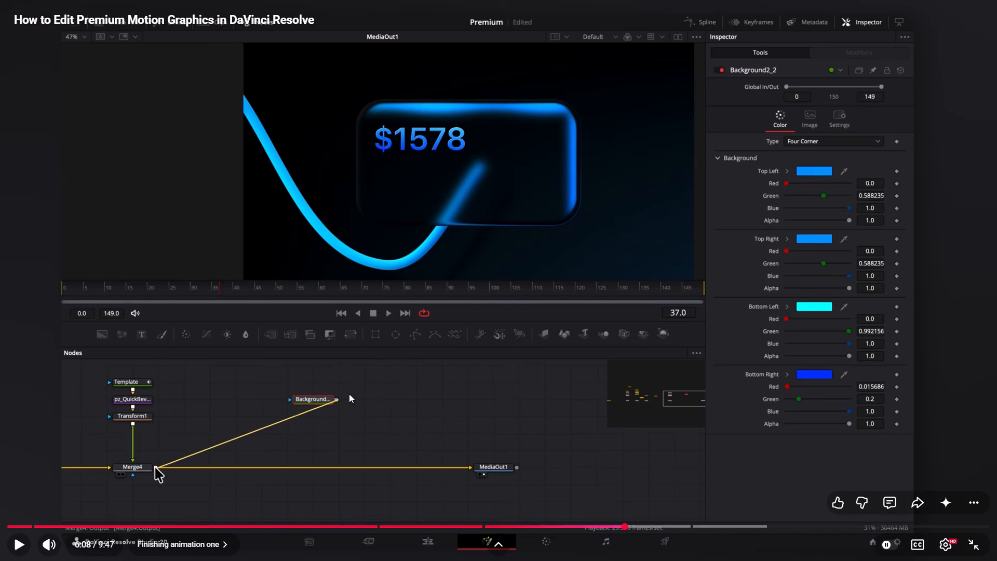
pyautogui.click(316, 349)
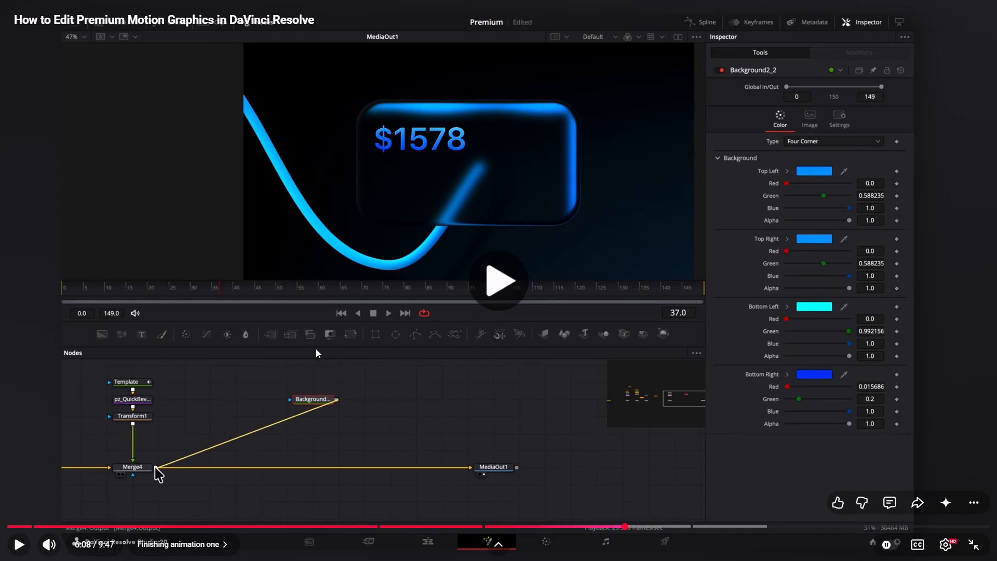
pyautogui.click(285, 353)
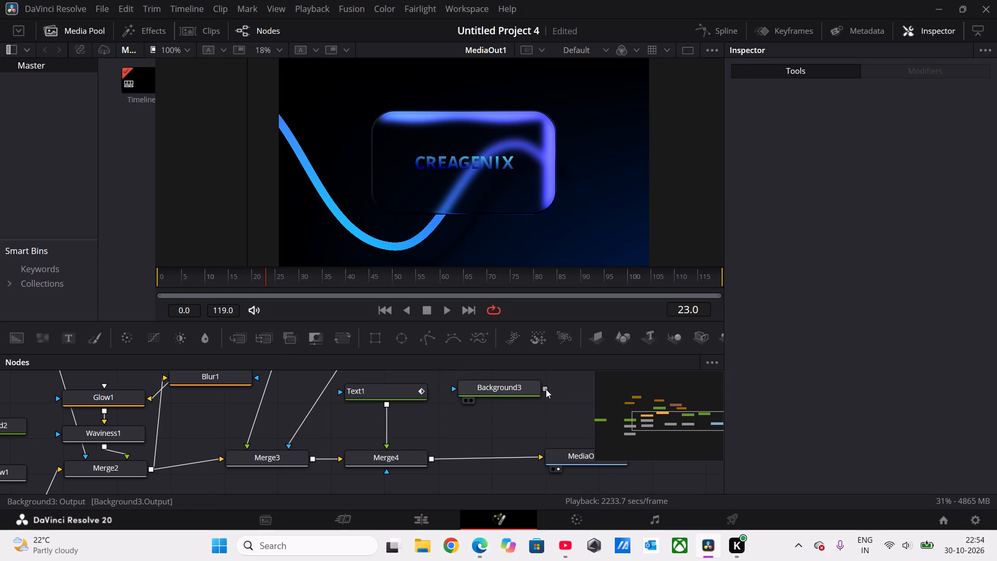
pyautogui.moveTo(546, 389); pyautogui.dragTo(432, 460)
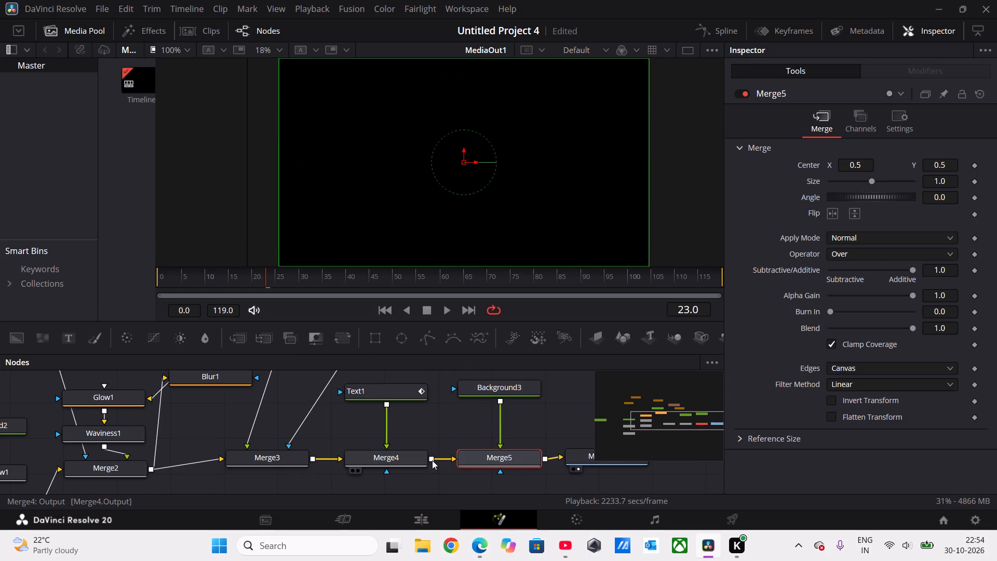
# Pick the blue-violet basic color #5555ff for the new Background node and close the color picker.
pyautogui.click(505, 389)
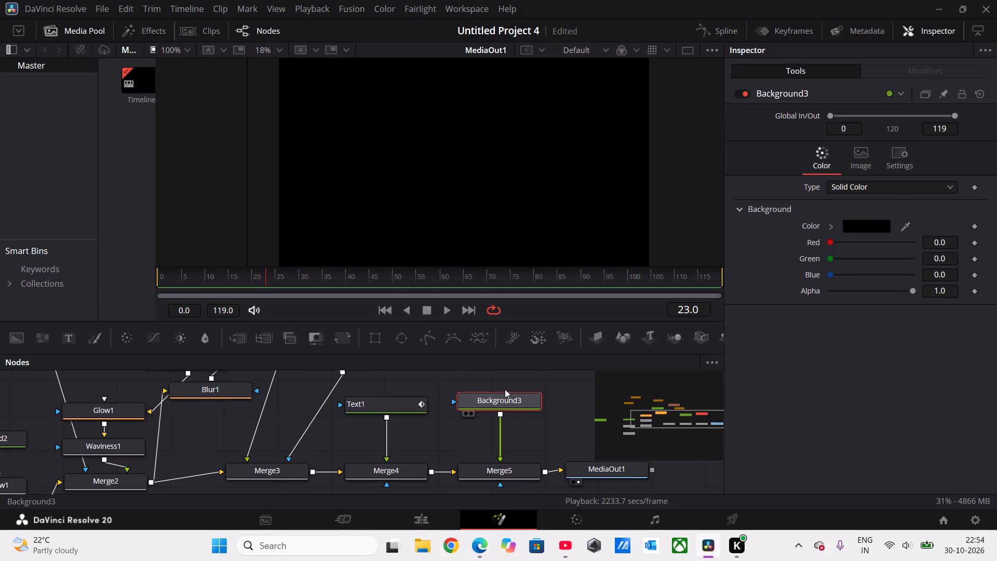
pyautogui.click(870, 225)
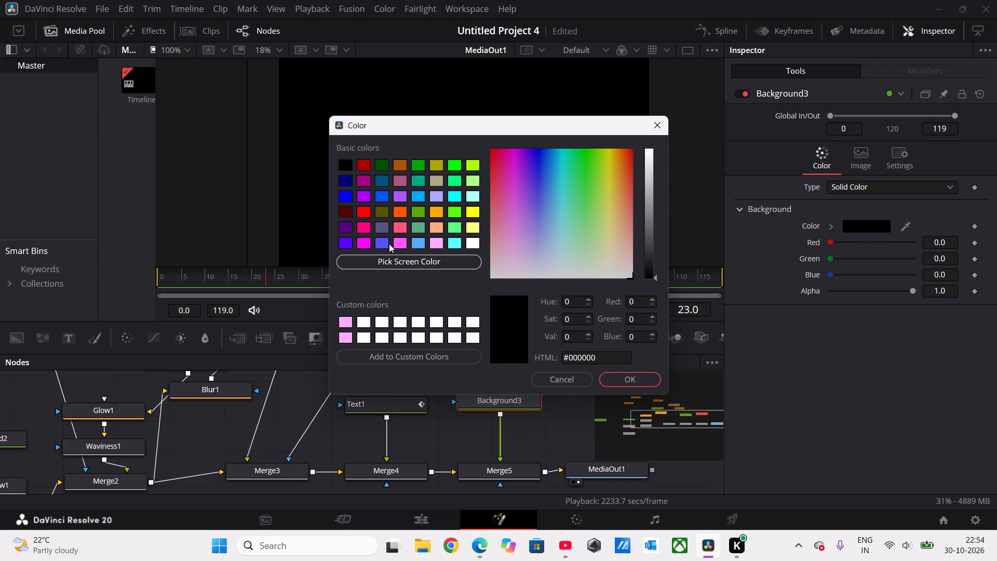
pyautogui.click(385, 240)
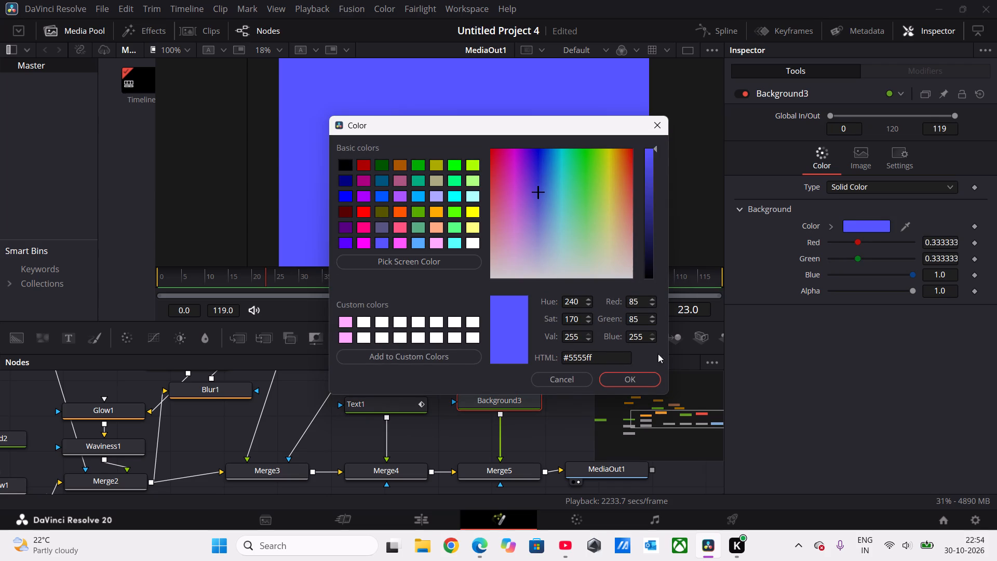
pyautogui.click(656, 121)
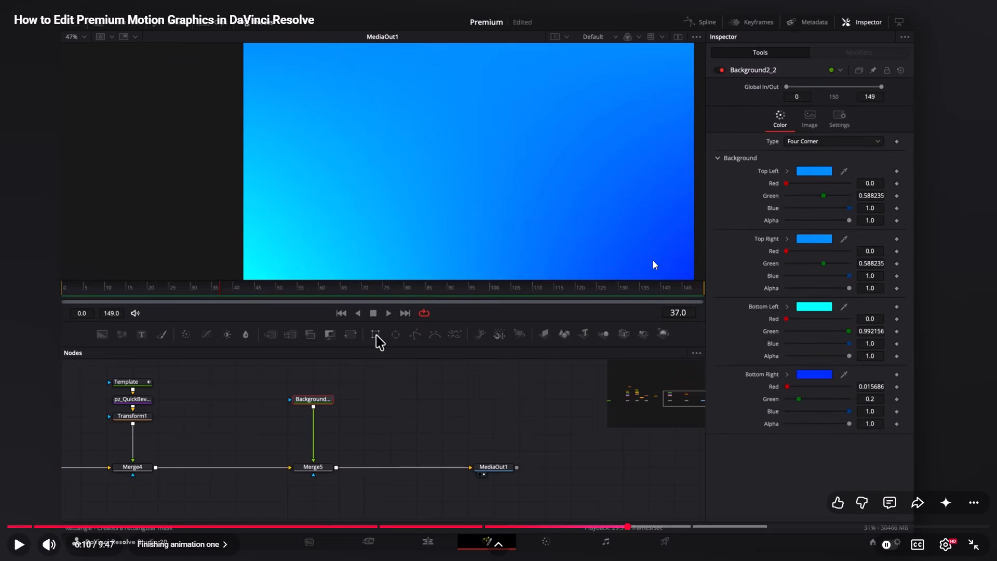
# Replay the tutorial's background duplication from 6:00 and, back in DaVinci Resolve, delete the Background3 node feeding Merge5.
pyautogui.press('Left')
pyautogui.press('Left')
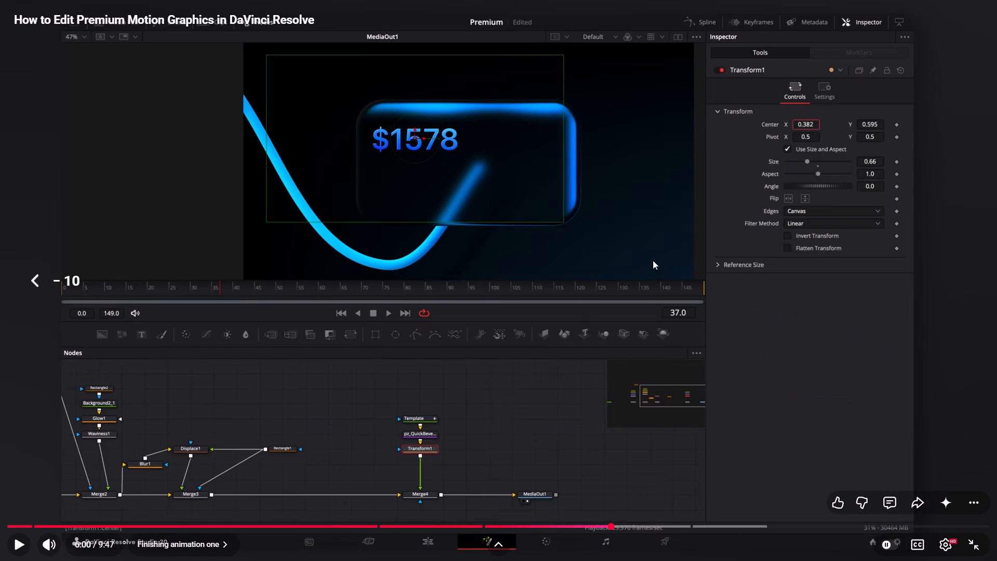
pyautogui.click(570, 315)
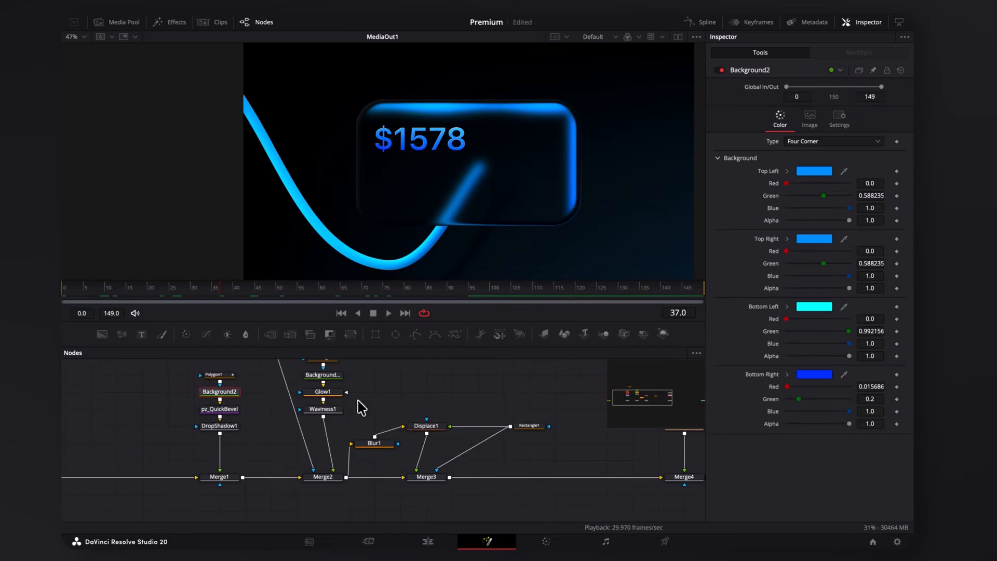
pyautogui.click(354, 344)
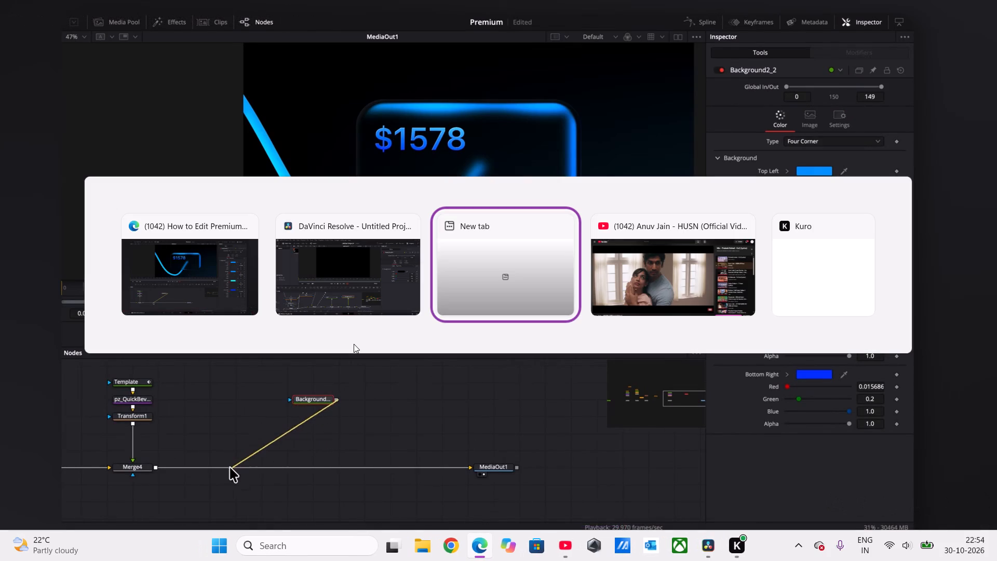
pyautogui.rightClick(492, 395)
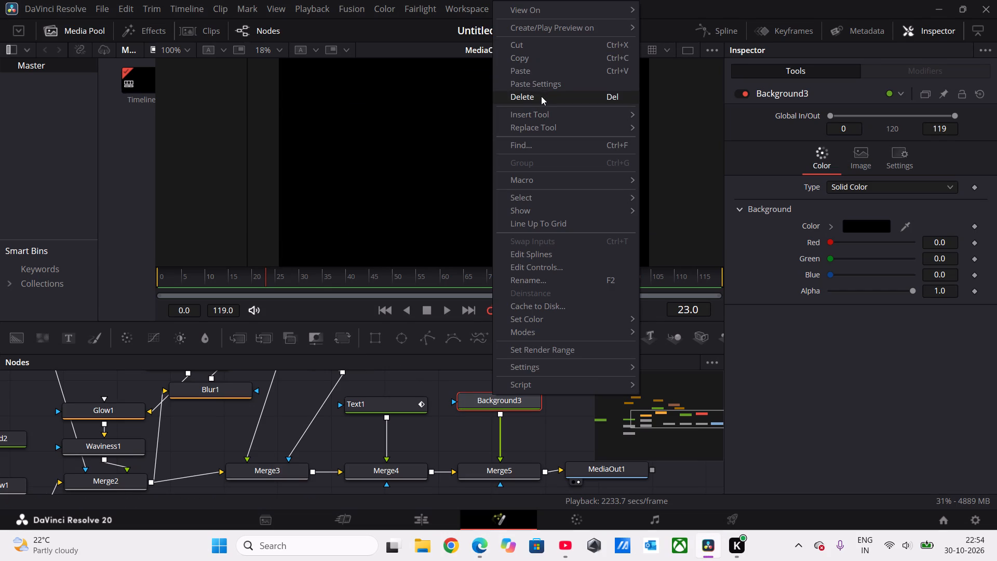
pyautogui.click(541, 96)
# Copy the four-corner gradient Background2 node and pick the empty spot above Merge5 as the place for the duplicate.
pyautogui.hscroll(2, 206, 434)
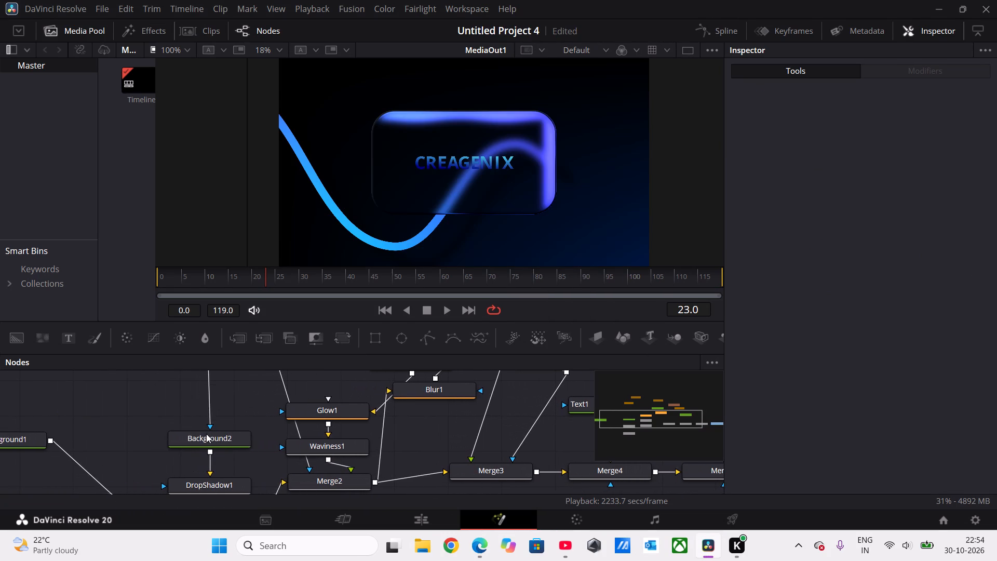
pyautogui.rightClick(216, 437)
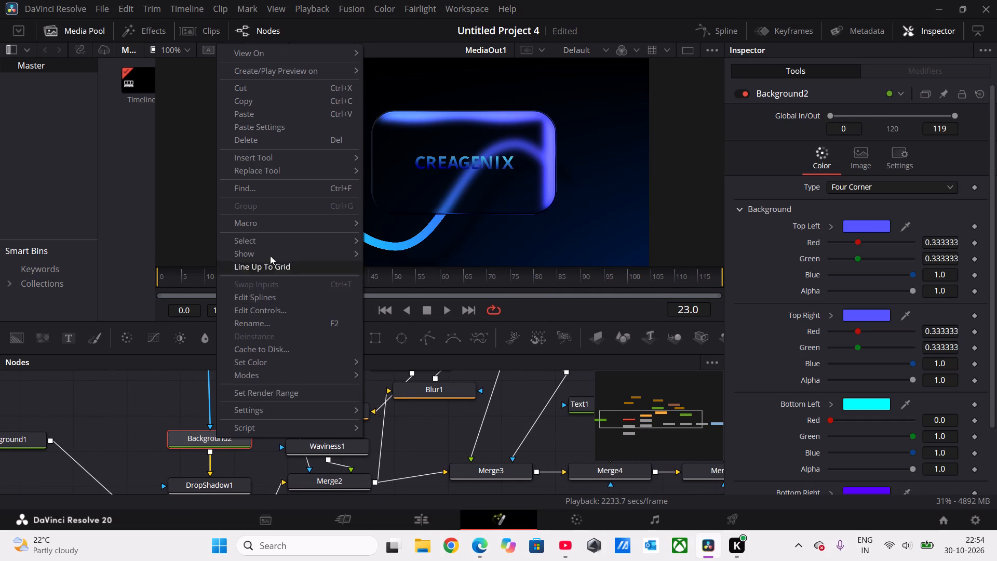
pyautogui.click(280, 101)
pyautogui.hscroll(-3, 505, 422)
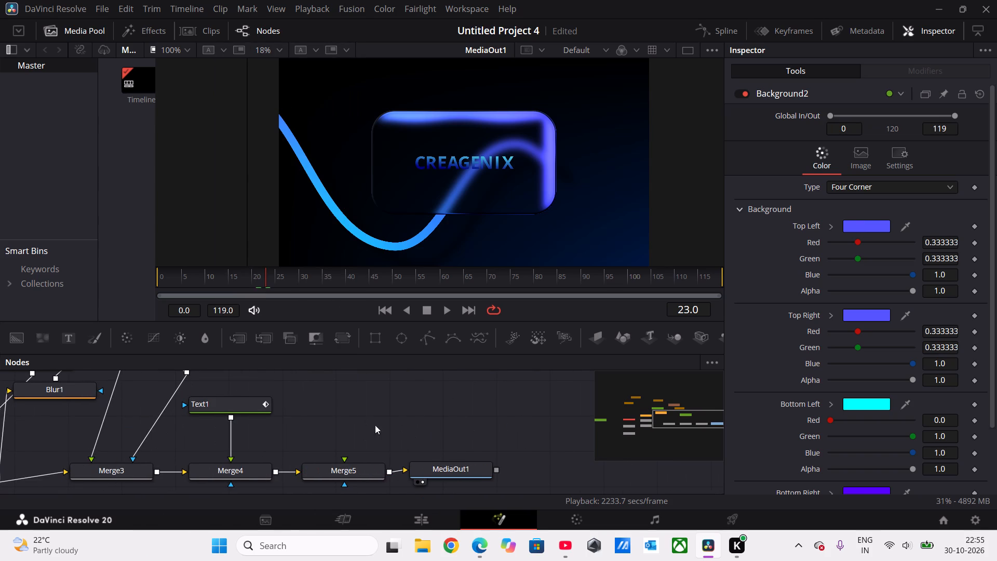
pyautogui.click(345, 399)
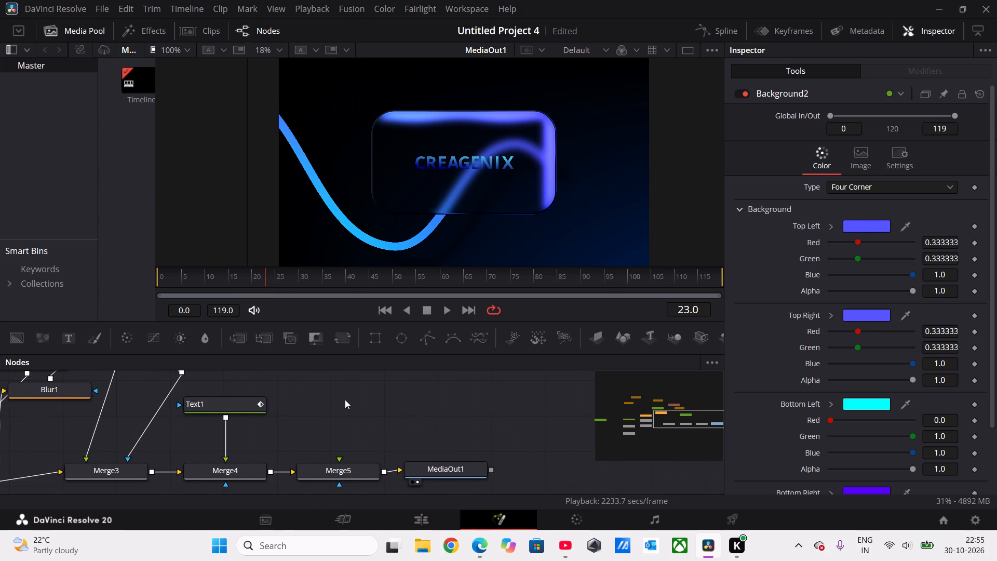
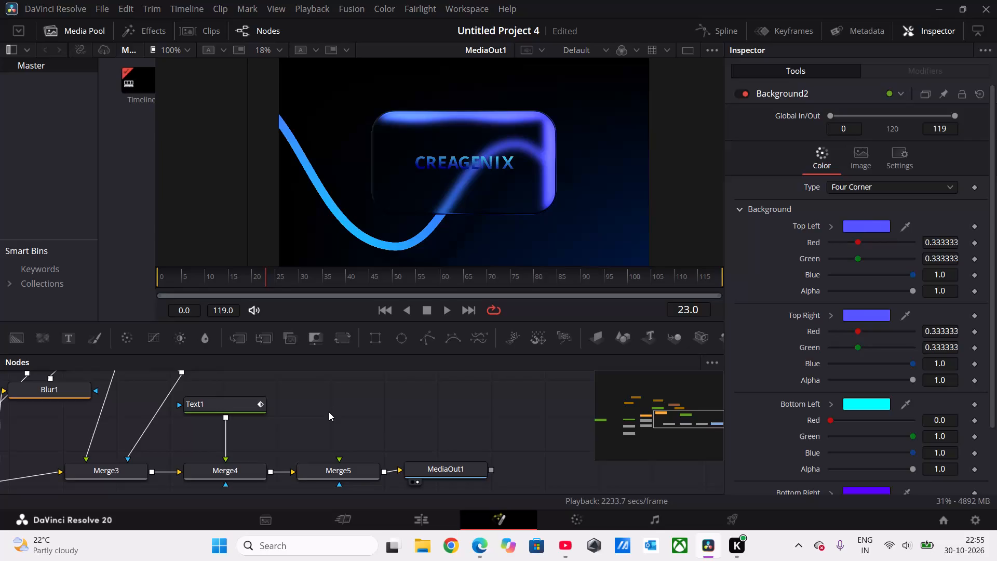
# Paste the copied four-corner gradient Background node into the empty spot above Merge5.
pyautogui.hotkey('ctrl', 'v')
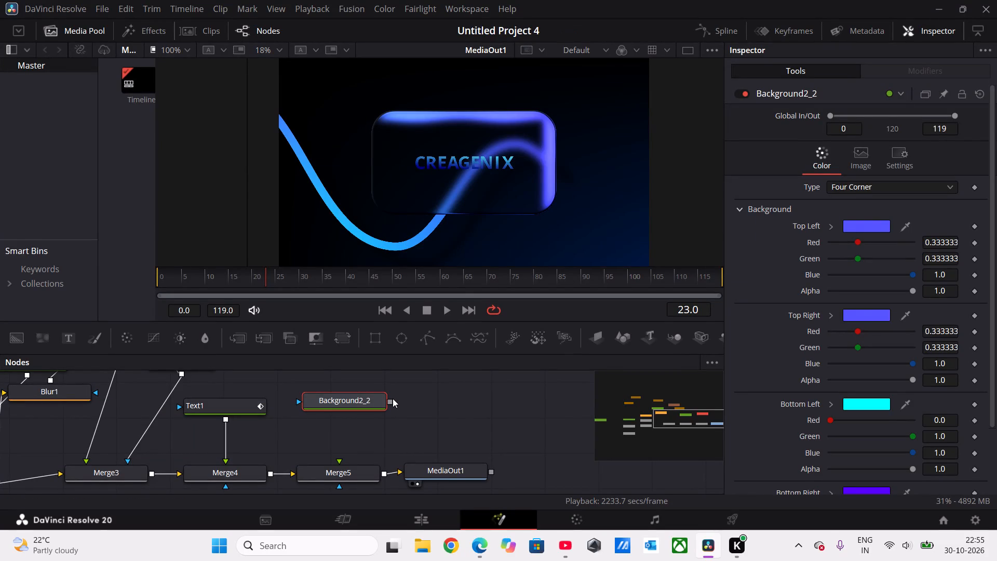
# Delete the unused Merge5 node and merge Background2_2's output onto Merge4's output, before MediaOut1.
pyautogui.rightClick(357, 472)
pyautogui.click(406, 166)
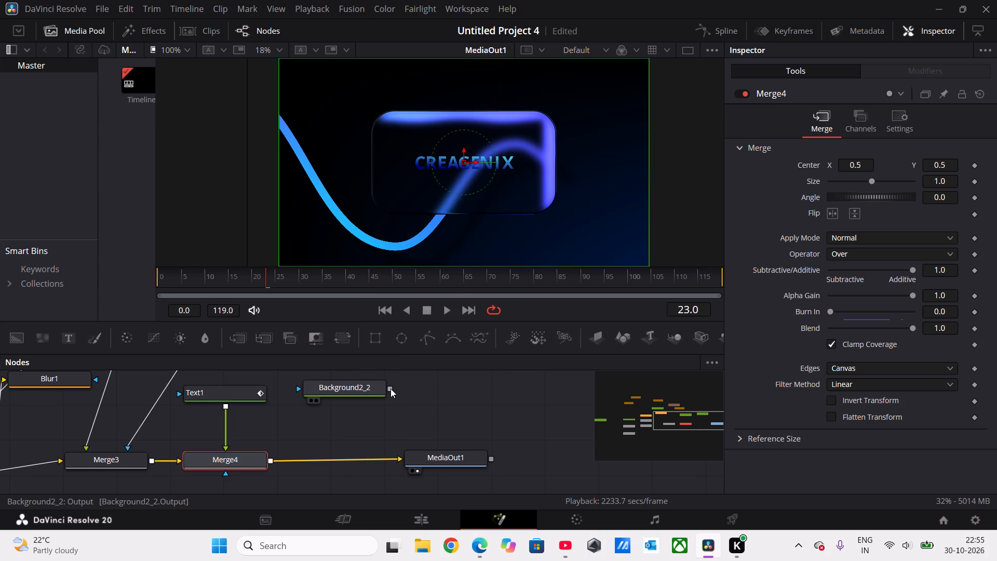
pyautogui.moveTo(390, 389); pyautogui.dragTo(271, 495)
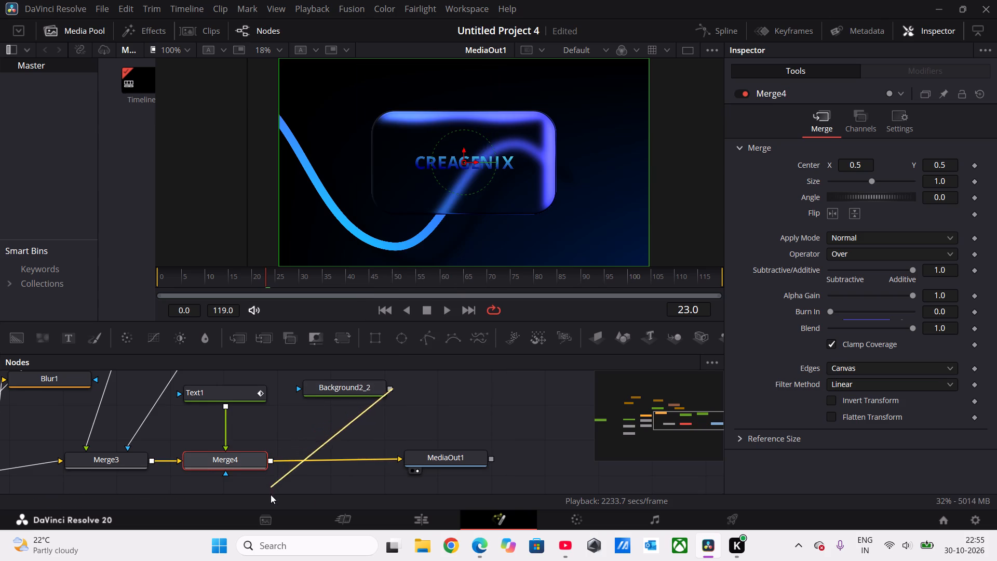
pyautogui.moveTo(271, 495); pyautogui.dragTo(271, 435)
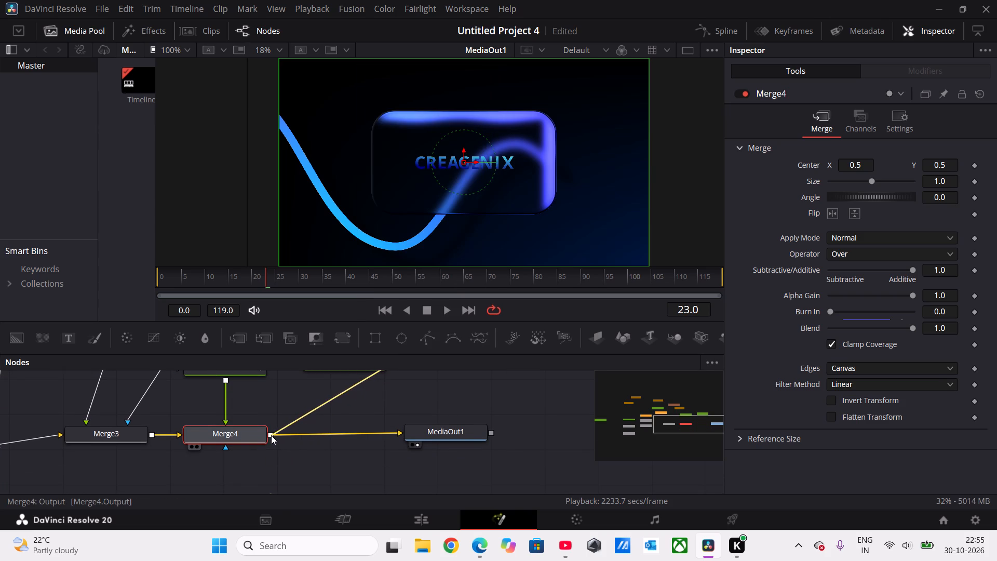
# Replay the tutorial's slider-bar part around 6:16 and, back in DaVinci Resolve, connect a new Rectangle mask to Background2_2's effect mask input.
pyautogui.hscroll(1, 378, 417)
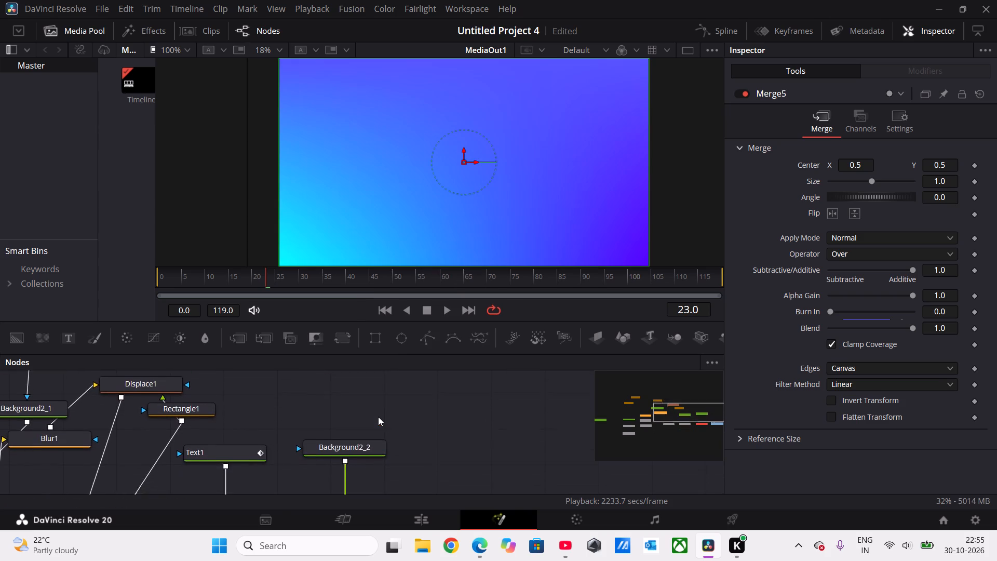
pyautogui.hscroll(1, 378, 417)
pyautogui.scroll(-1, 378, 417)
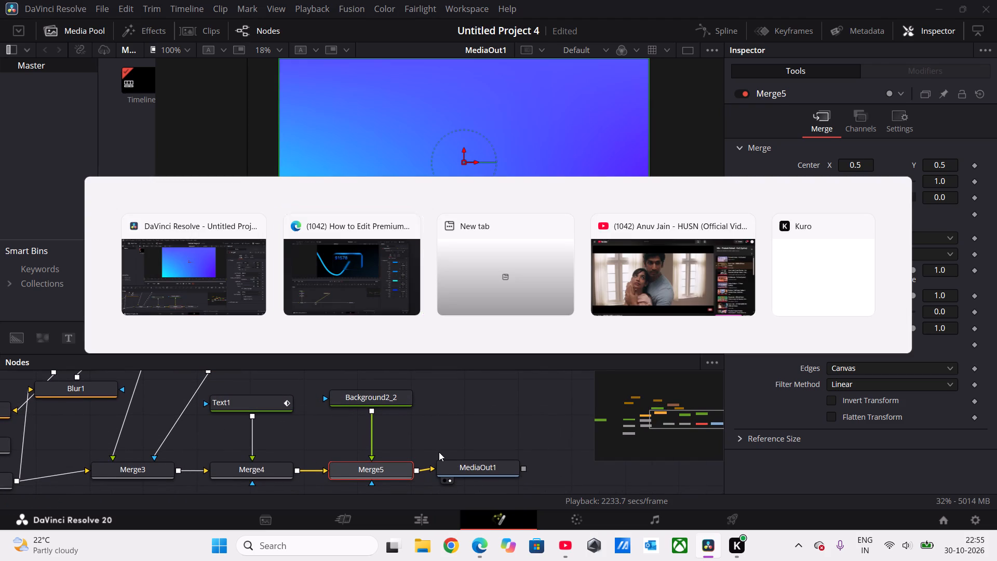
pyautogui.click(453, 360)
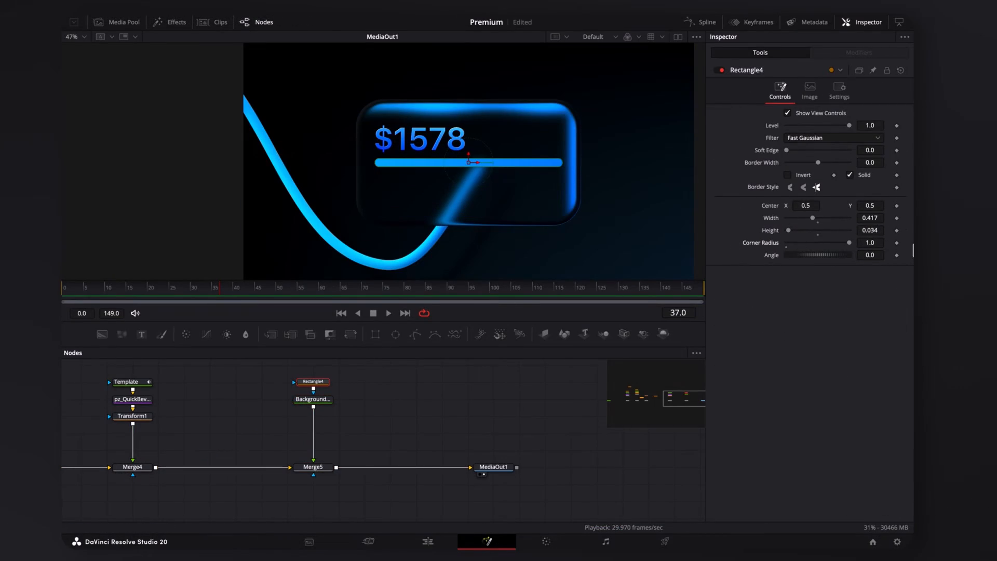
pyautogui.click(427, 315)
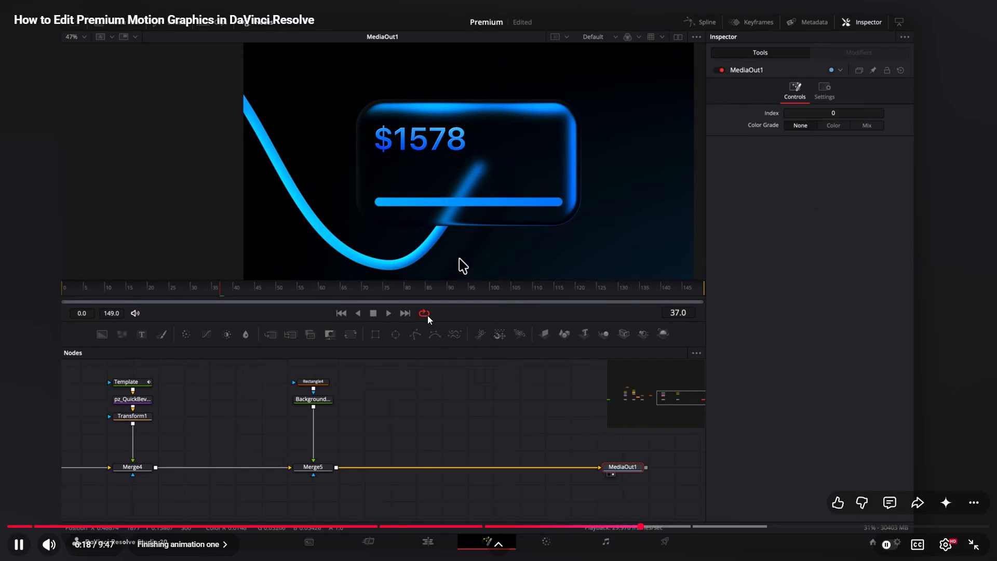
pyautogui.press('Left')
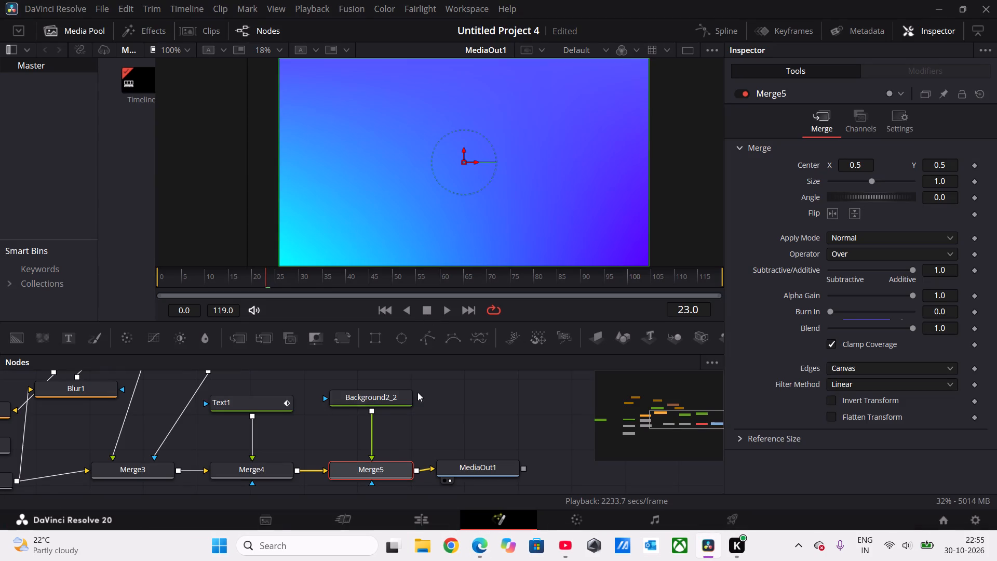
pyautogui.scroll(1, 393, 417)
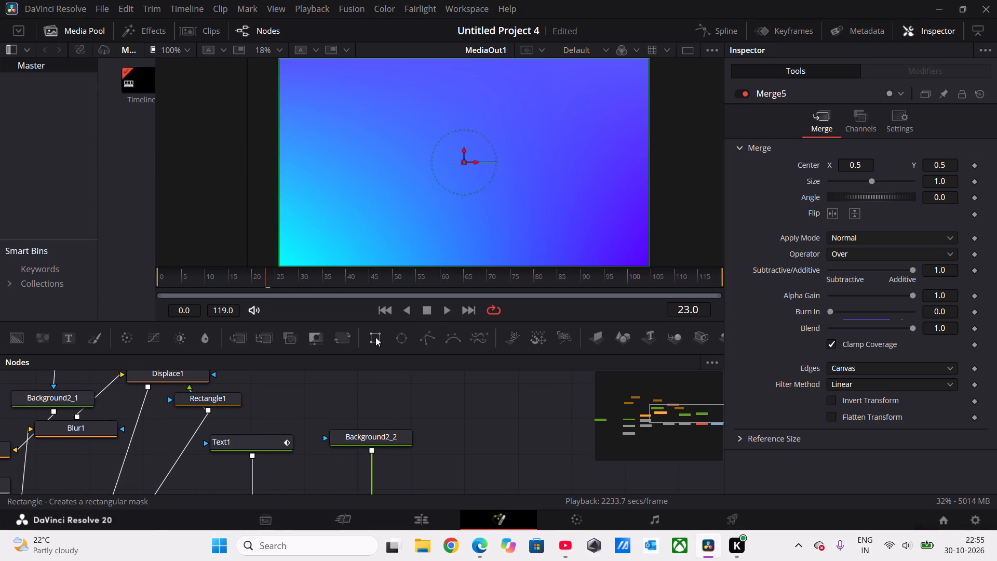
pyautogui.moveTo(375, 337); pyautogui.dragTo(371, 412)
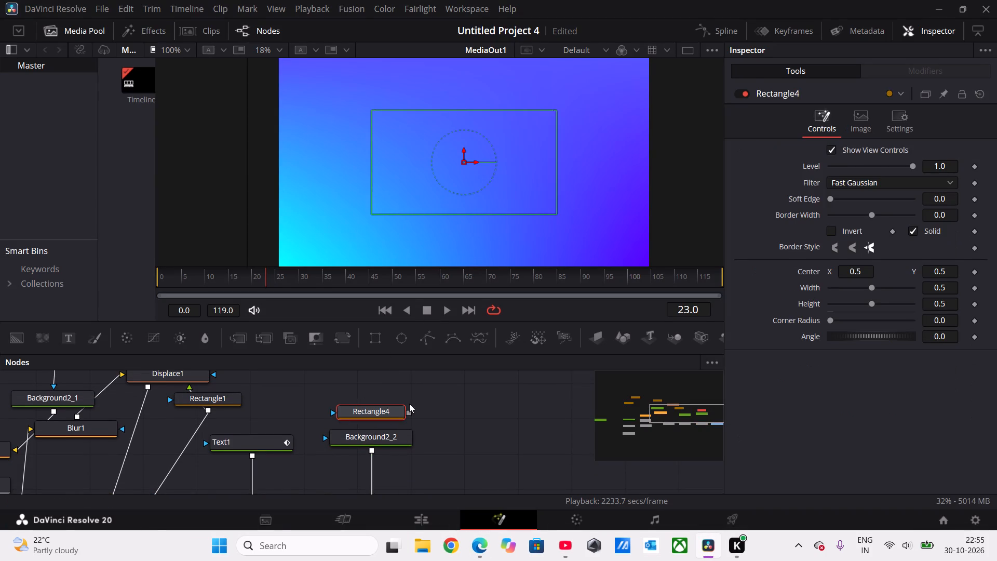
pyautogui.moveTo(408, 412); pyautogui.dragTo(326, 440)
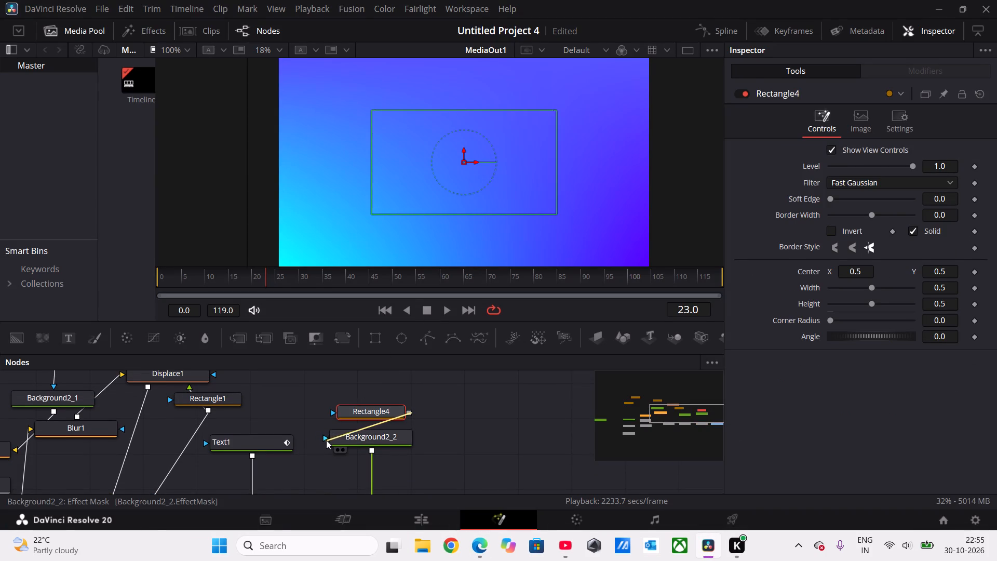
pyautogui.moveTo(326, 440); pyautogui.dragTo(325, 438)
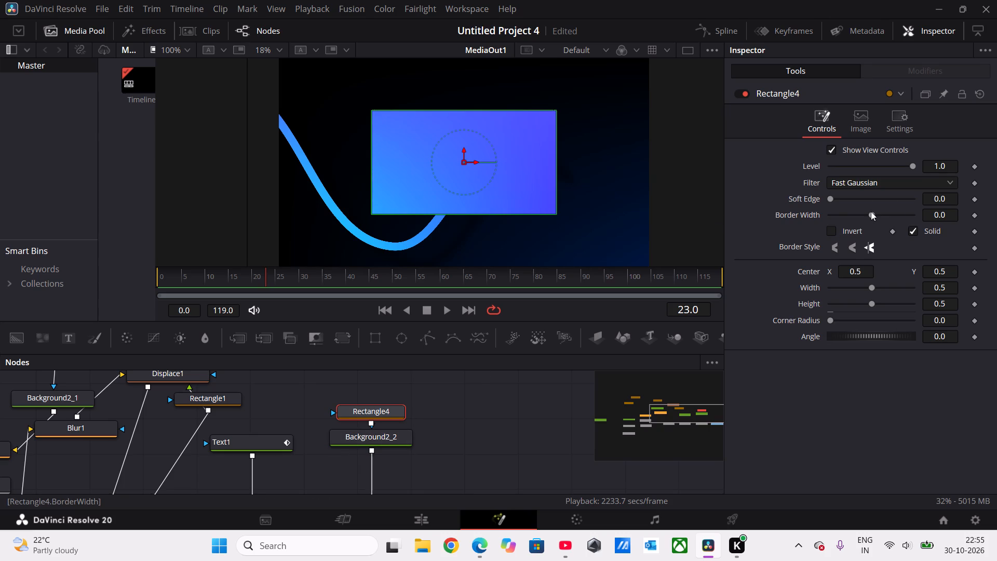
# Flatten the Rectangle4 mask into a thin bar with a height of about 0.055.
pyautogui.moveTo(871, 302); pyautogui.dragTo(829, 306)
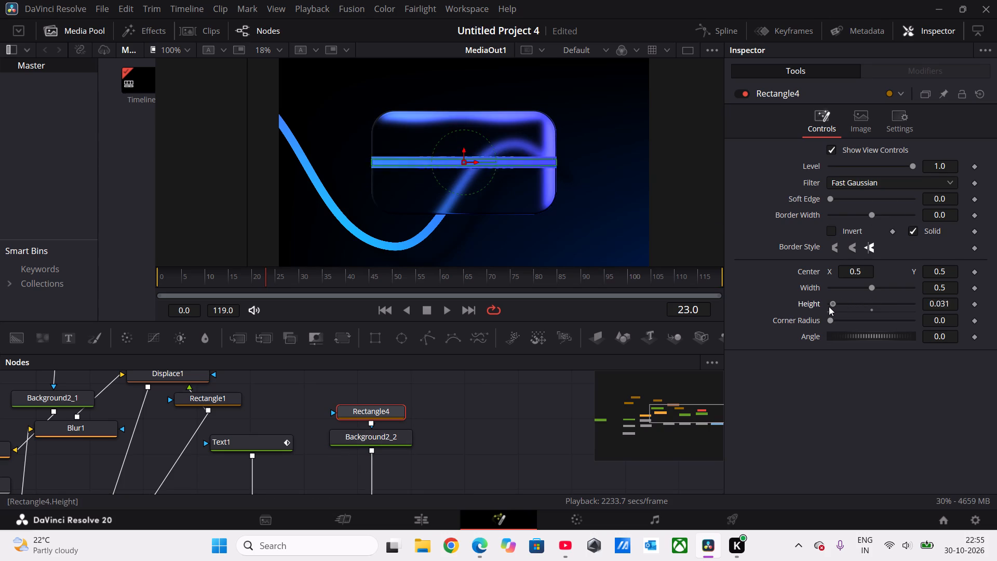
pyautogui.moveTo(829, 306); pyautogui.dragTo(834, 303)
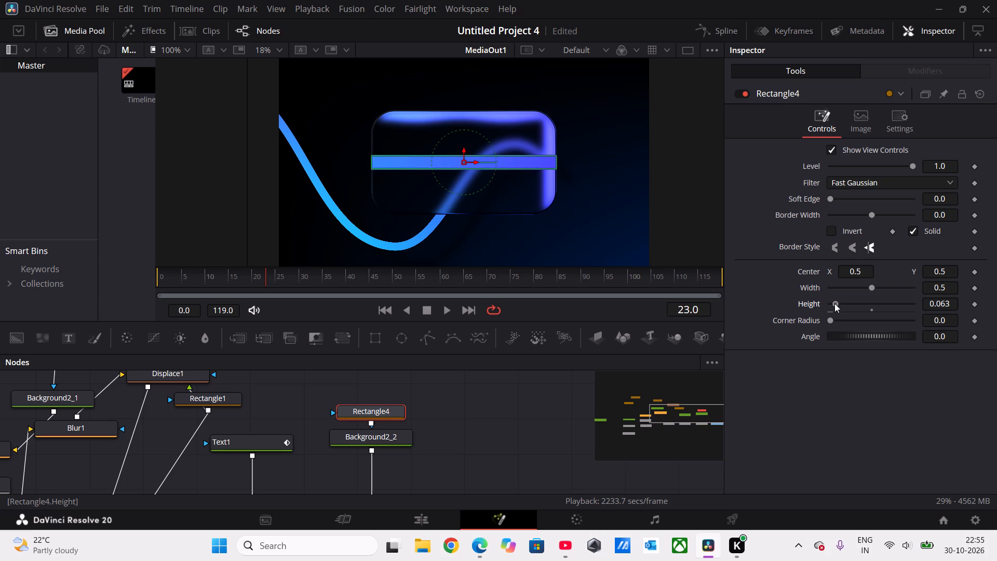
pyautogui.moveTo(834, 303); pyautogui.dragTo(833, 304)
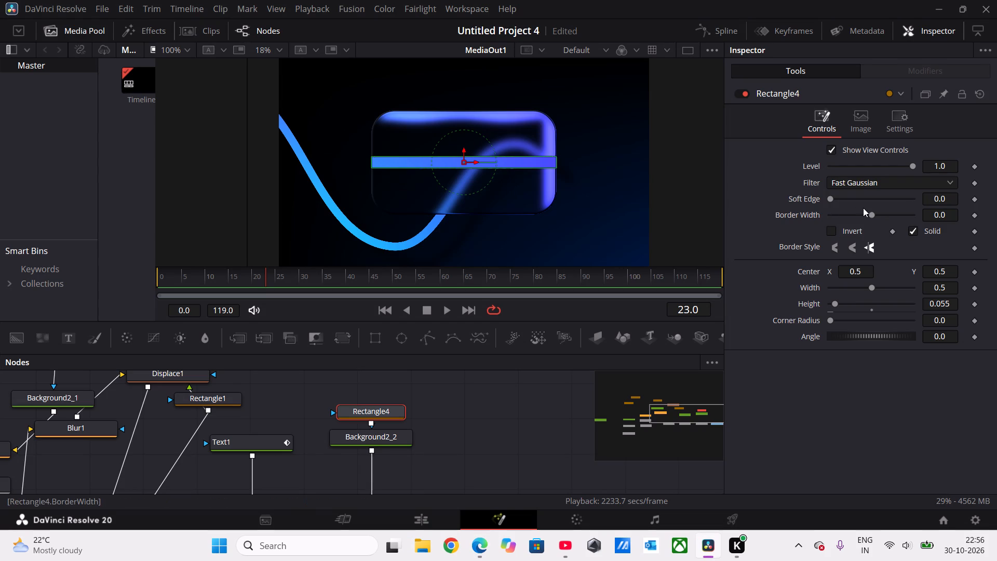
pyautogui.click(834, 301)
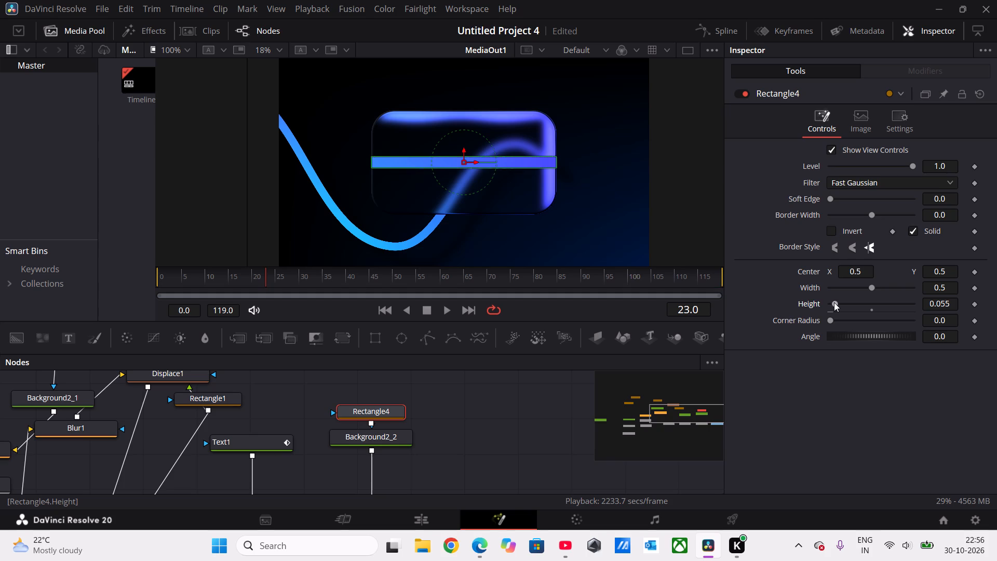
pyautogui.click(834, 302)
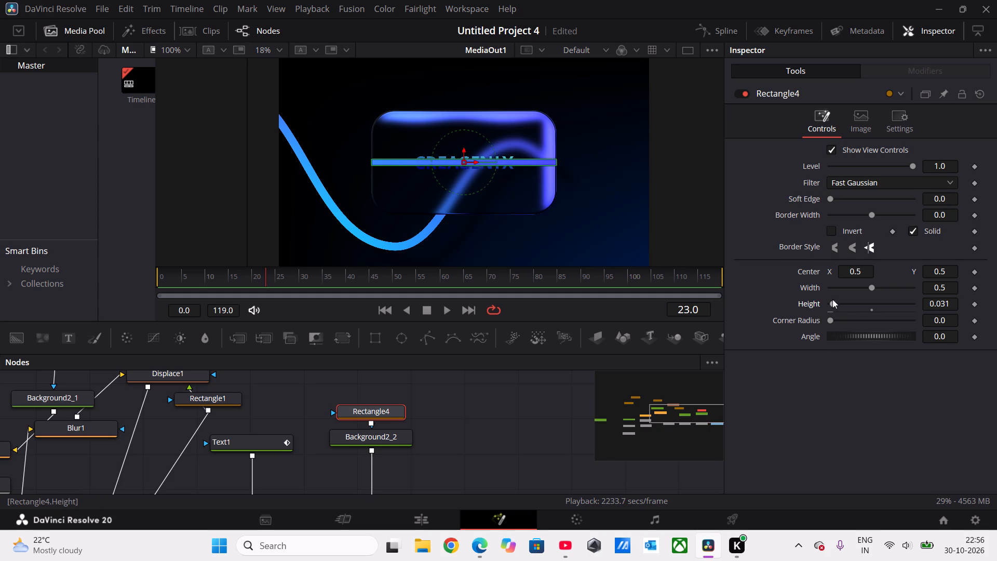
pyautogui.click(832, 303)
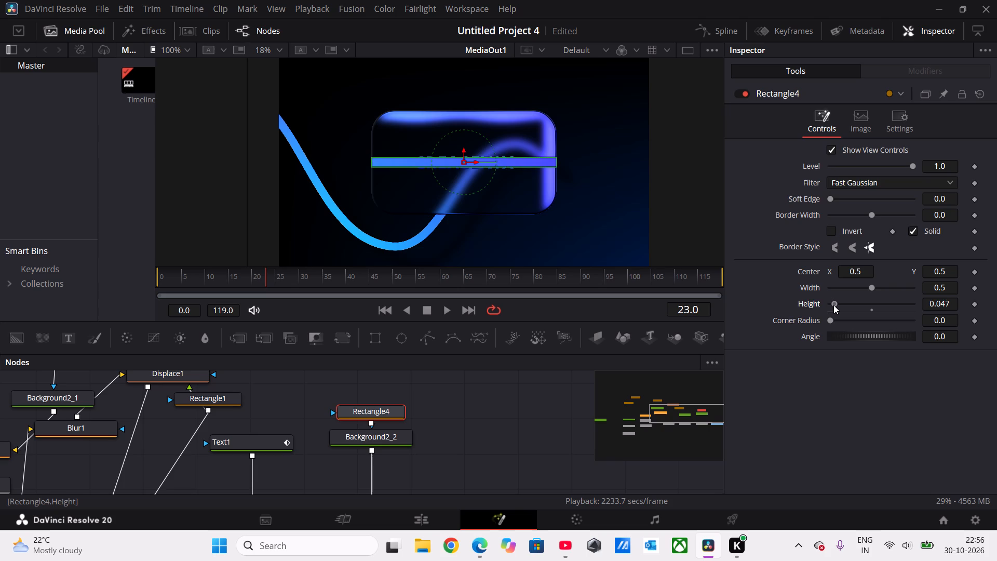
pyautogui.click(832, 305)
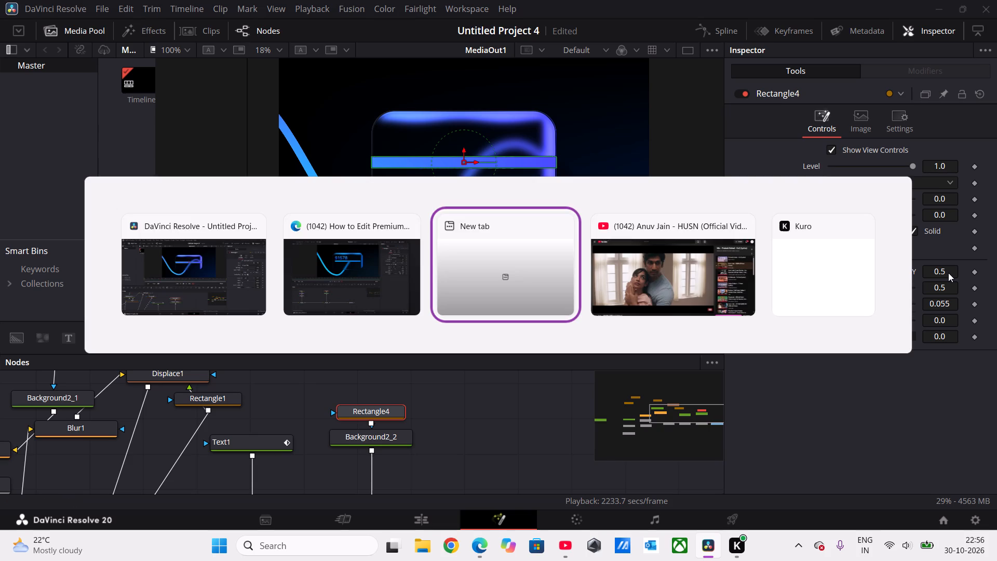
# Check the rectangle settings in the tutorial around 6:15 and, back in DaVinci Resolve, set Rectangle4's height to 0.034.
pyautogui.click(665, 222)
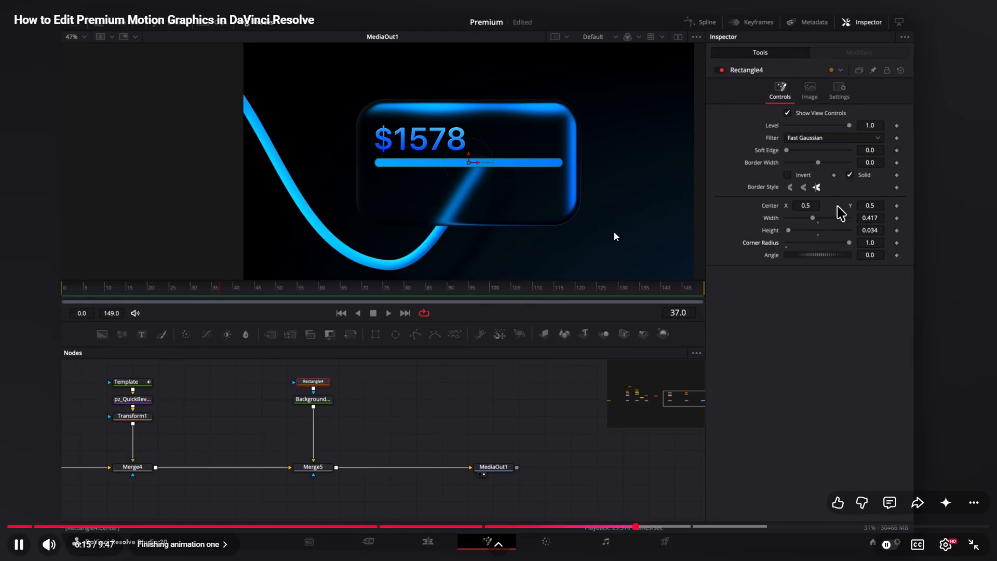
pyautogui.click(575, 231)
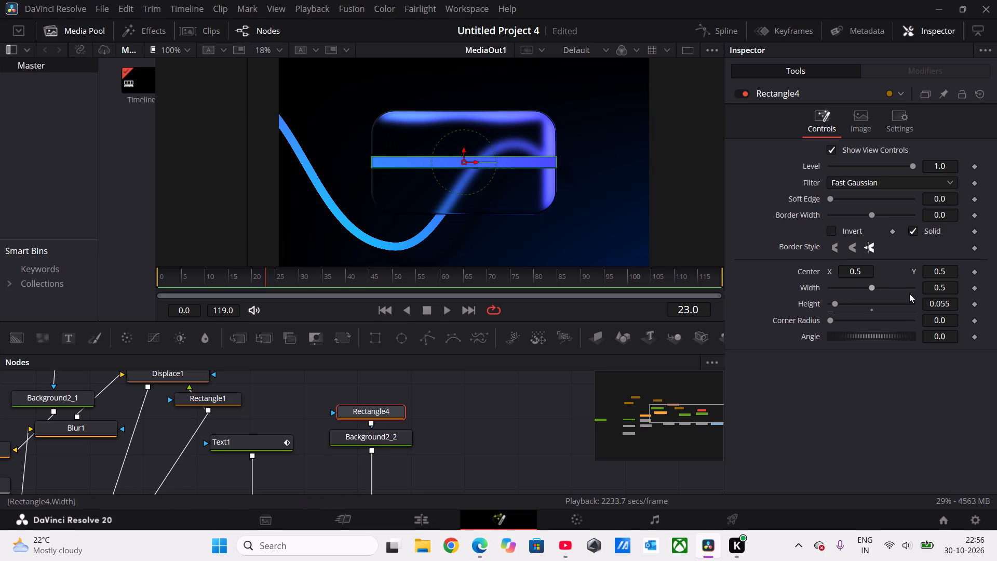
pyautogui.click(837, 304)
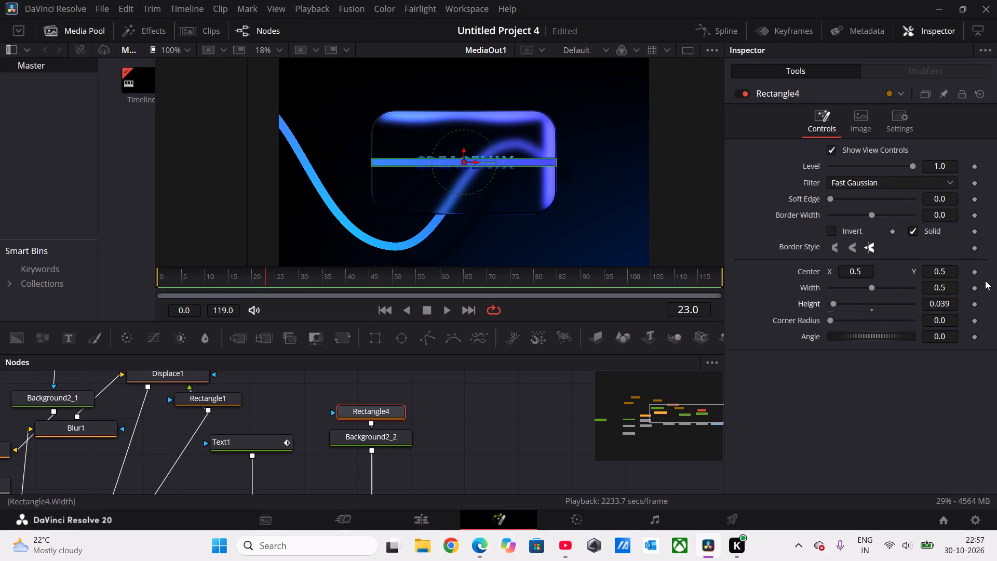
pyautogui.click(952, 302)
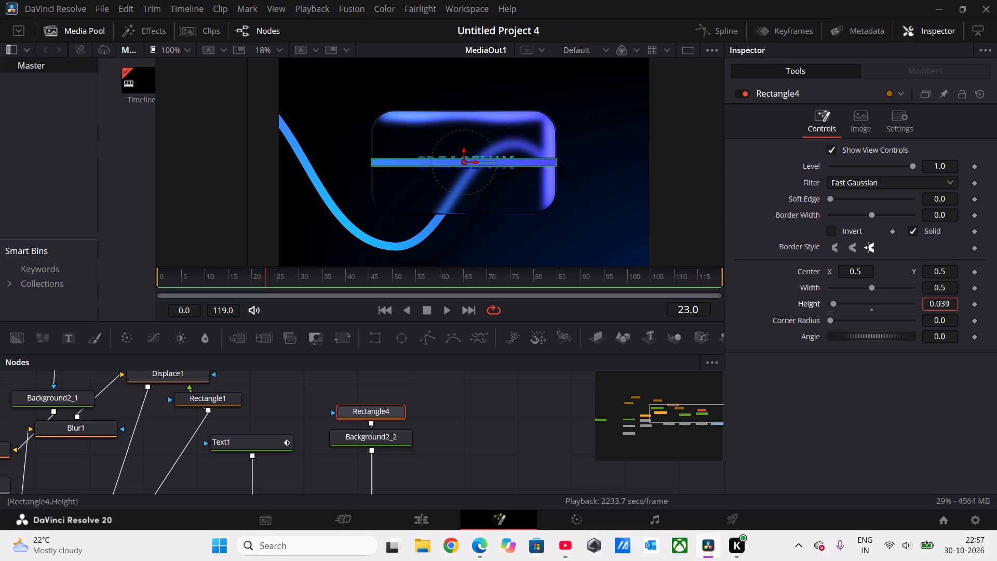
pyautogui.press('BackSpace')
pyautogui.press('4')
pyautogui.click(936, 375)
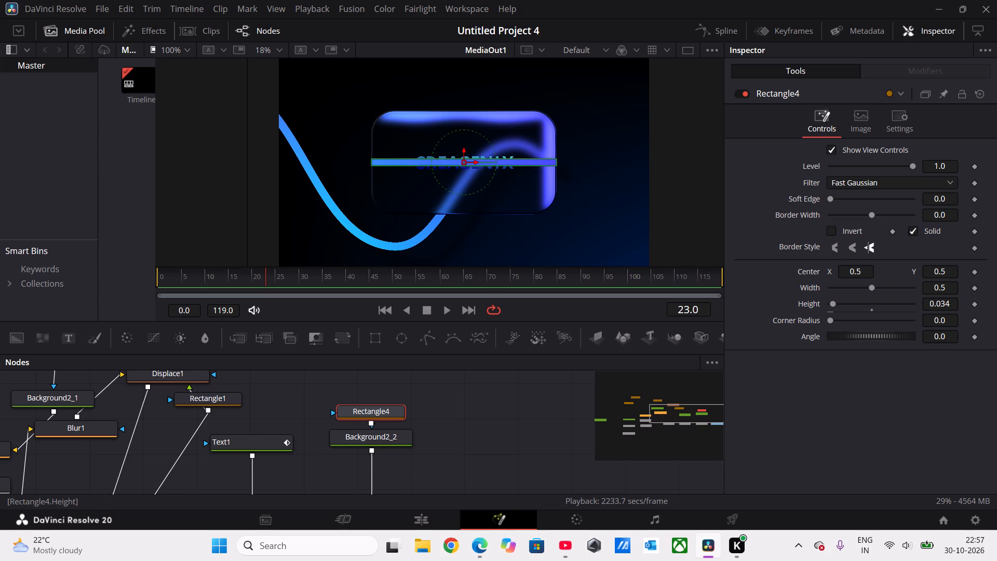
# Set the Rectangle4 mask's width to 0.417.
pyautogui.click(946, 289)
pyautogui.press('BackSpace')
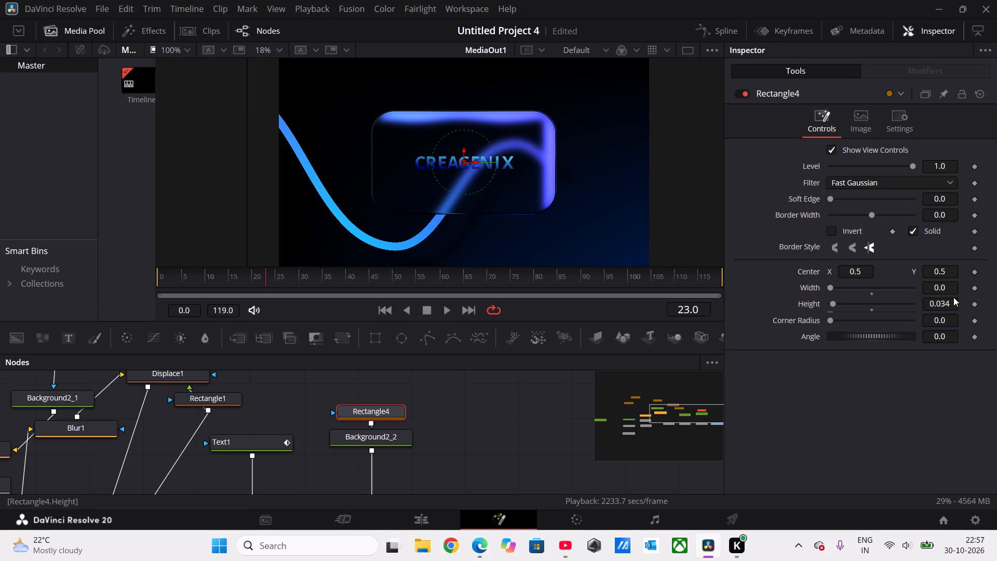
pyautogui.click(949, 288)
pyautogui.press('BackSpace')
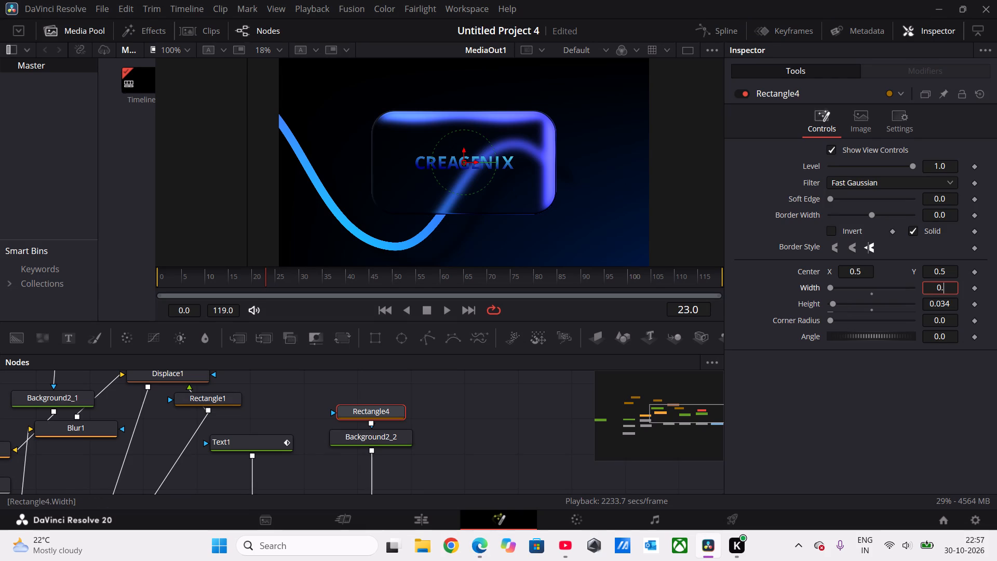
pyautogui.write('41')
pyautogui.press('7')
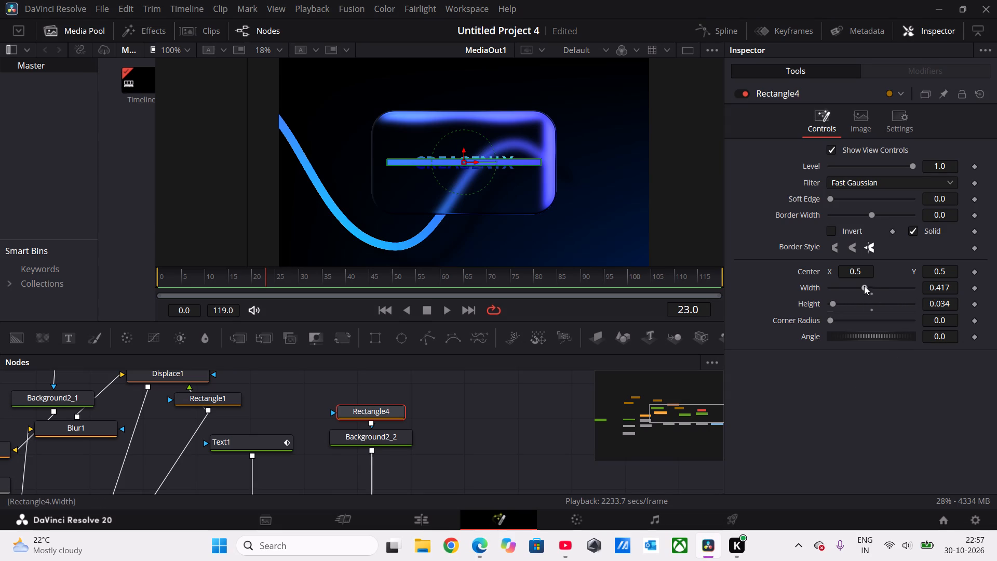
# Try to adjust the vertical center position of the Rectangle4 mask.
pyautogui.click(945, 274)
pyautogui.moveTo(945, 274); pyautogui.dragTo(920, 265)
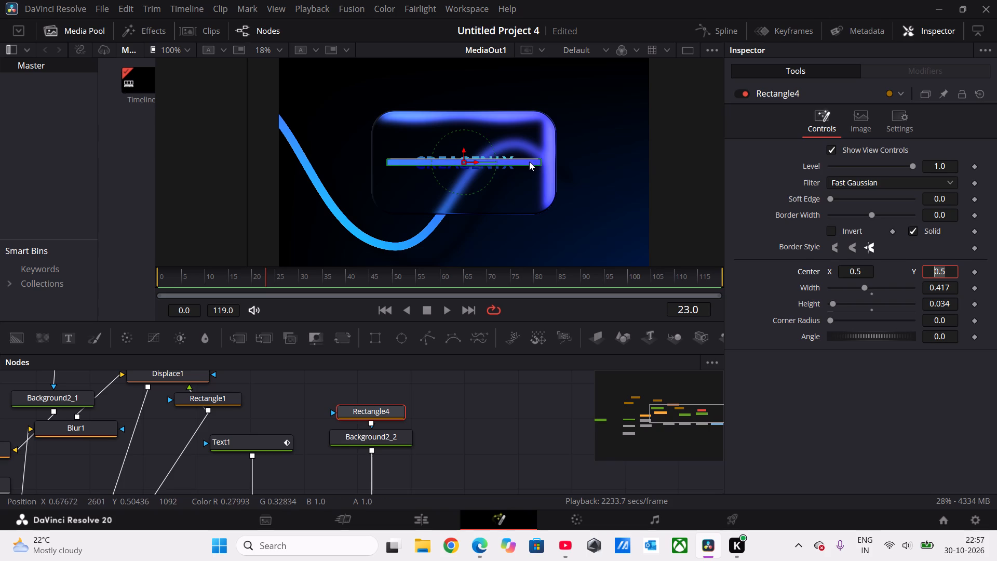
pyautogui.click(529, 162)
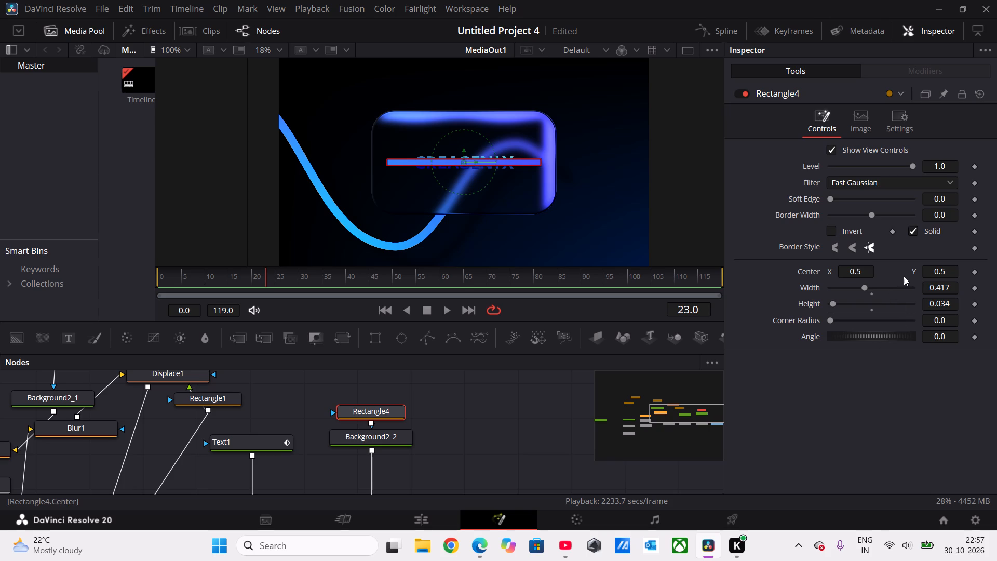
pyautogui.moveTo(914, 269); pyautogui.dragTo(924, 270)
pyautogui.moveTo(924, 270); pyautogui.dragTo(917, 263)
# Switch to the YouTube tutorial and replay the slider bar's rectangle settings around 6:14.
pyautogui.scroll(2, 917, 263)
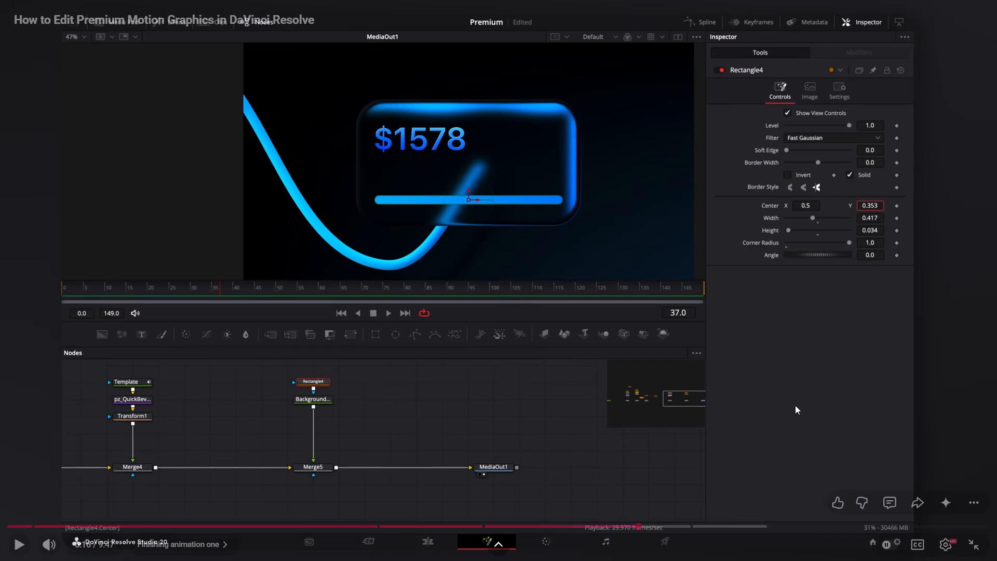
pyautogui.click(547, 322)
pyautogui.press('Left')
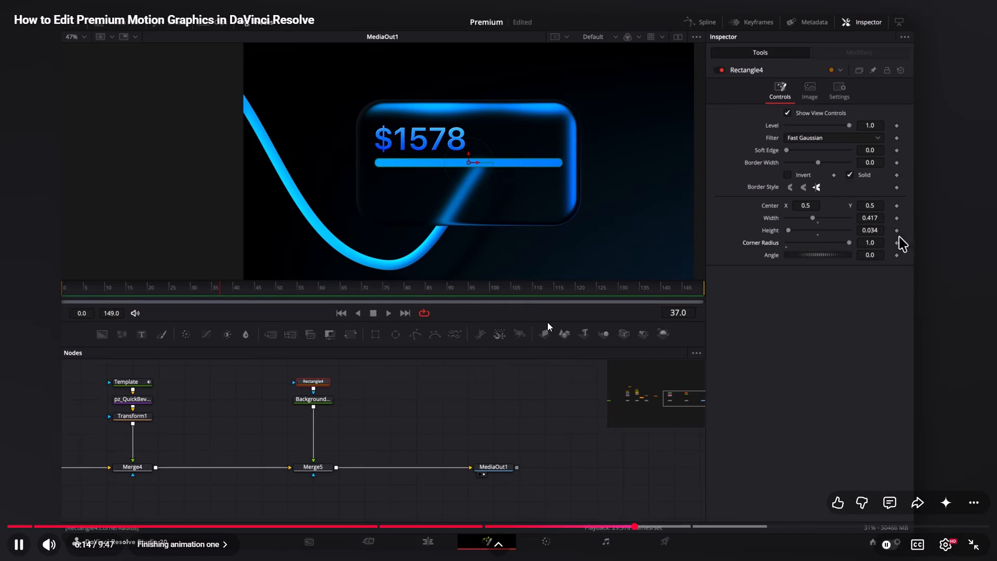
pyautogui.click(479, 309)
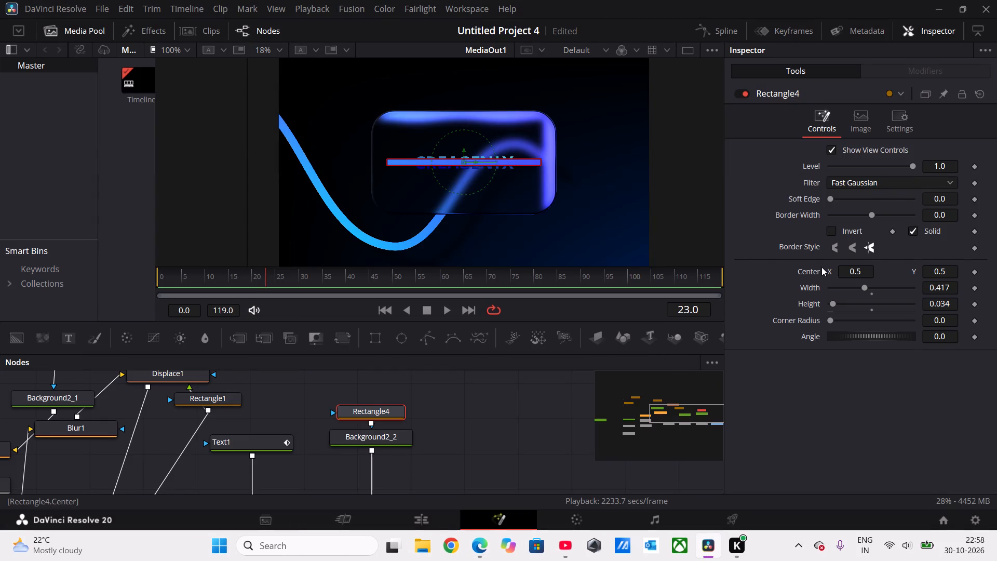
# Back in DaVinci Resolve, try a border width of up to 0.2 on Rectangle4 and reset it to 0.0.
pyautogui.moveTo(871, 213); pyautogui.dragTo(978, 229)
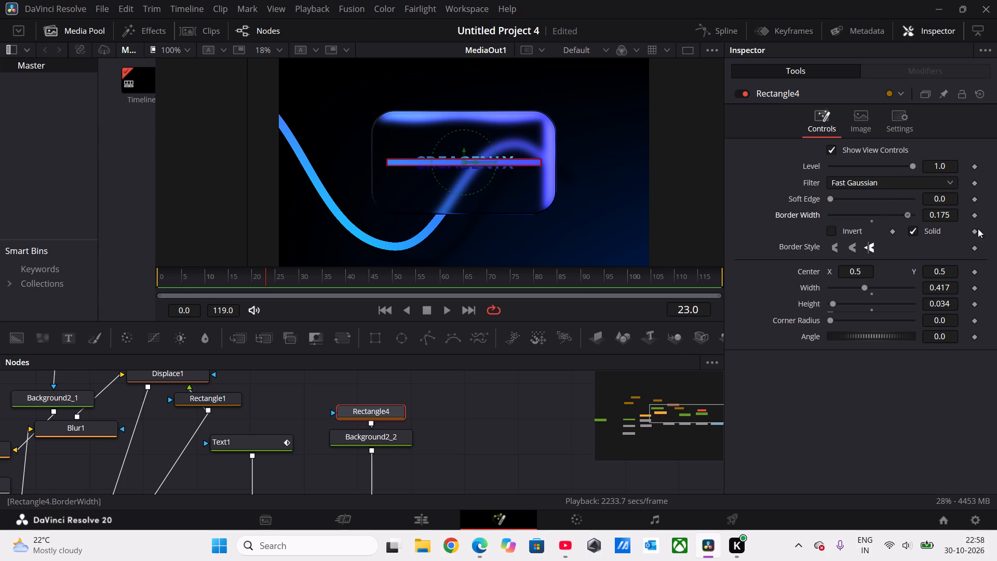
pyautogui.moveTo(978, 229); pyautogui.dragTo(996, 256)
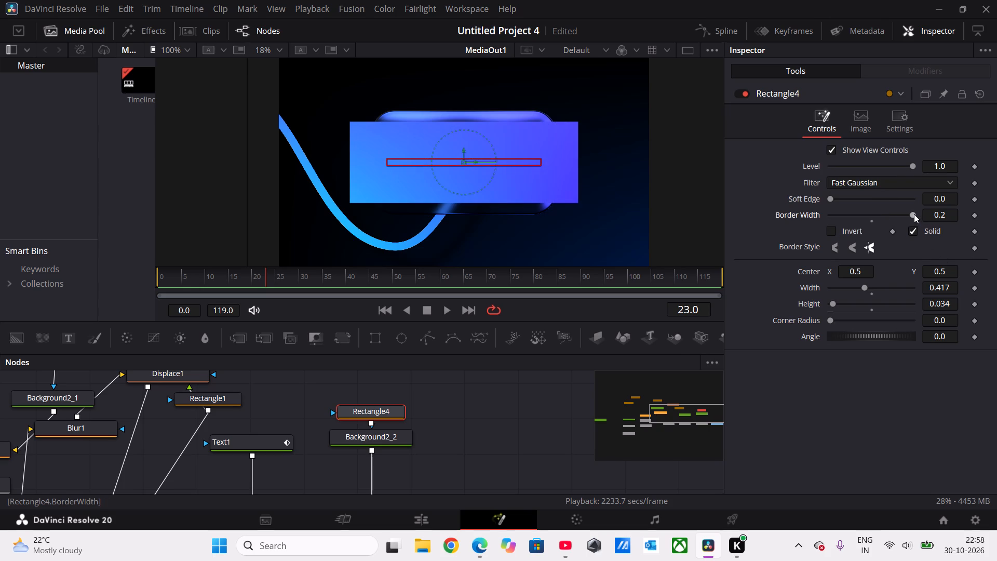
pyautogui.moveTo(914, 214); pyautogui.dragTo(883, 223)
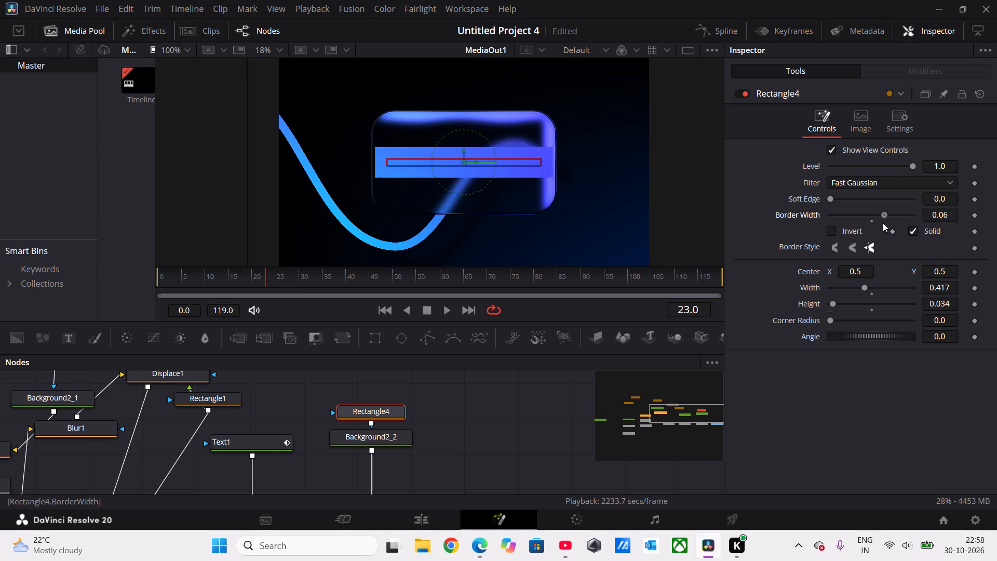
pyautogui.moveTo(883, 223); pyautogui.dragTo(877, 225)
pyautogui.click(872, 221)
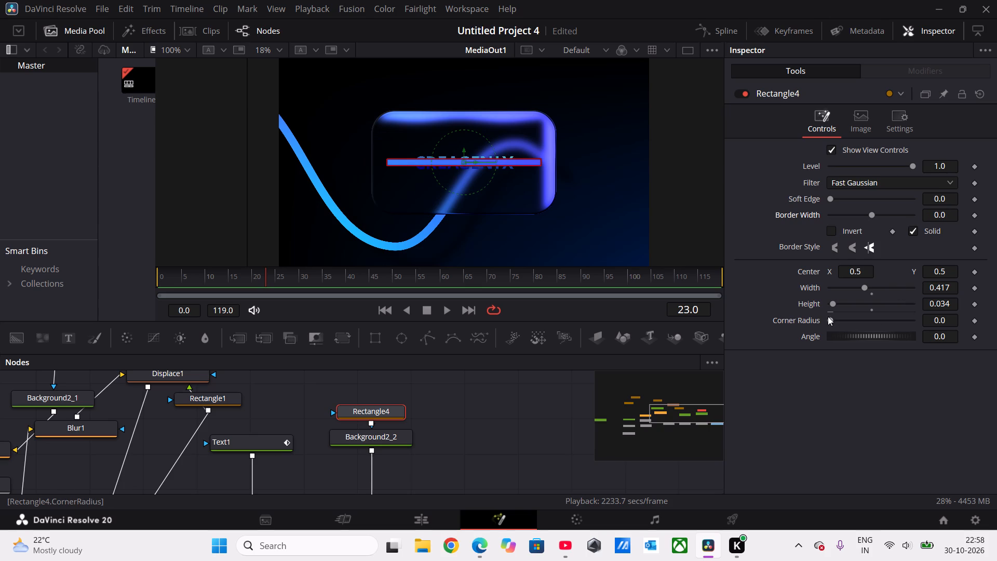
# Round the ends of the slider bar by setting Rectangle4's corner radius to 1.0.
pyautogui.moveTo(828, 316); pyautogui.dragTo(996, 333)
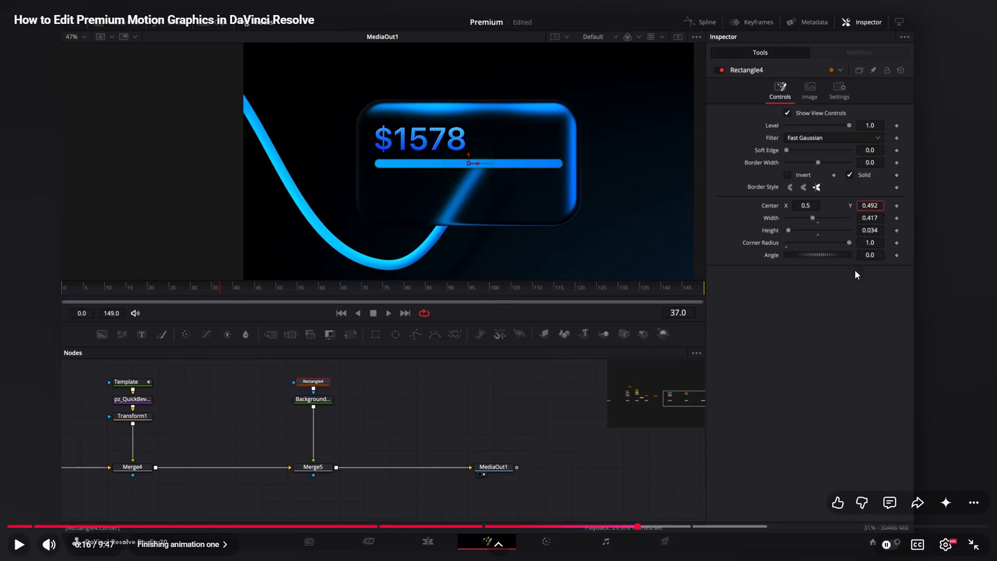
# Replay the tutorial's bar positioning around 6:15 to 6:17 and, back in DaVinci Resolve, set Rectangle4's Center Y to 0.345.
pyautogui.click(659, 253)
pyautogui.press('Left')
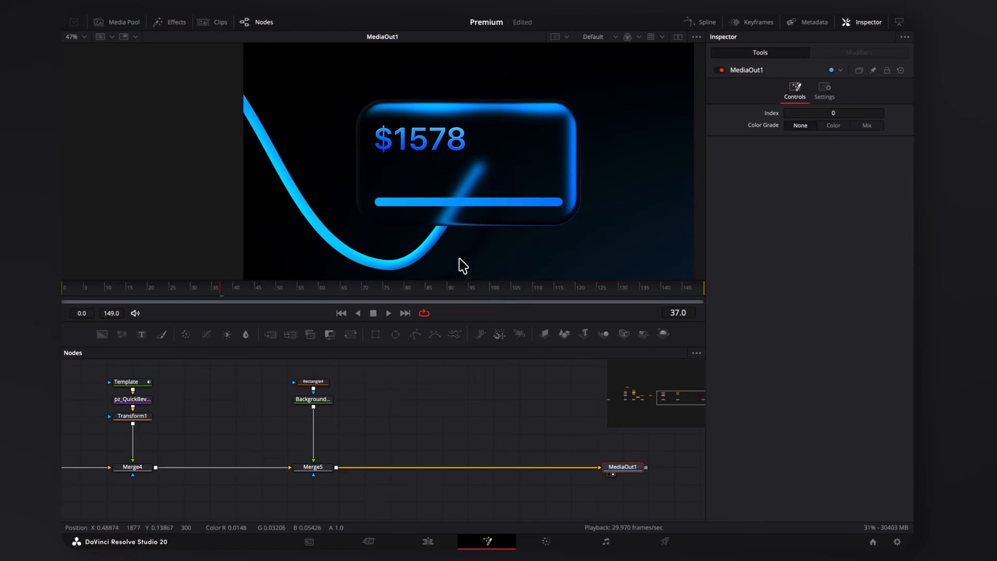
pyautogui.press('Left')
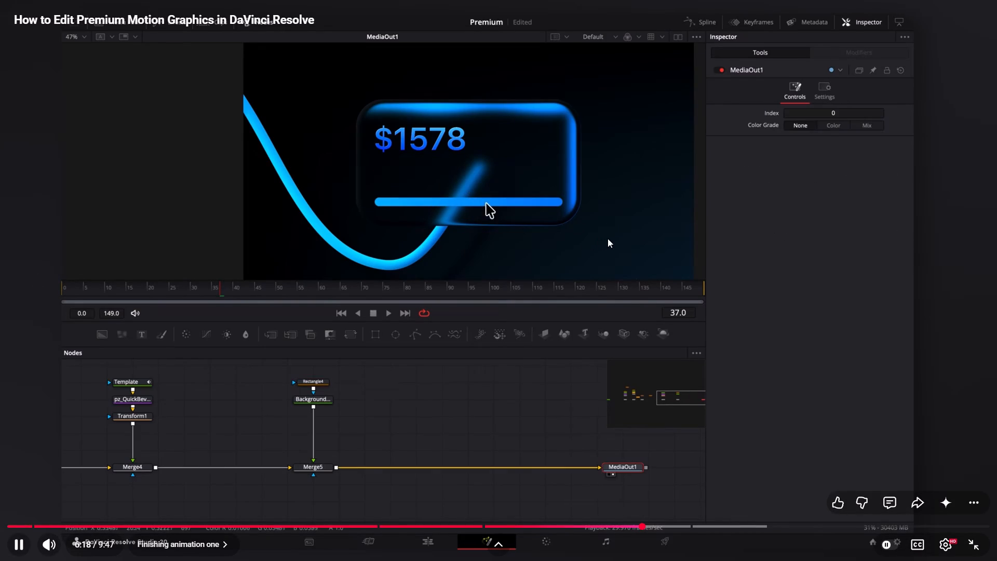
pyautogui.click(553, 253)
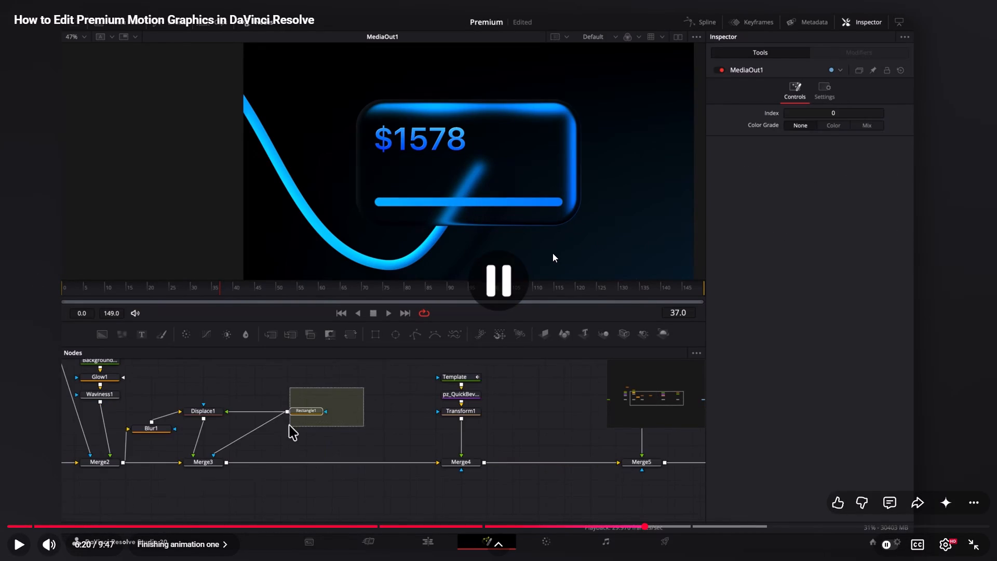
pyautogui.press('Left')
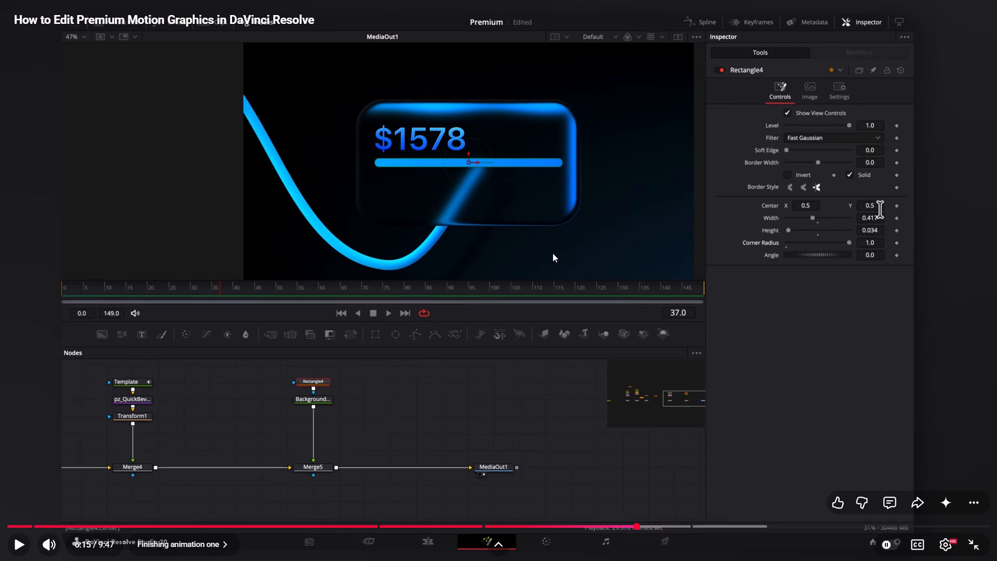
pyautogui.click(657, 225)
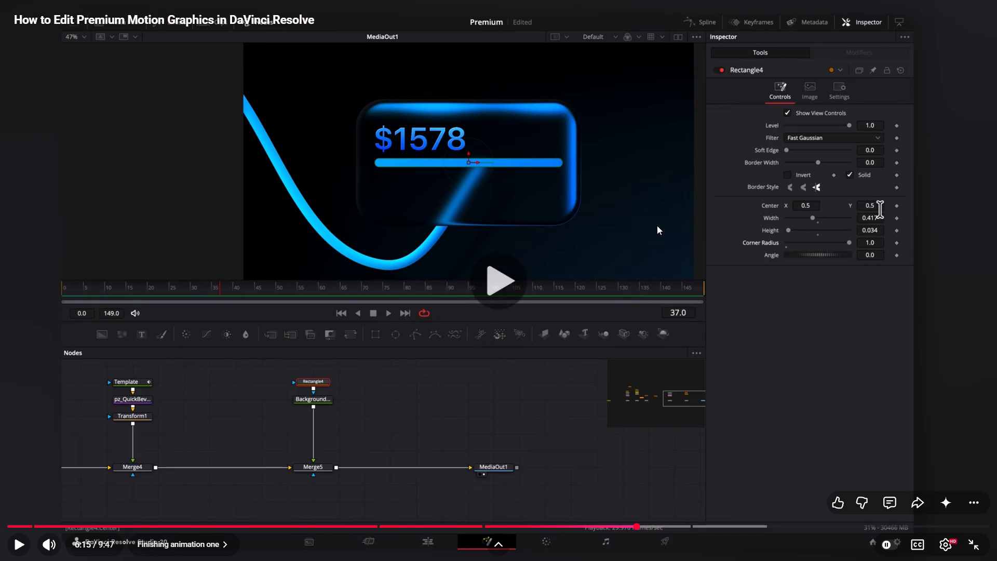
pyautogui.click(657, 225)
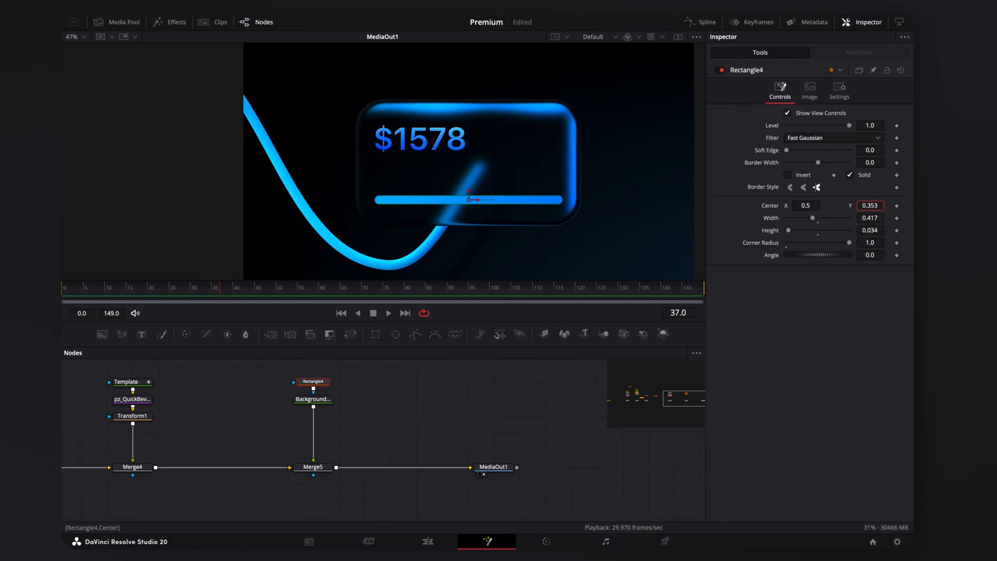
pyautogui.click(595, 356)
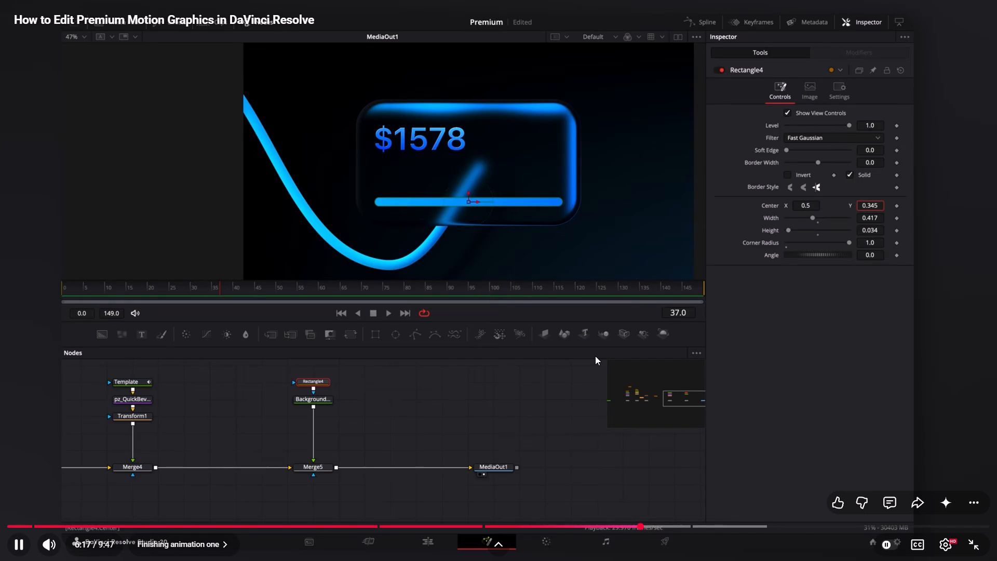
pyautogui.click(548, 333)
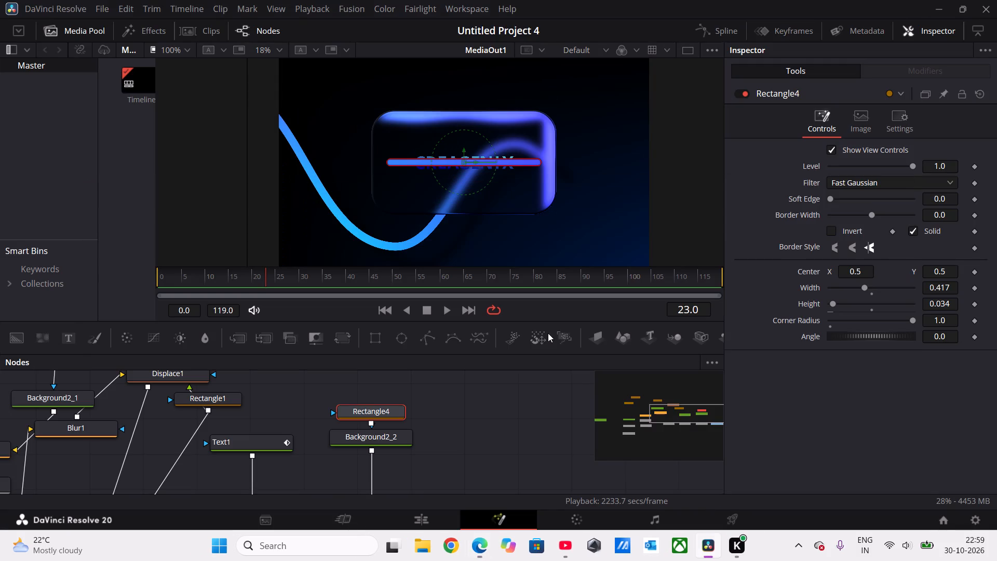
pyautogui.click(947, 269)
pyautogui.press('BackSpace')
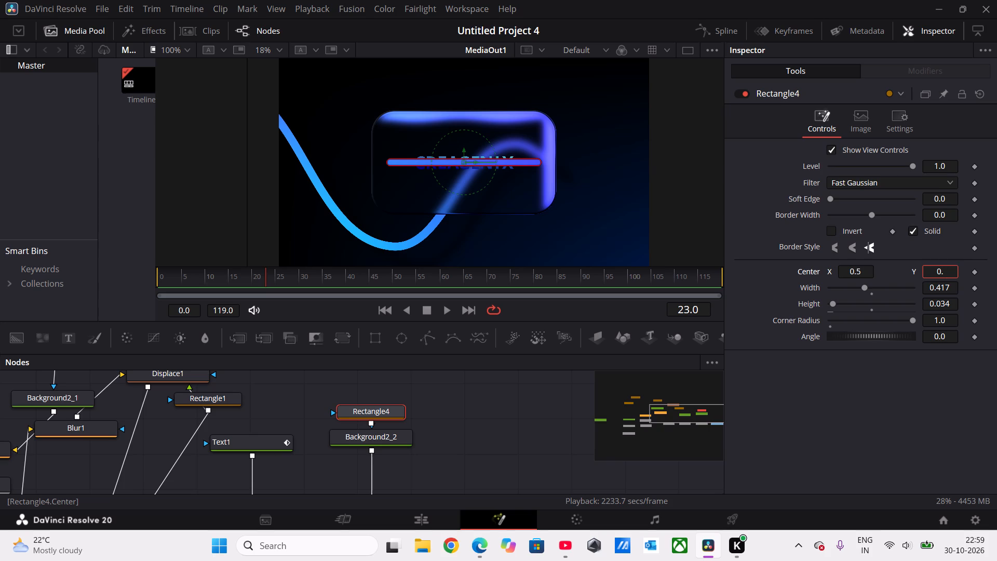
pyautogui.write('345')
pyautogui.click(928, 393)
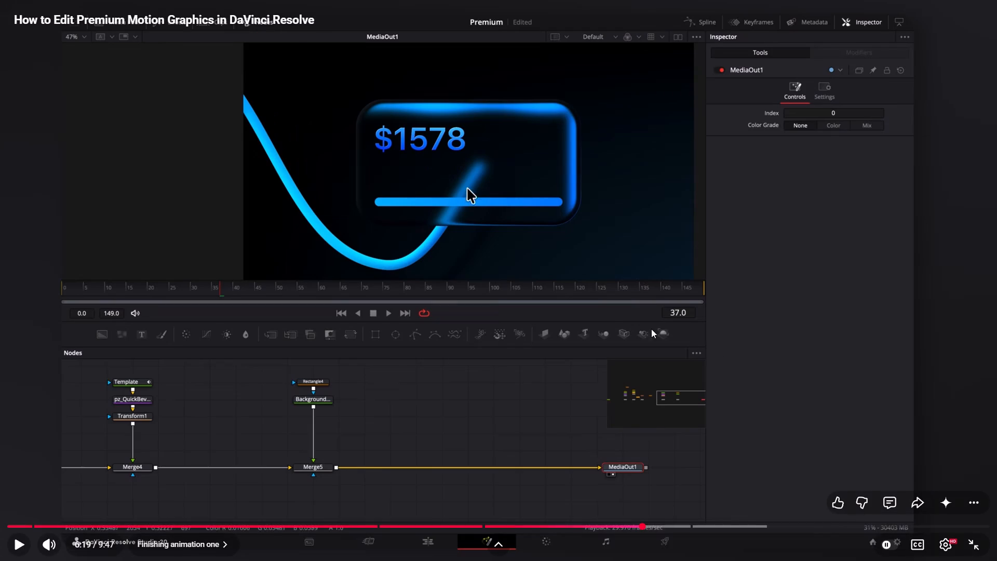
# Watch the tutorial from 6:19 to see how the Displace, Rectangle and Merge nodes are duplicated after Merge5.
pyautogui.click(611, 315)
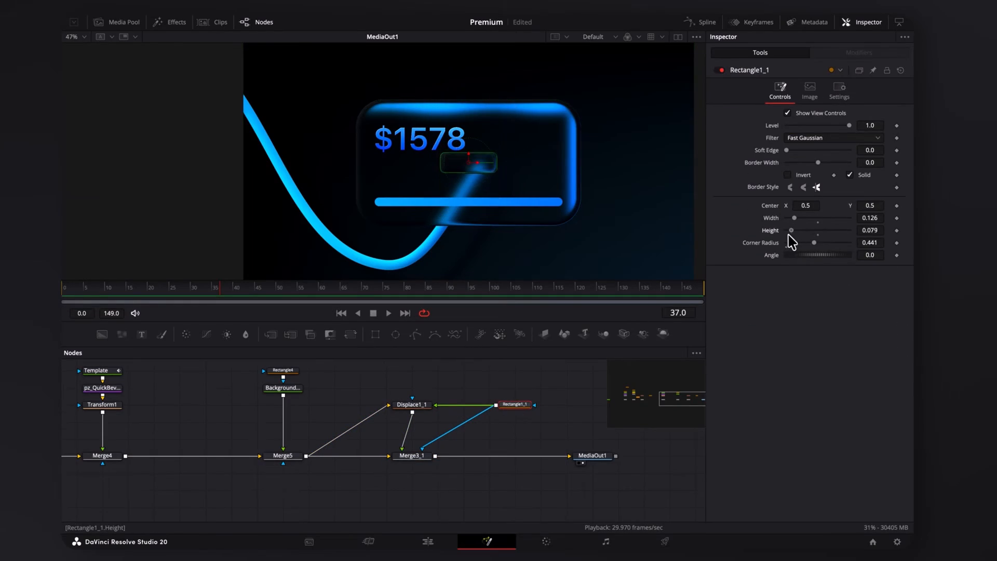
pyautogui.click(554, 293)
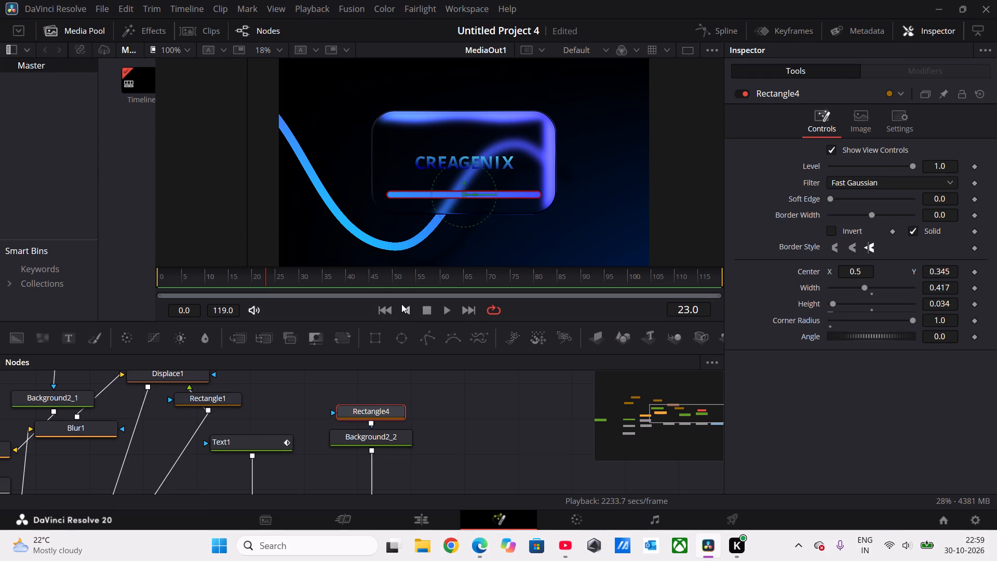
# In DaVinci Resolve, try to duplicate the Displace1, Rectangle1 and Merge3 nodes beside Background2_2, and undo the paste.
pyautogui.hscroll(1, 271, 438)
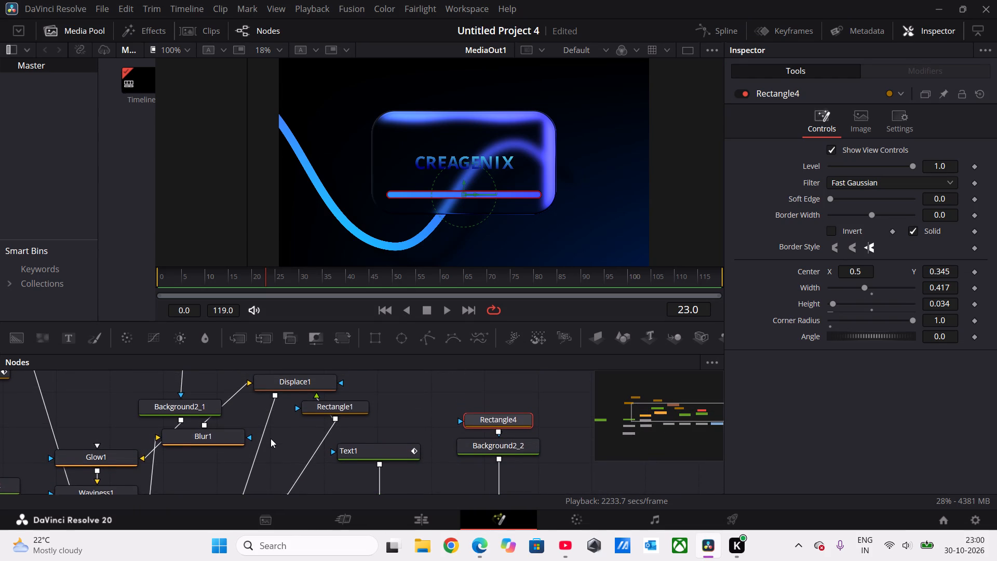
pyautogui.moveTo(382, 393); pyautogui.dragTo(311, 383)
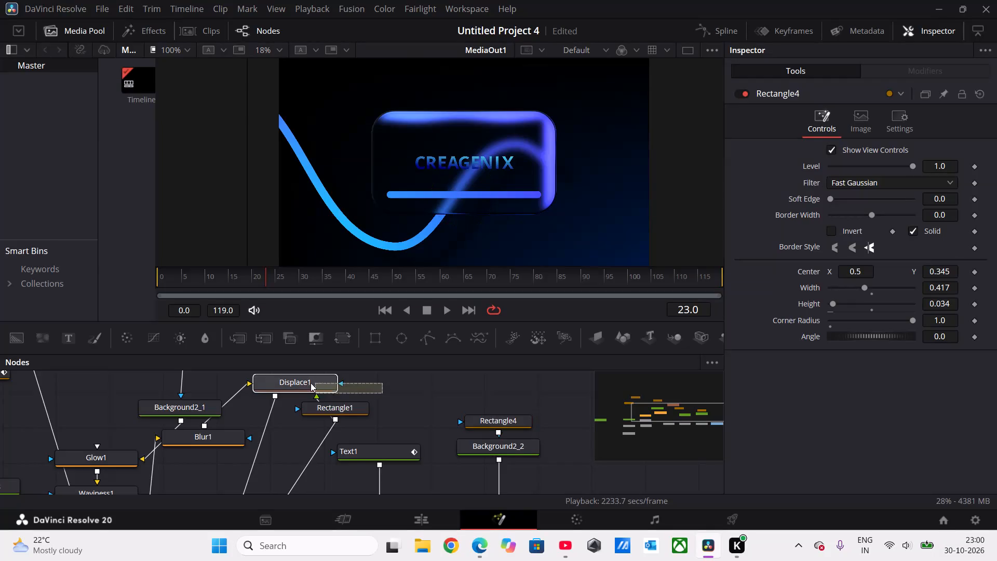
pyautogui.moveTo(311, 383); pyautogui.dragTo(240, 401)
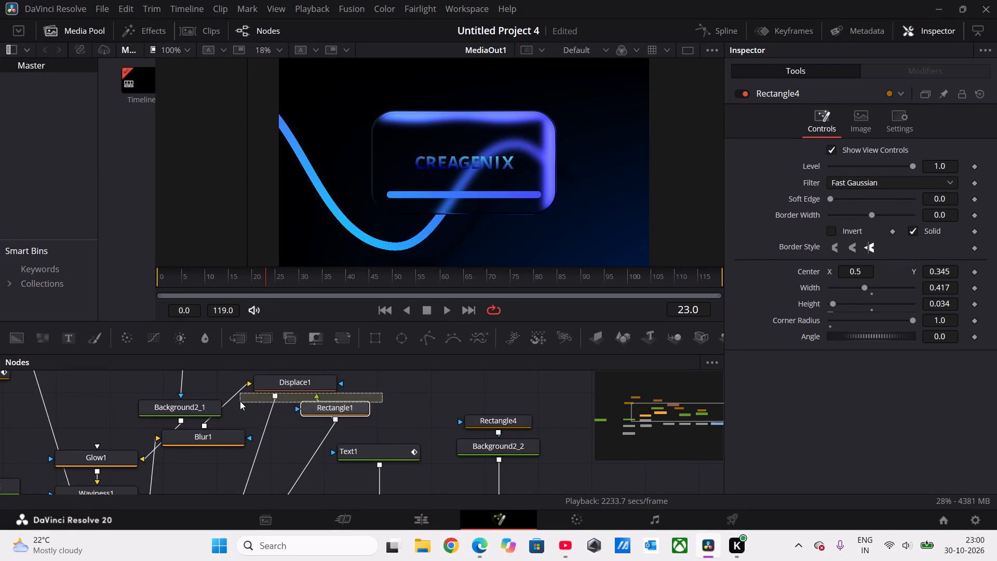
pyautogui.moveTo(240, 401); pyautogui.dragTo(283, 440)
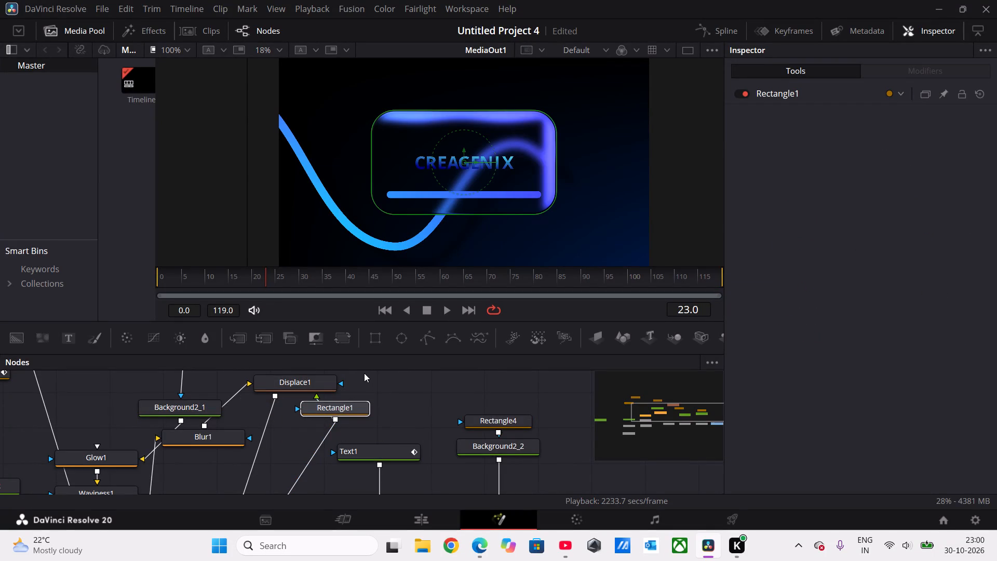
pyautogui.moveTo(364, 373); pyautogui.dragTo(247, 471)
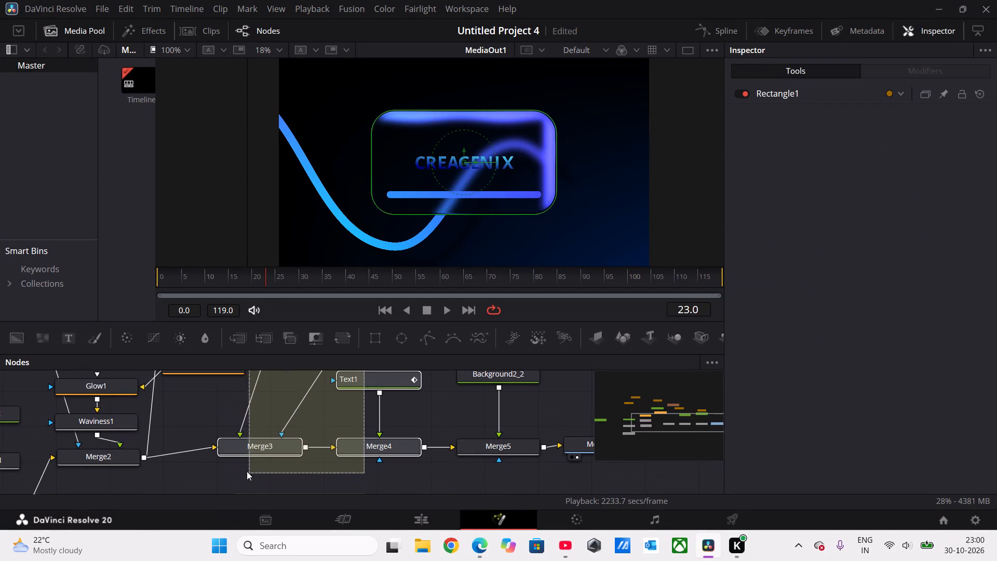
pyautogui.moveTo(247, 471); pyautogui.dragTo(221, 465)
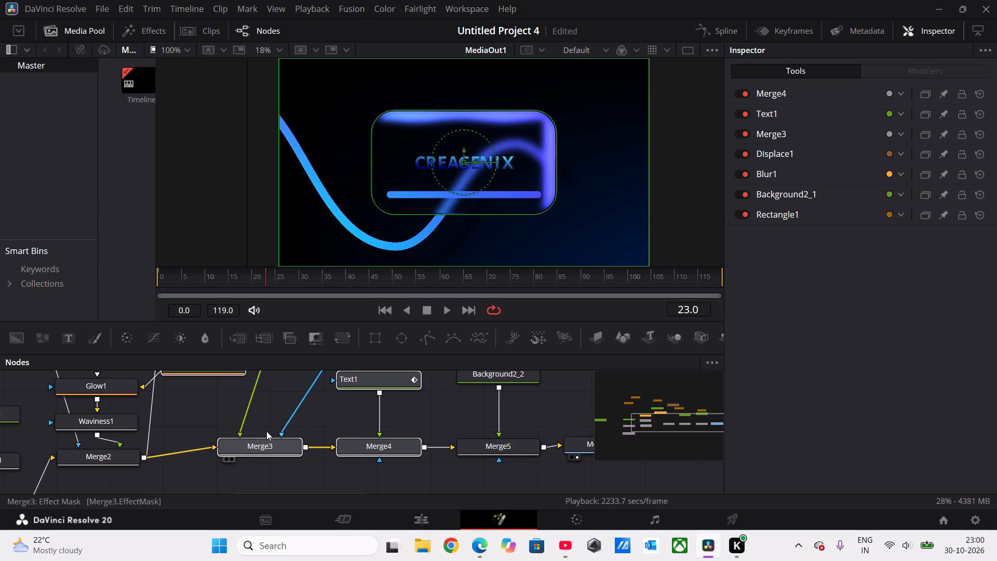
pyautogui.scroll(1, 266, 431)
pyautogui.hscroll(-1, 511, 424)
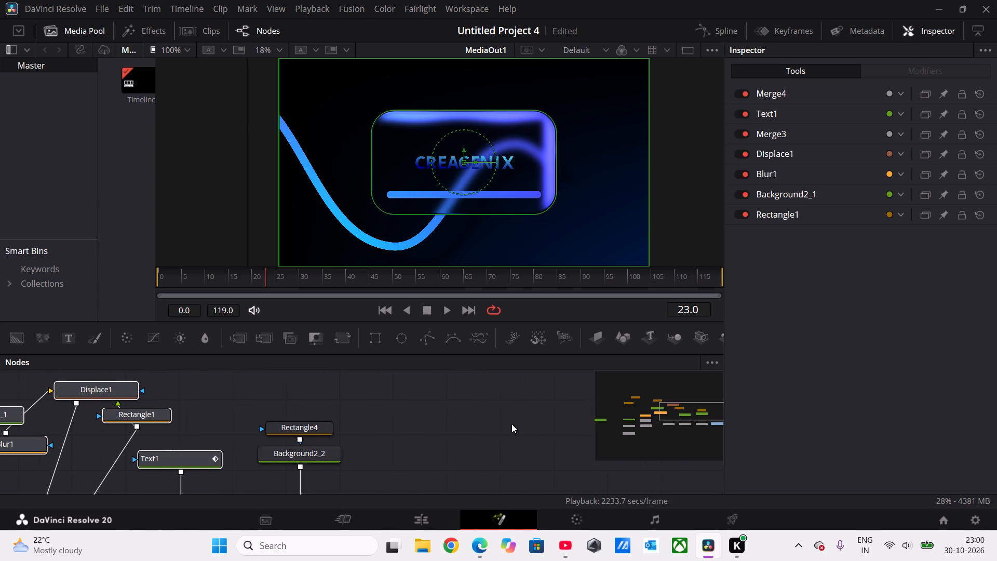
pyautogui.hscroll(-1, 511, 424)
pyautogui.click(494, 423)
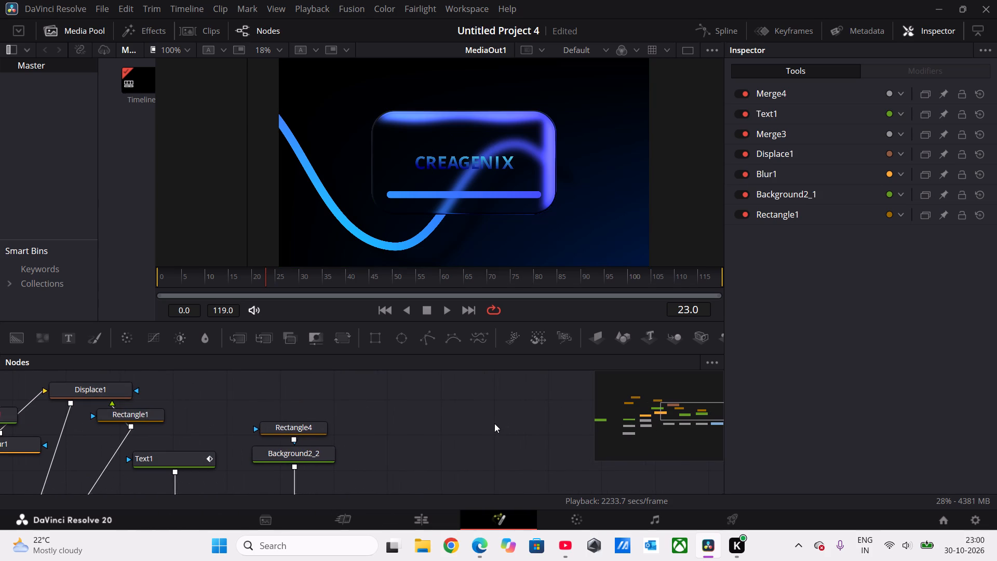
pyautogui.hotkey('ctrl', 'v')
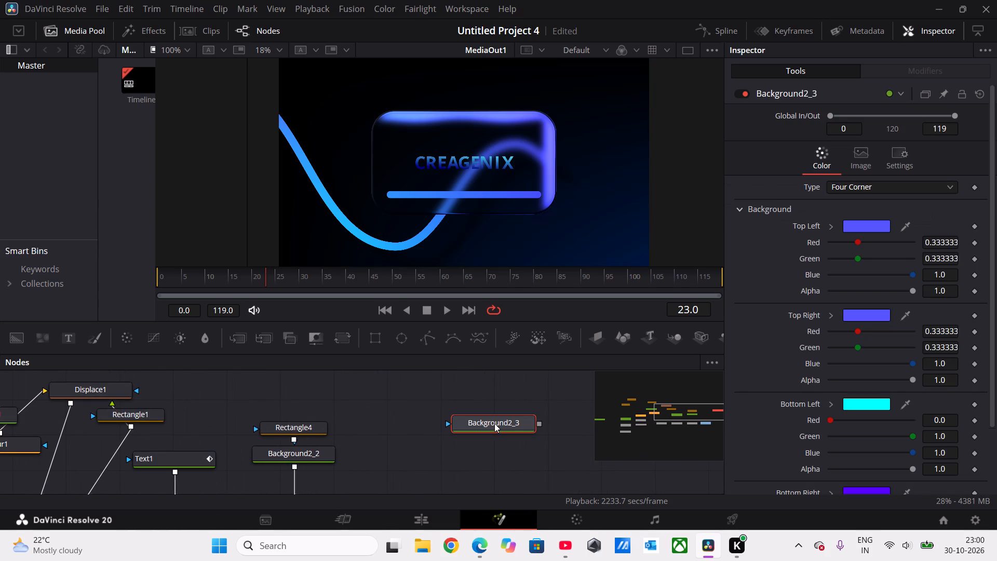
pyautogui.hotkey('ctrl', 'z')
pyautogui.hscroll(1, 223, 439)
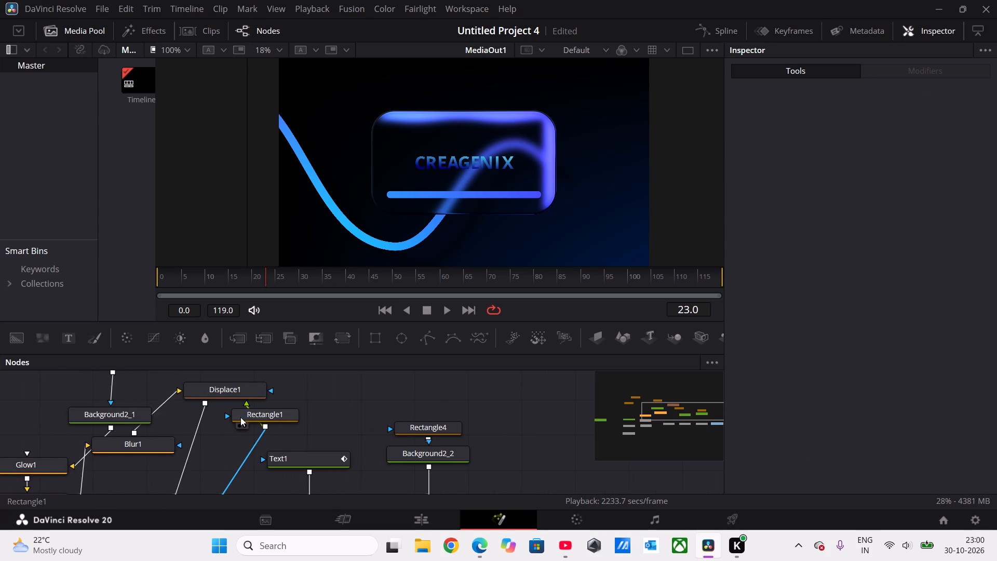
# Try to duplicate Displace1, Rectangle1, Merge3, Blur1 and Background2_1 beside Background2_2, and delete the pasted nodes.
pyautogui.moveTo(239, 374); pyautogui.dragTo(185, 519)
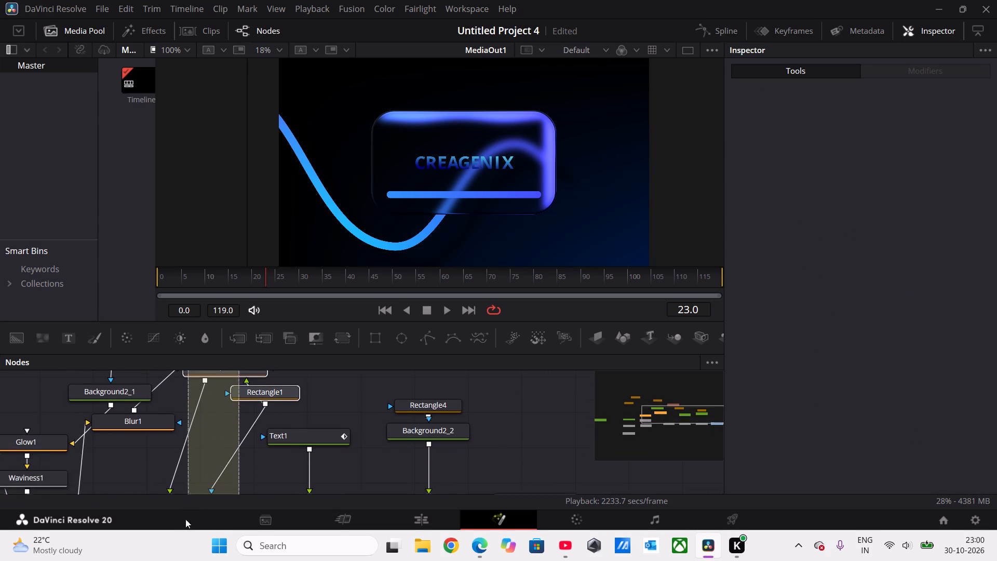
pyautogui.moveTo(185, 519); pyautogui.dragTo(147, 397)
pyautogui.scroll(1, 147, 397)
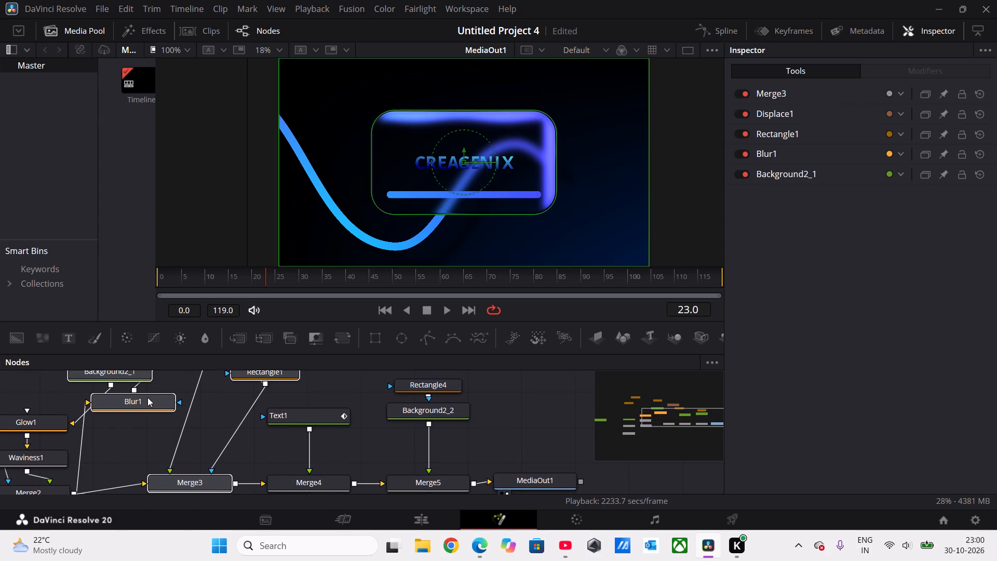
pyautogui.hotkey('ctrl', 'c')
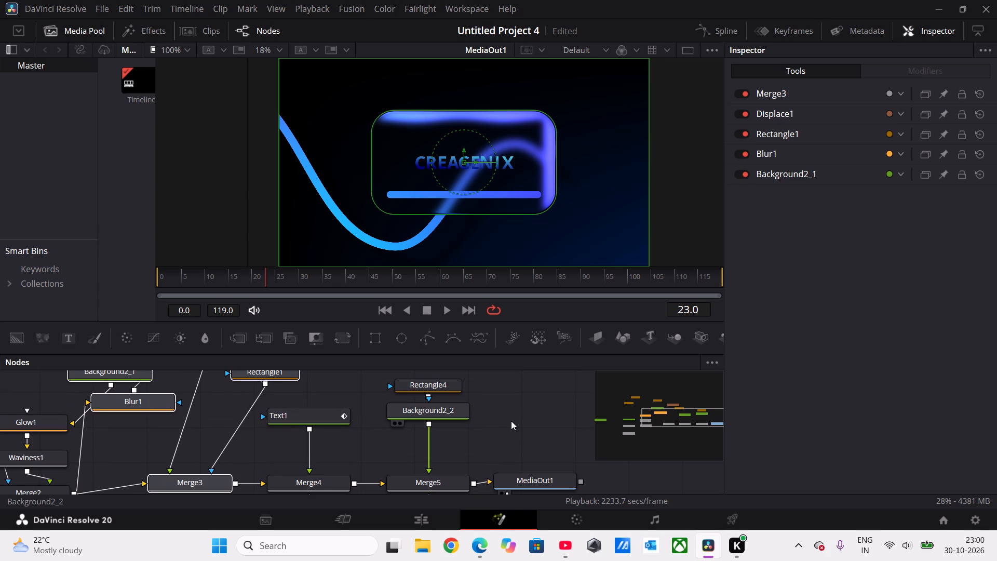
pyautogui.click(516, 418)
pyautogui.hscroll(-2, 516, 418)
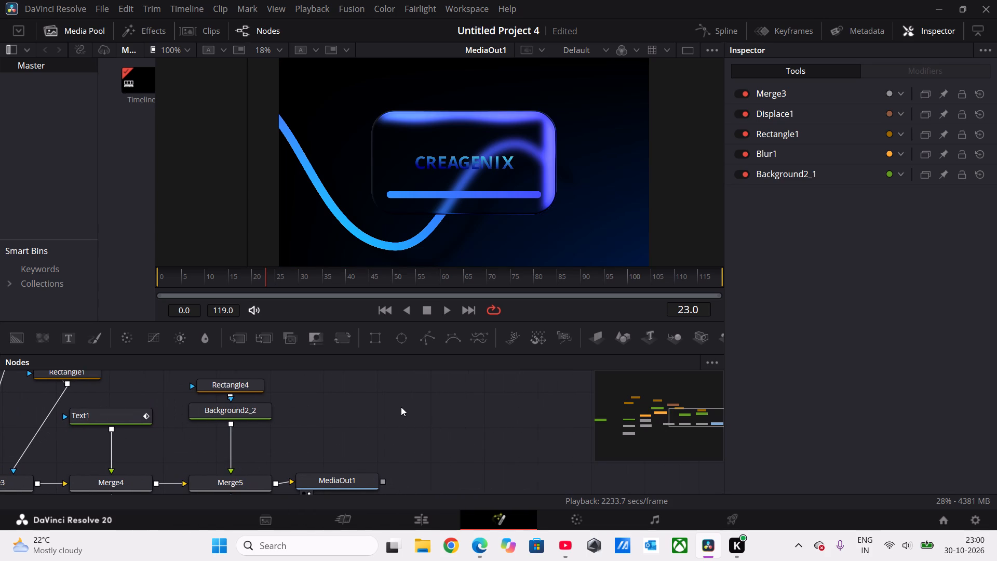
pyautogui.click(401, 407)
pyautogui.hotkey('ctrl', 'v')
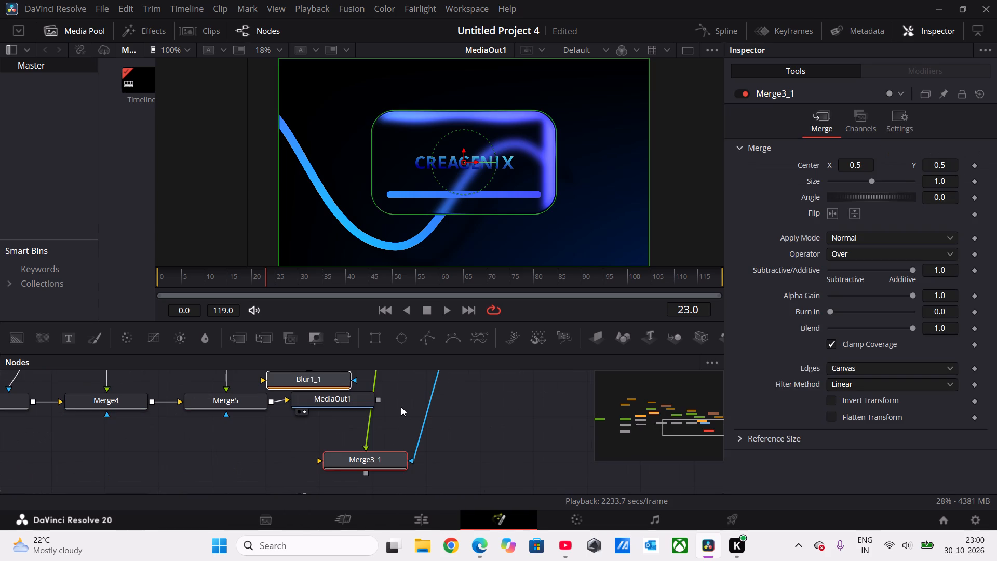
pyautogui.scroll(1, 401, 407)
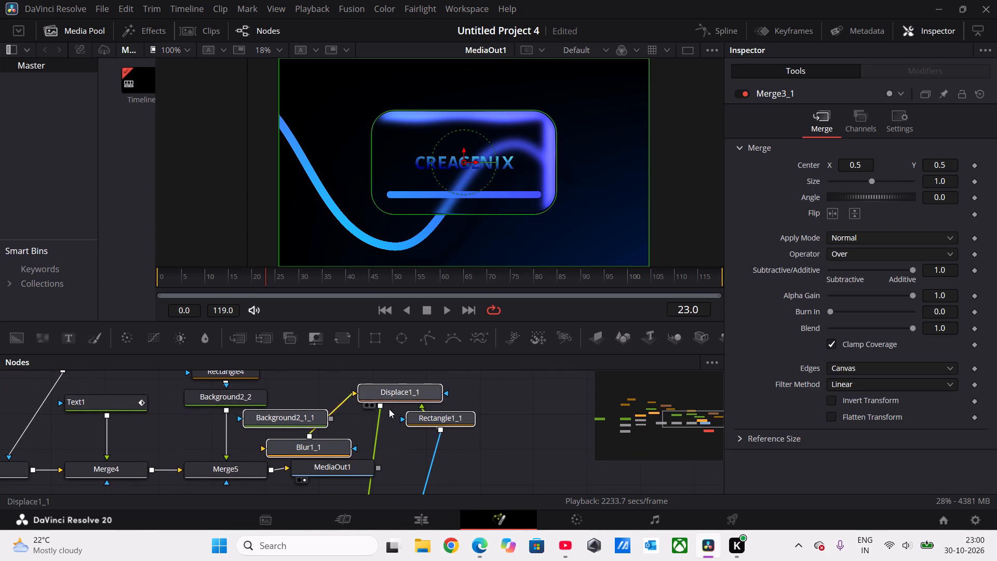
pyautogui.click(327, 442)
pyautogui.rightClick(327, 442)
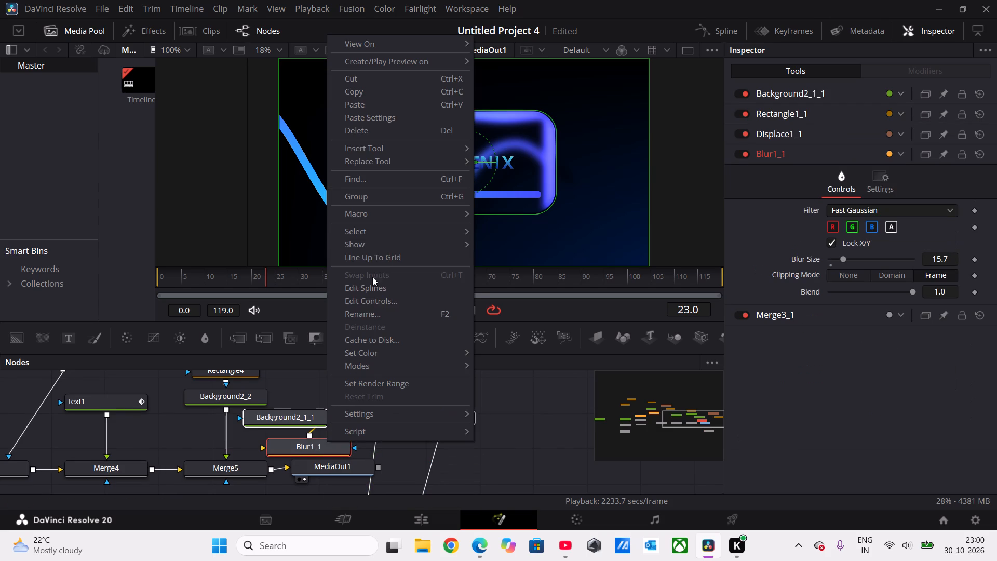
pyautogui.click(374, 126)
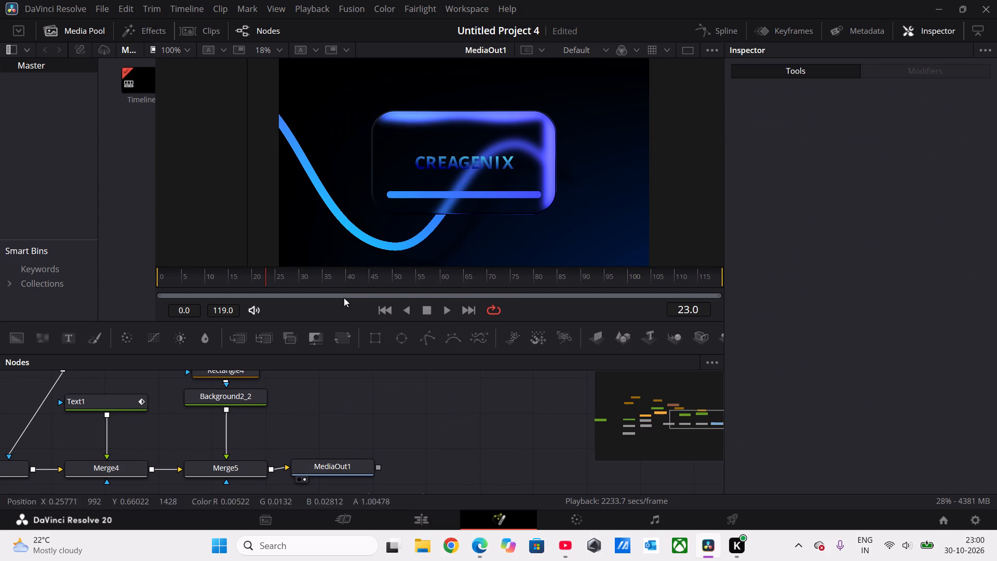
# Move Background2_1 and Blur1 closer to Glow1 and shift Text1 towards Background2_2, clearing space around Displace1 and Rectangle1.
pyautogui.hscroll(1, 341, 407)
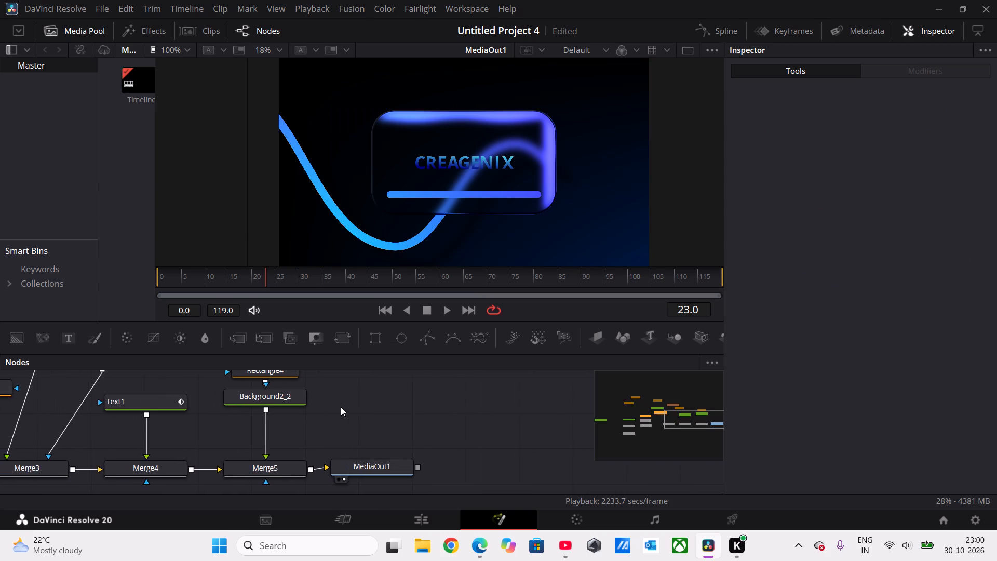
pyautogui.hscroll(2, 341, 407)
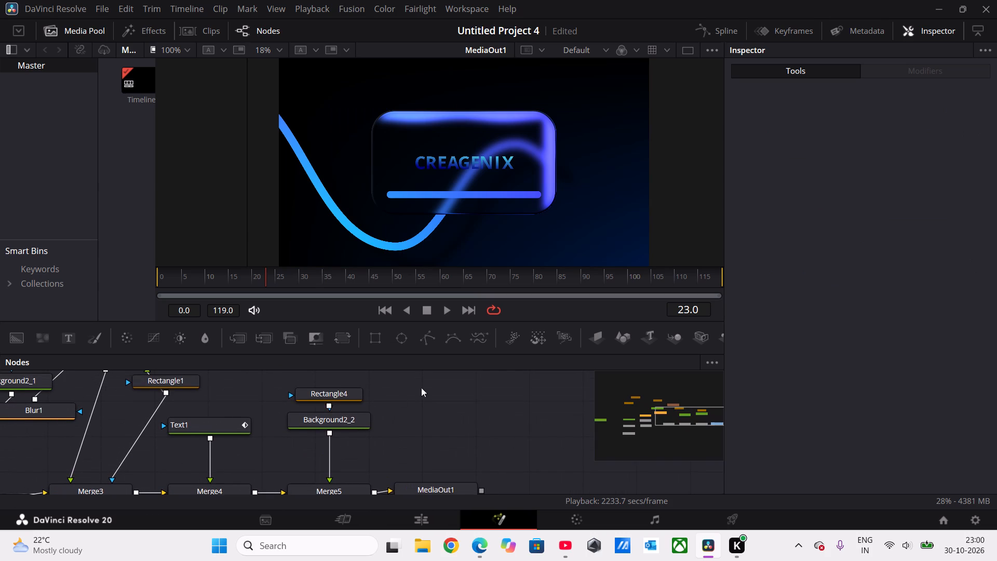
pyautogui.hscroll(1, 158, 439)
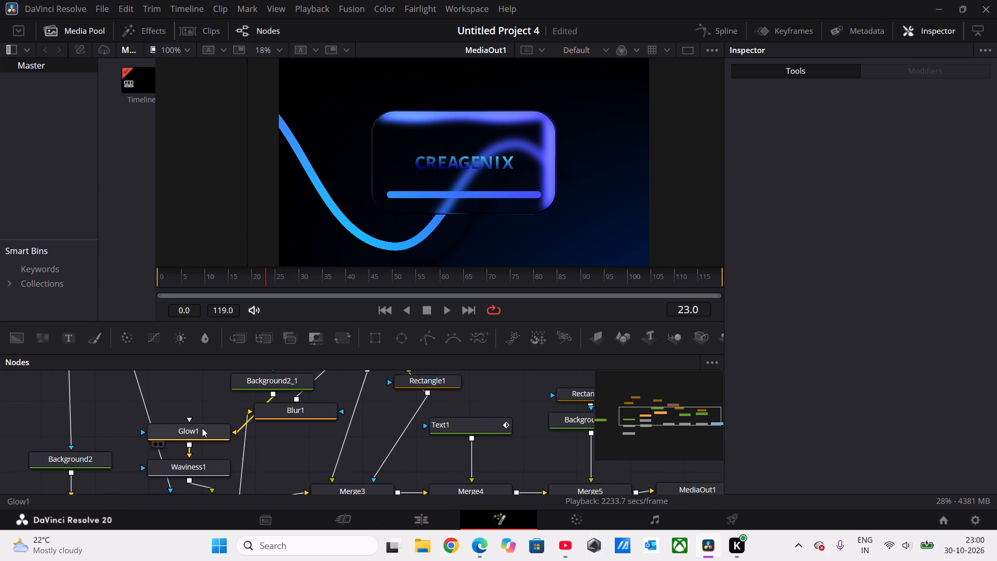
pyautogui.moveTo(302, 408); pyautogui.dragTo(351, 420)
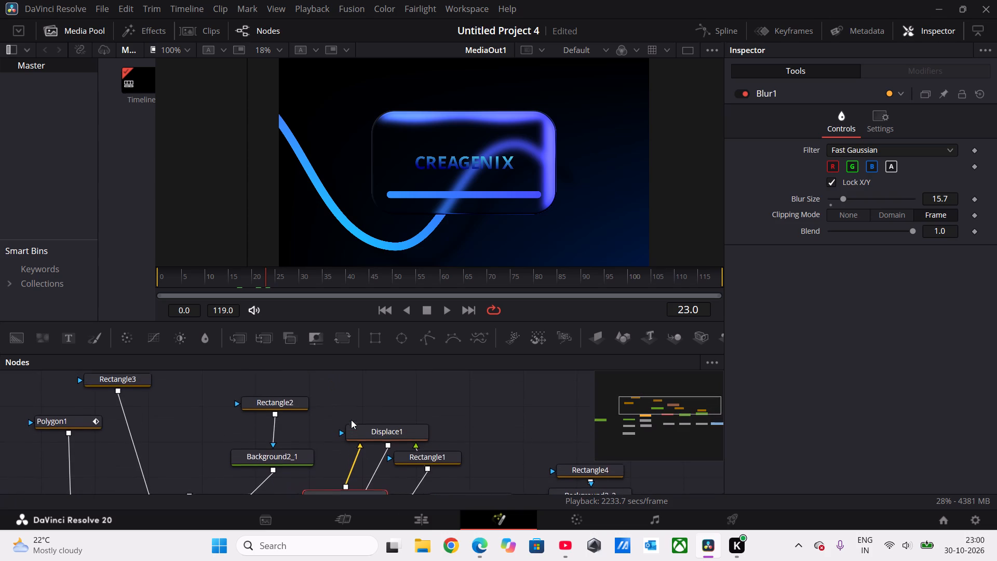
pyautogui.moveTo(344, 457); pyautogui.dragTo(295, 457)
pyautogui.moveTo(290, 409); pyautogui.dragTo(248, 407)
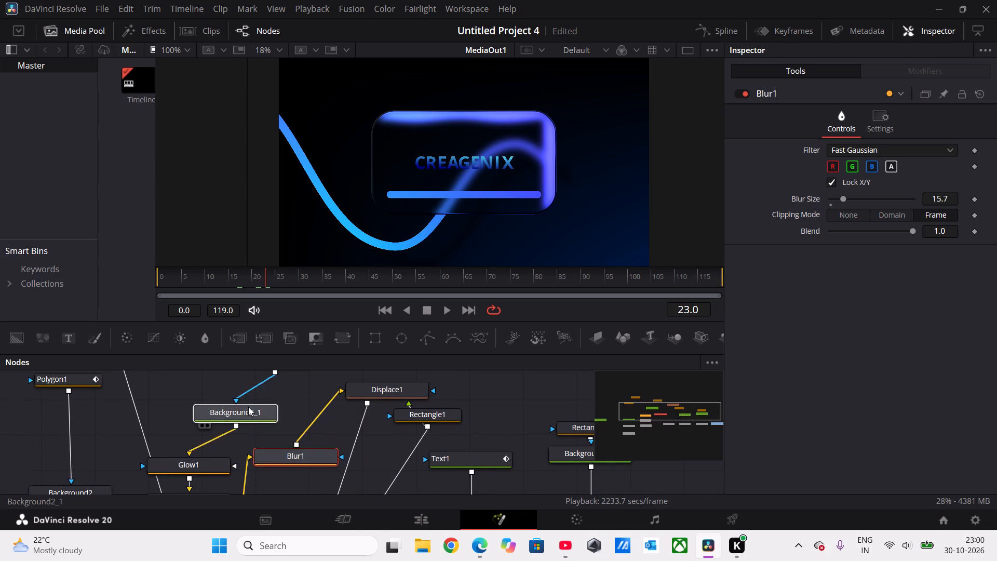
pyautogui.moveTo(248, 407); pyautogui.dragTo(228, 402)
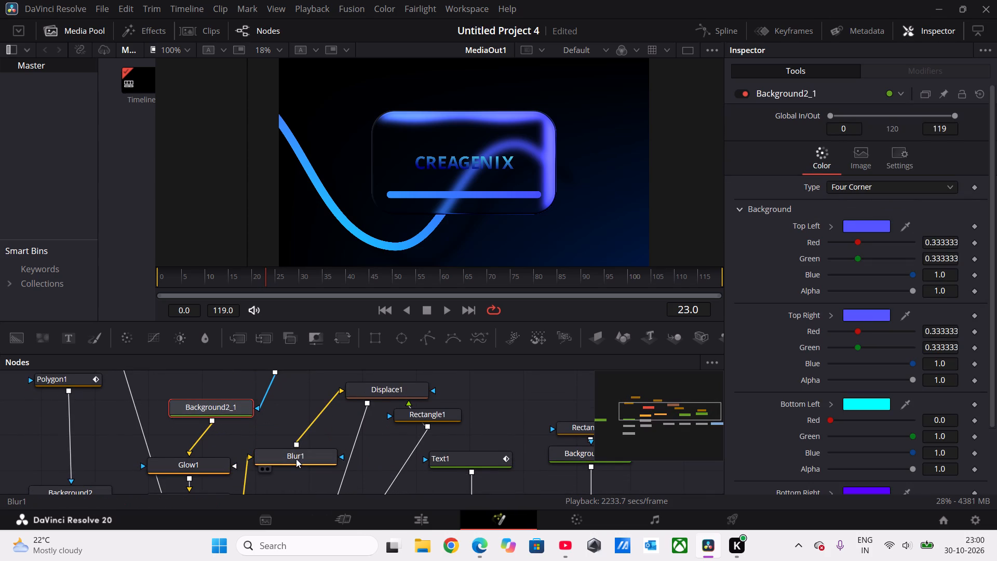
pyautogui.moveTo(296, 459); pyautogui.dragTo(266, 437)
pyautogui.moveTo(266, 437); pyautogui.dragTo(300, 439)
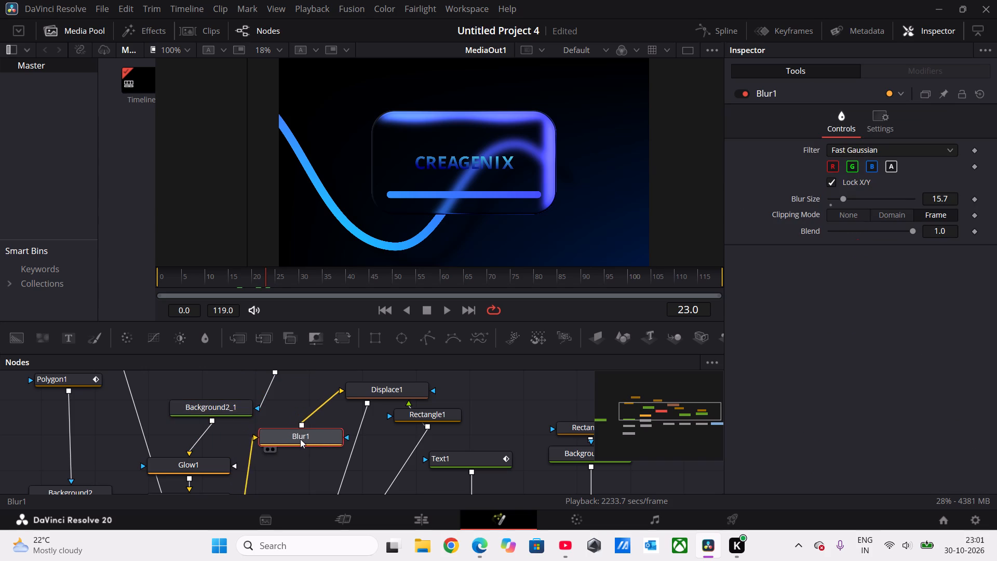
pyautogui.moveTo(300, 439); pyautogui.dragTo(260, 433)
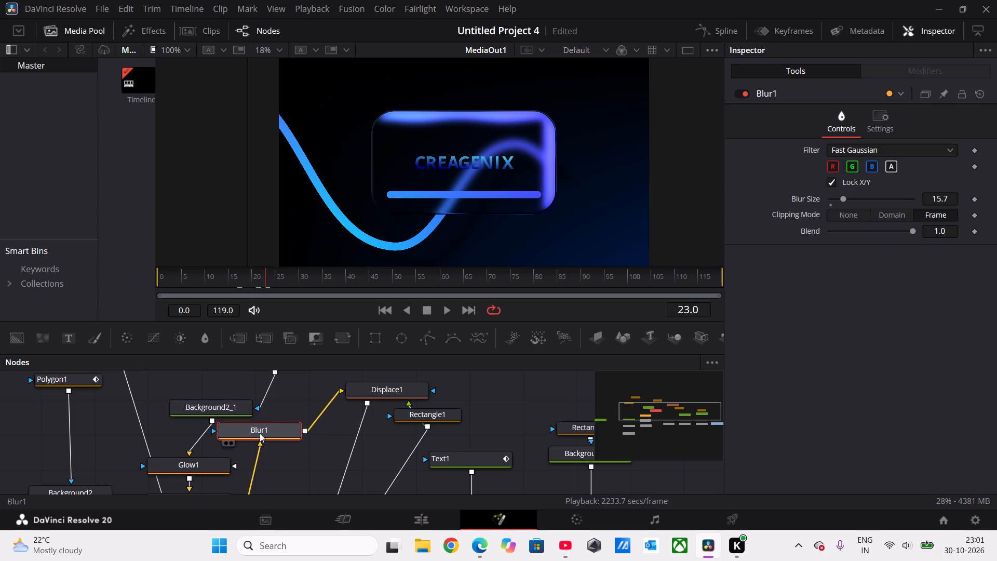
pyautogui.moveTo(260, 433); pyautogui.dragTo(258, 437)
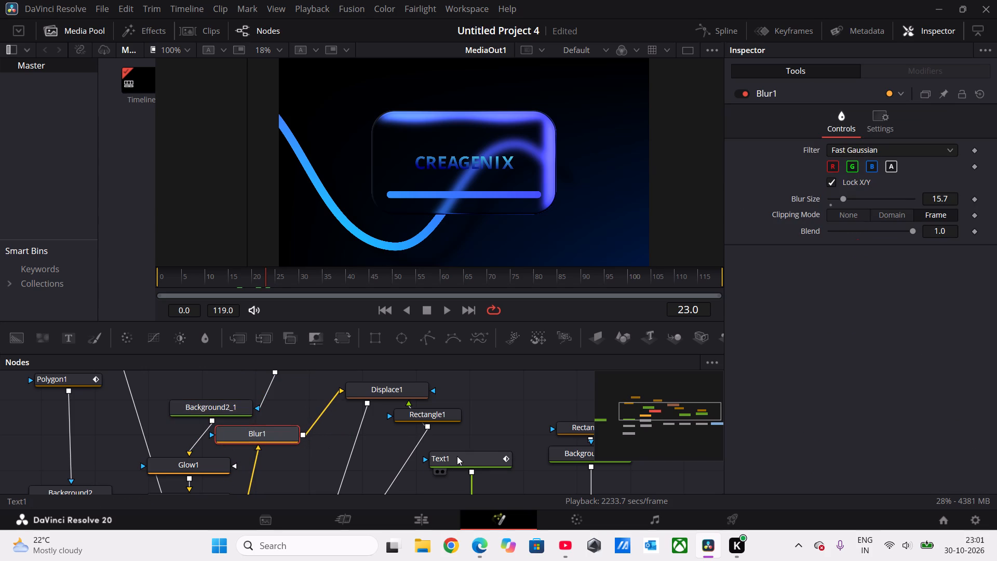
pyautogui.moveTo(457, 456); pyautogui.dragTo(489, 457)
pyautogui.hscroll(1, 489, 457)
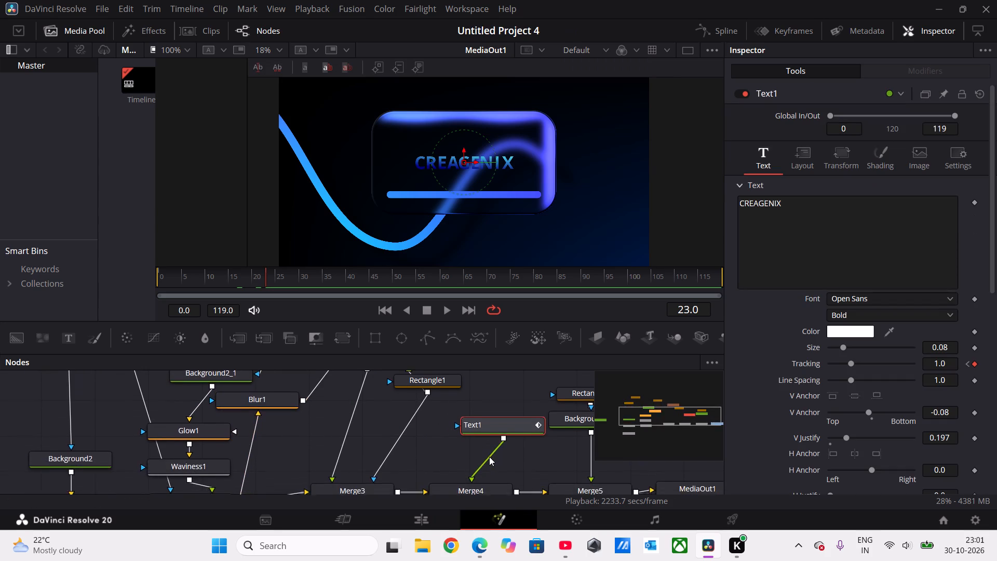
pyautogui.hscroll(1, 489, 457)
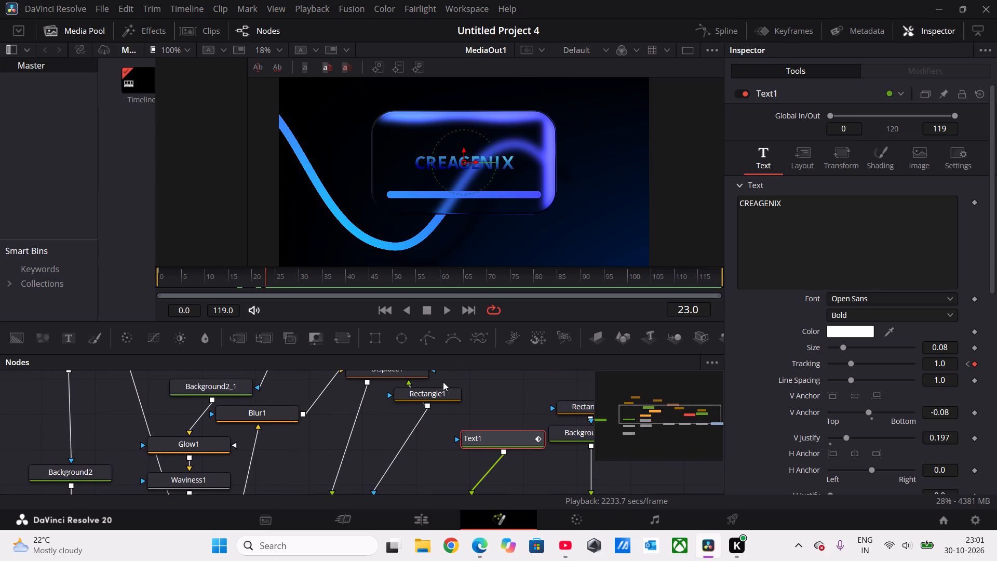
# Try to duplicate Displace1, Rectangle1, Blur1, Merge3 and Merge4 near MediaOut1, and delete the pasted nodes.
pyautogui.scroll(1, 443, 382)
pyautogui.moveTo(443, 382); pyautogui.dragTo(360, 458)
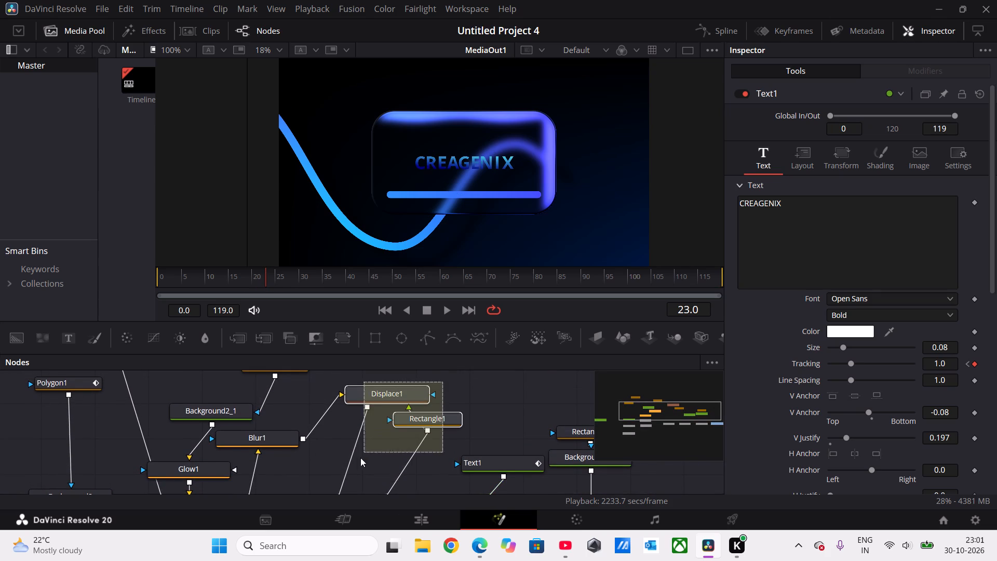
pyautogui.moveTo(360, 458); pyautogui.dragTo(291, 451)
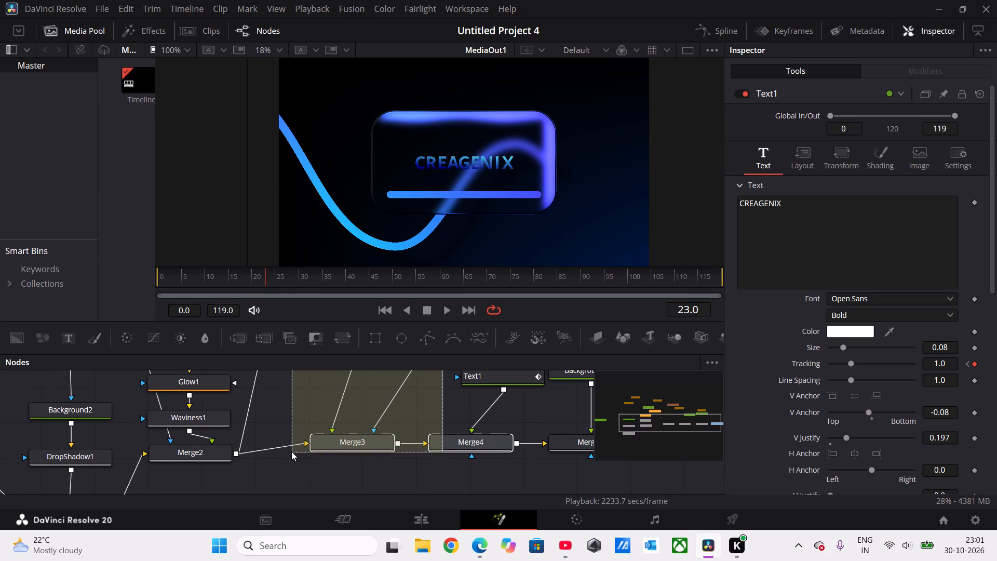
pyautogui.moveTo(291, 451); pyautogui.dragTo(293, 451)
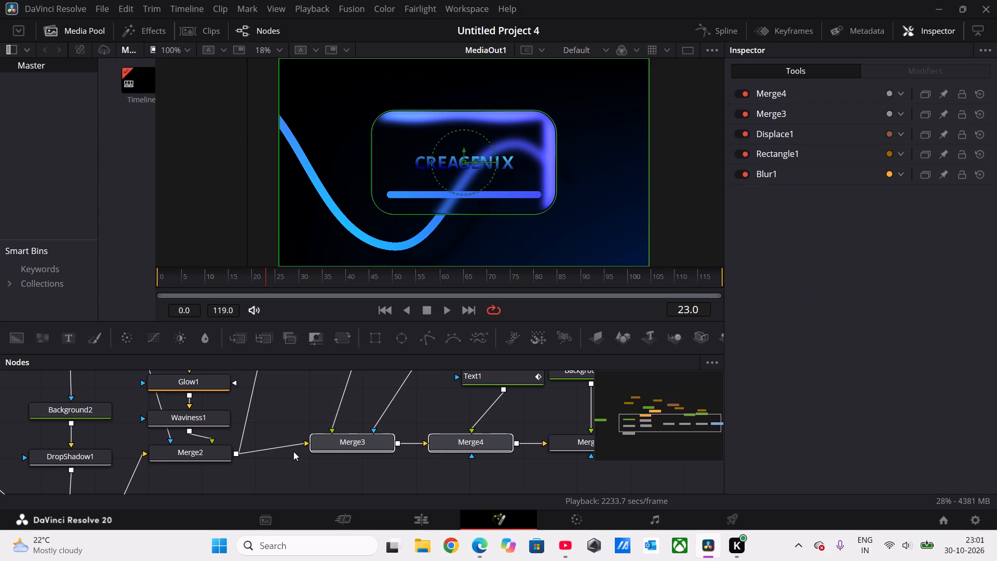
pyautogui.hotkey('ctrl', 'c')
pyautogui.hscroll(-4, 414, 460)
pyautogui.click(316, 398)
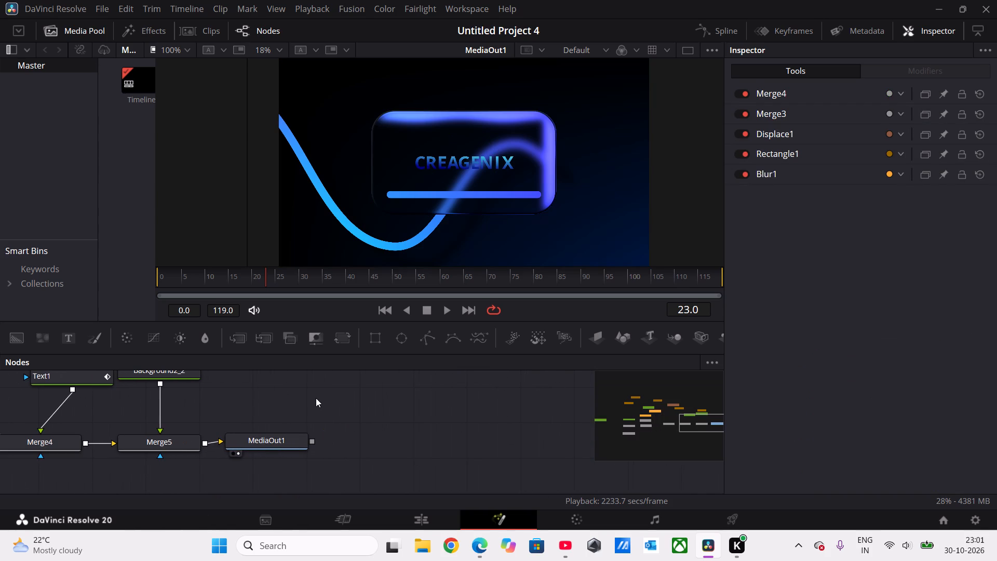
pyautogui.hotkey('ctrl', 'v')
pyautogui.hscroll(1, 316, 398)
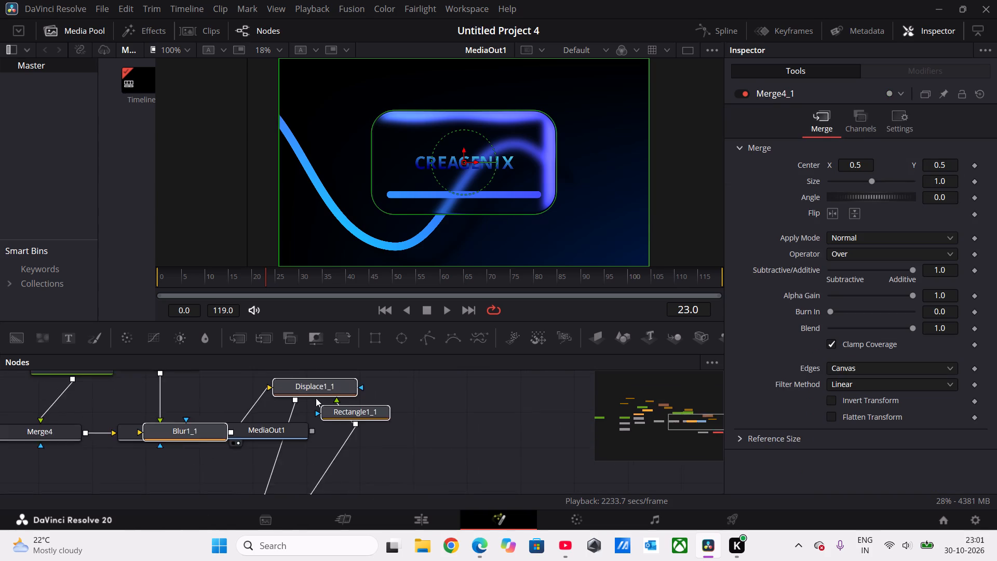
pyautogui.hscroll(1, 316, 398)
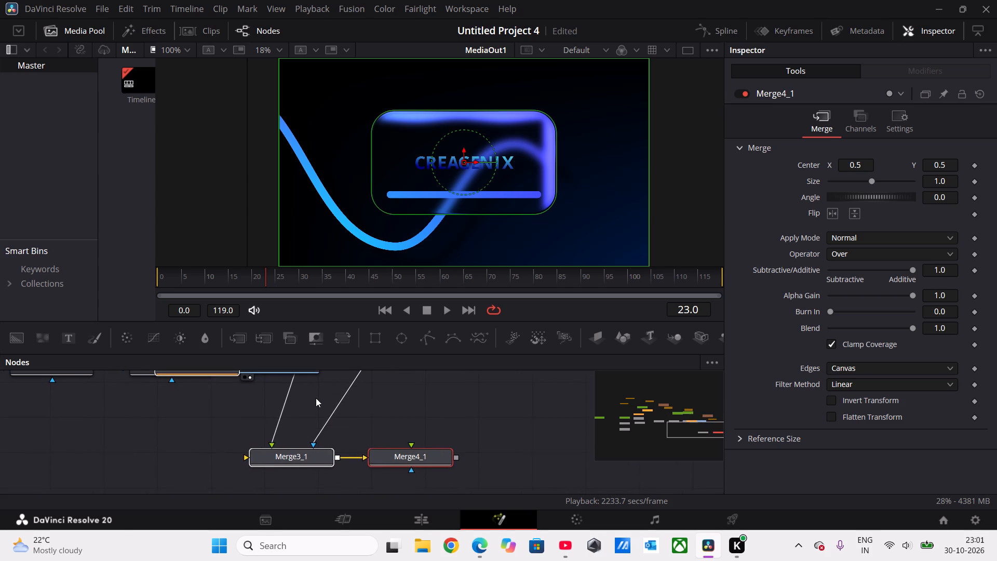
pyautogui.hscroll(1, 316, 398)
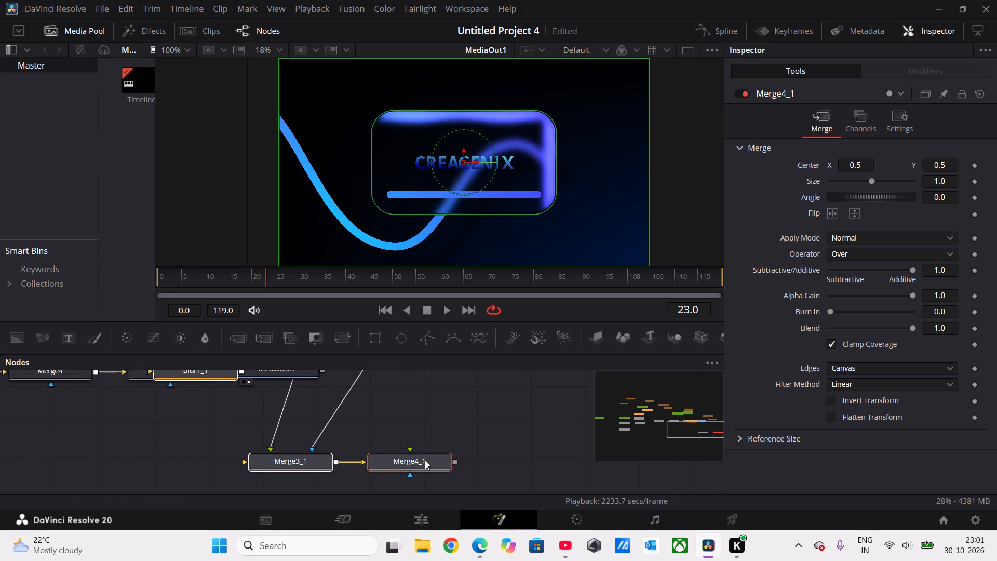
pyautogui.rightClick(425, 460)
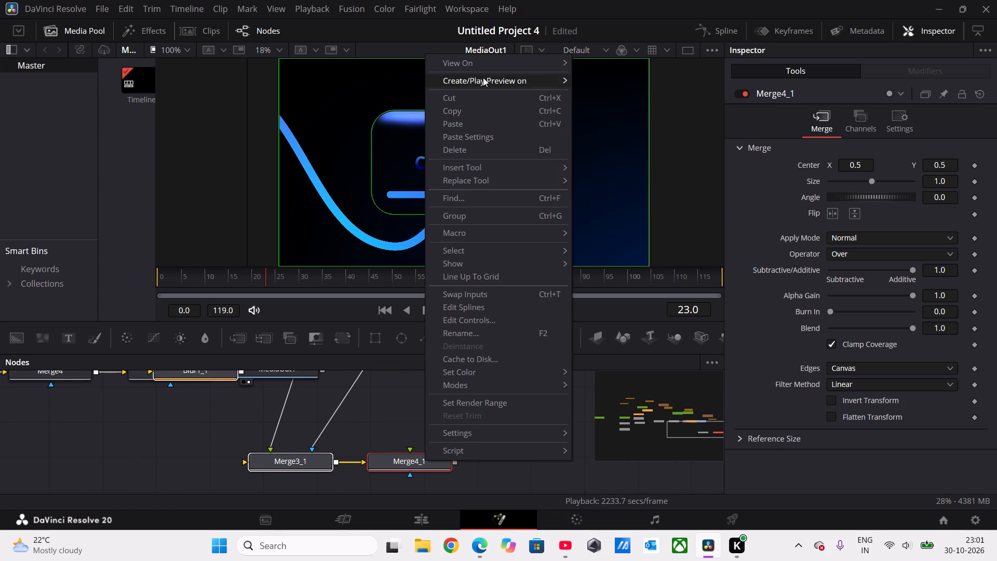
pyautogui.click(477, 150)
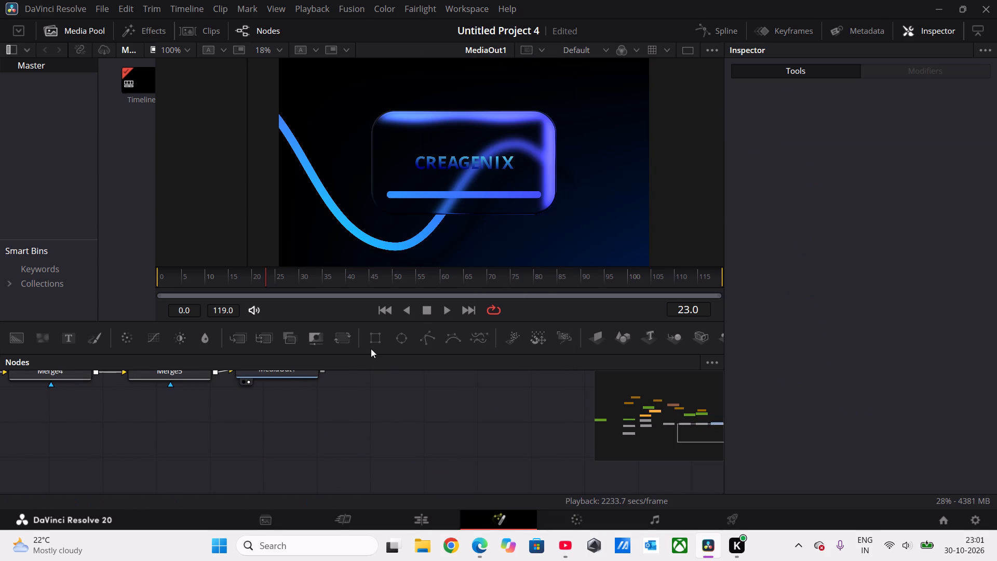
# Move Merge4 farther from Merge3, closer to Merge5, so the two merges can be selected separately.
pyautogui.hscroll(1, 371, 349)
pyautogui.hscroll(2, 260, 453)
pyautogui.scroll(1, 260, 453)
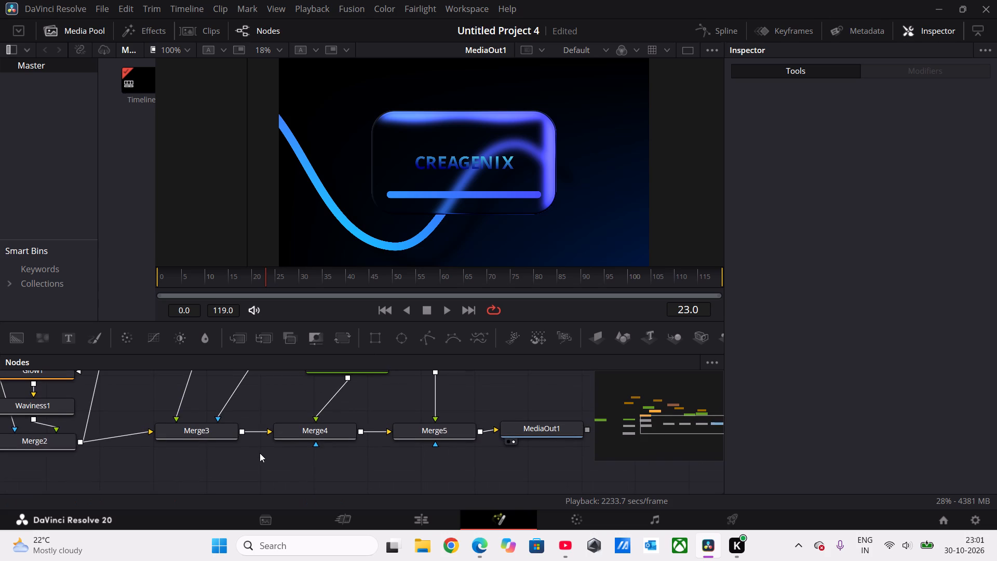
pyautogui.scroll(1, 286, 458)
pyautogui.scroll(-4, 286, 458)
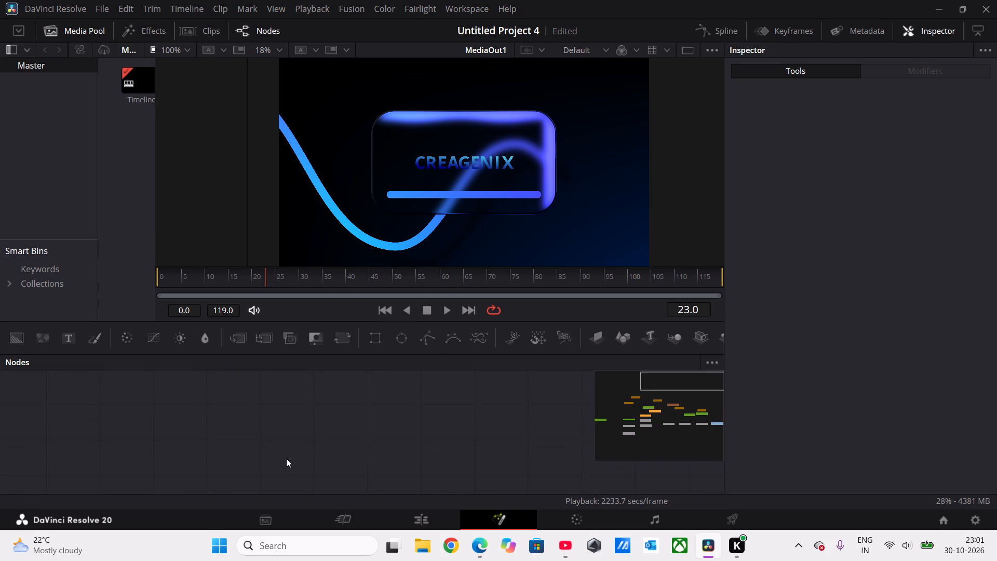
pyautogui.scroll(-2, 286, 458)
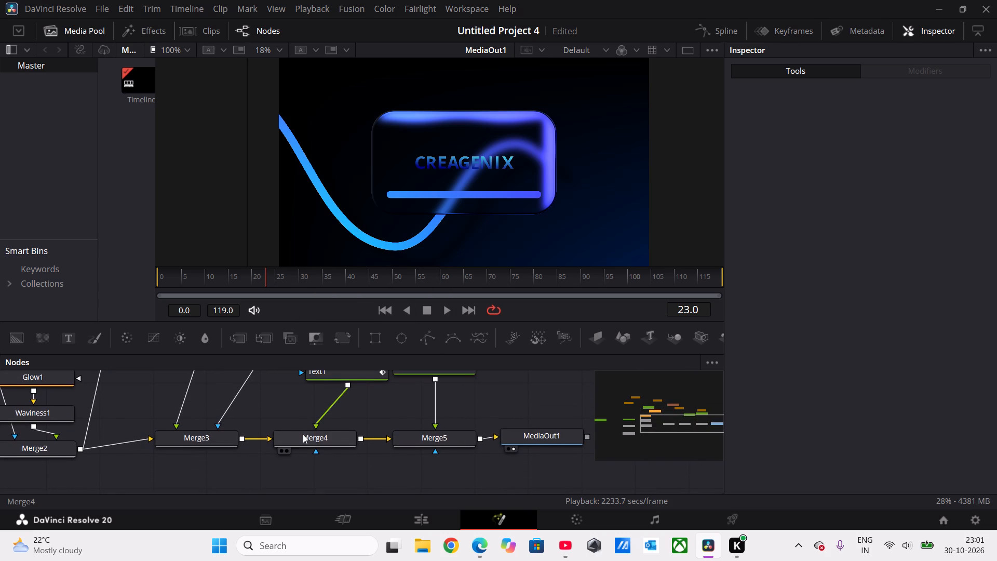
pyautogui.moveTo(303, 434); pyautogui.dragTo(326, 434)
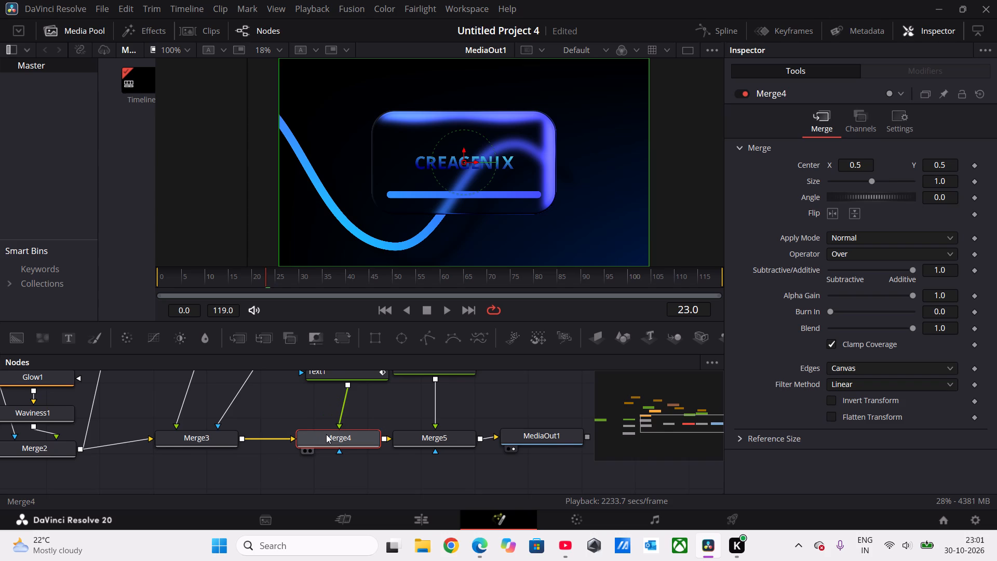
# Duplicate only Displace1, Rectangle1 and Merge3, placing the copies in the empty area beside Background2_2 above MediaOut1.
pyautogui.hscroll(1, 326, 434)
pyautogui.scroll(1, 326, 434)
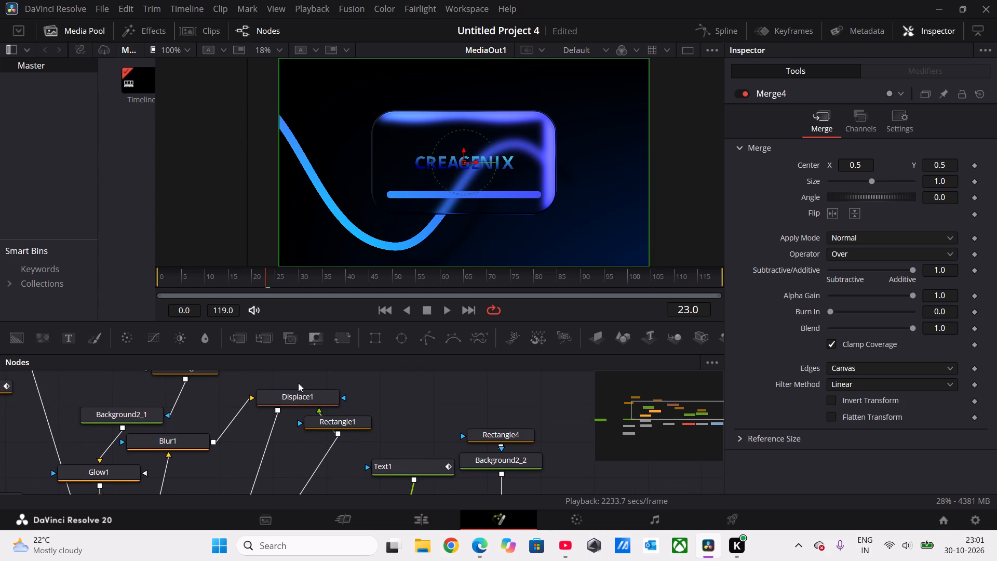
pyautogui.moveTo(291, 379); pyautogui.dragTo(266, 507)
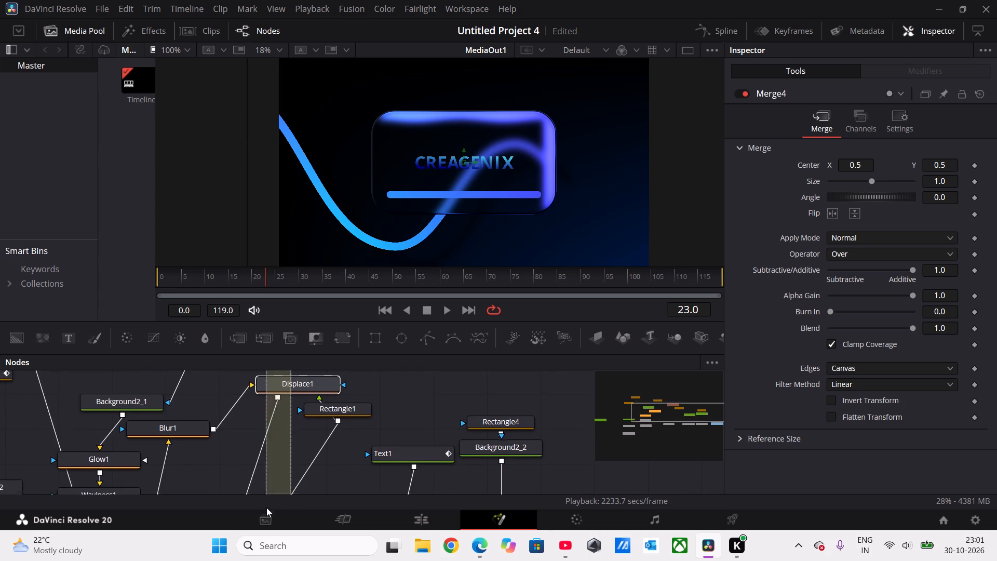
pyautogui.moveTo(266, 507); pyautogui.dragTo(280, 496)
pyautogui.scroll(1, 275, 444)
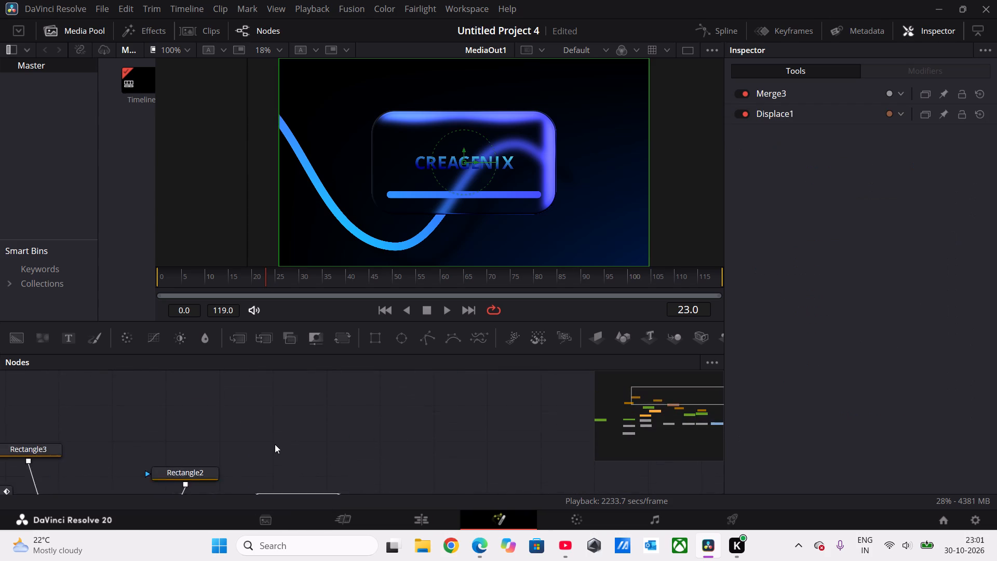
pyautogui.scroll(1, 275, 444)
pyautogui.moveTo(239, 442); pyautogui.dragTo(360, 466)
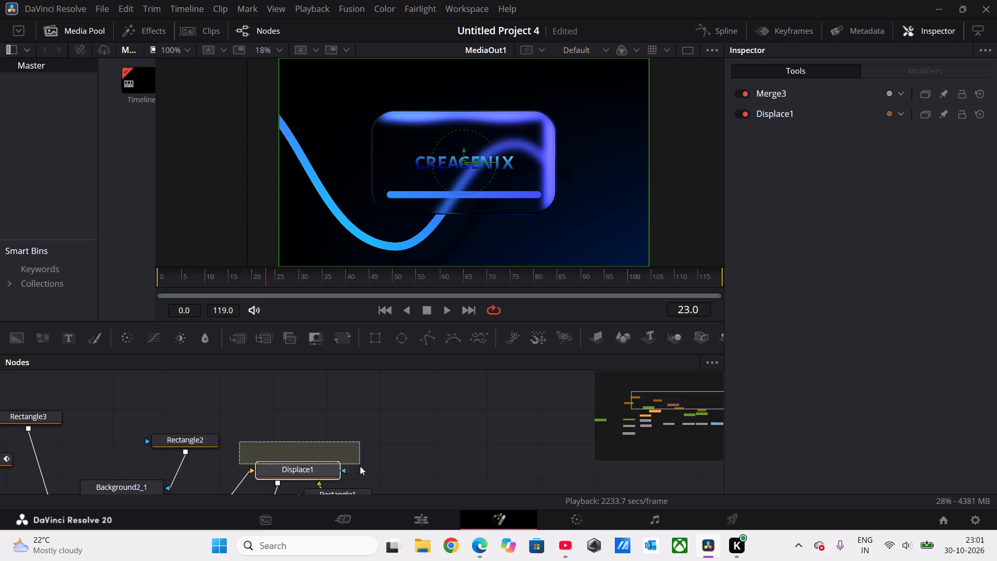
pyautogui.moveTo(360, 466); pyautogui.dragTo(345, 432)
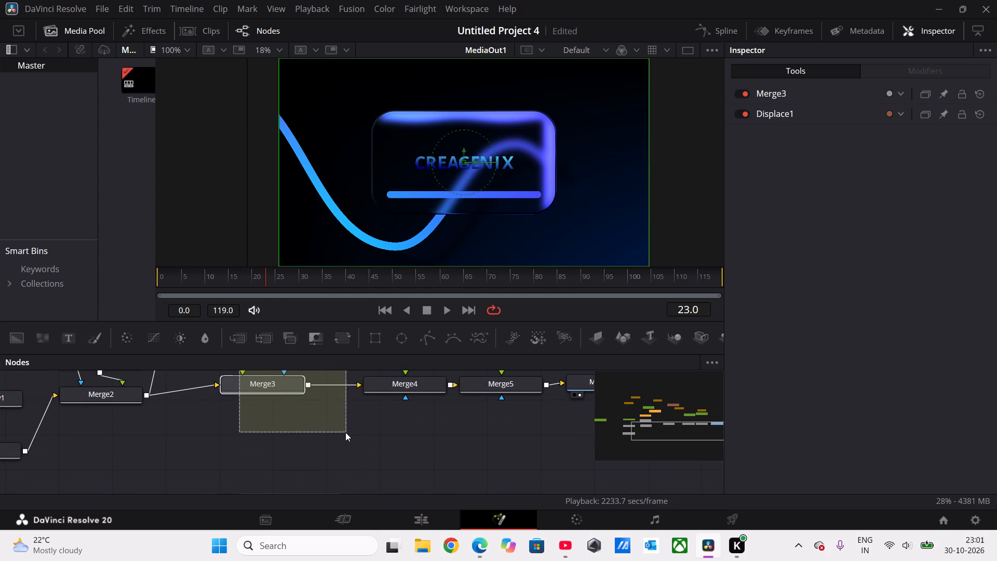
pyautogui.moveTo(345, 432); pyautogui.dragTo(340, 432)
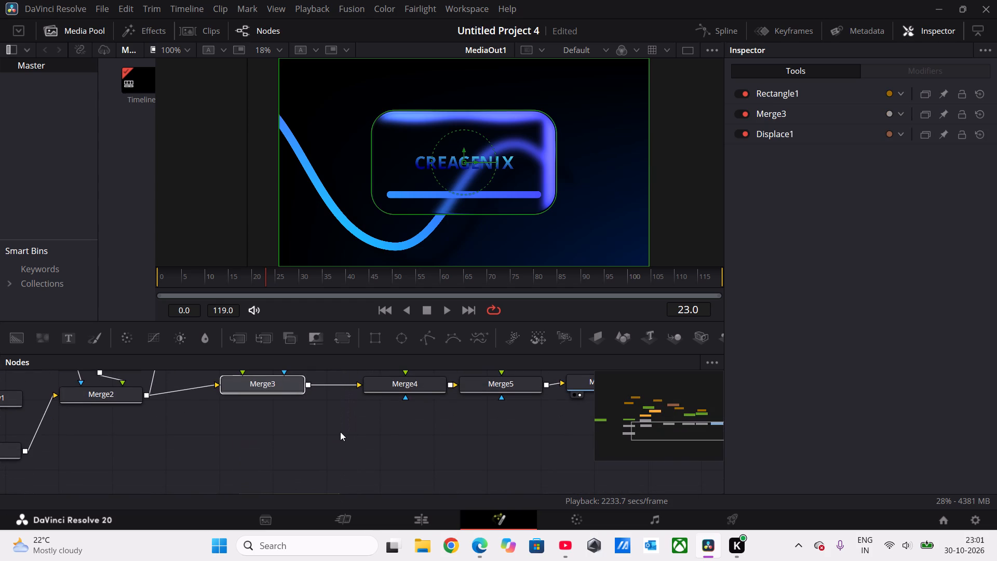
pyautogui.hotkey('ctrl', 'c')
pyautogui.scroll(1, 465, 433)
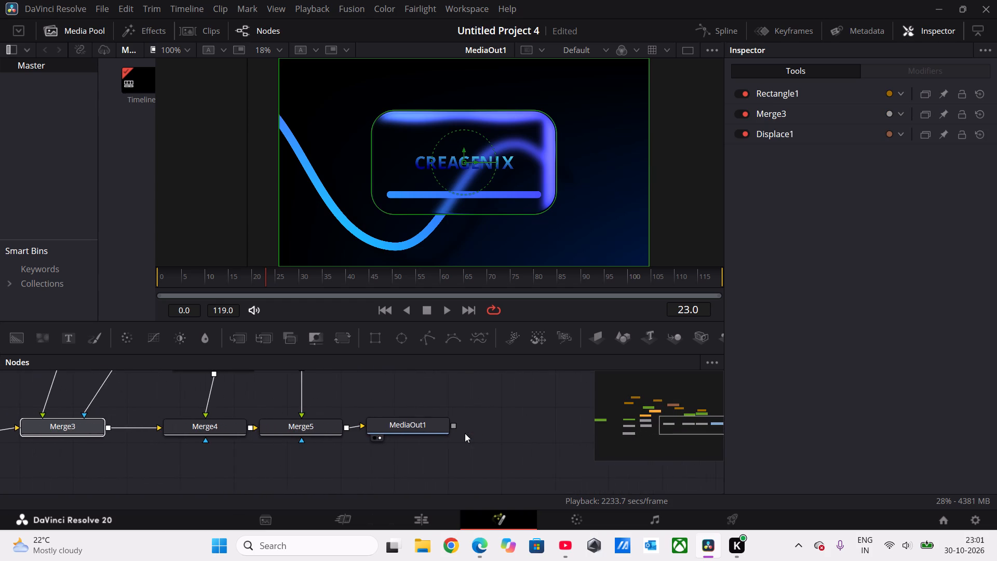
pyautogui.scroll(1, 423, 439)
pyautogui.click(438, 402)
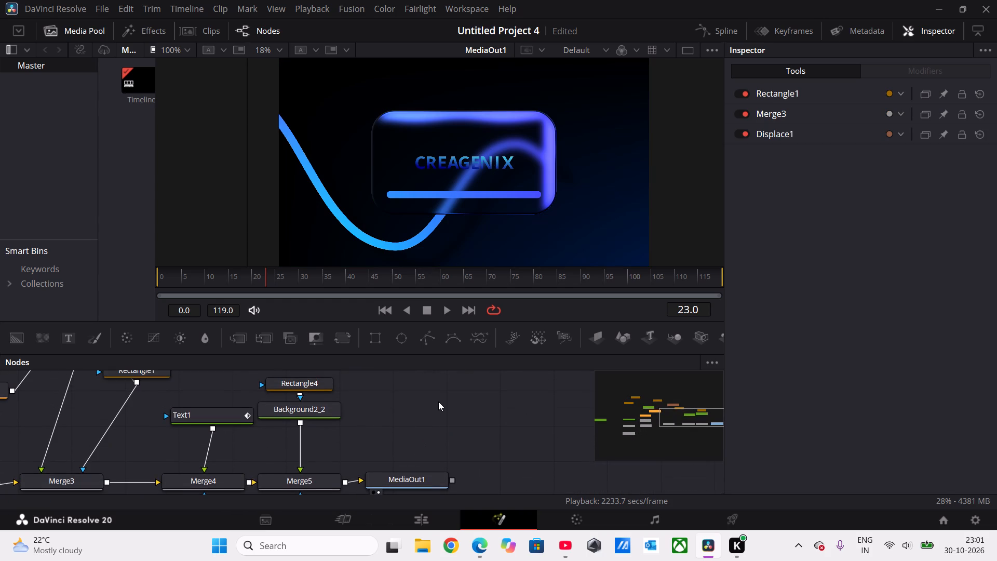
pyautogui.hotkey('ctrl', 'v')
# Move Merge3_1 above MediaOut1 and join its output to Merge5's output, inserting a new merge before MediaOut1.
pyautogui.scroll(1, 438, 402)
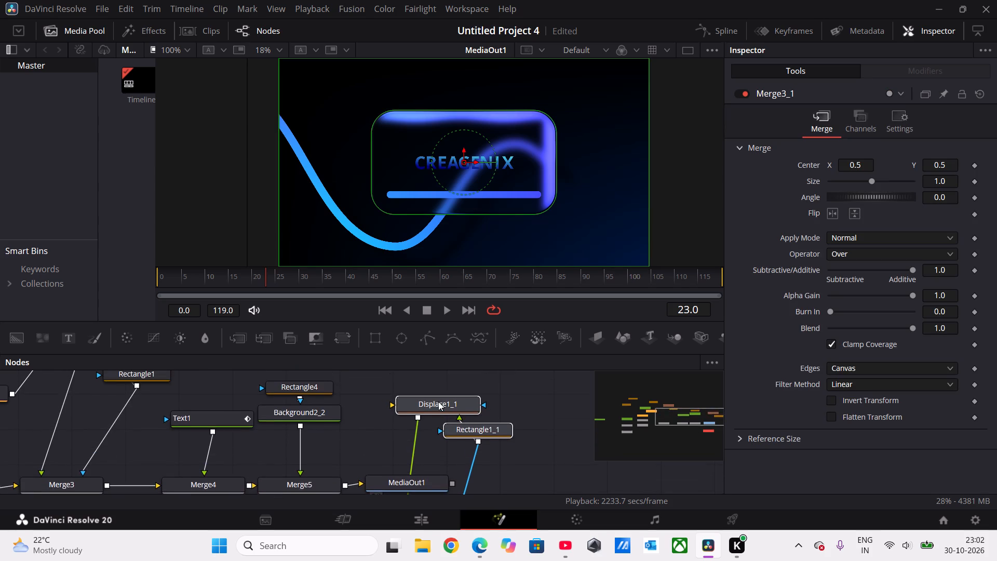
pyautogui.scroll(1, 438, 402)
pyautogui.scroll(-1, 416, 484)
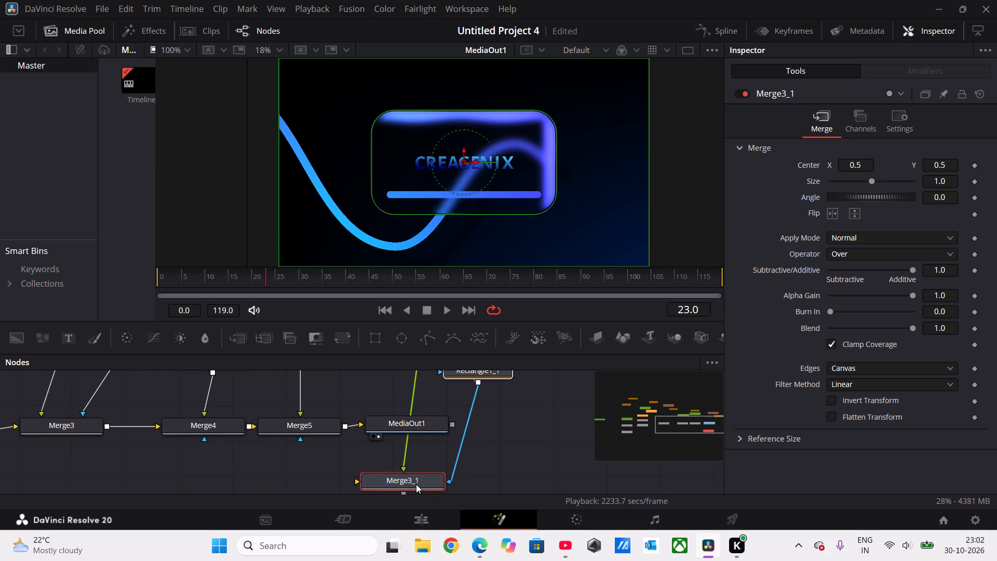
pyautogui.moveTo(407, 482); pyautogui.dragTo(399, 391)
pyautogui.scroll(1, 399, 391)
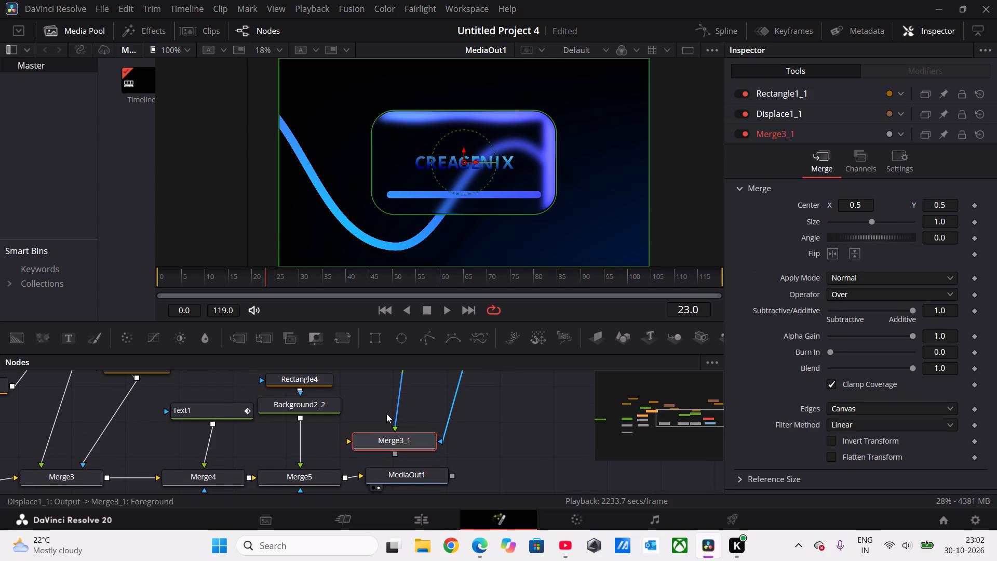
pyautogui.scroll(-1, 393, 431)
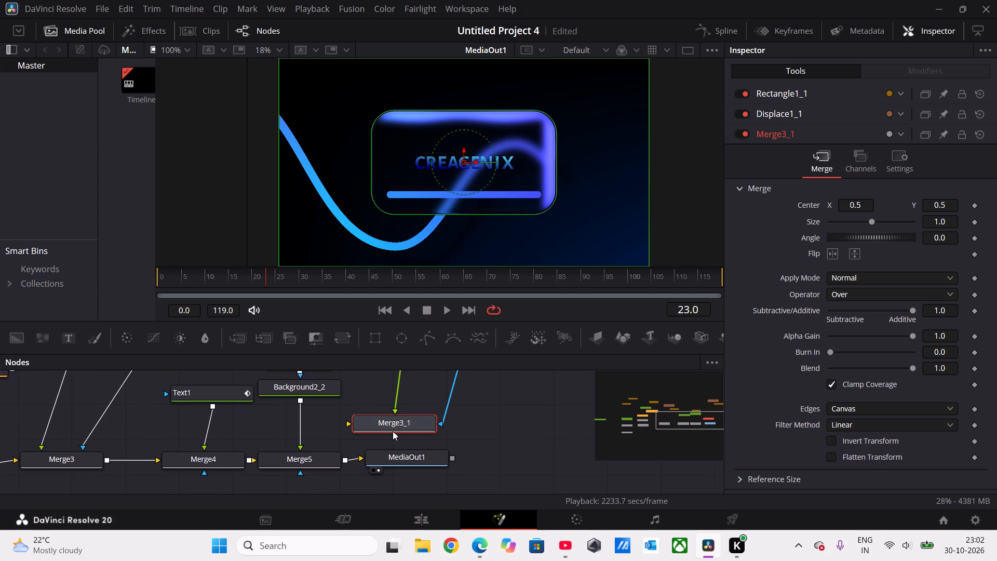
pyautogui.moveTo(394, 433); pyautogui.dragTo(367, 450)
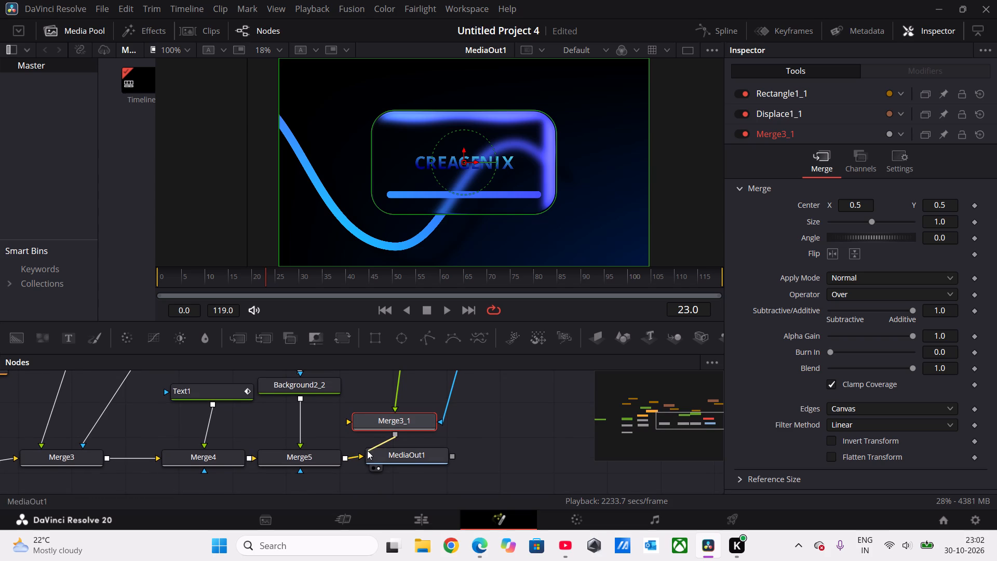
pyautogui.moveTo(367, 450); pyautogui.dragTo(344, 457)
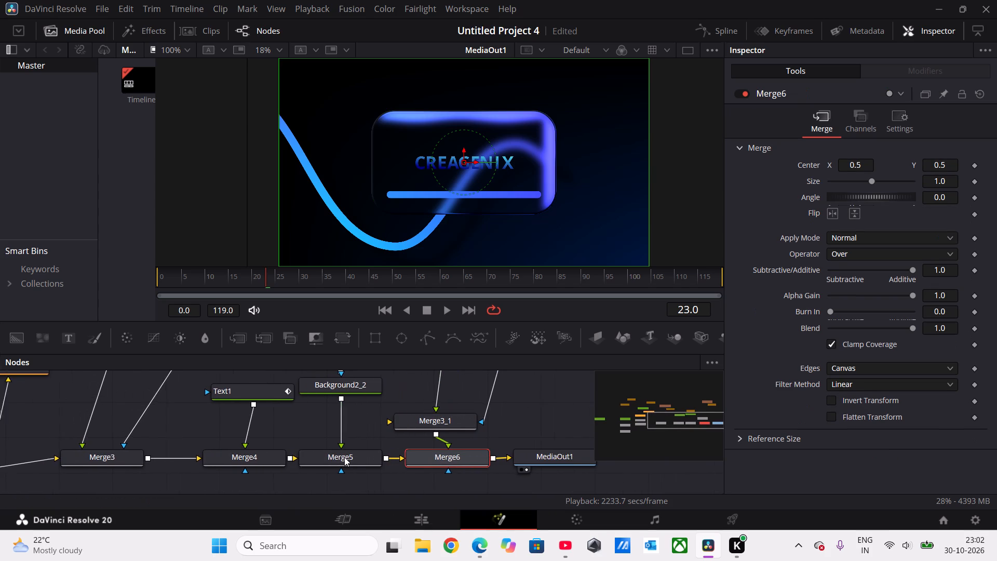
# Switch to the tutorial in Edge and replay from 6:23, examining how Displace1_1, Rectangle1_1 and Merge3_1 connect after Merge5.
pyautogui.scroll(1, 344, 457)
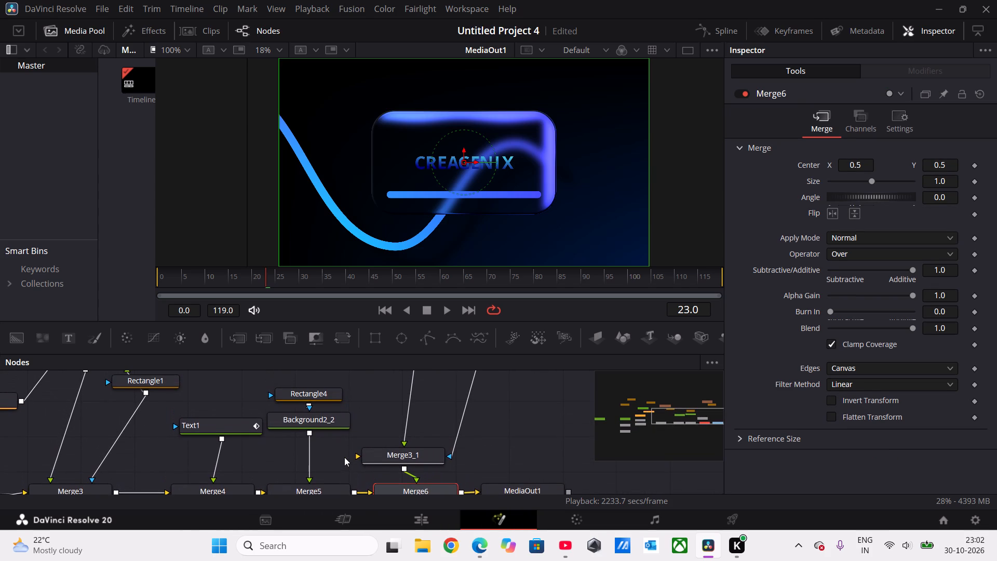
pyautogui.scroll(1, 344, 457)
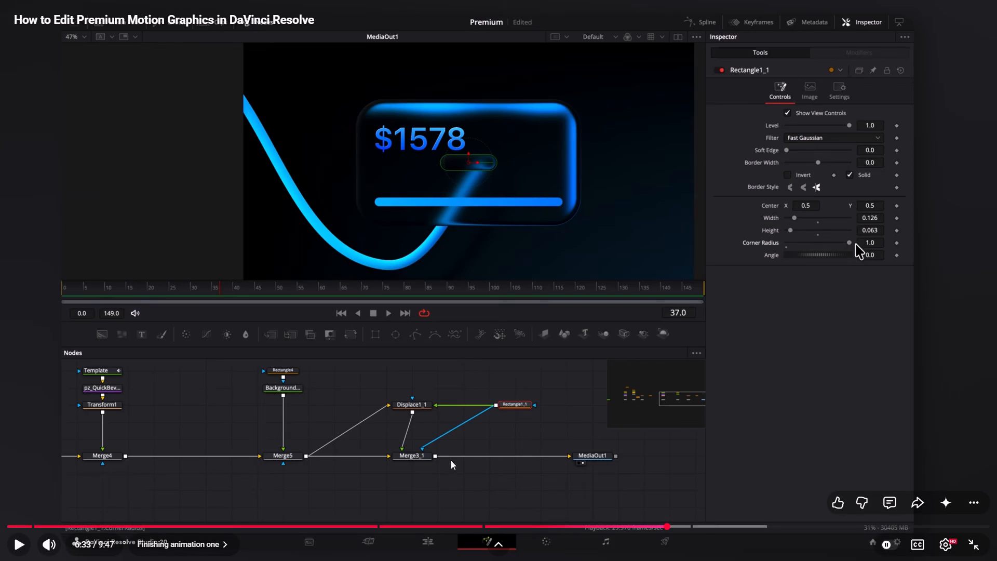
pyautogui.press('Left')
pyautogui.press('Left')
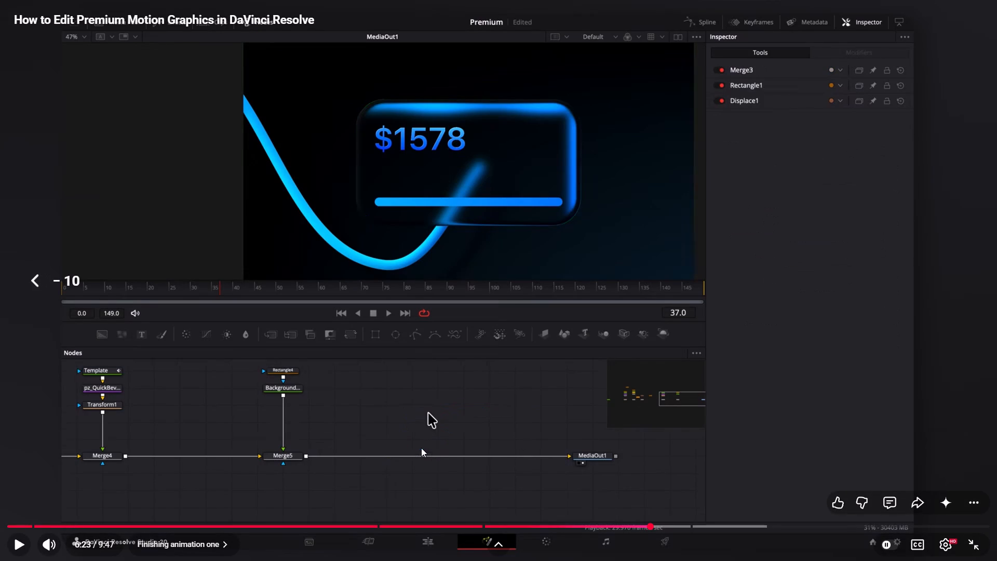
pyautogui.click(416, 436)
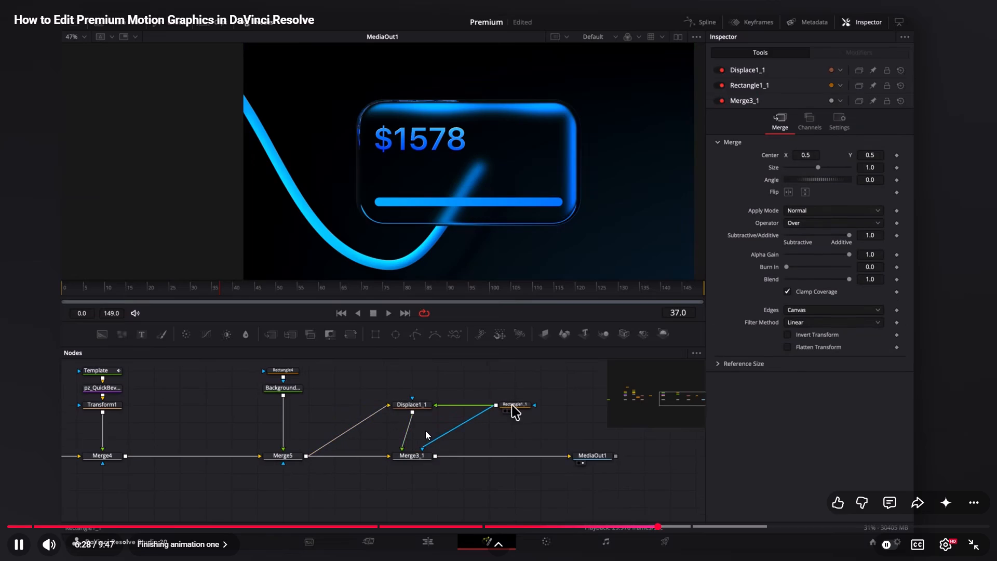
pyautogui.click(425, 430)
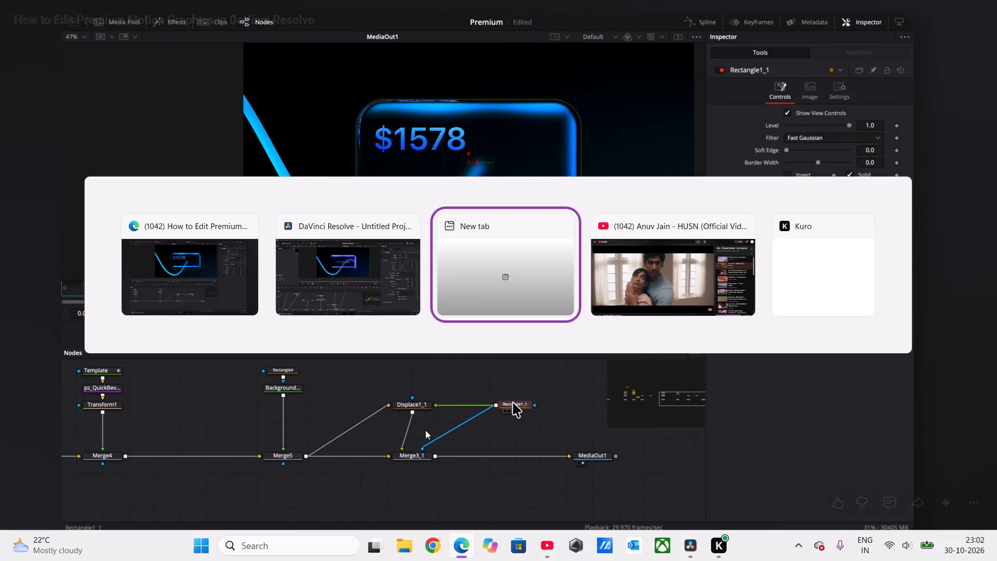
pyautogui.scroll(-1, 434, 478)
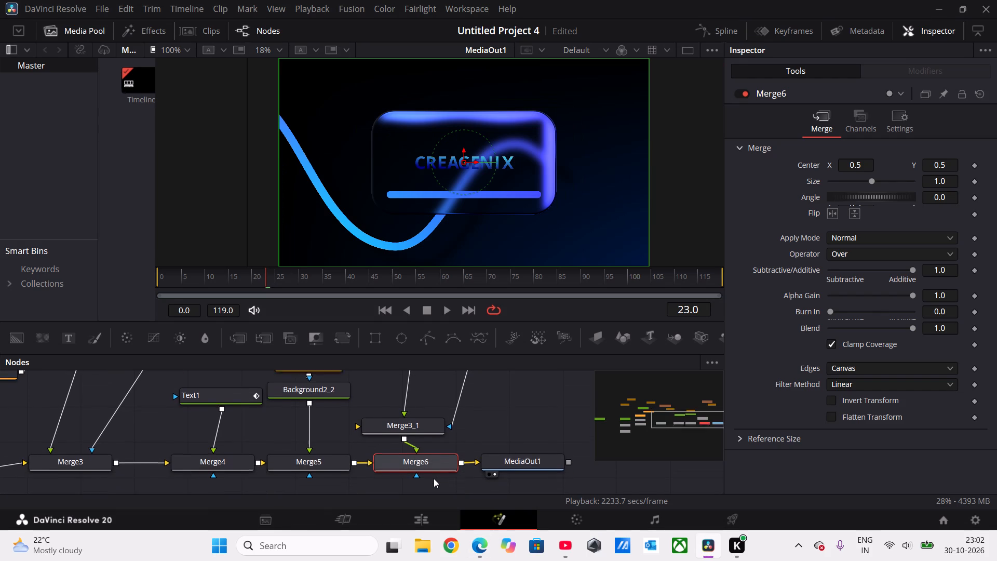
pyautogui.scroll(-1, 434, 478)
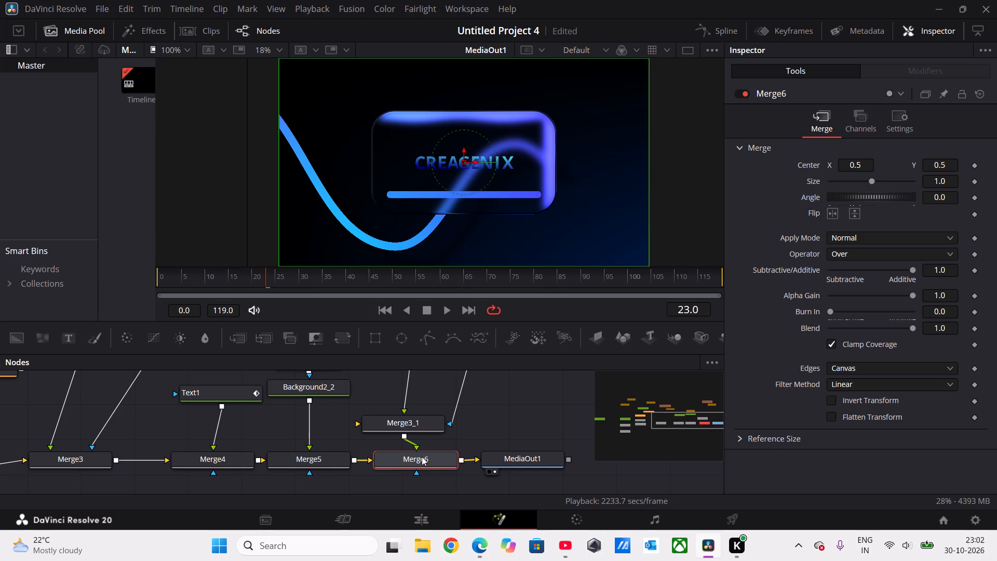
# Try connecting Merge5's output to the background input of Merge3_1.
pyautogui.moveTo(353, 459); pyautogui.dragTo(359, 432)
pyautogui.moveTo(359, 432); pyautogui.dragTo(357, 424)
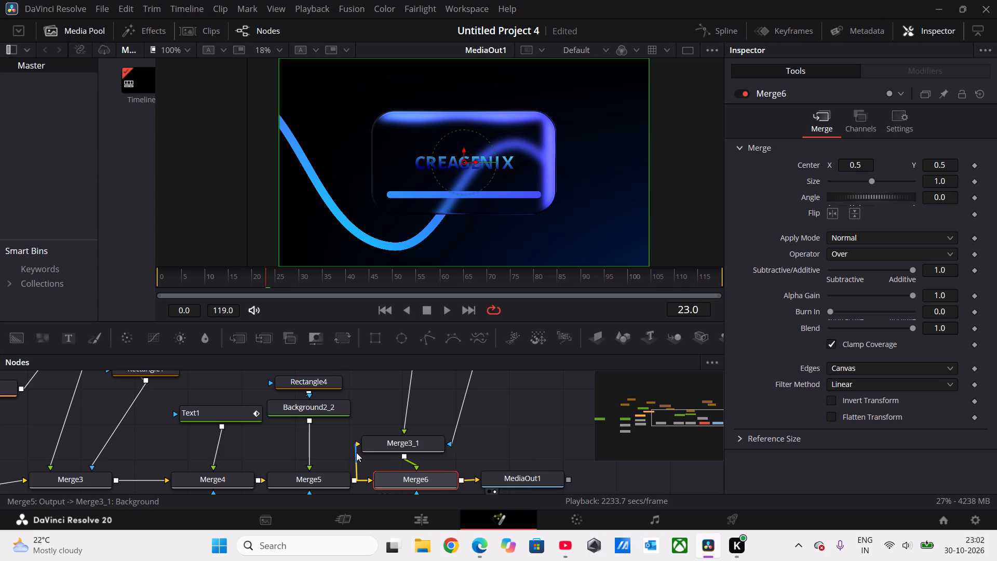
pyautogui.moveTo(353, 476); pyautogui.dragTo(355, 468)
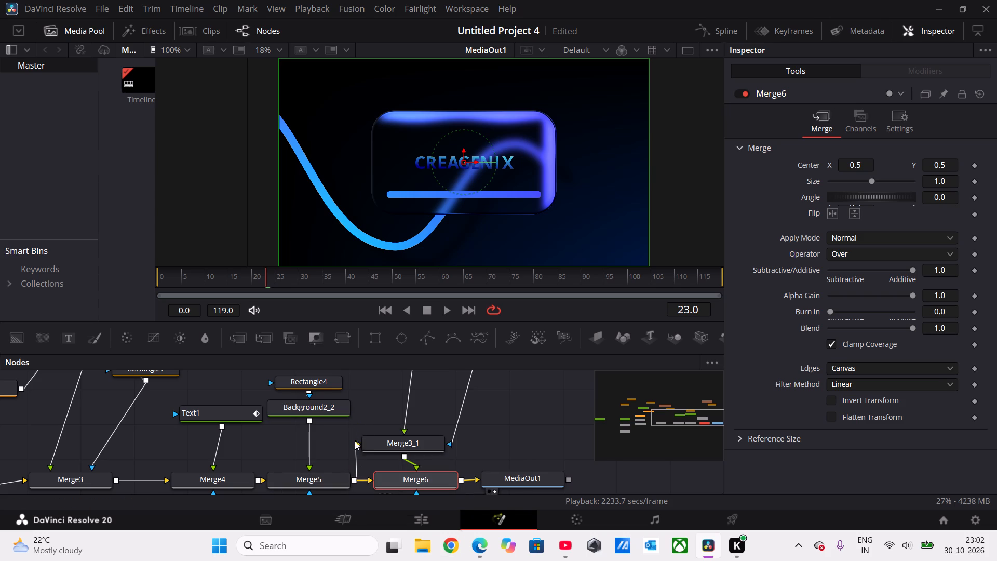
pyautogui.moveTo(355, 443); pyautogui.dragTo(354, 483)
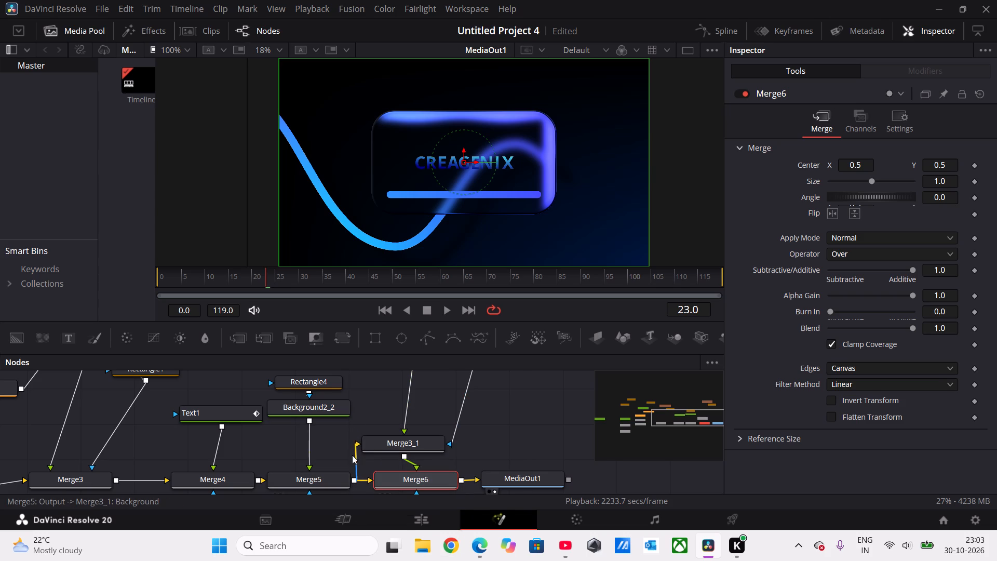
# Reroute the link from Merge5's output to the input of Displace1_1 instead of Merge3_1's background.
pyautogui.moveTo(357, 444); pyautogui.dragTo(383, 371)
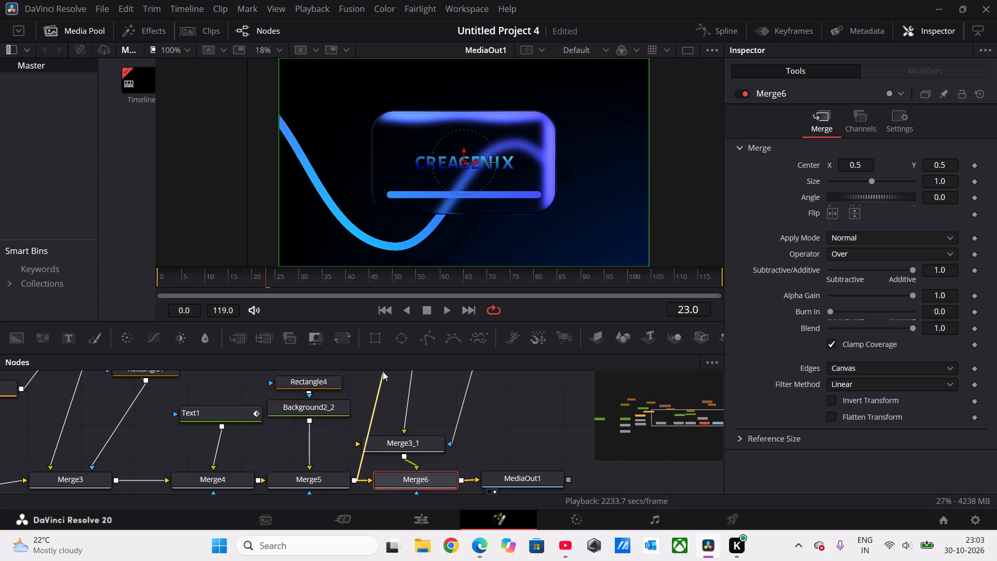
pyautogui.moveTo(383, 371); pyautogui.dragTo(393, 398)
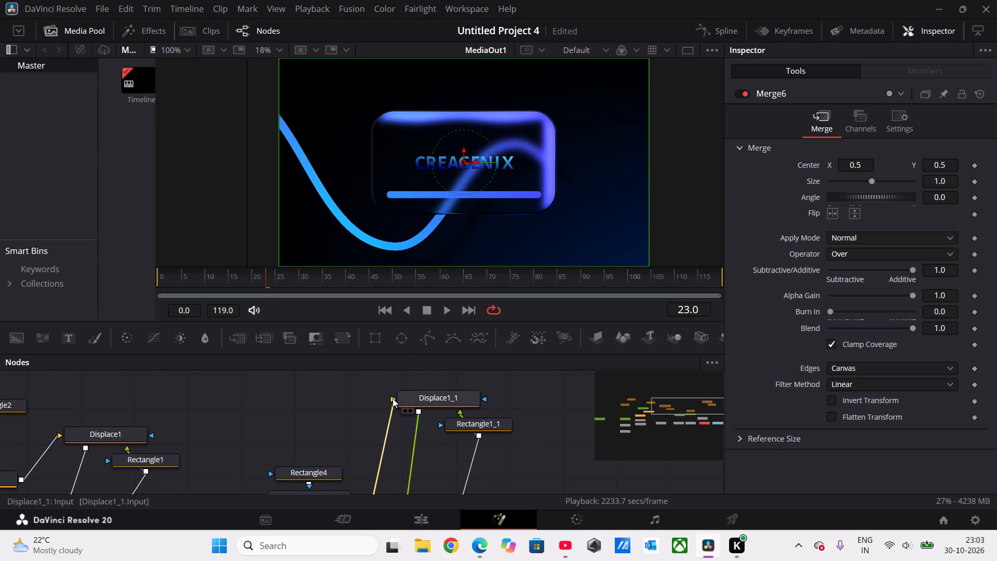
pyautogui.moveTo(393, 398); pyautogui.dragTo(392, 399)
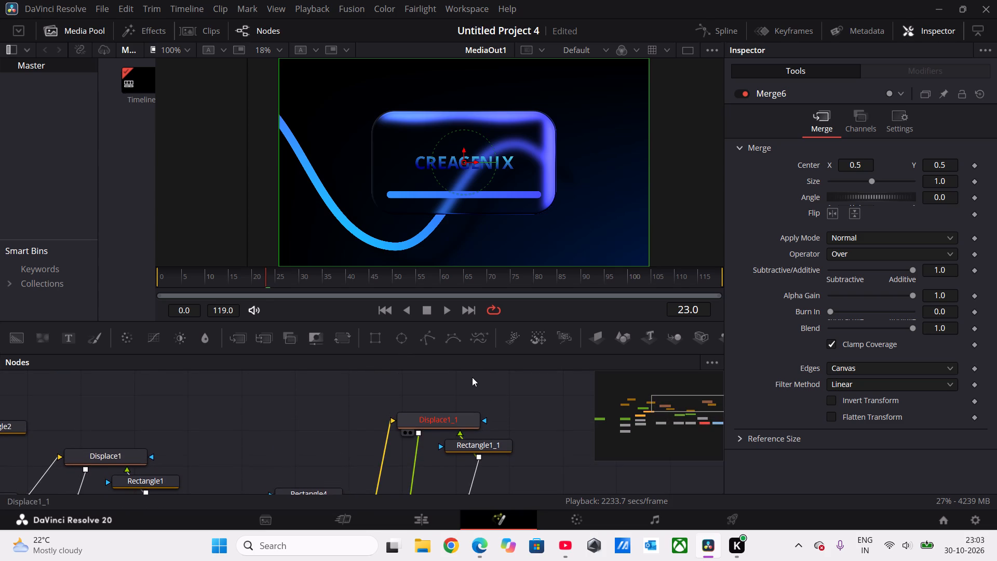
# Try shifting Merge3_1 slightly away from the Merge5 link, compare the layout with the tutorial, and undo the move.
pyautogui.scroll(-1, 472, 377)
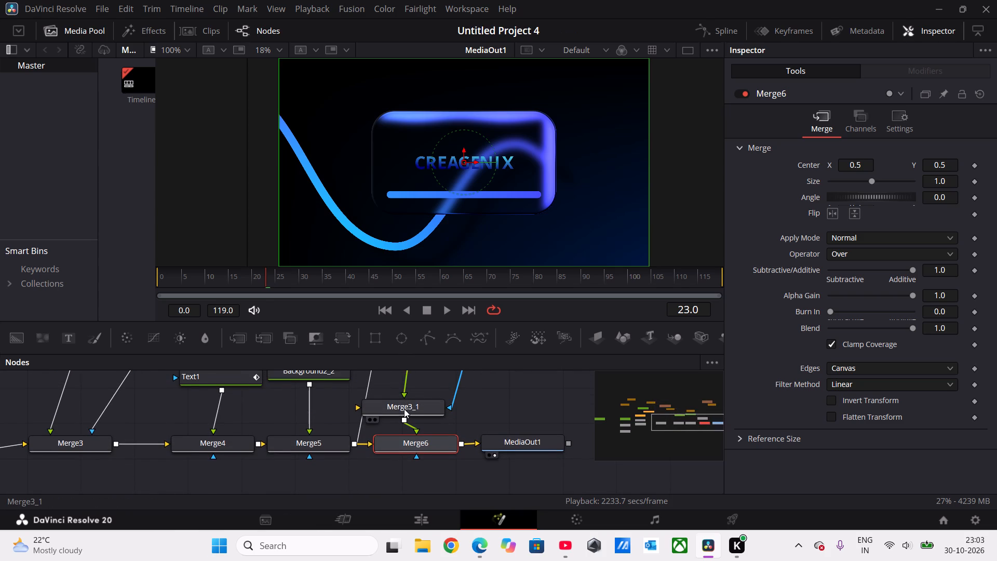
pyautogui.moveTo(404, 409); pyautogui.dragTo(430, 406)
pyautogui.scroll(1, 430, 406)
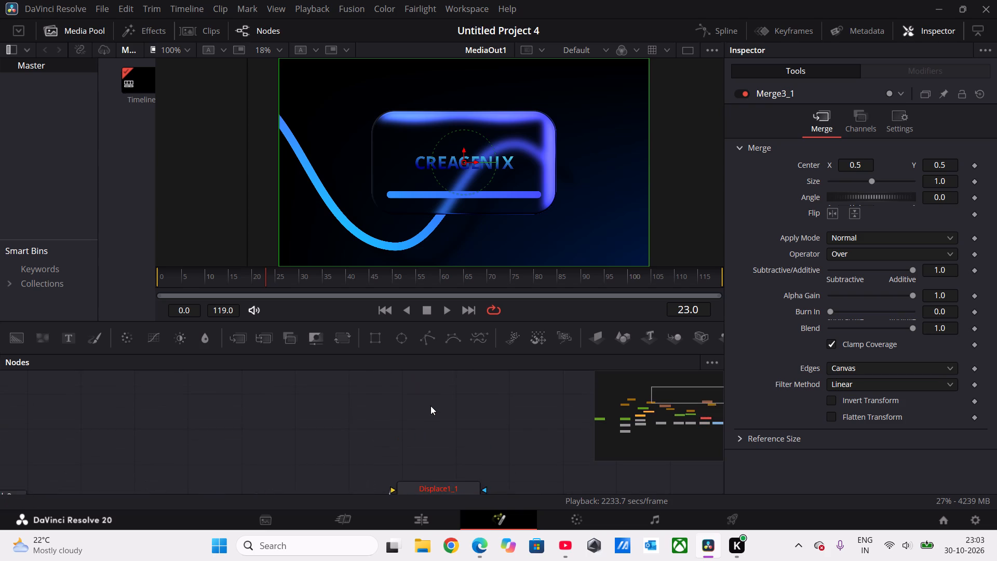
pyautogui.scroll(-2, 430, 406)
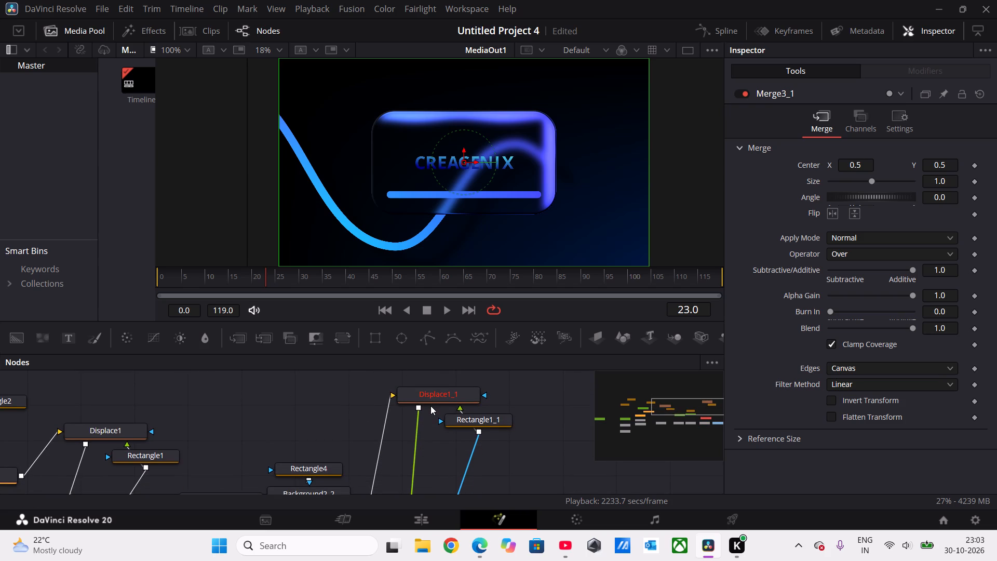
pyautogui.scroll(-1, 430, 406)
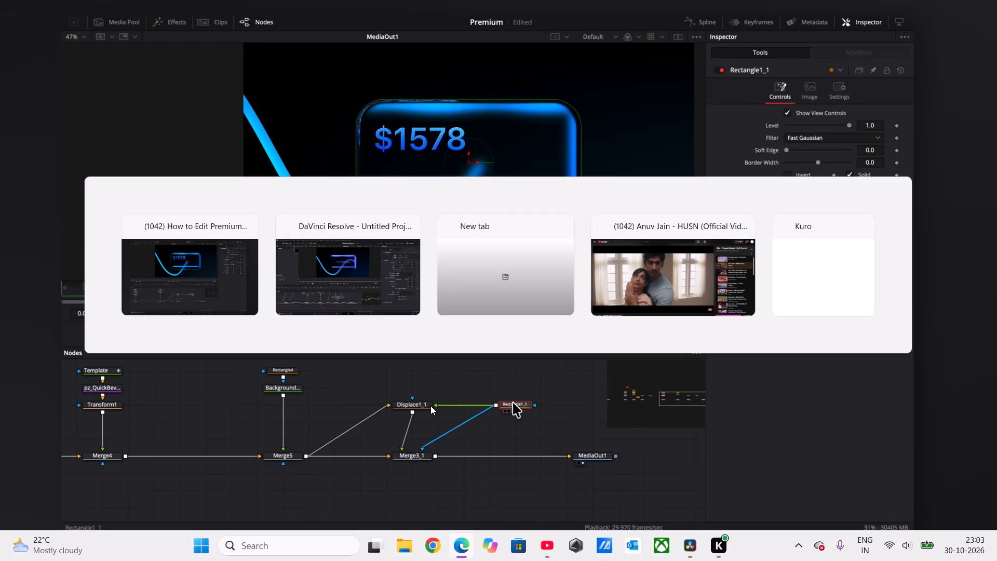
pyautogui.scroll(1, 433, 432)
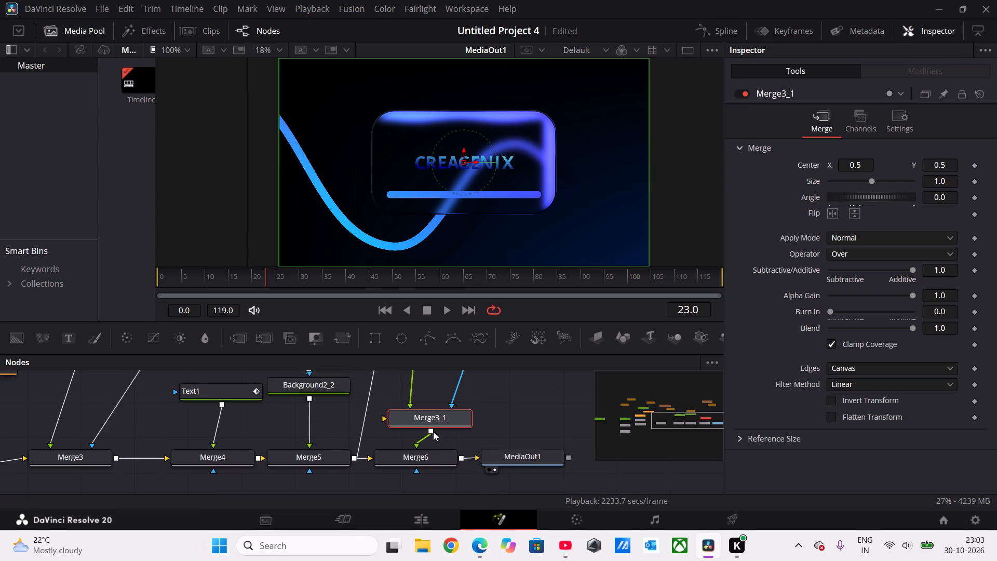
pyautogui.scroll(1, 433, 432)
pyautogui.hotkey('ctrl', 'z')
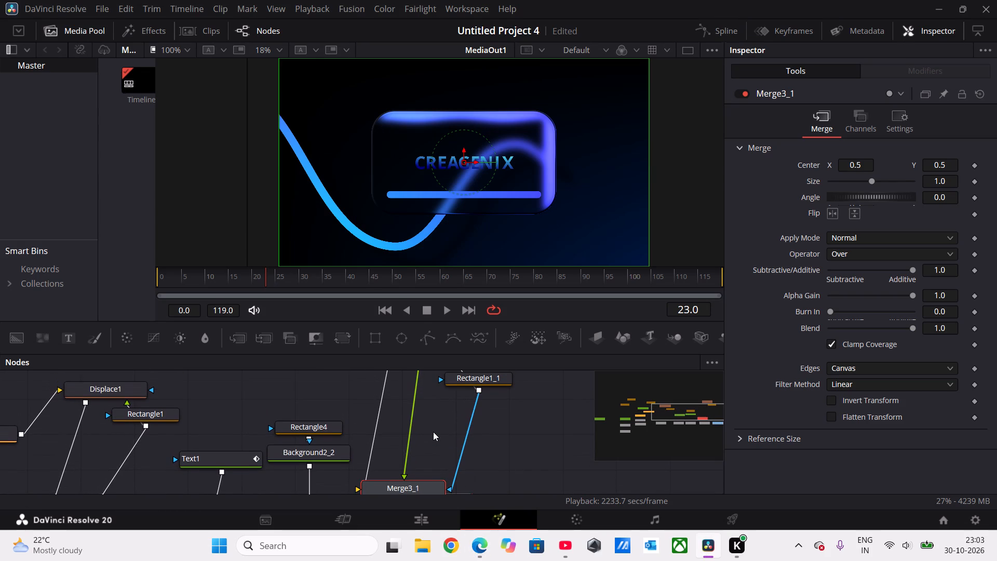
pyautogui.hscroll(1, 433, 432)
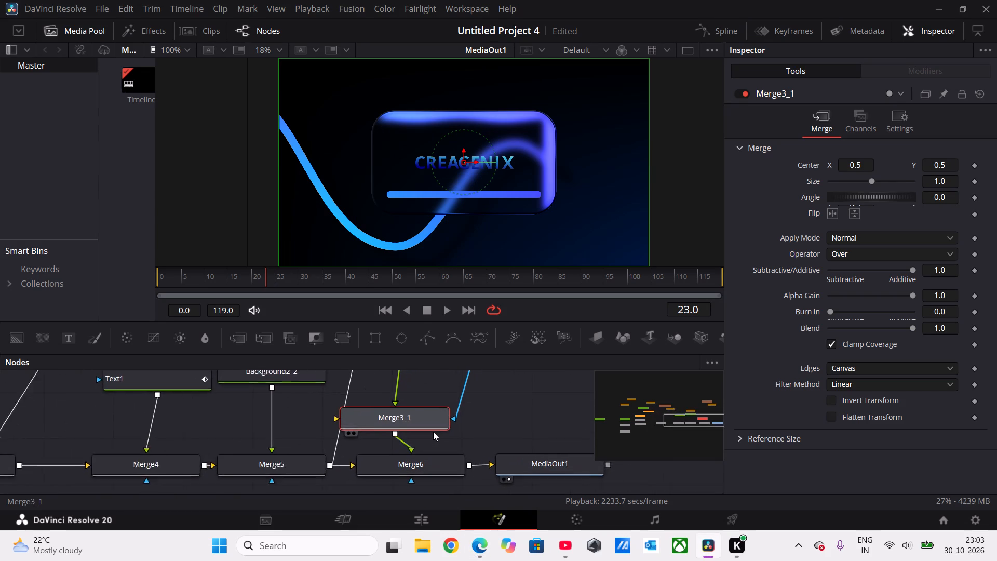
# Undo the insertion of Merge6 and its link from Merge3_1, so Merge5 feeds MediaOut1 directly.
pyautogui.hscroll(1, 433, 432)
pyautogui.hotkey('ctrl', 'z')
pyautogui.hotkey('ctrl', 'z')
pyautogui.scroll(1, 433, 432)
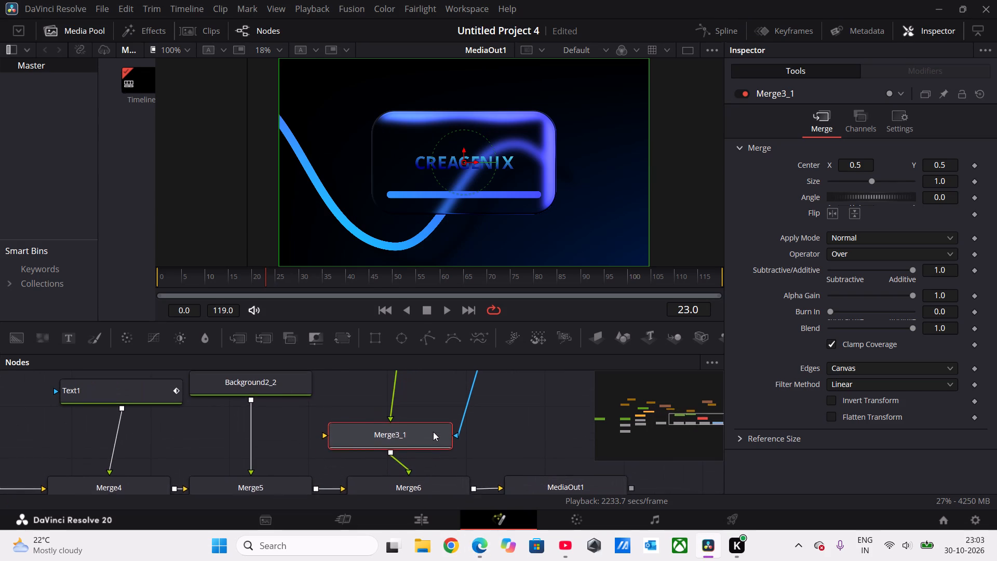
pyautogui.scroll(1, 433, 432)
pyautogui.moveTo(418, 434); pyautogui.dragTo(469, 427)
pyautogui.scroll(-1, 469, 427)
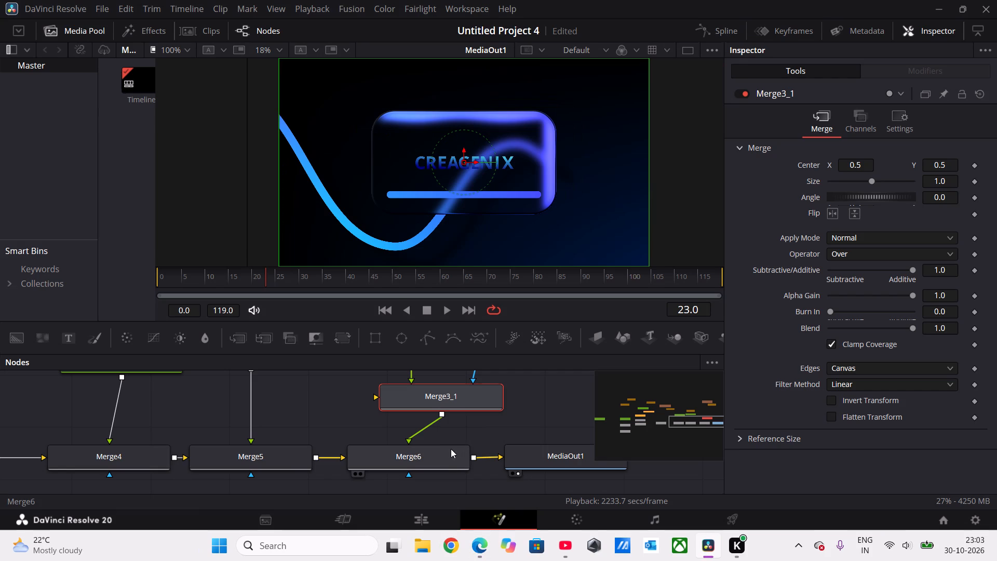
pyautogui.click(447, 450)
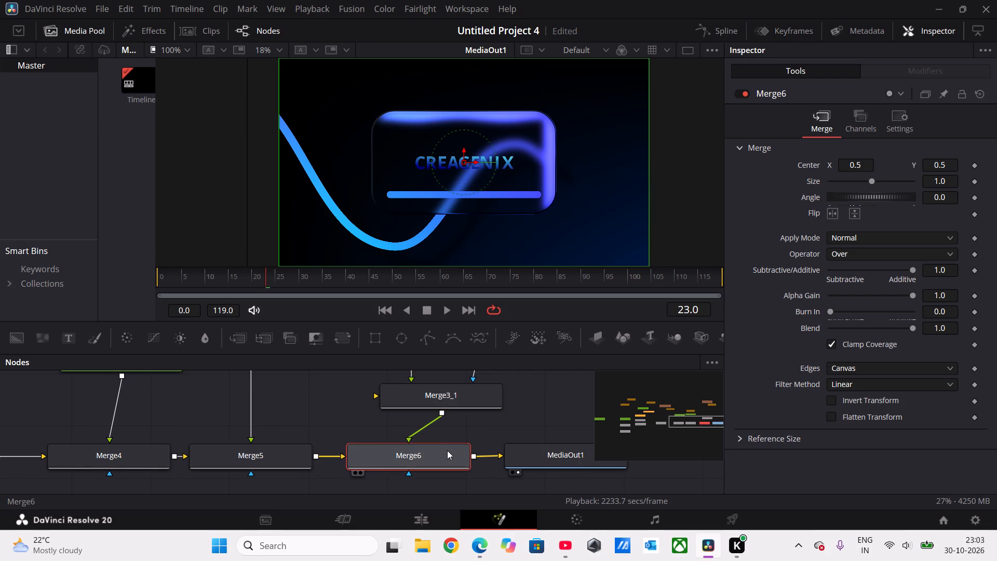
pyautogui.hotkey('ctrl', 'z')
pyautogui.hotkey('ctrl', 'z')
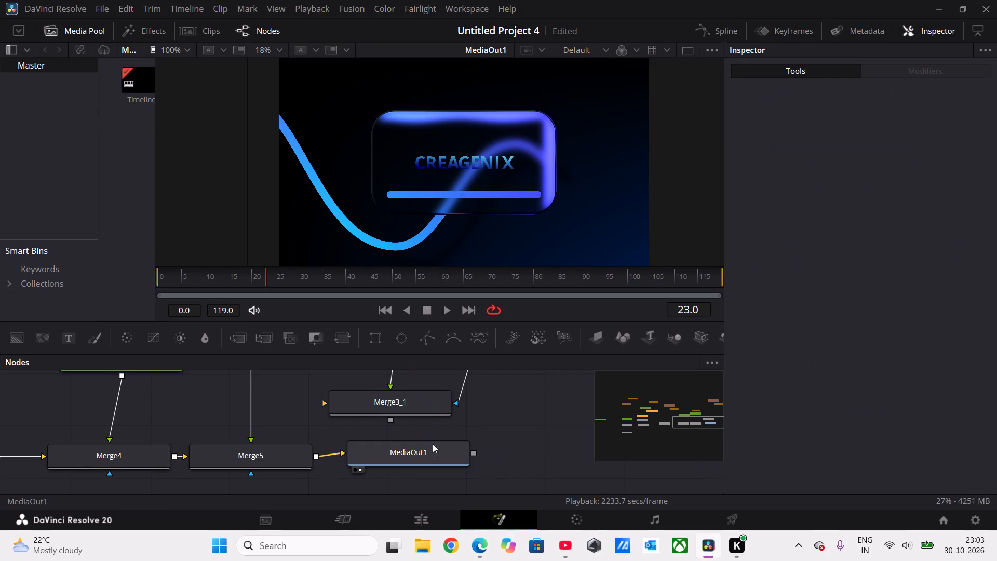
# Move MediaOut1 farther from Merge5 to make room for a node between them.
pyautogui.moveTo(401, 451); pyautogui.dragTo(536, 460)
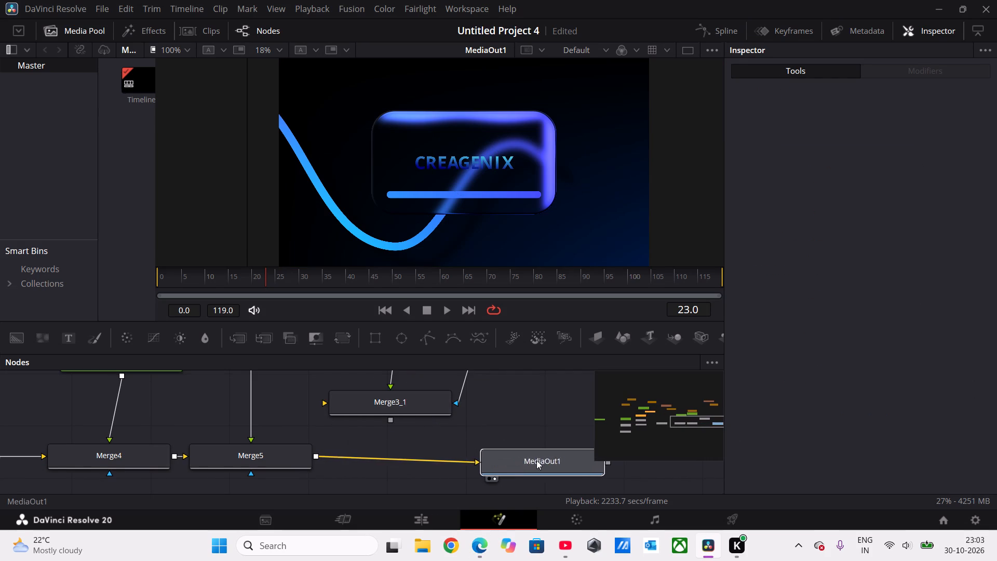
pyautogui.moveTo(536, 460); pyautogui.dragTo(543, 446)
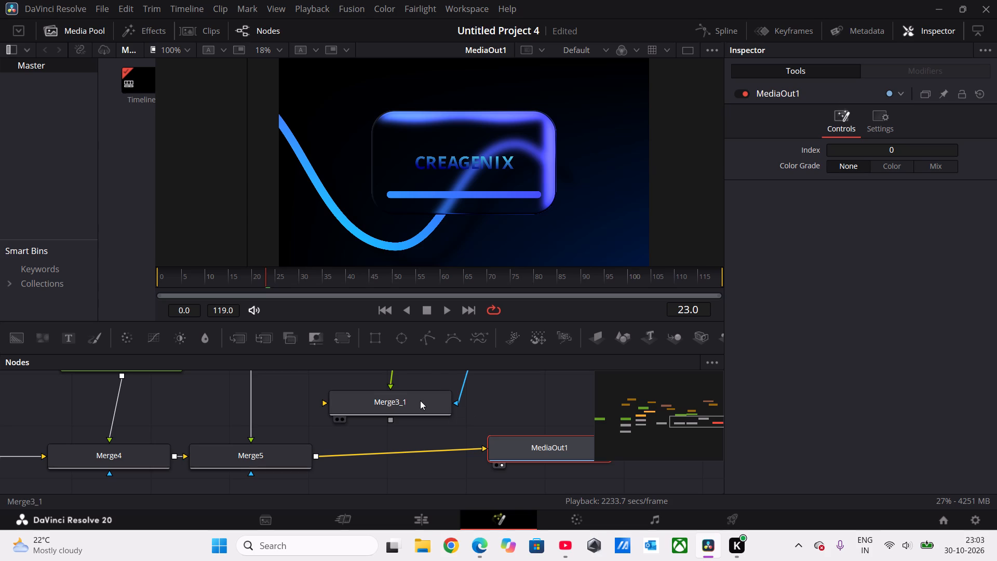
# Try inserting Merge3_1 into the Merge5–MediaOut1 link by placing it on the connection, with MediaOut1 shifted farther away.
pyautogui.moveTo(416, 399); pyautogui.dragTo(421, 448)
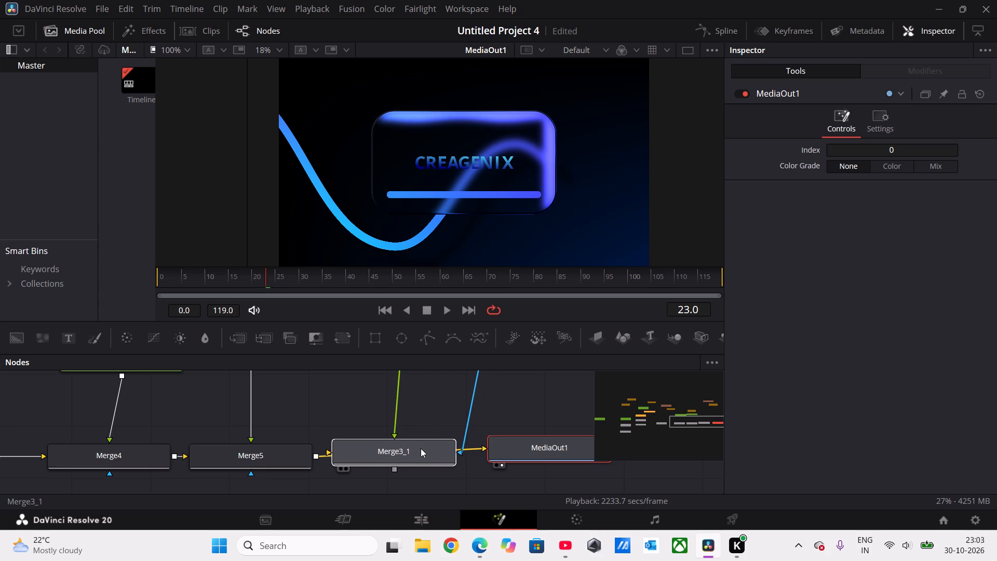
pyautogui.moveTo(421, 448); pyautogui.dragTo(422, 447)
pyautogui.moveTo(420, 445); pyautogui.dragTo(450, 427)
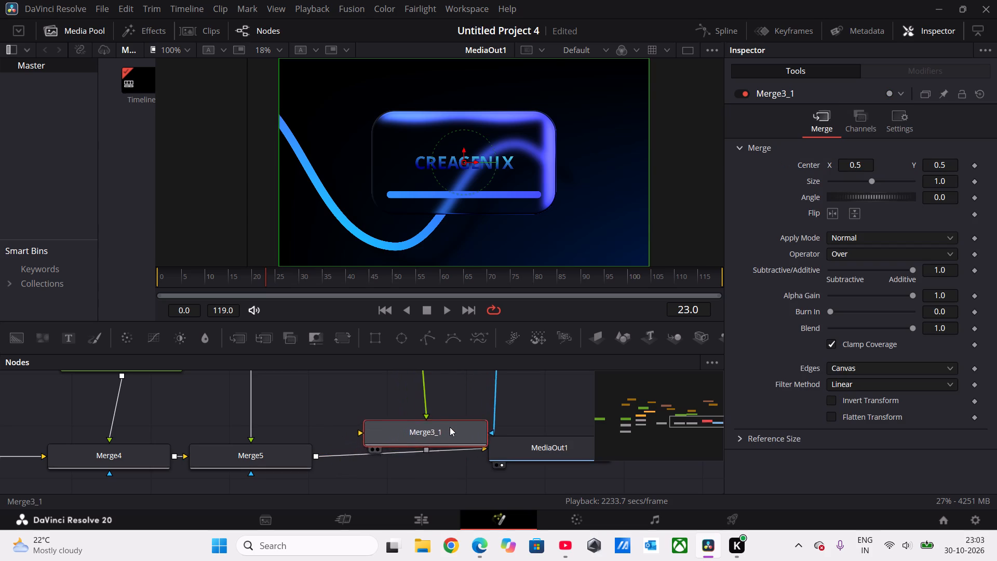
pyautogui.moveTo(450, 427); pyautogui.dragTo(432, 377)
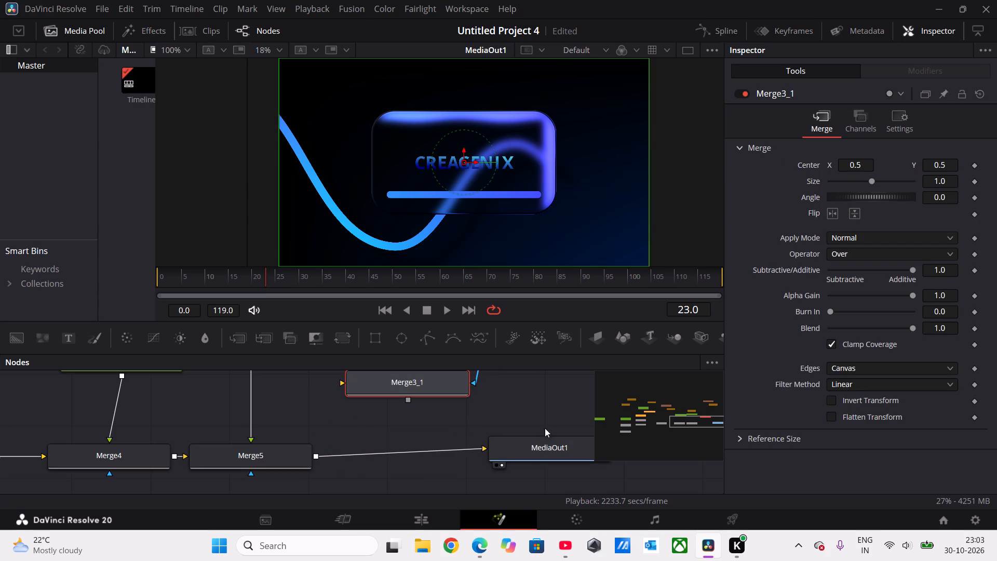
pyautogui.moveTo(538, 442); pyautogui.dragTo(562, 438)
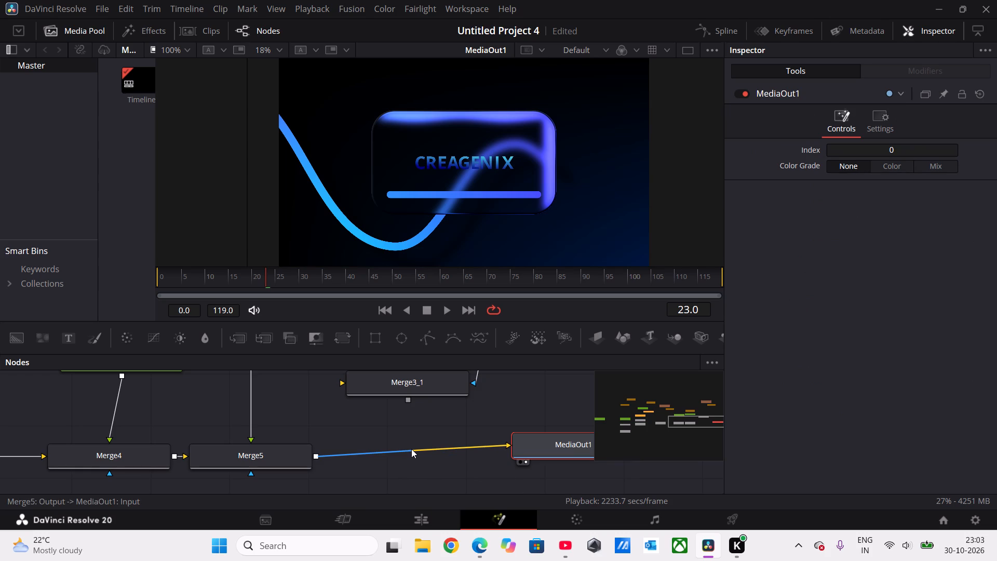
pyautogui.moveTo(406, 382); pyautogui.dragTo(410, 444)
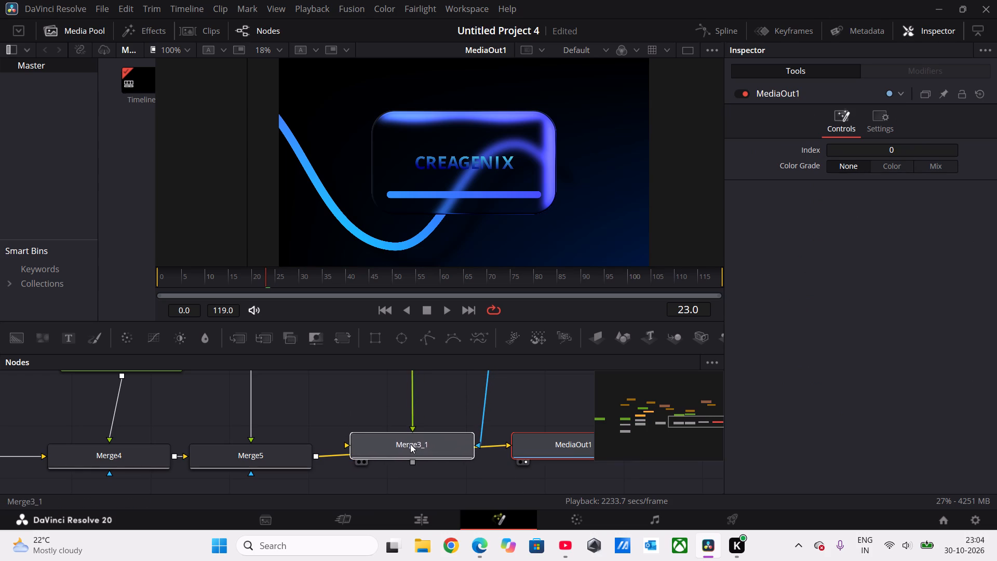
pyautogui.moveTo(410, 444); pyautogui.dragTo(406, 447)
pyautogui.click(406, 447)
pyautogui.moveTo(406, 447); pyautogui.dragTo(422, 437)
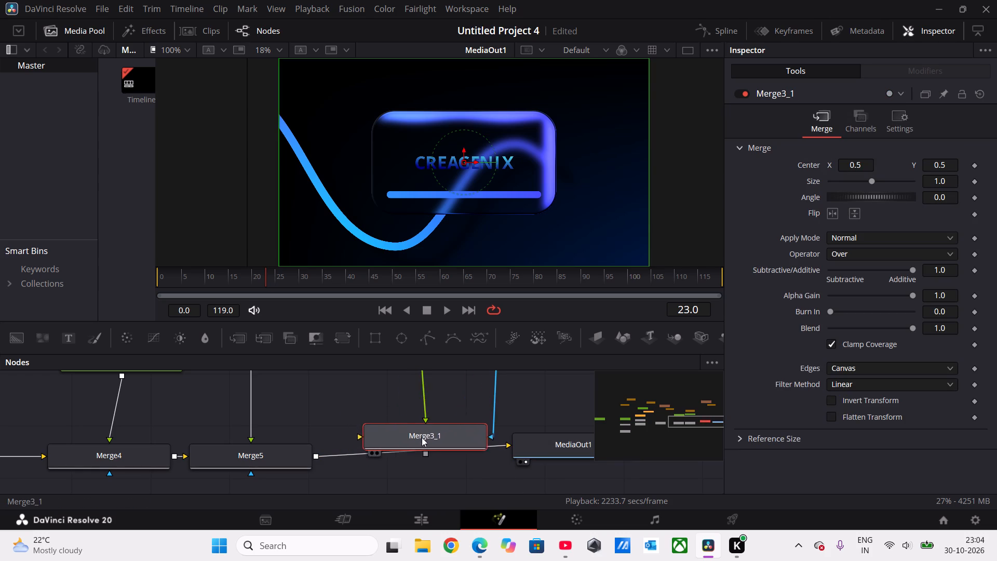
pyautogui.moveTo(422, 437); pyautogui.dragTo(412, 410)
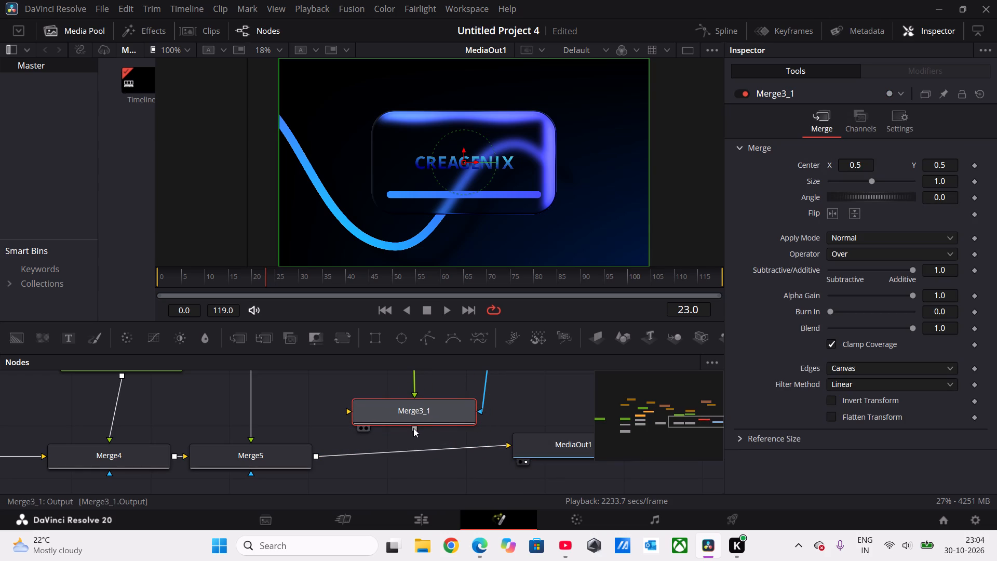
# Wire Merge5's output to Merge3_1's background and Merge3_1's output to MediaOut1, aligning Merge3_1 in the row between them.
pyautogui.moveTo(413, 428); pyautogui.dragTo(510, 443)
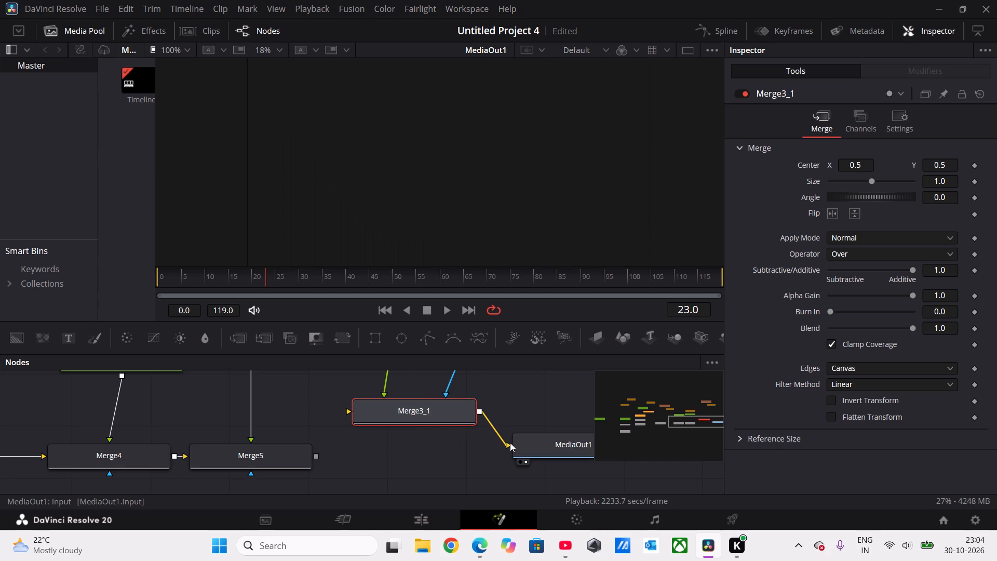
pyautogui.scroll(1, 363, 416)
pyautogui.hscroll(1, 363, 416)
pyautogui.scroll(-1, 349, 462)
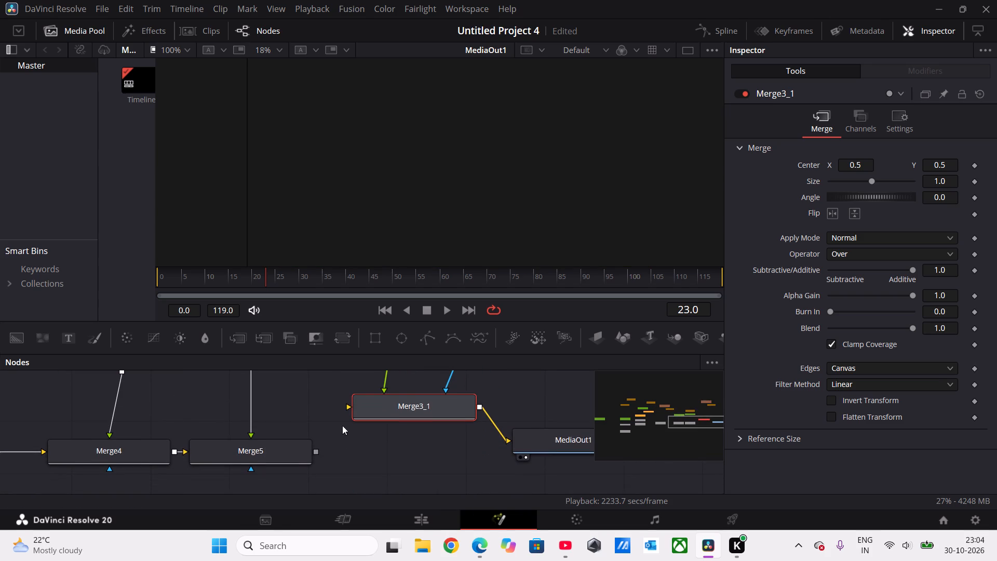
pyautogui.moveTo(348, 402); pyautogui.dragTo(318, 446)
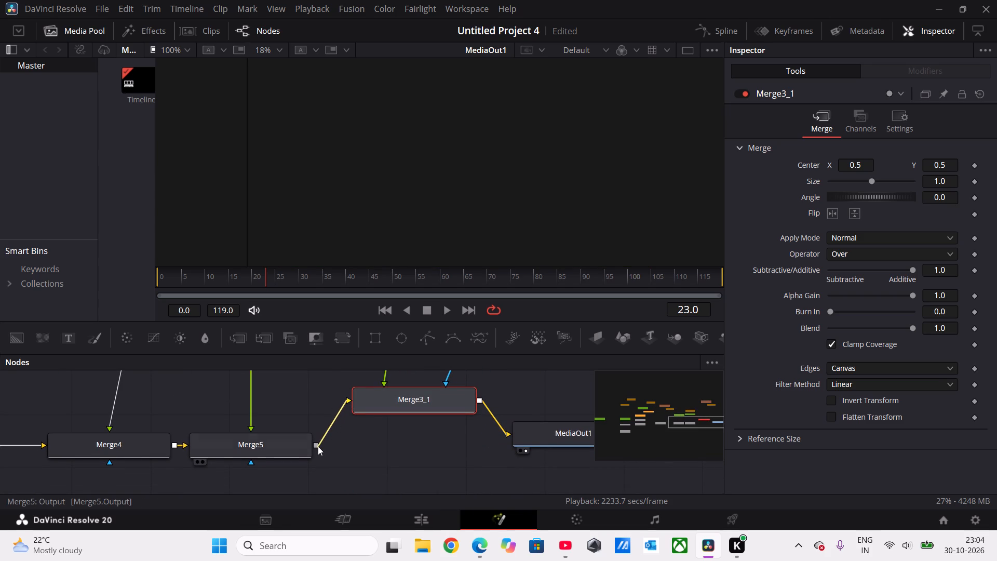
pyautogui.moveTo(318, 446); pyautogui.dragTo(317, 446)
pyautogui.scroll(1, 317, 446)
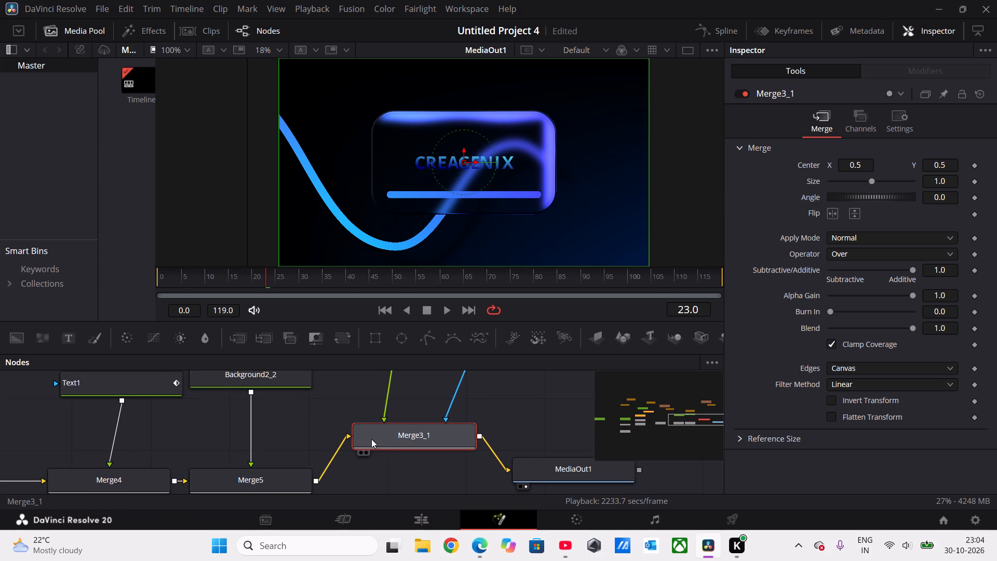
pyautogui.moveTo(382, 437); pyautogui.dragTo(381, 474)
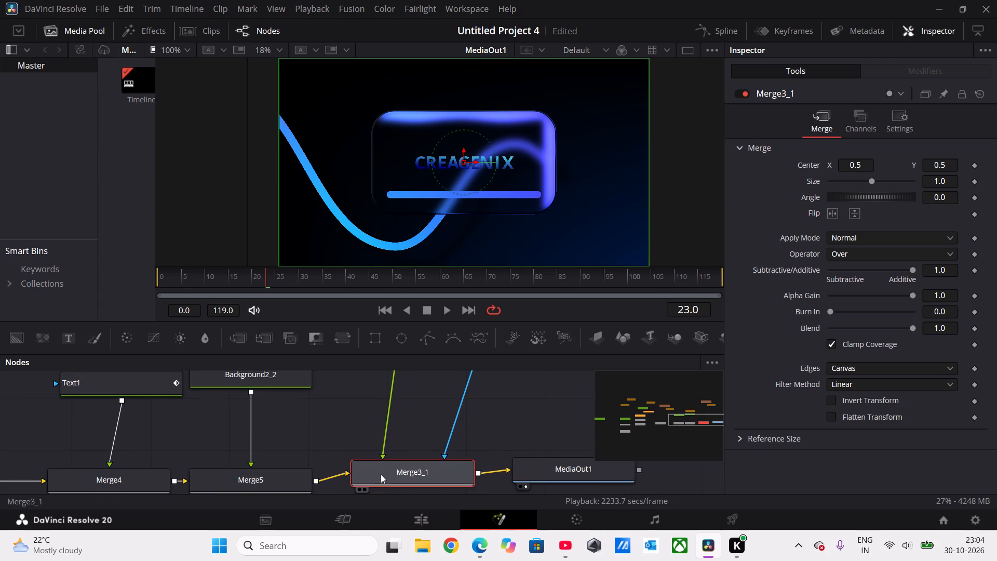
pyautogui.moveTo(381, 474); pyautogui.dragTo(382, 474)
# Connect Merge5's output to the main input of Displace1_1 as well.
pyautogui.scroll(1, 409, 422)
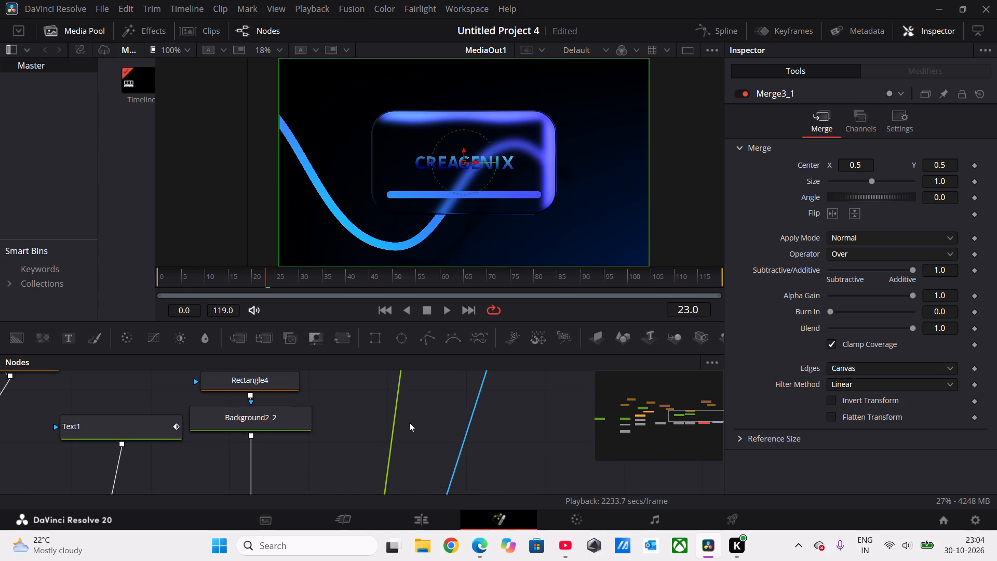
pyautogui.scroll(-1, 328, 491)
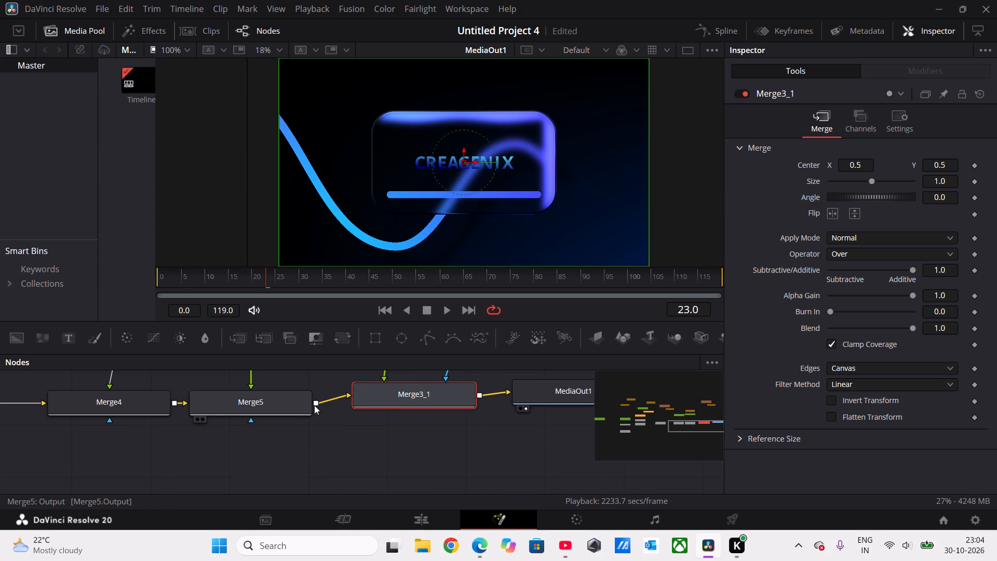
pyautogui.moveTo(316, 402); pyautogui.dragTo(365, 345)
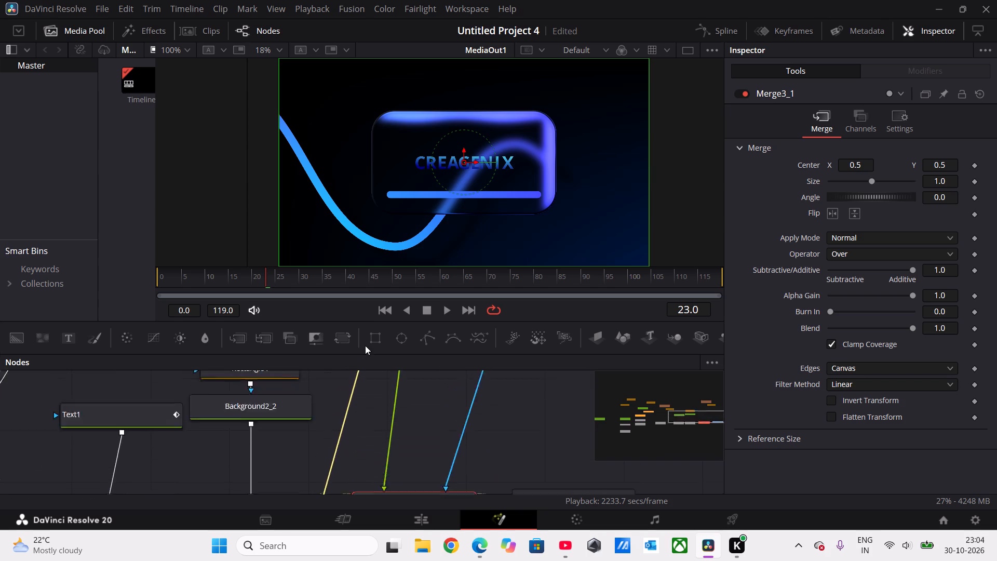
pyautogui.moveTo(365, 345); pyautogui.dragTo(376, 470)
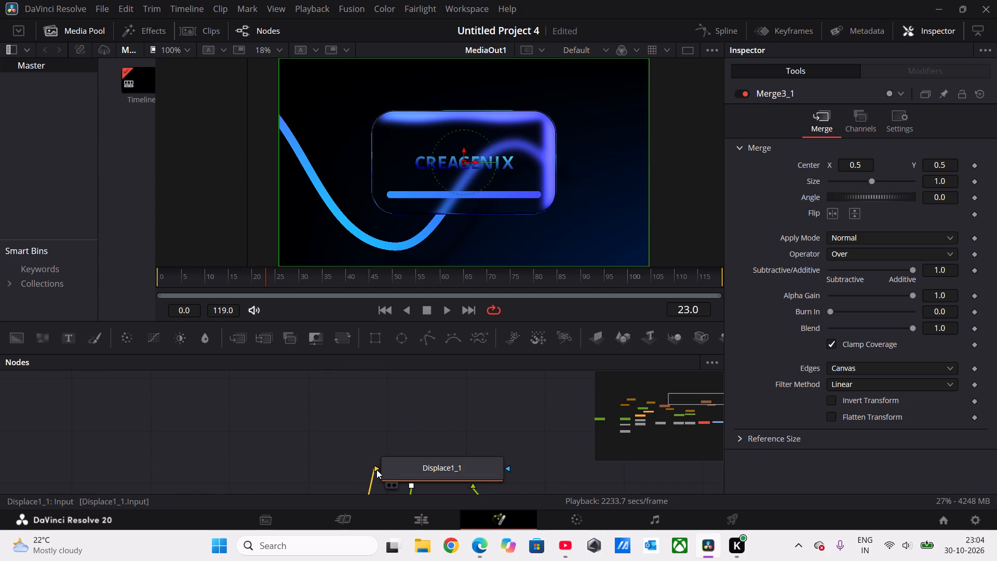
# Check the tutorial in Edge, and set Rectangle1_1's width to 0.118, height to 0.11 and corner radius to 1.0.
pyautogui.scroll(-1, 412, 471)
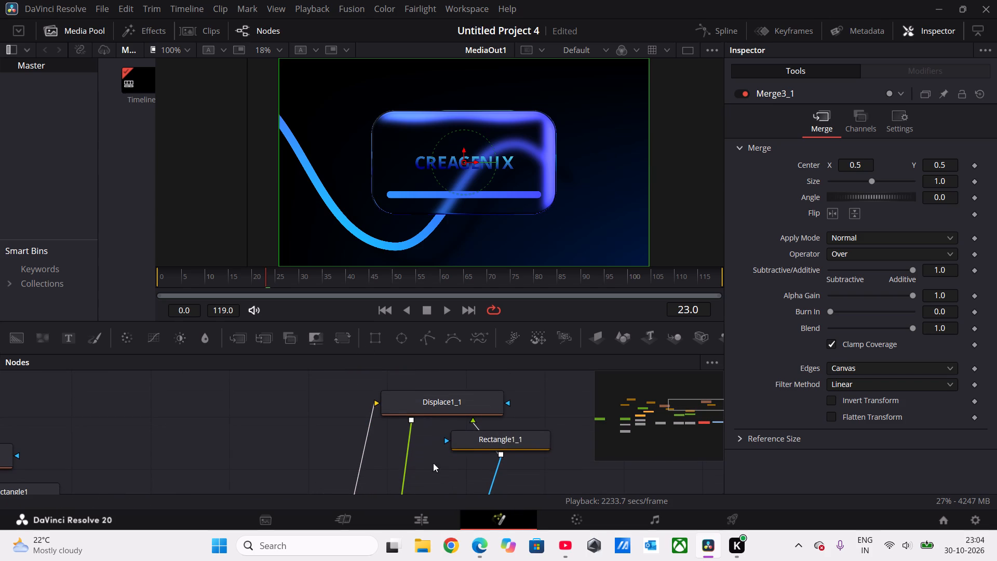
pyautogui.click(496, 438)
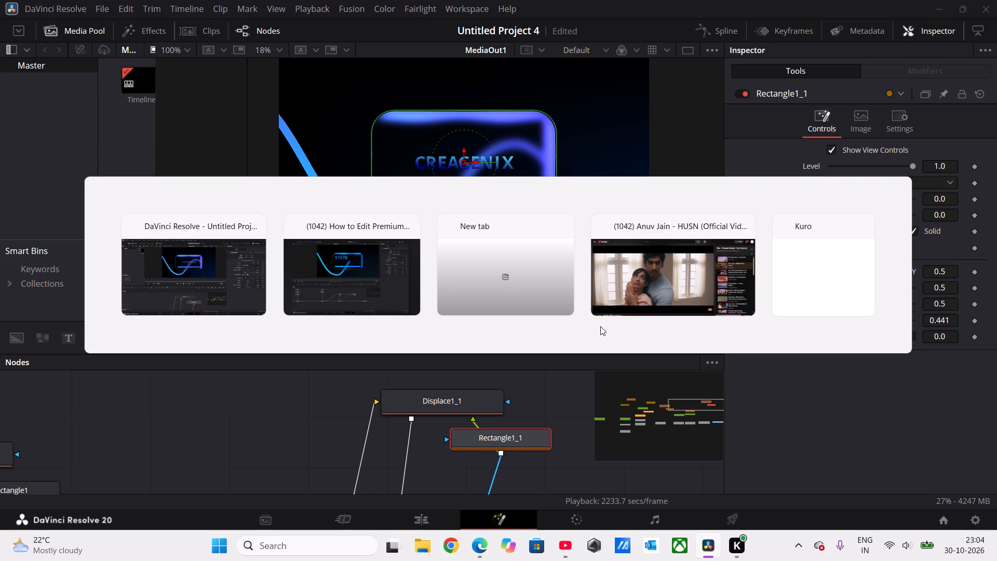
pyautogui.click(505, 289)
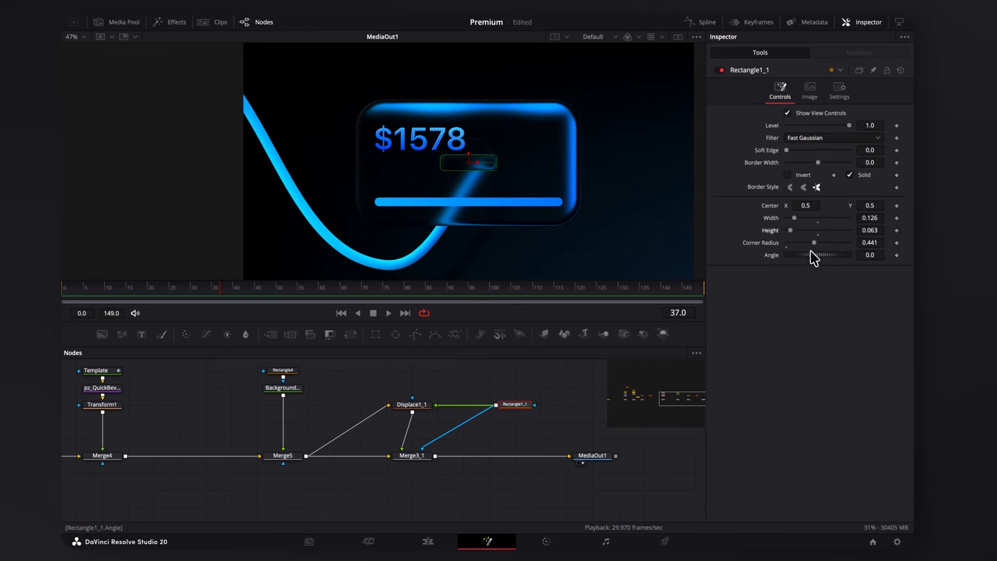
pyautogui.click(542, 244)
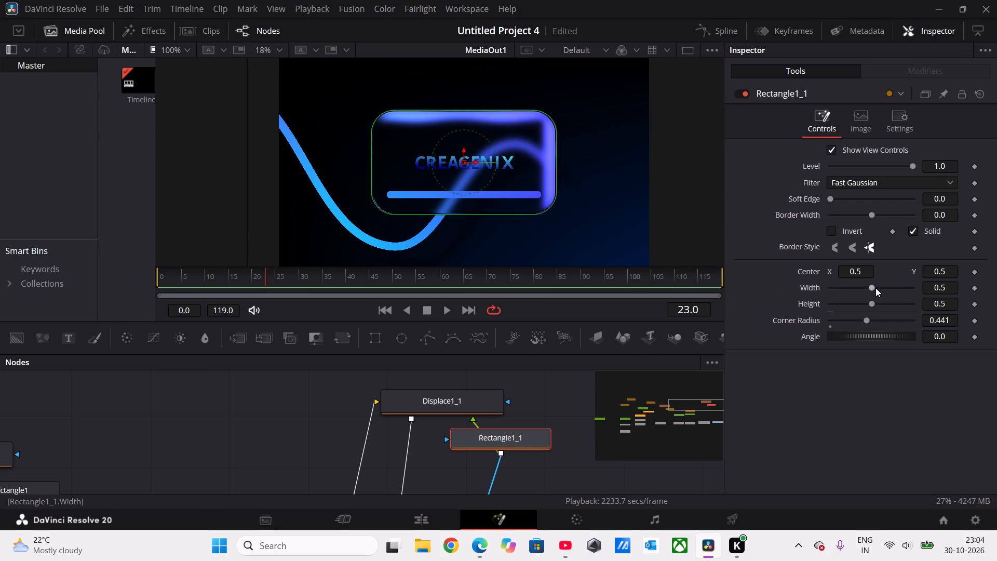
pyautogui.moveTo(872, 287); pyautogui.dragTo(842, 292)
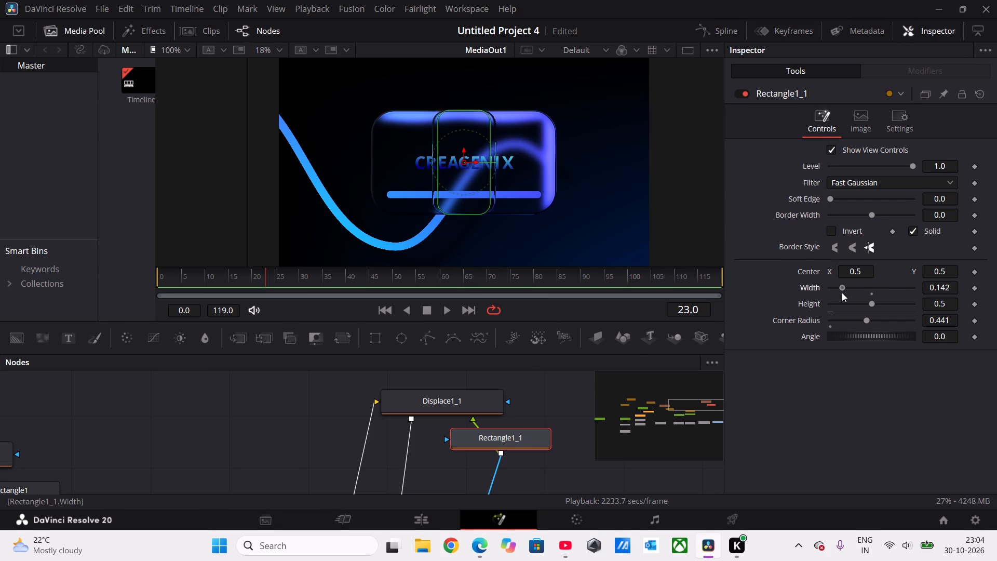
pyautogui.moveTo(842, 292); pyautogui.dragTo(840, 292)
pyautogui.moveTo(874, 302); pyautogui.dragTo(840, 309)
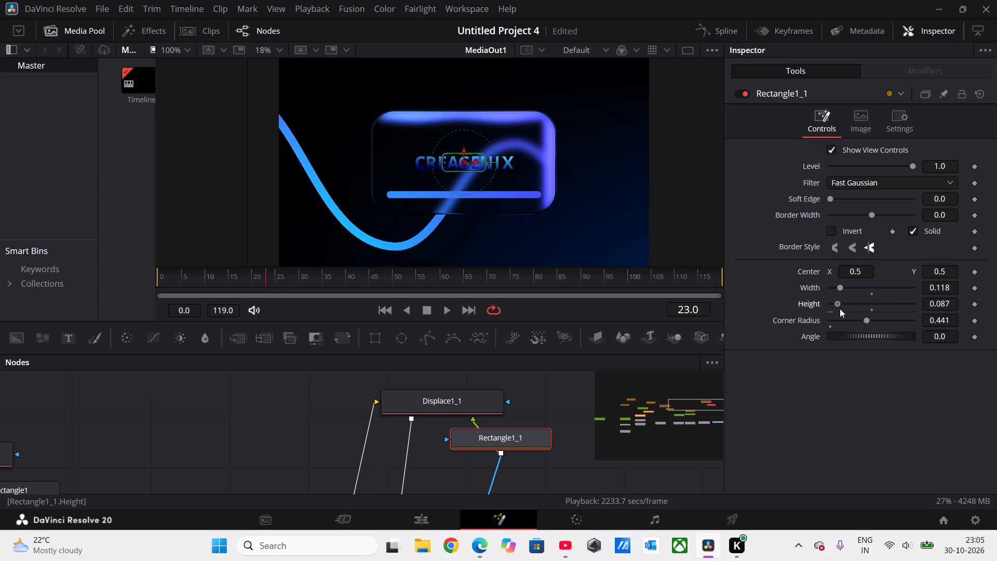
pyautogui.moveTo(840, 309); pyautogui.dragTo(841, 308)
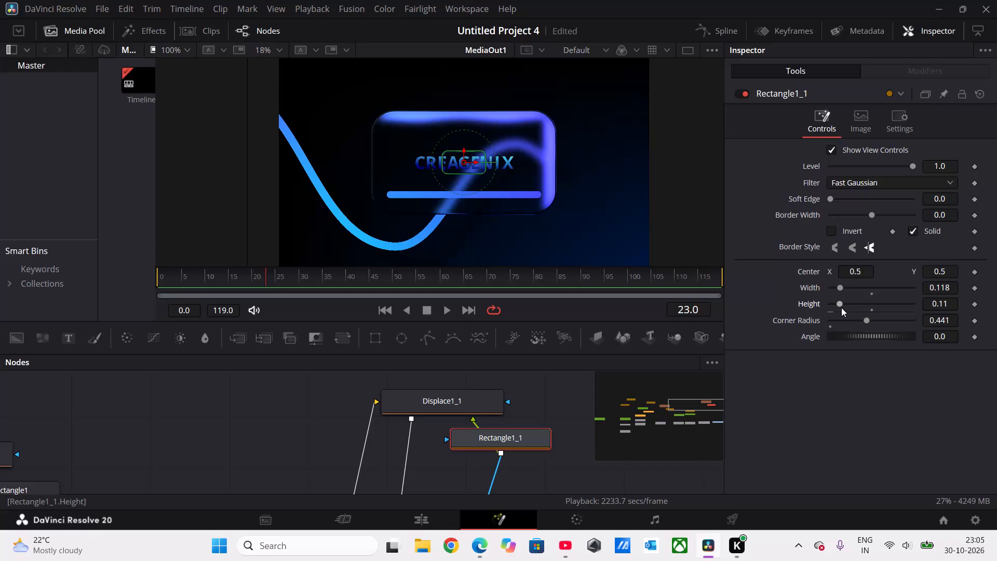
pyautogui.moveTo(865, 319); pyautogui.dragTo(948, 317)
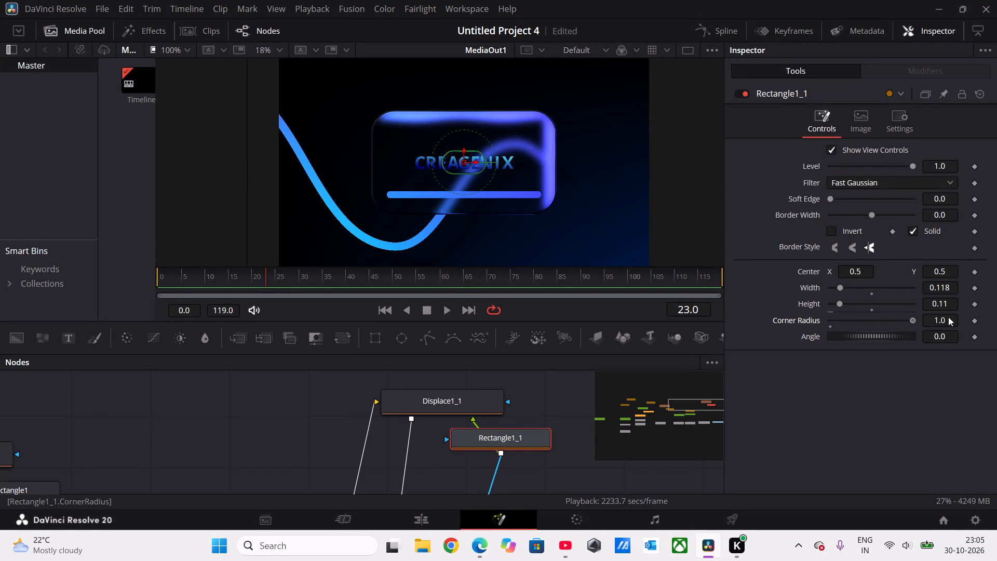
pyautogui.moveTo(948, 317); pyautogui.dragTo(950, 317)
# Set Rectangle1_1's Center Y to 0.345 to place the handle over the slider bar.
pyautogui.click(946, 270)
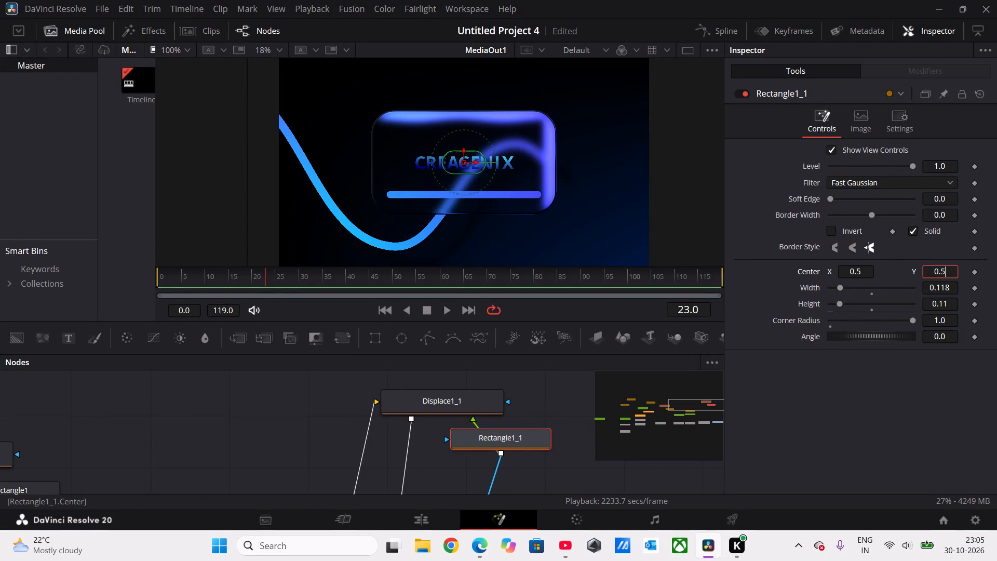
pyautogui.press('BackSpace')
pyautogui.write('345')
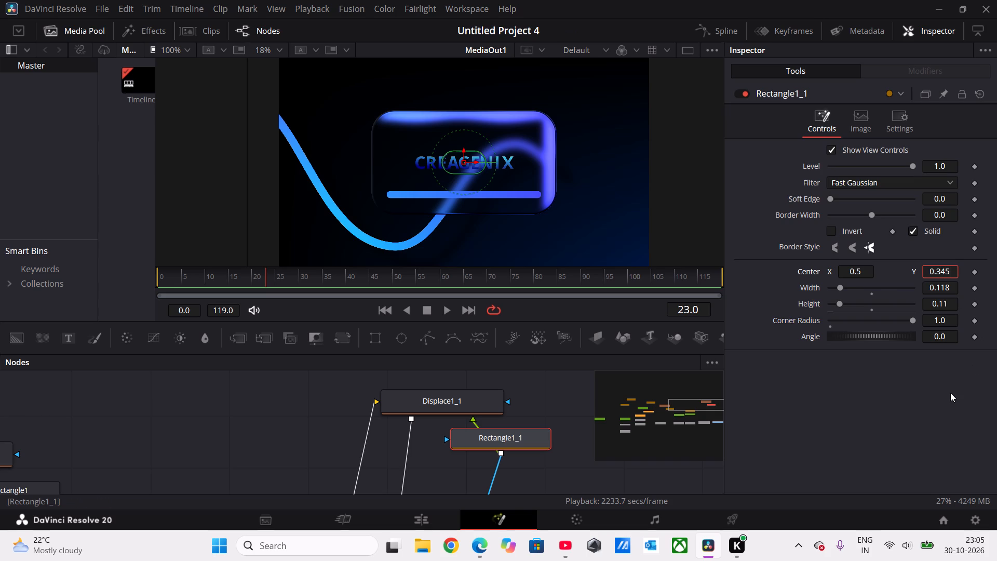
pyautogui.click(950, 393)
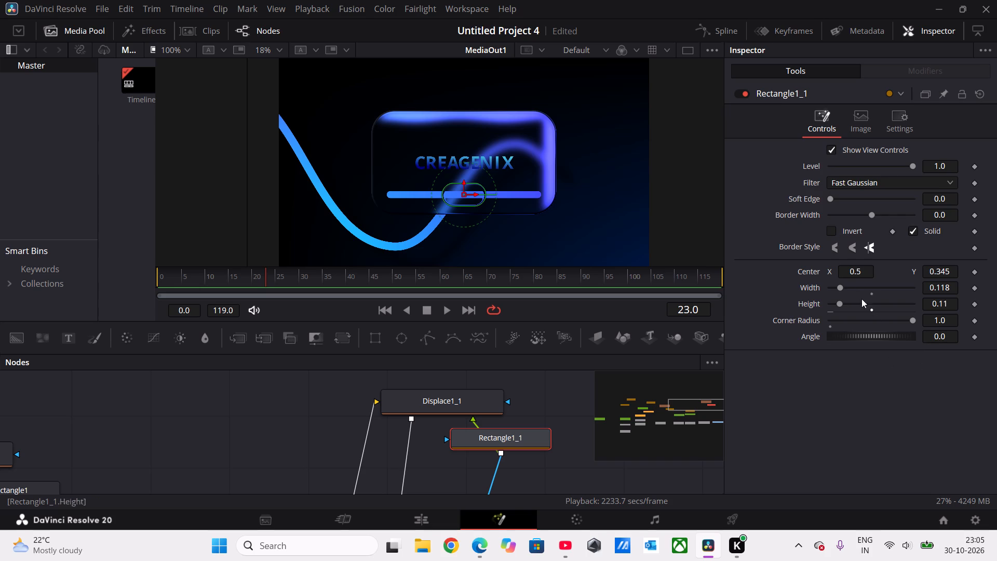
pyautogui.click(838, 286)
# Set Rectangle1_1's width to 0.102 and its height to 0.079.
pyautogui.click(949, 289)
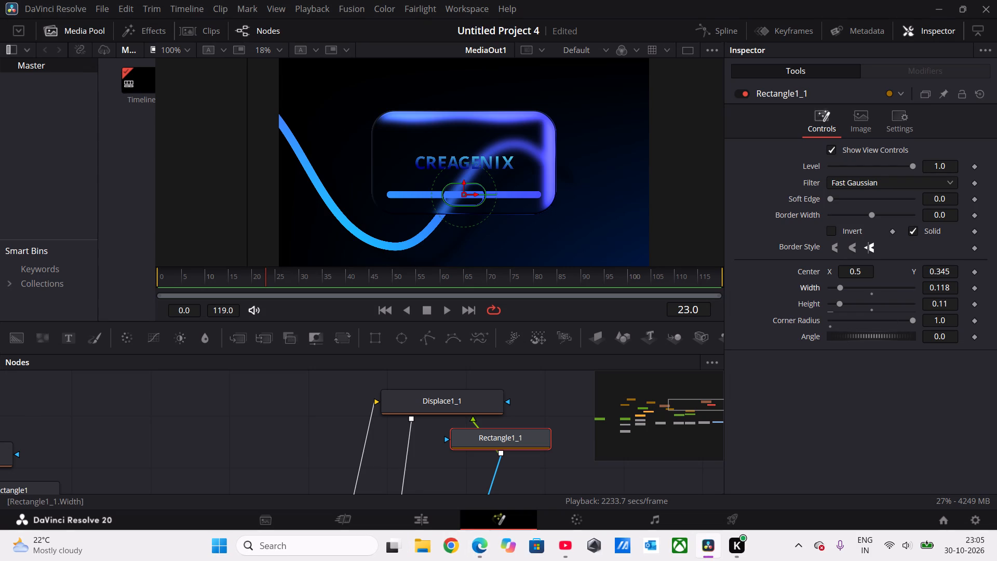
pyautogui.press('BackSpace')
pyautogui.press('BackSpace')
pyautogui.write('02')
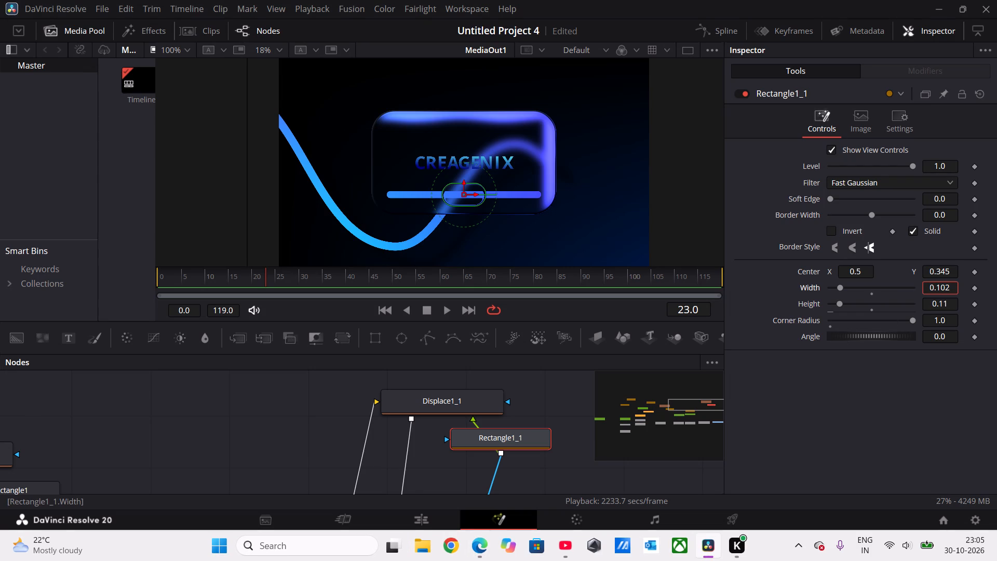
pyautogui.click(949, 300)
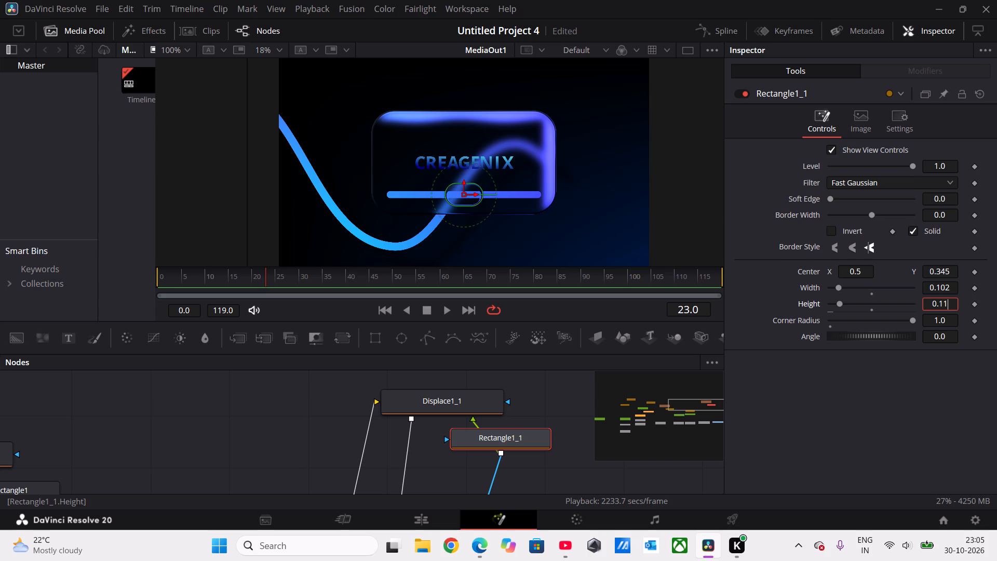
pyautogui.press('BackSpace')
pyautogui.press('BackSpace')
pyautogui.write('079')
pyautogui.click(930, 360)
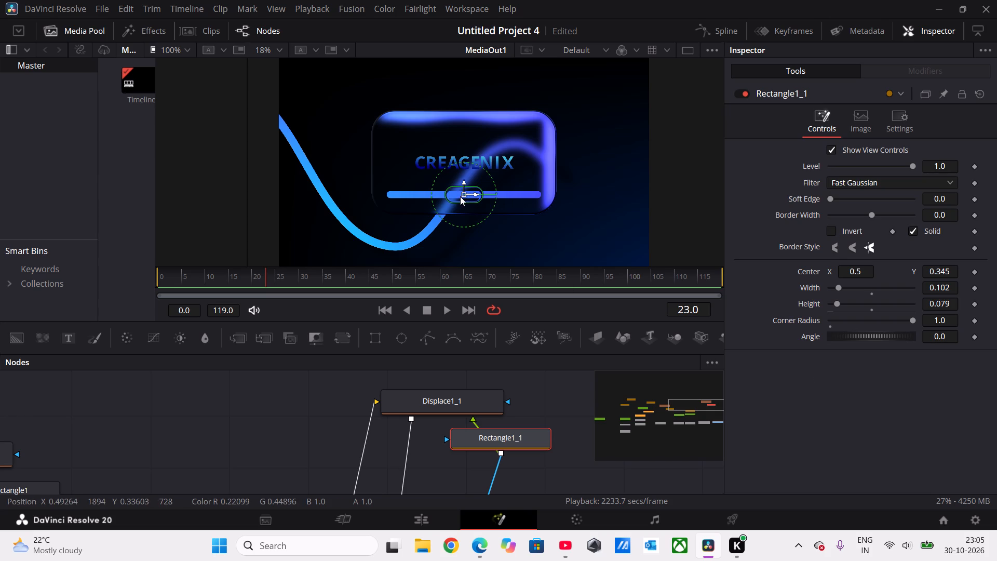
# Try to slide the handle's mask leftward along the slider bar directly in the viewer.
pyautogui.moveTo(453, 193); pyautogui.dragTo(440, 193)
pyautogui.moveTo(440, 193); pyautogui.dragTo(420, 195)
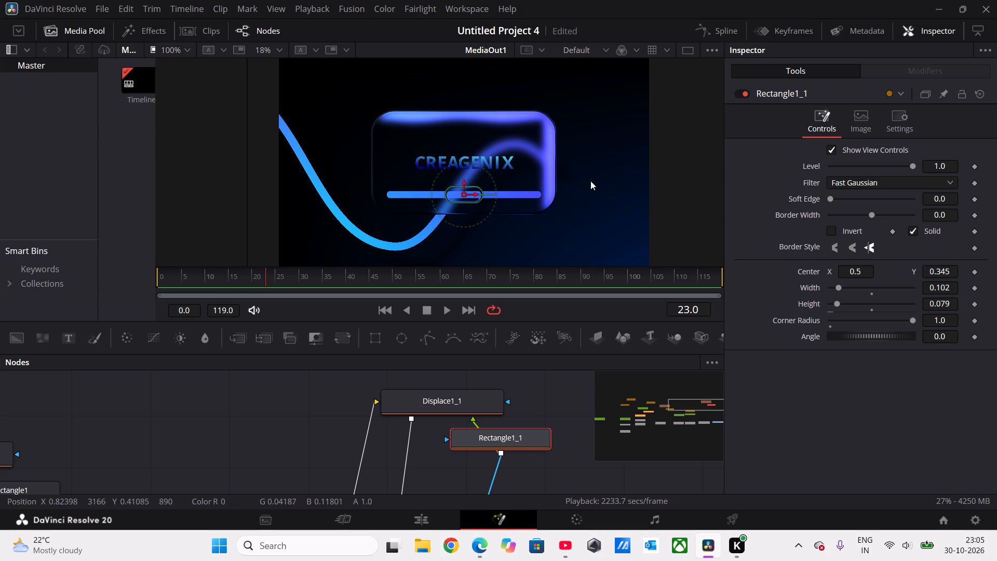
# Play the tutorial in Edge up to about 6:47, and set Rectangle1_1's Center Y to 0.346 in DaVinci Resolve.
pyautogui.click(764, 380)
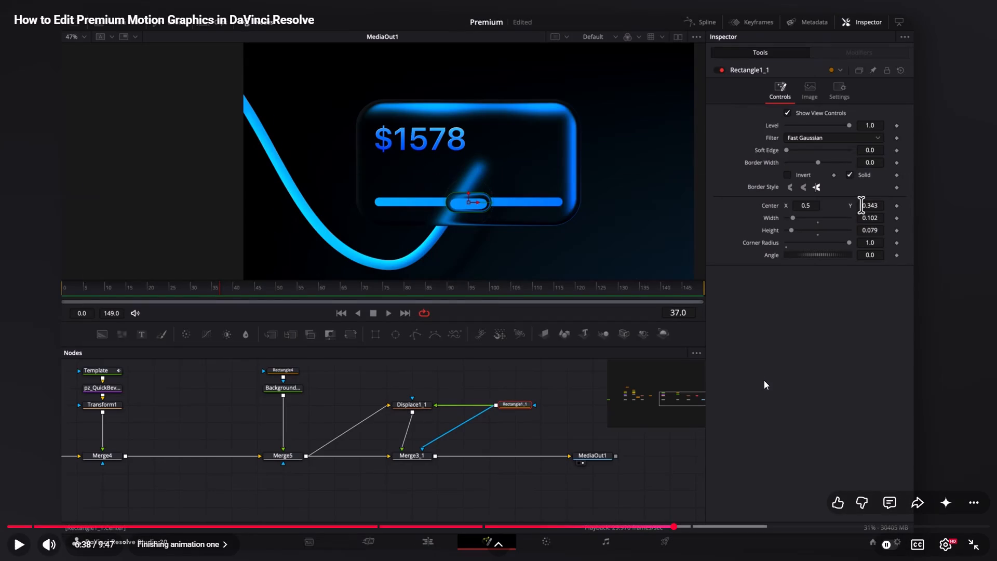
pyautogui.click(645, 339)
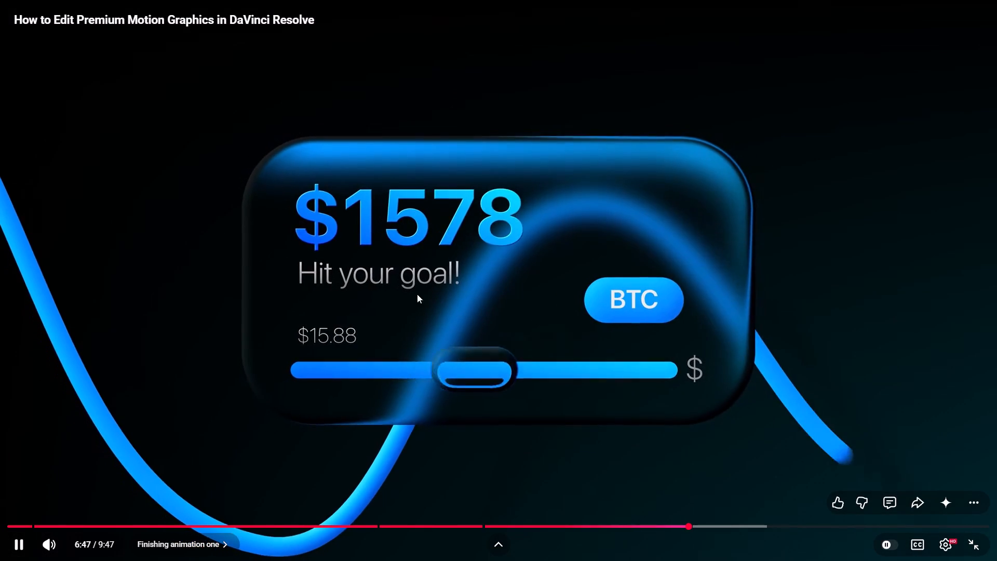
pyautogui.click(410, 294)
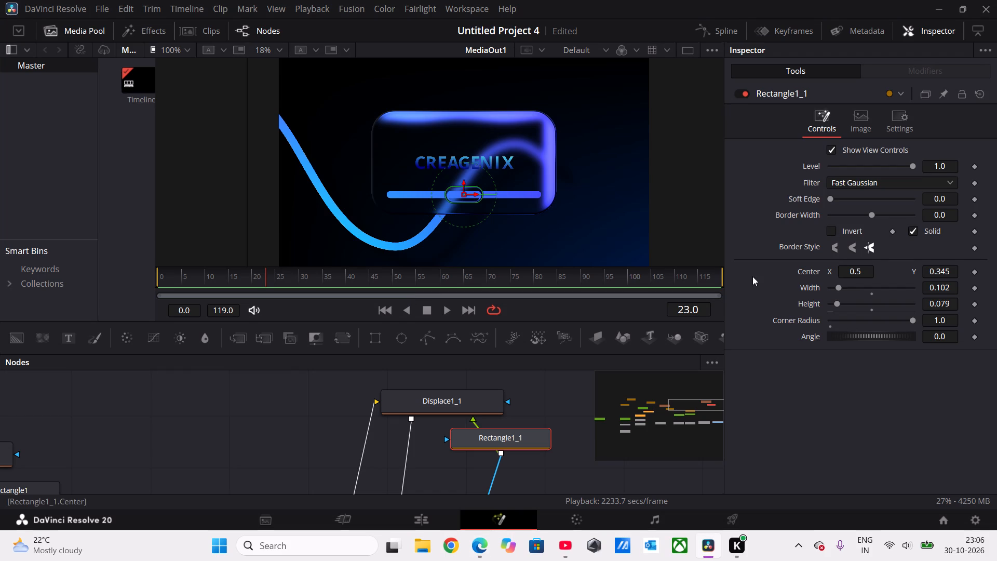
pyautogui.click(950, 269)
pyautogui.press('BackSpace')
pyautogui.press('6')
pyautogui.click(902, 371)
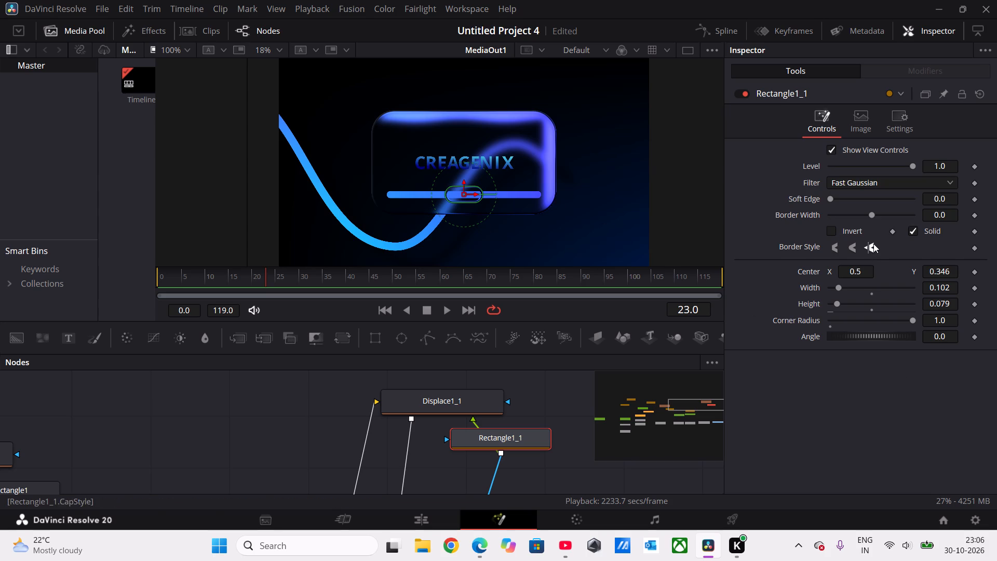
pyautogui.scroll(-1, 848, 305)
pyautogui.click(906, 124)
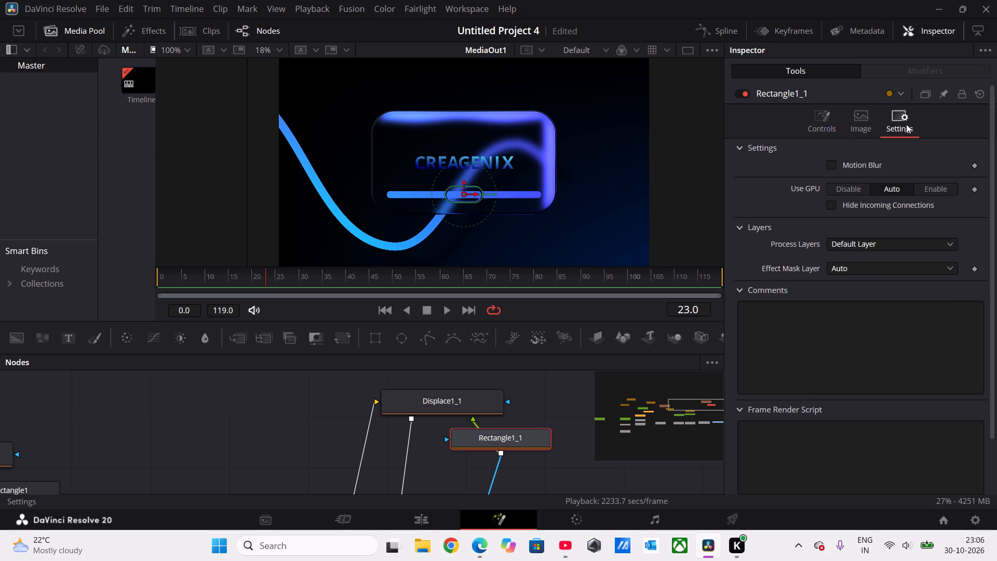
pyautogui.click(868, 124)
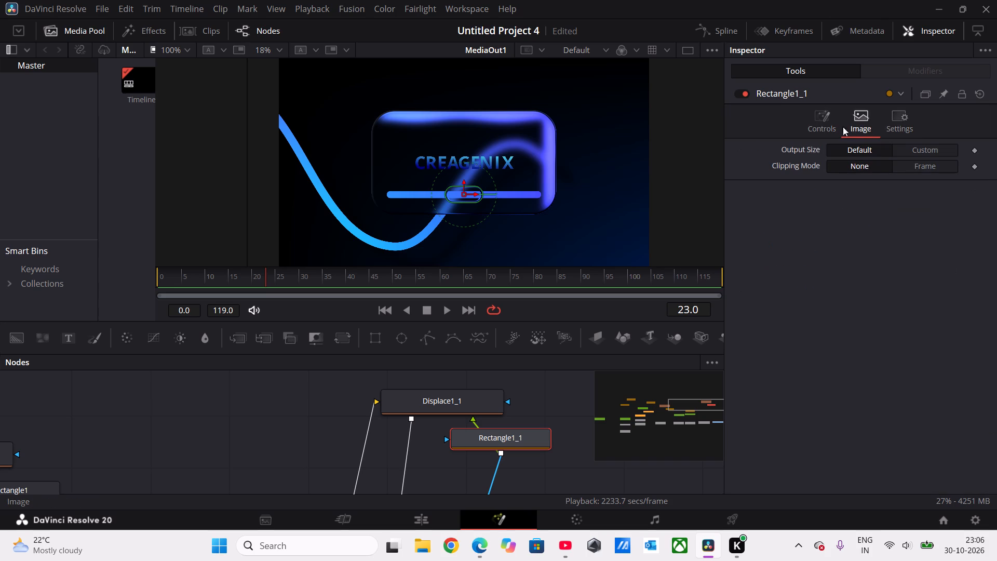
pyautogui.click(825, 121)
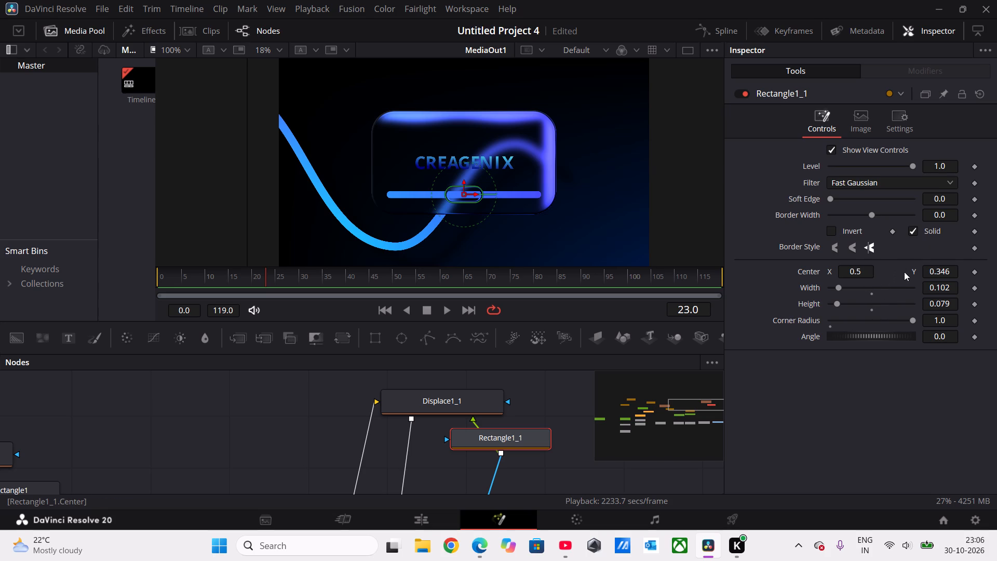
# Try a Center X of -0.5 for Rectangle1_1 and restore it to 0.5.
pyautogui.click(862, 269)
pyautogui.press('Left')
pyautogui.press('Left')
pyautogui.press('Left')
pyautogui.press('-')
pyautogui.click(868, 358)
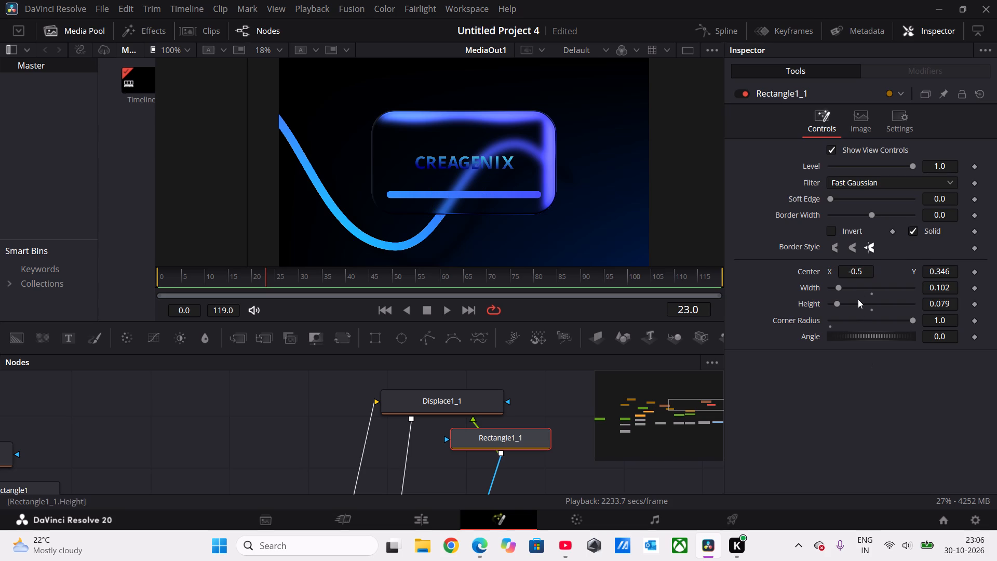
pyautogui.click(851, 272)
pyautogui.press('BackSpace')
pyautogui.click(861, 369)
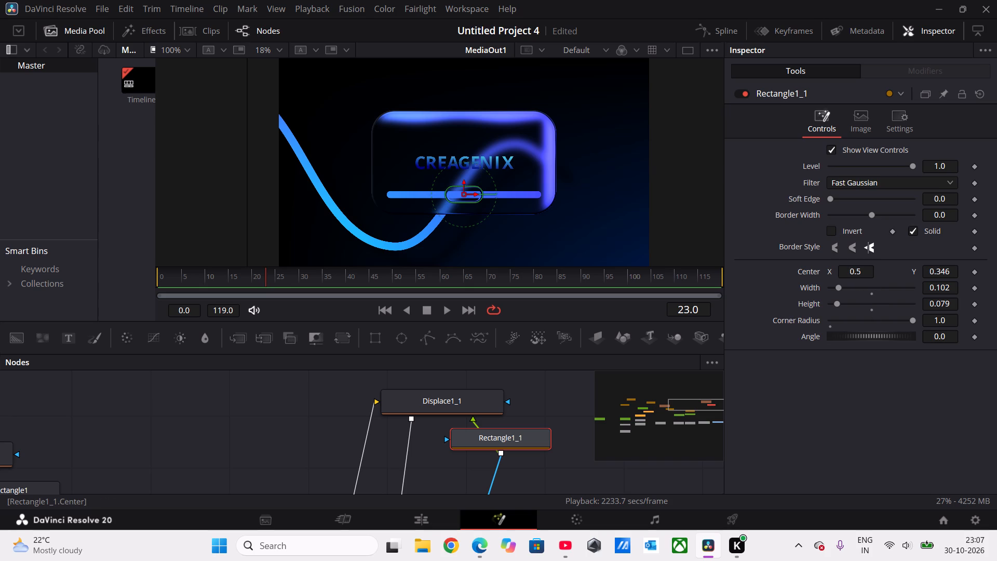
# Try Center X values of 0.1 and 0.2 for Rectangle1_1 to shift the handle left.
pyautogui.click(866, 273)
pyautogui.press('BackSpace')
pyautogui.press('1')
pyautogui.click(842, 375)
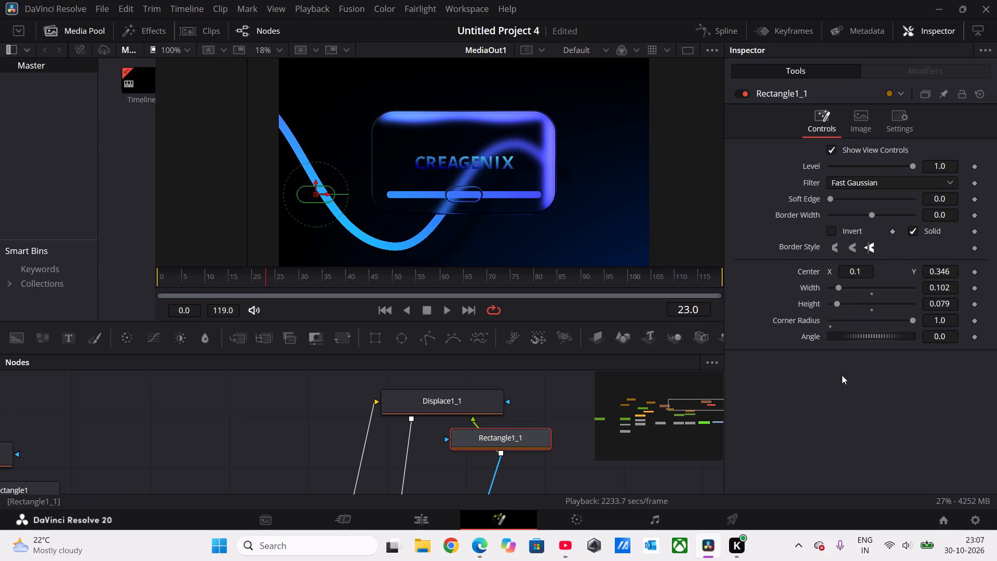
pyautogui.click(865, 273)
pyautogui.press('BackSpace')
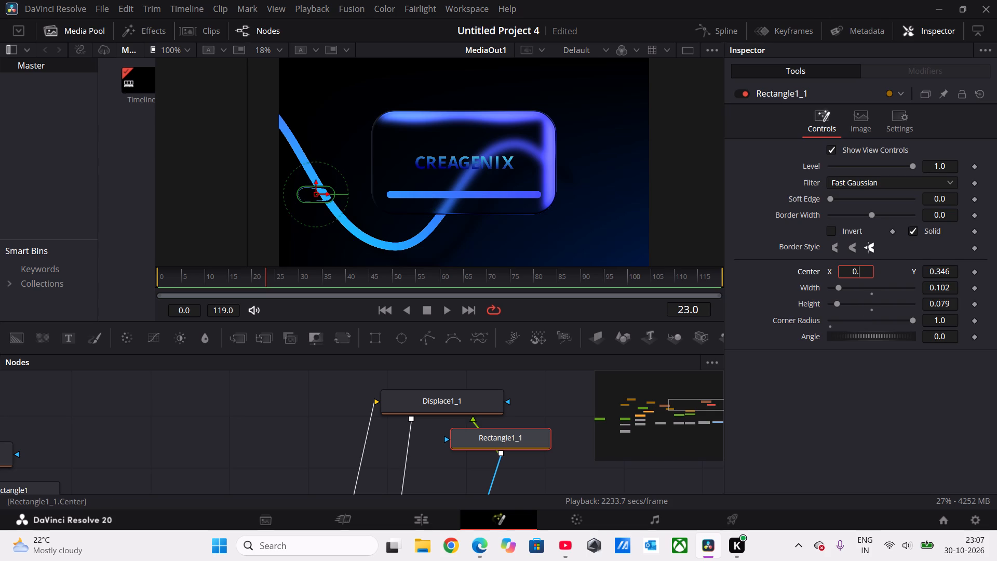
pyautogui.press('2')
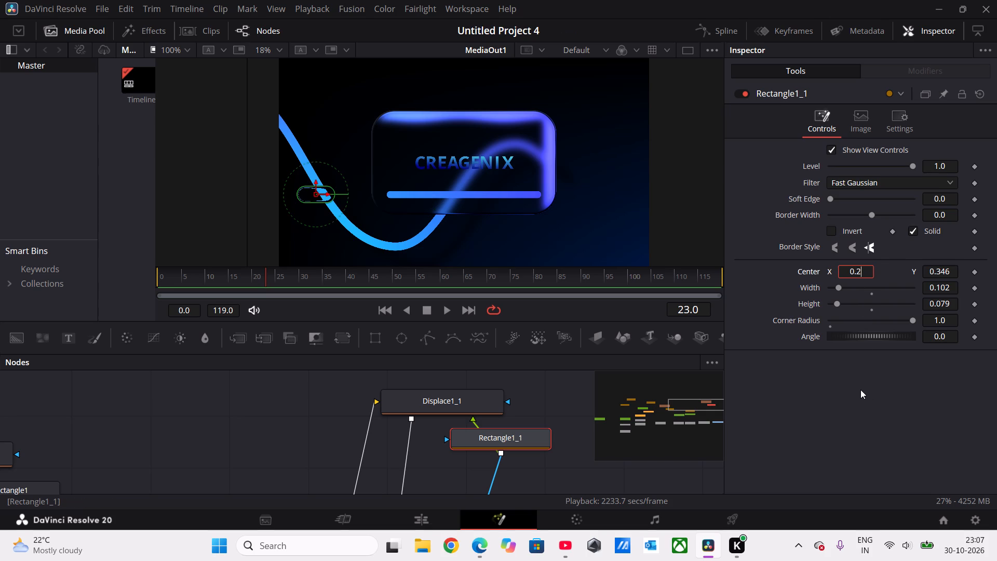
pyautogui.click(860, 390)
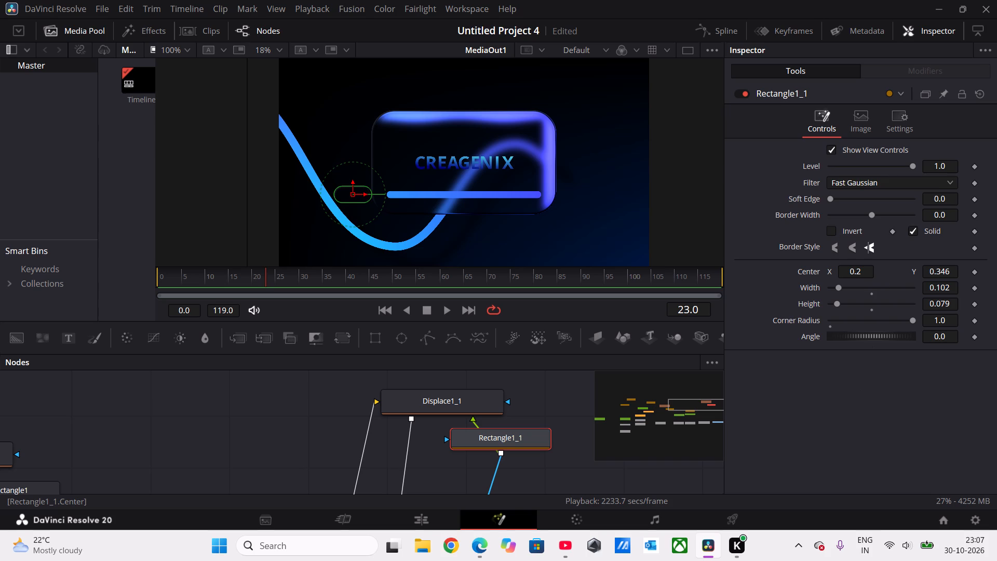
# Set Rectangle1_1's Center X to 0.3 to place the handle over the slider bar's left end.
pyautogui.click(867, 272)
pyautogui.press('BackSpace')
pyautogui.press('3')
pyautogui.click(856, 405)
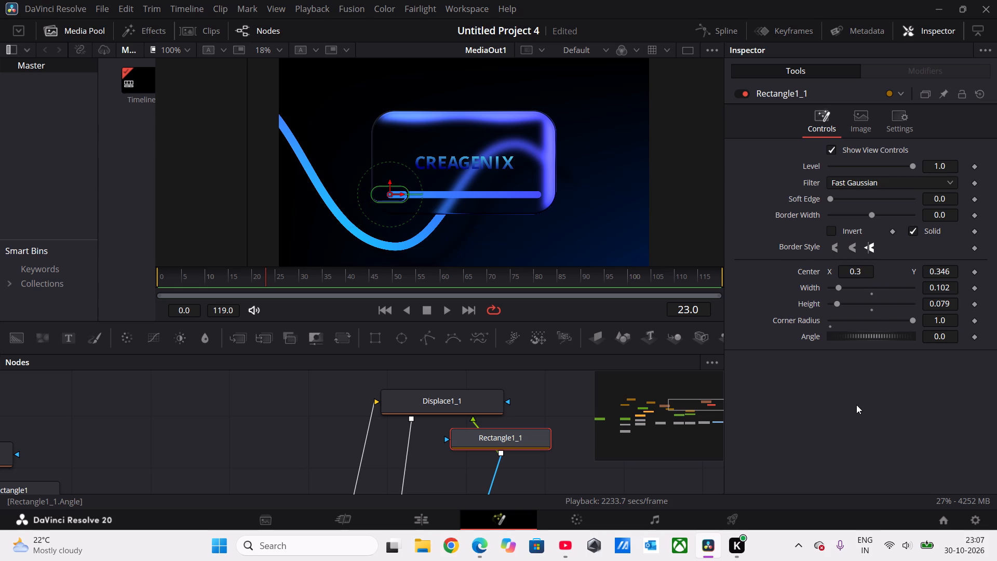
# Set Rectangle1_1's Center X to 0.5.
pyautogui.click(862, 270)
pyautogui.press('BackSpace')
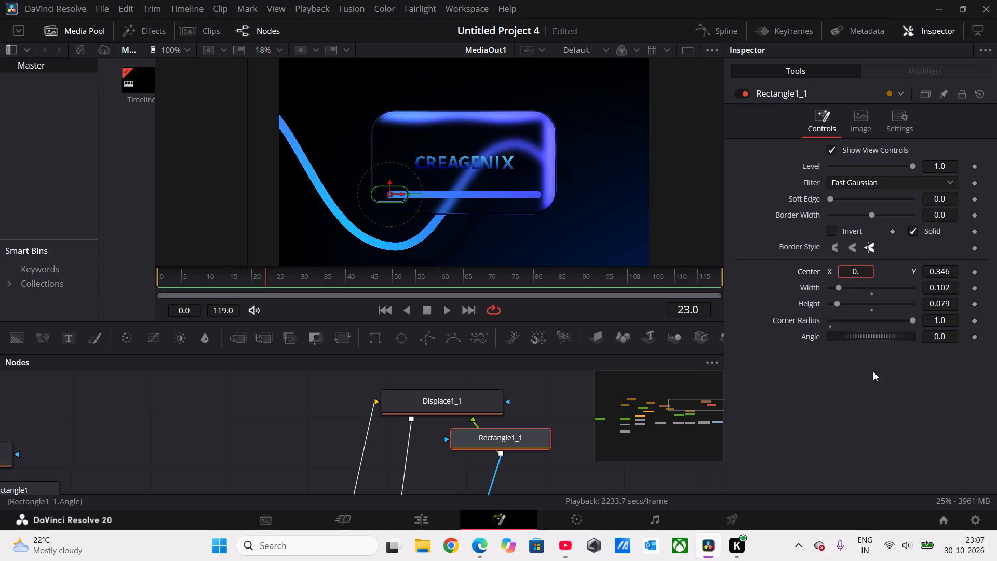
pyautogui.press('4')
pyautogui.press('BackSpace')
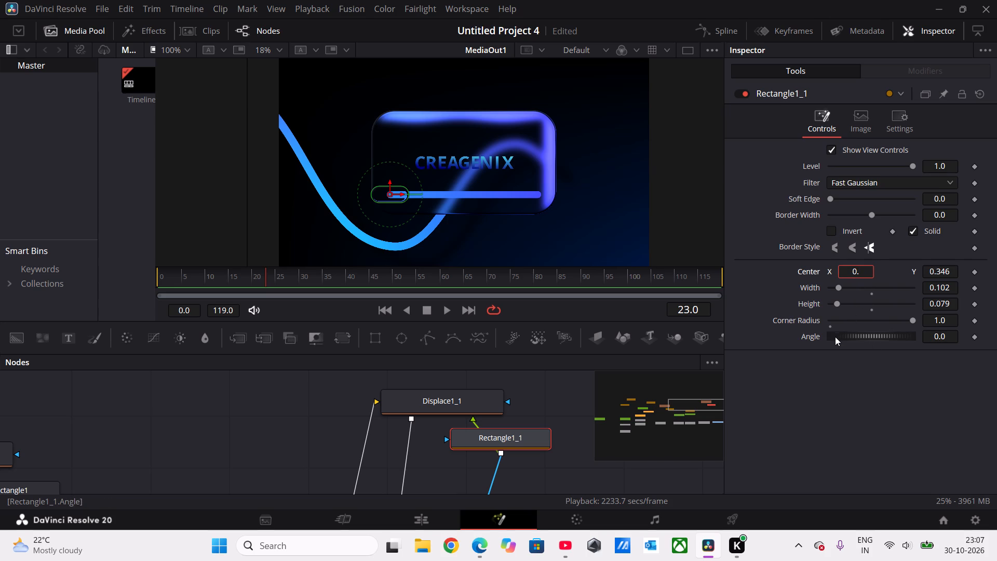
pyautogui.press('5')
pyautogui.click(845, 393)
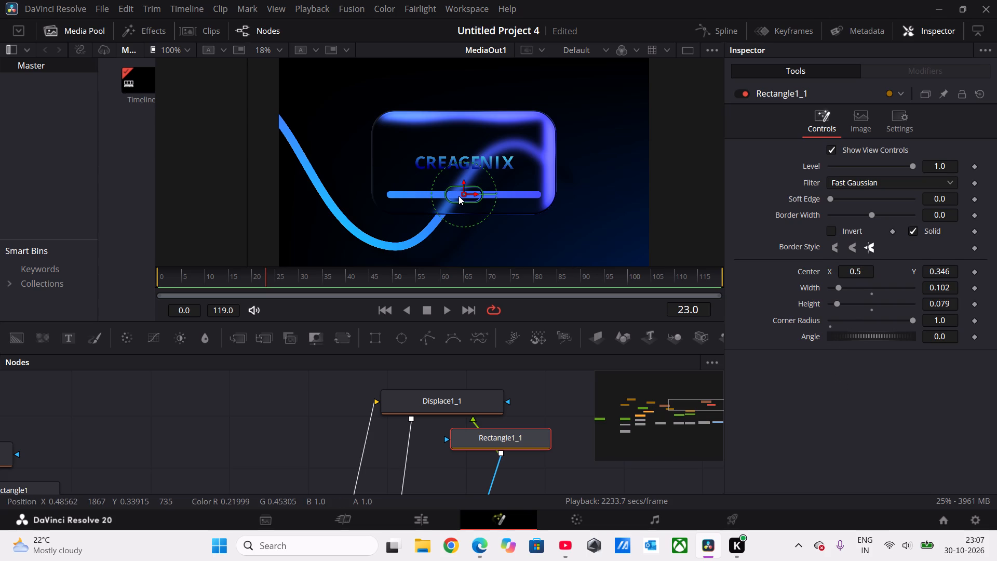
# Move Rectangle1_1's handle in the viewer onto the slider bar's left end, at about Center X 0.342 and Center Y 0.346.
pyautogui.moveTo(459, 196); pyautogui.dragTo(434, 199)
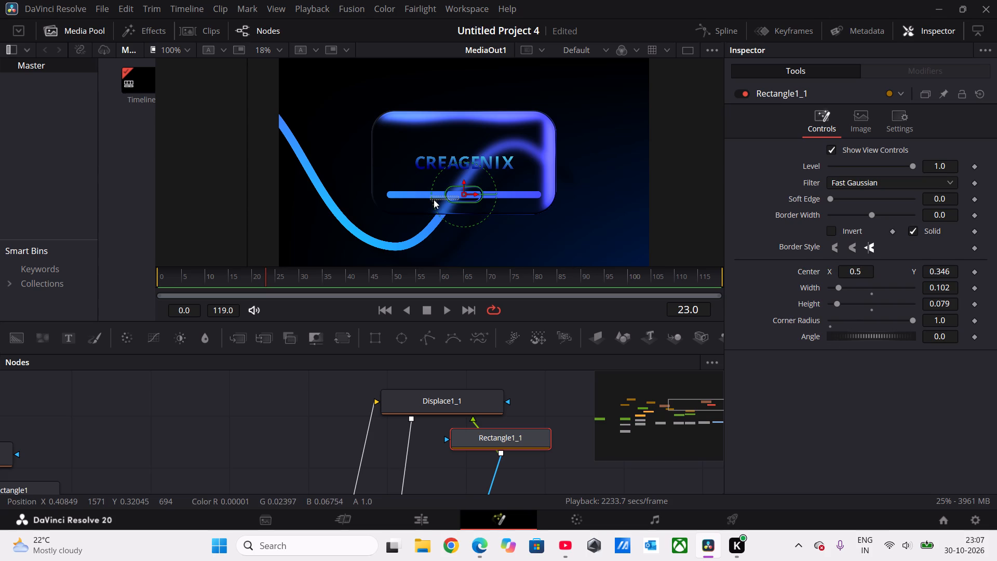
pyautogui.moveTo(434, 199); pyautogui.dragTo(437, 199)
pyautogui.moveTo(464, 193); pyautogui.dragTo(460, 193)
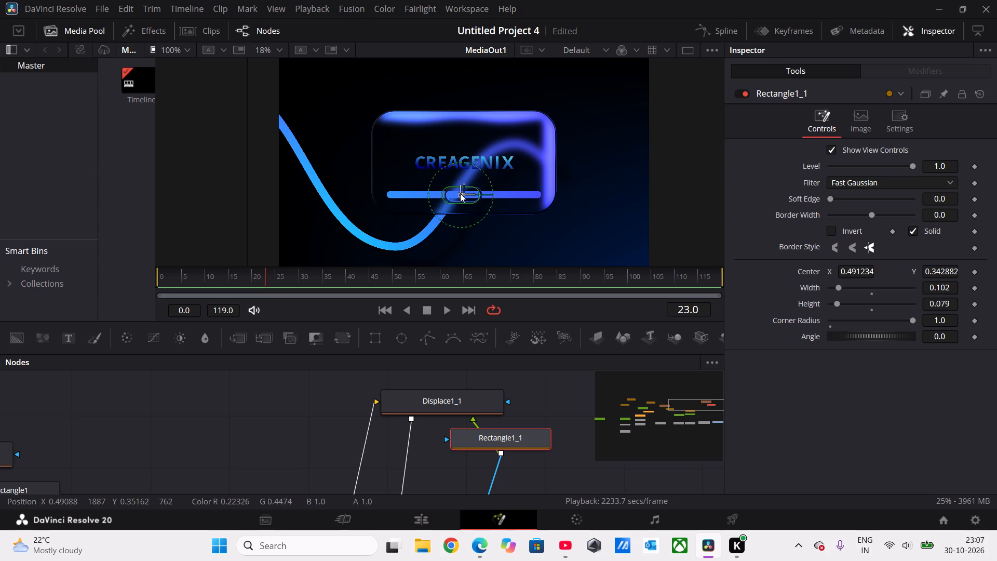
pyautogui.moveTo(460, 193); pyautogui.dragTo(400, 193)
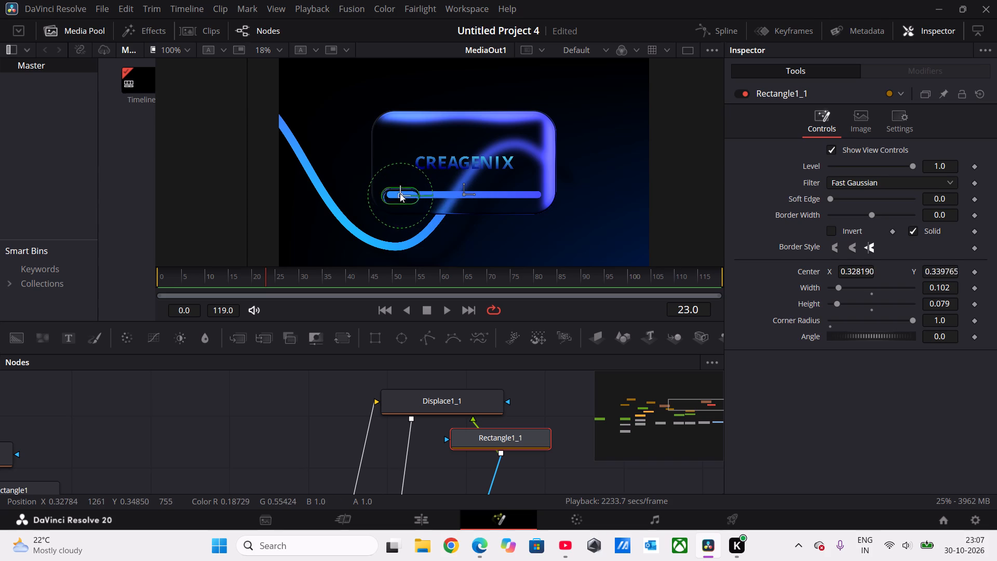
pyautogui.moveTo(400, 193); pyautogui.dragTo(399, 193)
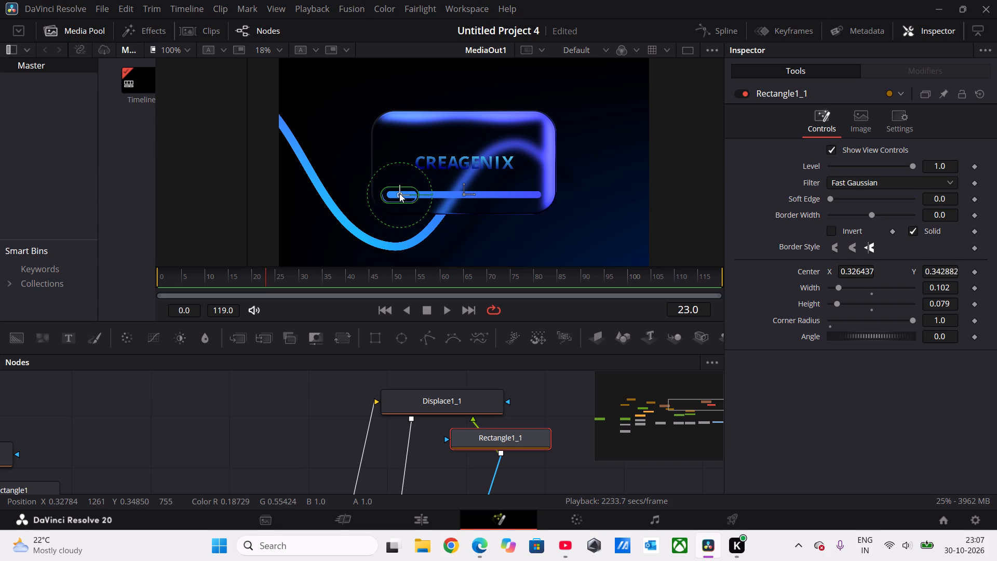
pyautogui.moveTo(399, 193); pyautogui.dragTo(406, 193)
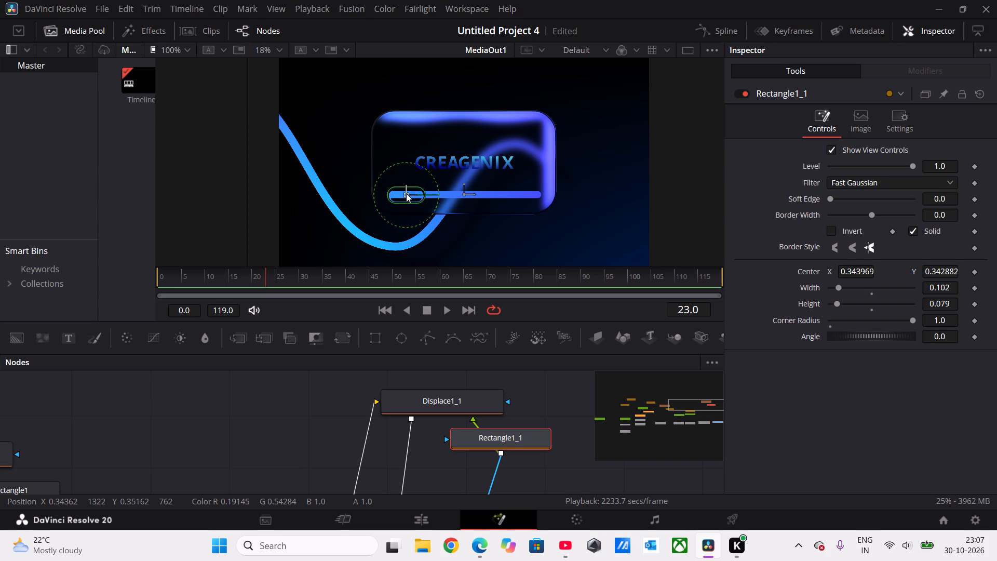
pyautogui.moveTo(406, 193); pyautogui.dragTo(403, 193)
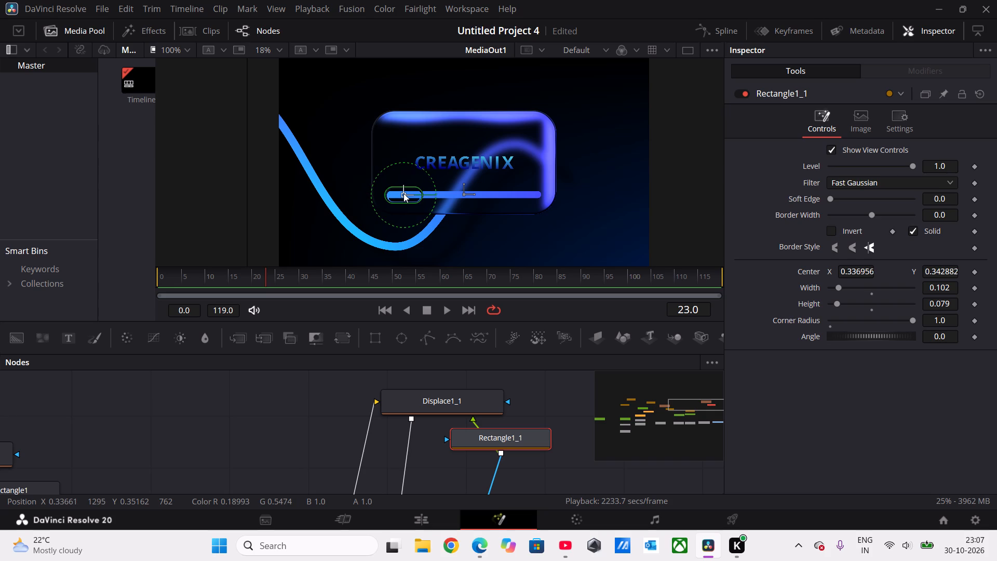
pyautogui.moveTo(403, 193); pyautogui.dragTo(405, 190)
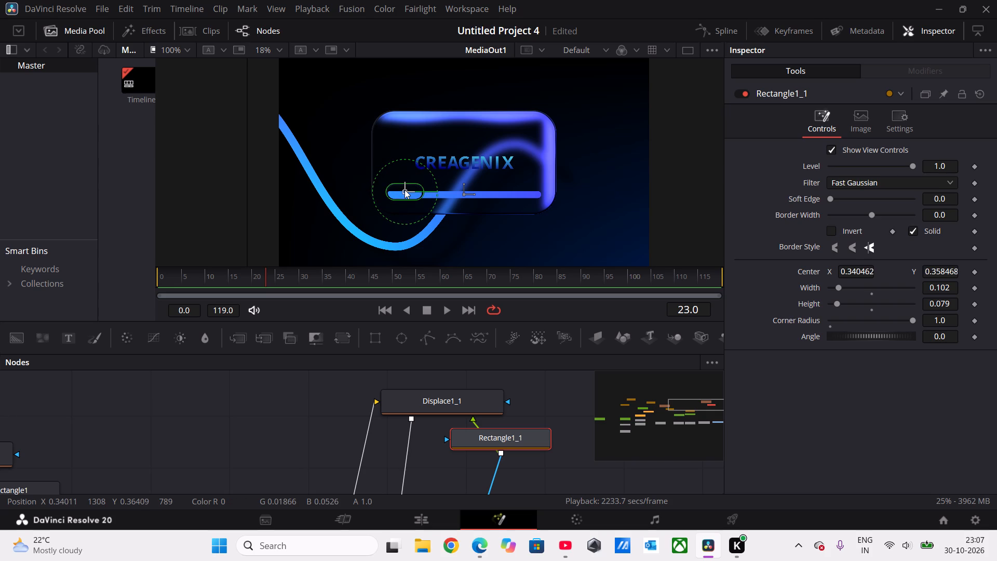
pyautogui.moveTo(405, 190); pyautogui.dragTo(405, 192)
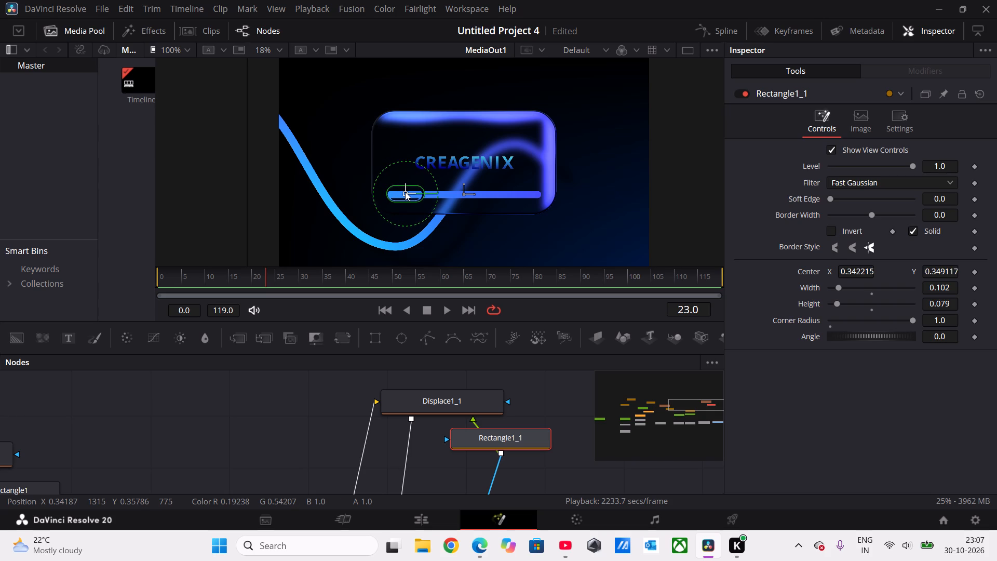
pyautogui.moveTo(405, 192); pyautogui.dragTo(405, 192)
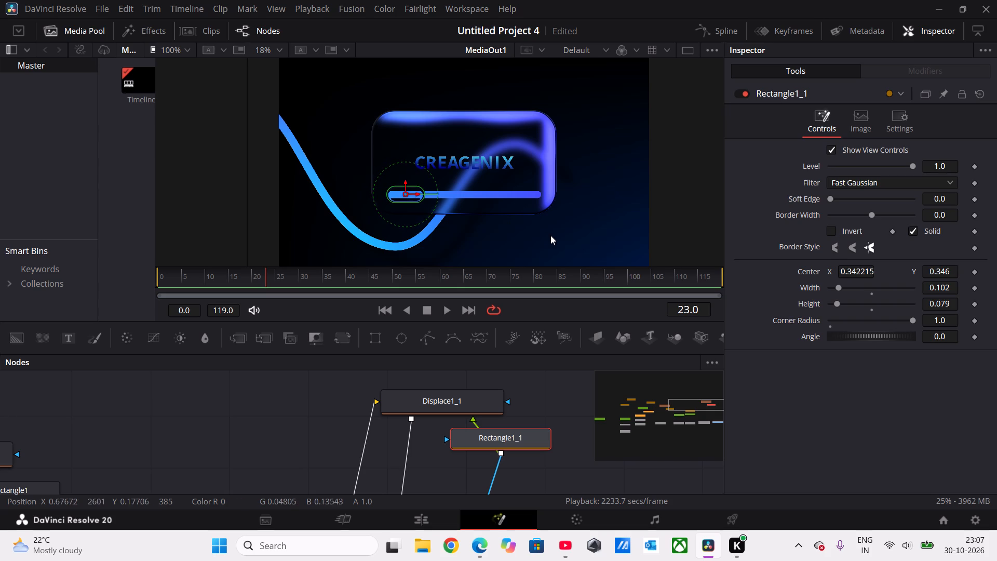
pyautogui.click(815, 403)
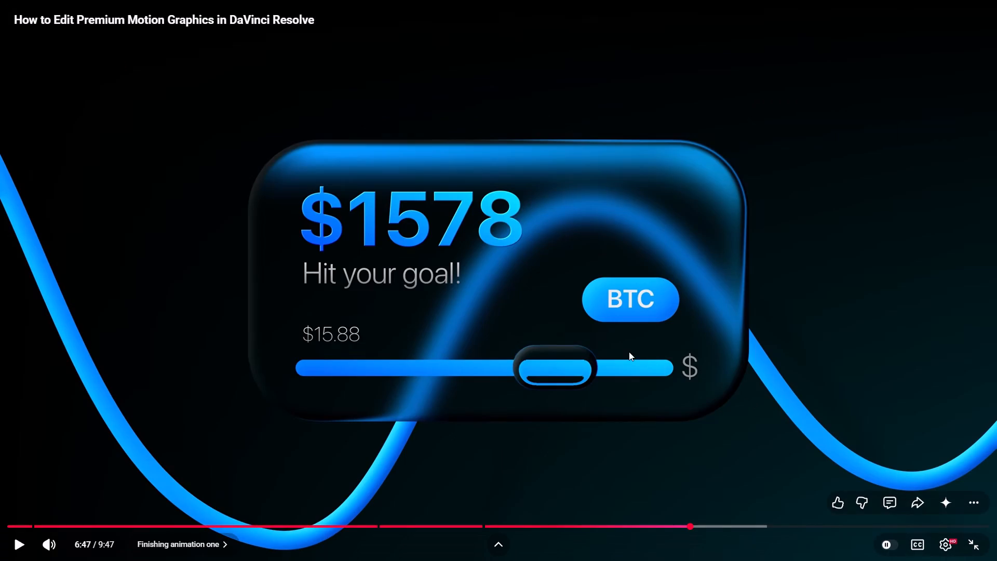
# In Microsoft Edge, rewind the tutorial and replay the slider-handle section up to about 6:49.
pyautogui.press('Left')
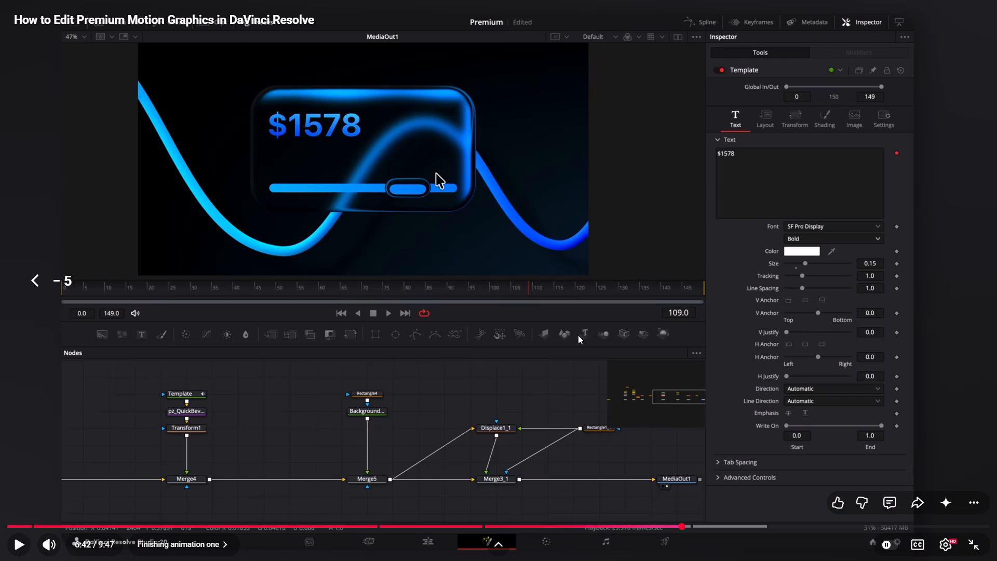
pyautogui.press('Left')
pyautogui.click(494, 320)
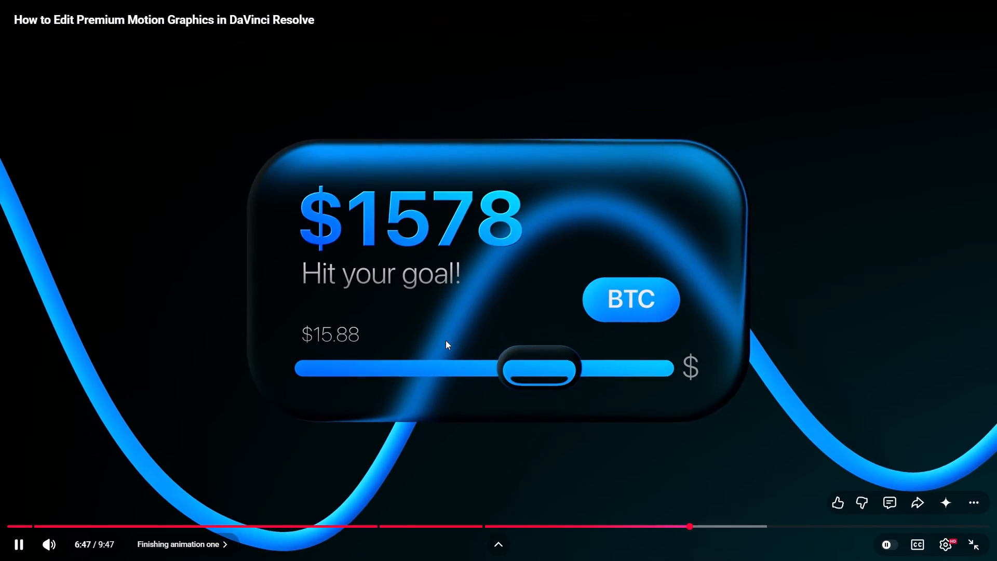
pyautogui.click(487, 348)
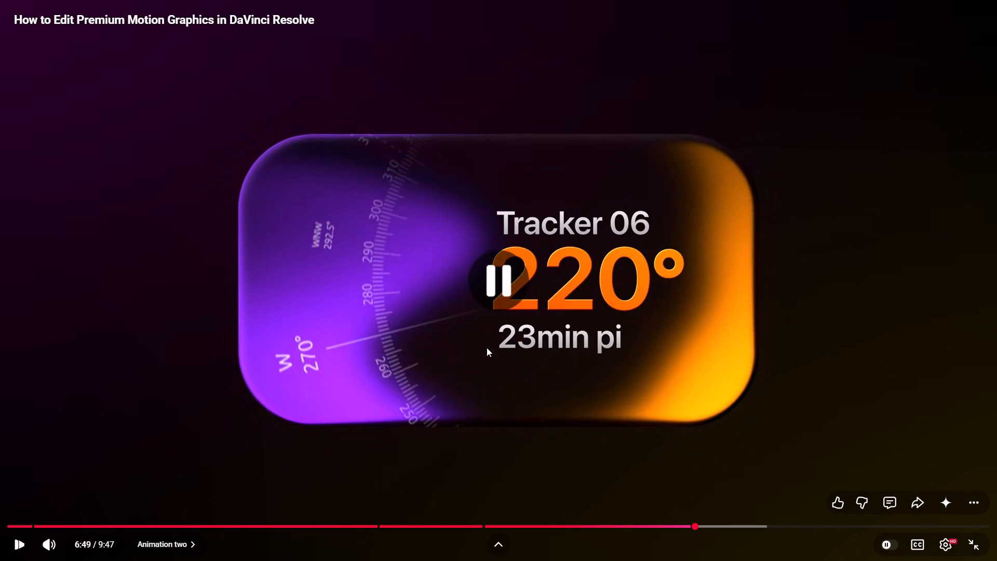
pyautogui.hscroll(1, 487, 348)
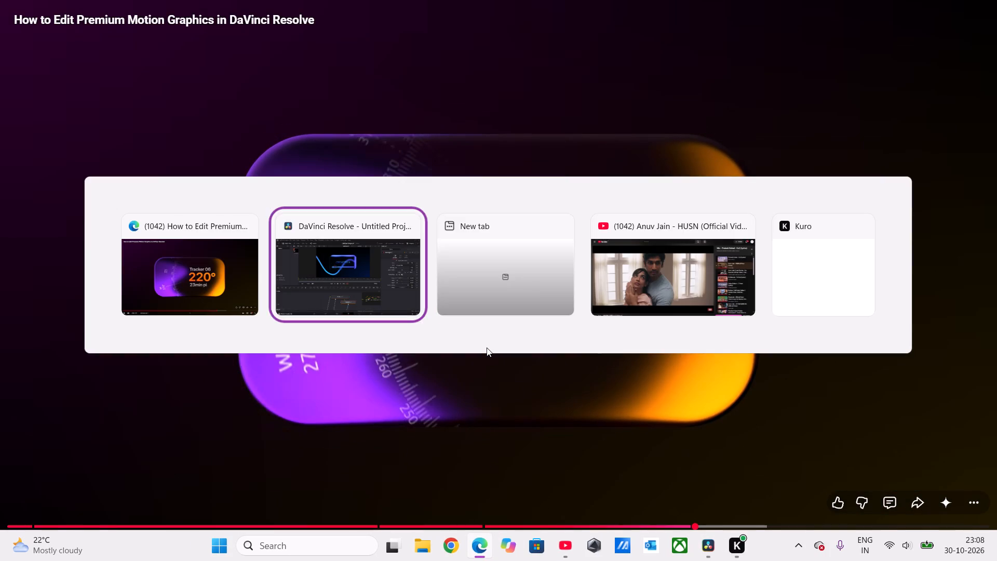
# In DaVinci Resolve, add a keyframe for Rectangle1_1's Center at frame 0.
pyautogui.click(495, 164)
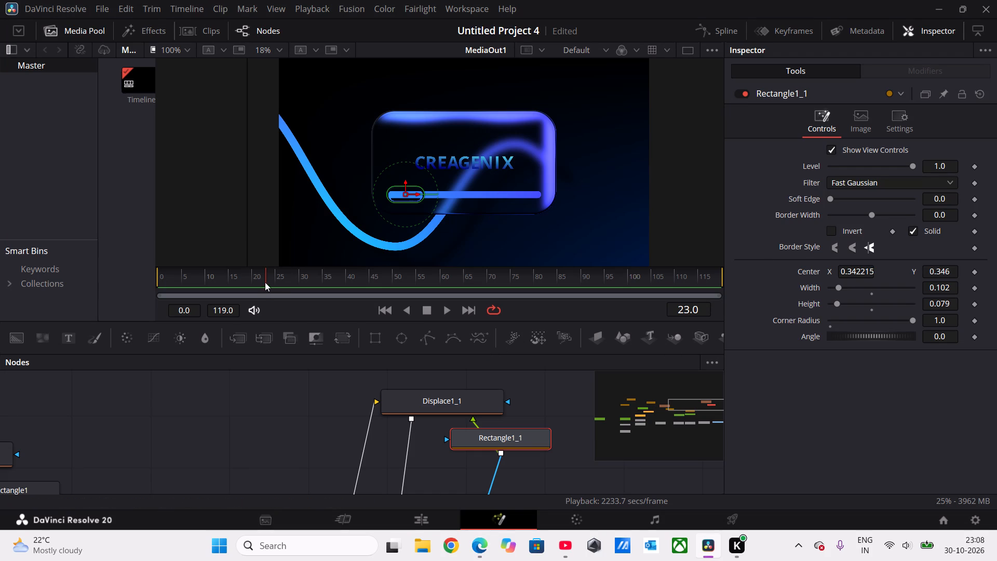
pyautogui.moveTo(264, 284); pyautogui.dragTo(149, 279)
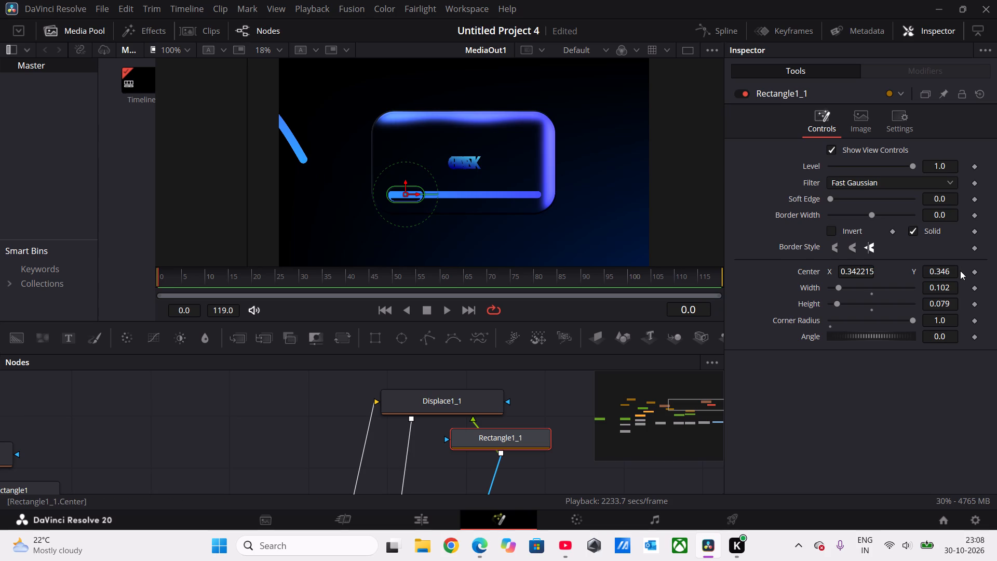
pyautogui.click(975, 271)
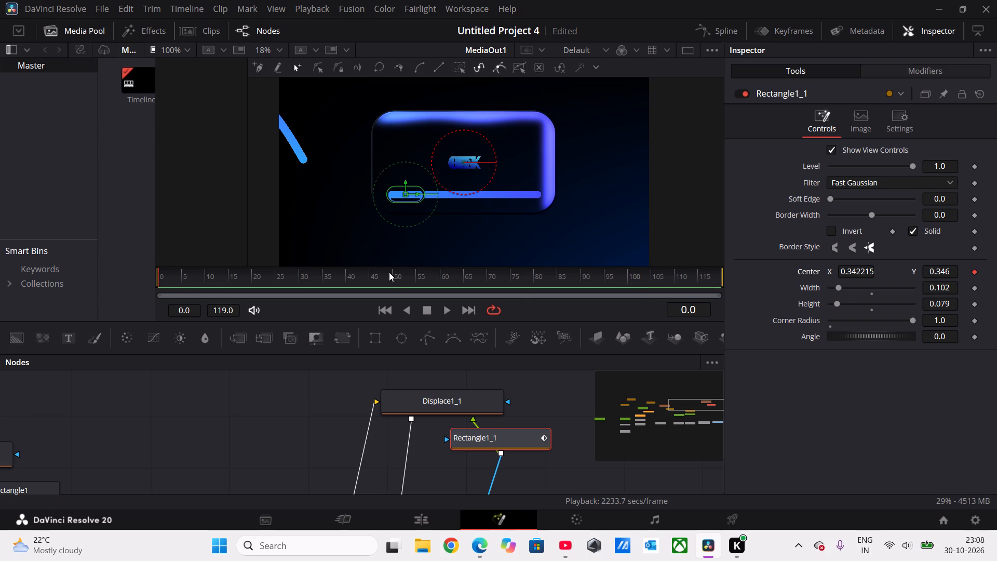
# At frame 75, move Rectangle1_1 along the slider bar toward its right end, to about Center X 0.64, keeping Center Y at 0.346.
pyautogui.click(157, 276)
pyautogui.moveTo(157, 276); pyautogui.dragTo(229, 279)
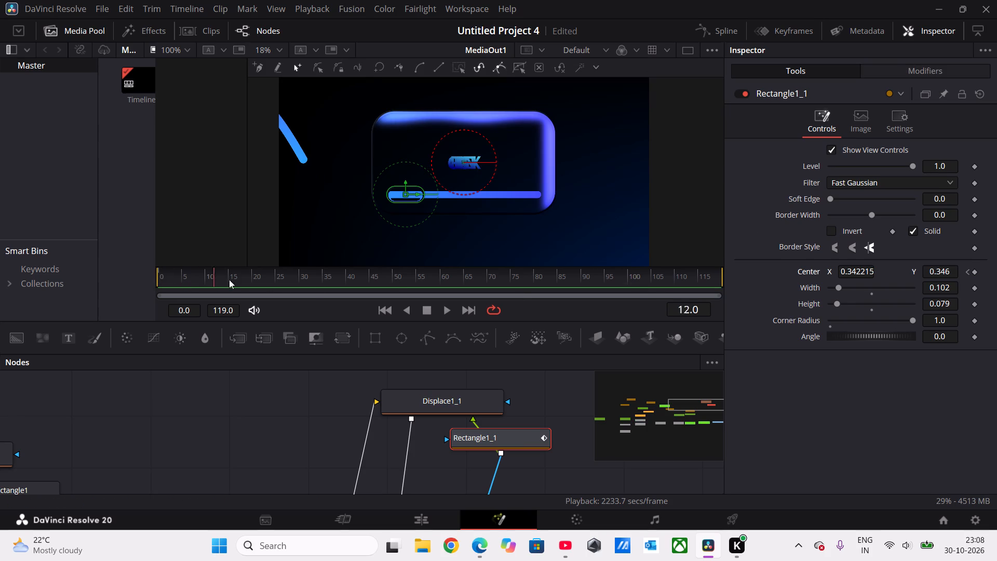
pyautogui.moveTo(229, 279); pyautogui.dragTo(490, 296)
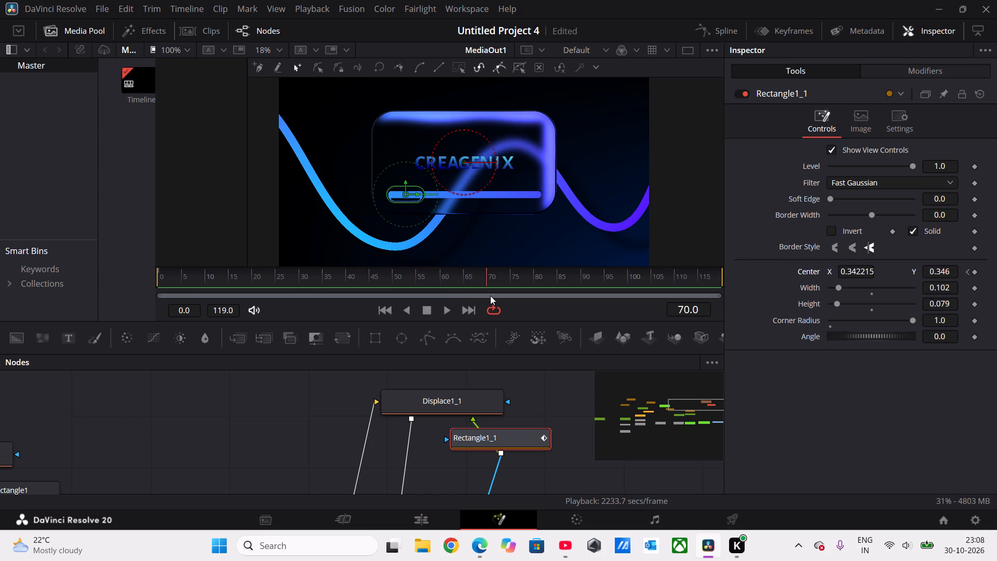
pyautogui.moveTo(490, 296); pyautogui.dragTo(477, 297)
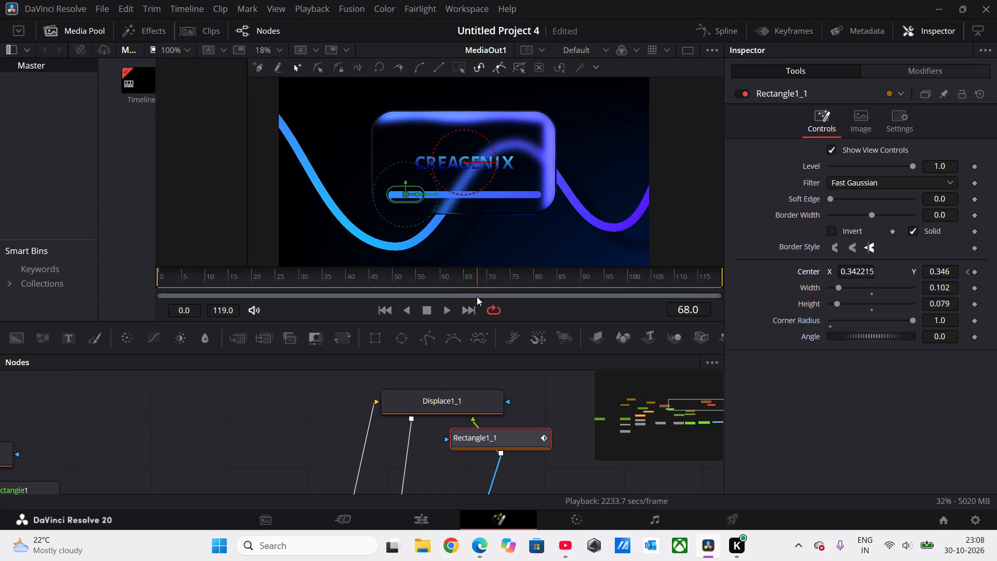
pyautogui.moveTo(477, 297); pyautogui.dragTo(486, 298)
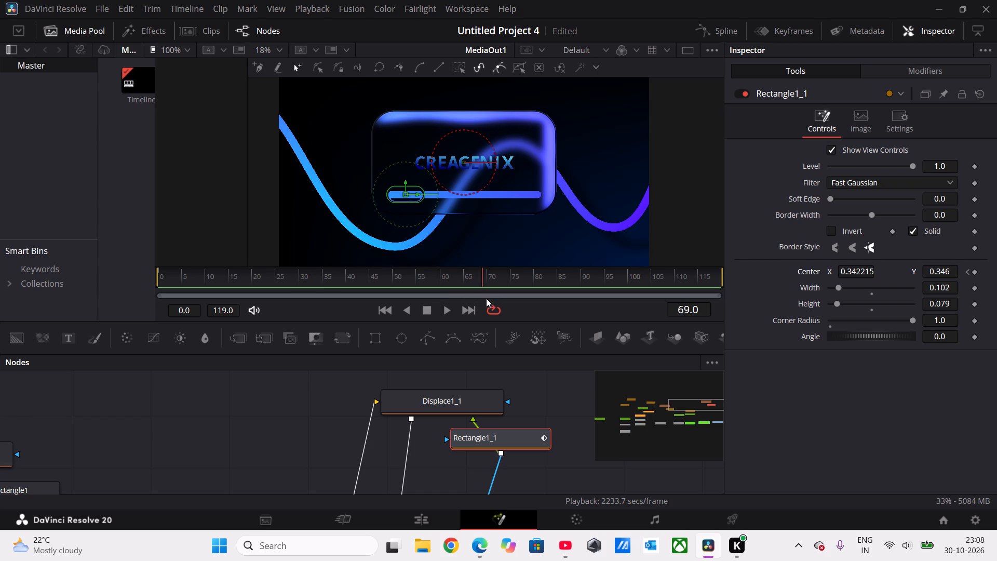
pyautogui.moveTo(486, 298); pyautogui.dragTo(515, 300)
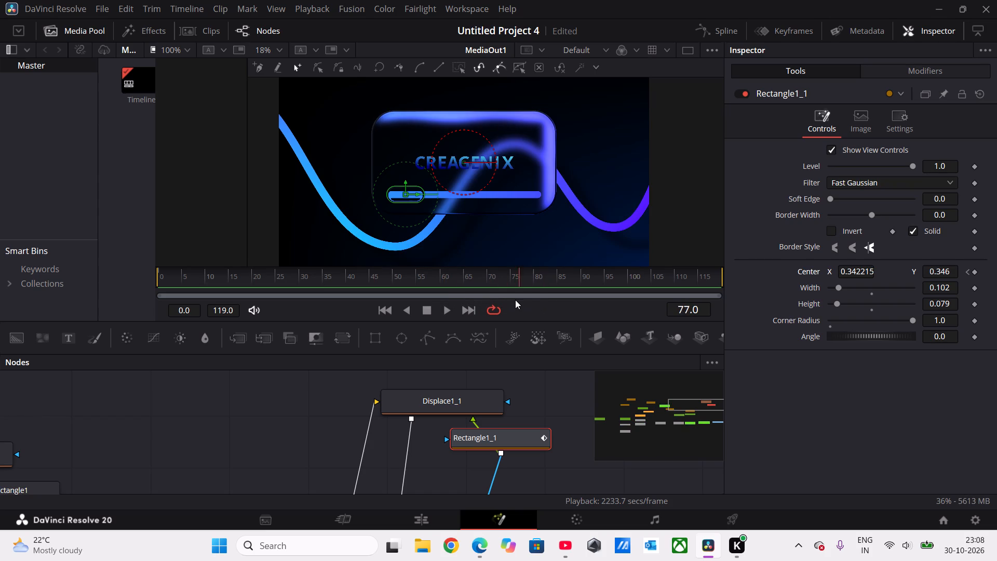
pyautogui.moveTo(515, 300); pyautogui.dragTo(511, 301)
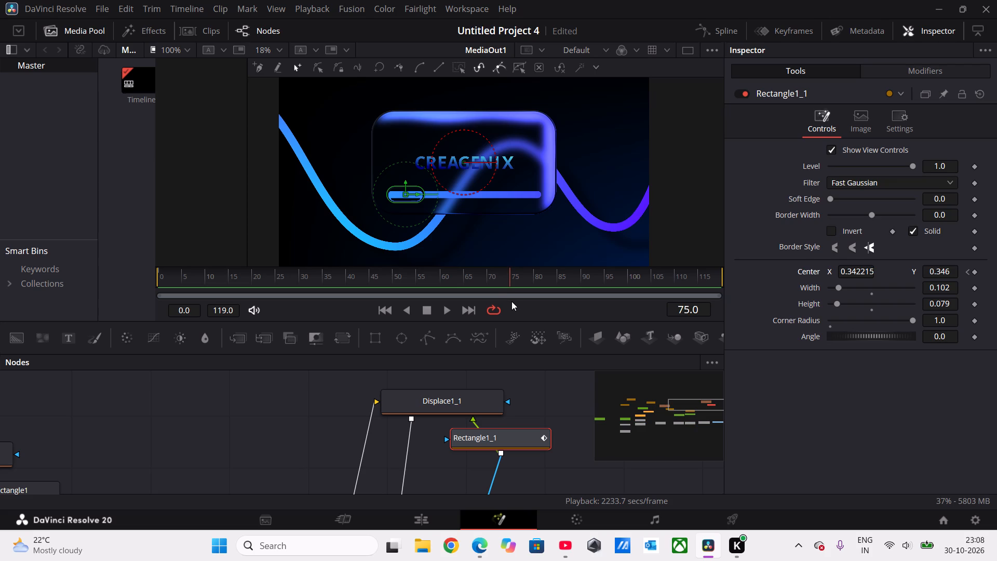
pyautogui.moveTo(511, 301); pyautogui.dragTo(512, 301)
pyautogui.moveTo(405, 193); pyautogui.dragTo(432, 193)
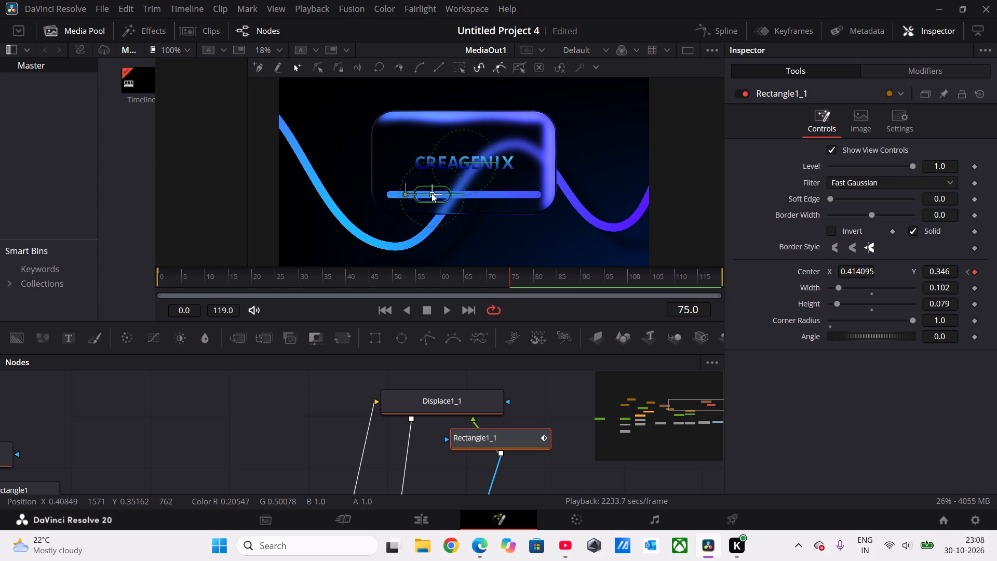
pyautogui.moveTo(432, 193); pyautogui.dragTo(436, 193)
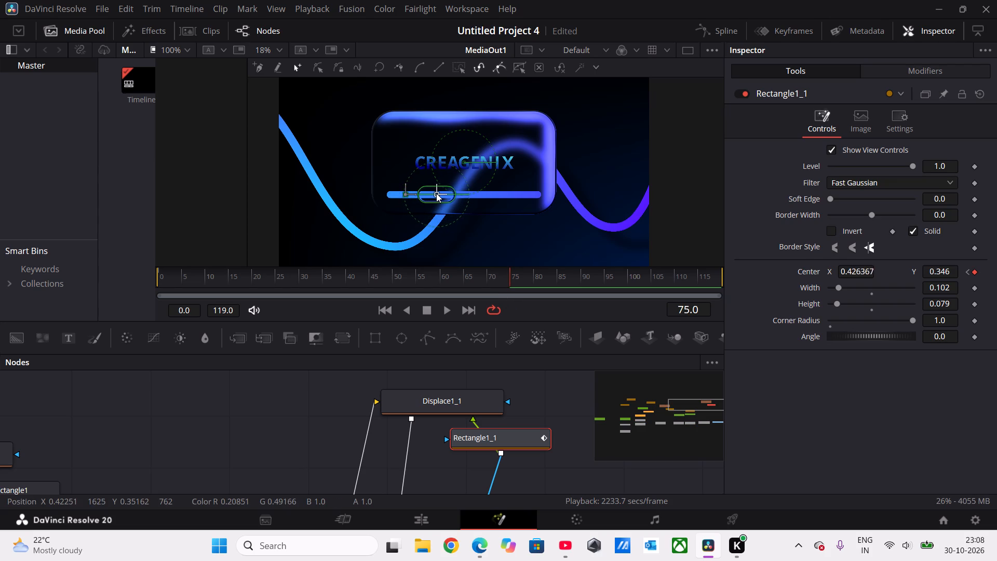
pyautogui.moveTo(436, 193); pyautogui.dragTo(461, 193)
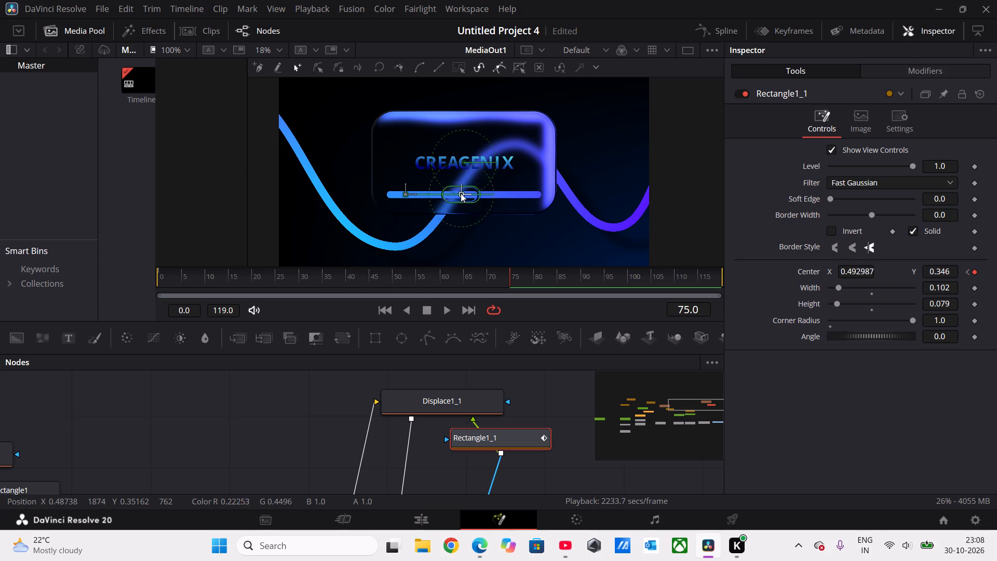
pyautogui.moveTo(461, 193); pyautogui.dragTo(492, 193)
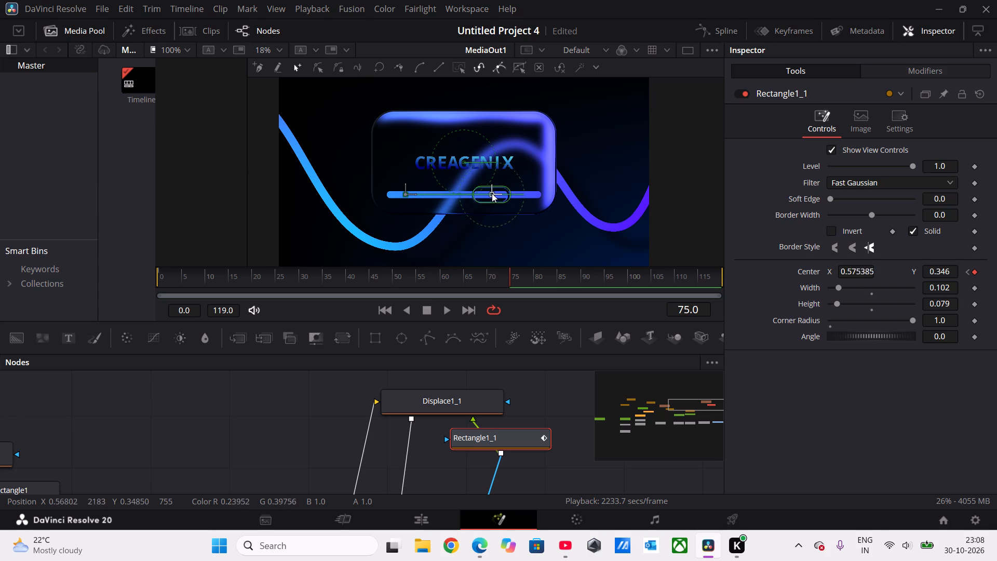
pyautogui.moveTo(492, 193); pyautogui.dragTo(504, 193)
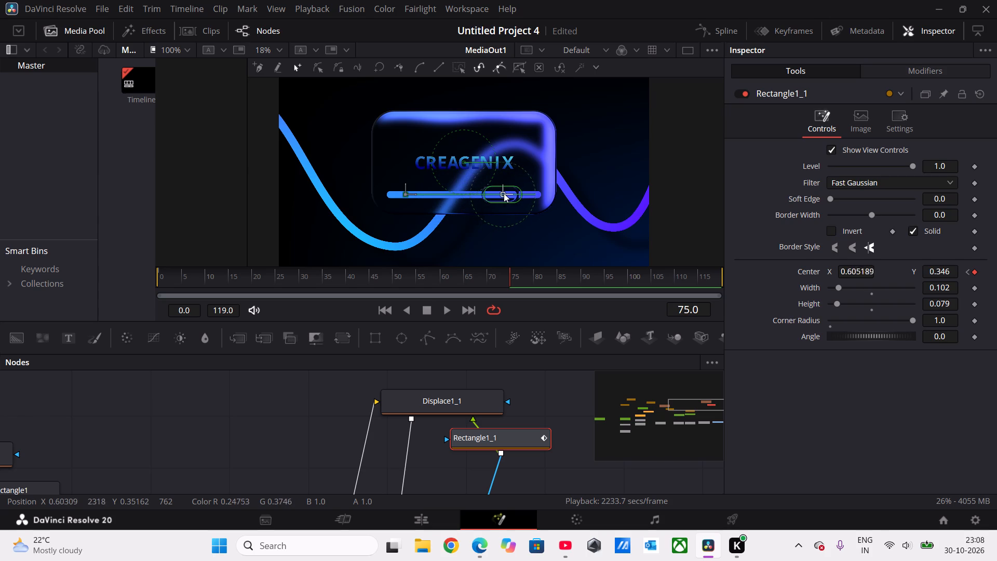
pyautogui.moveTo(504, 193); pyautogui.dragTo(513, 193)
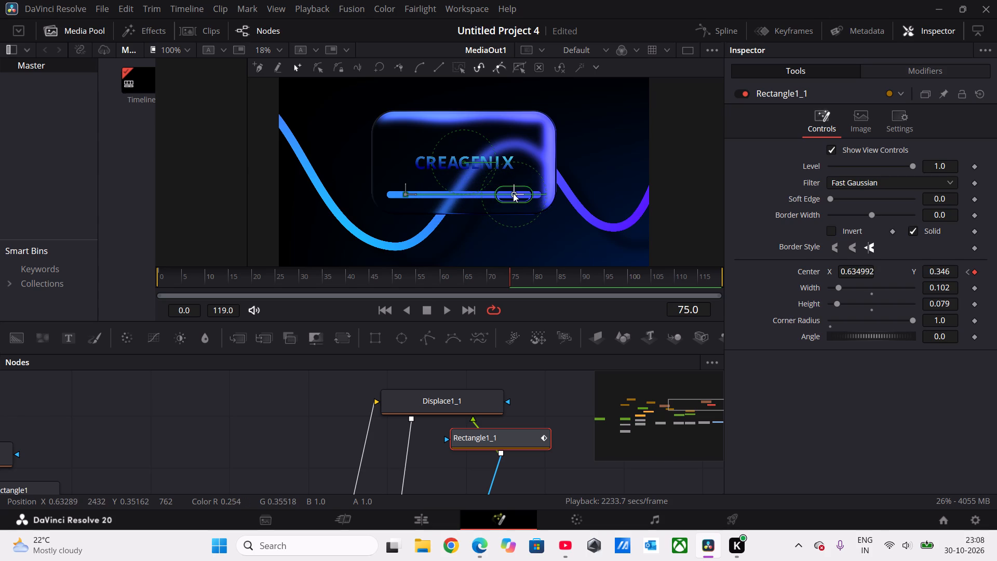
pyautogui.moveTo(513, 193); pyautogui.dragTo(515, 193)
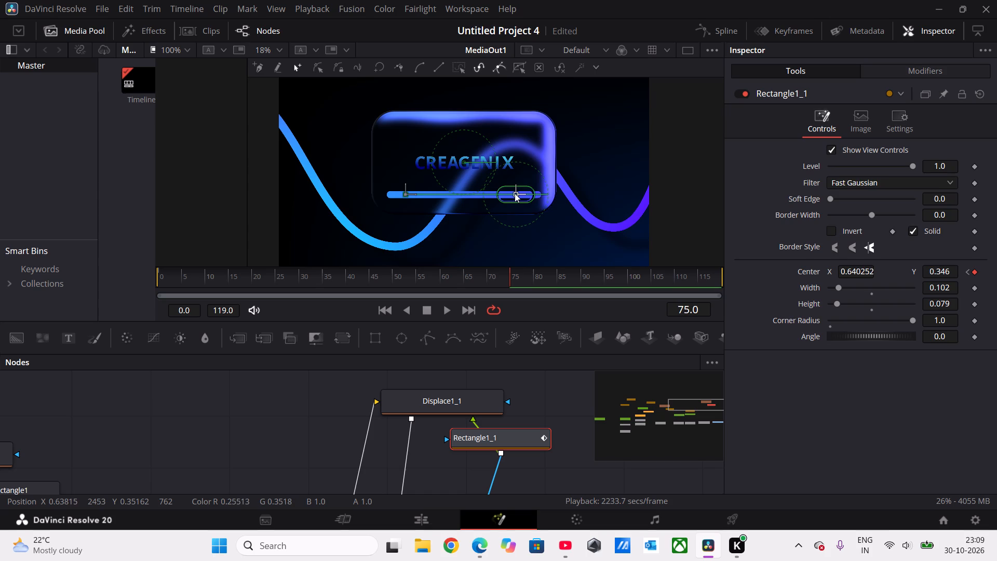
# At frame 75, nudge Rectangle1_1 slightly down on the slider bar to about Center Y 0.343, then deselect it.
pyautogui.moveTo(515, 193); pyautogui.dragTo(515, 194)
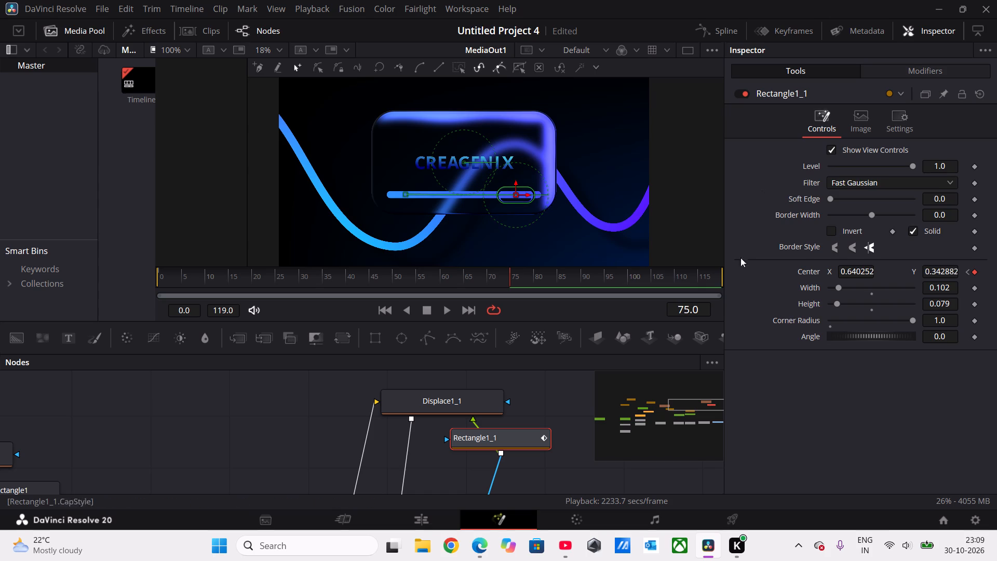
pyautogui.click(770, 399)
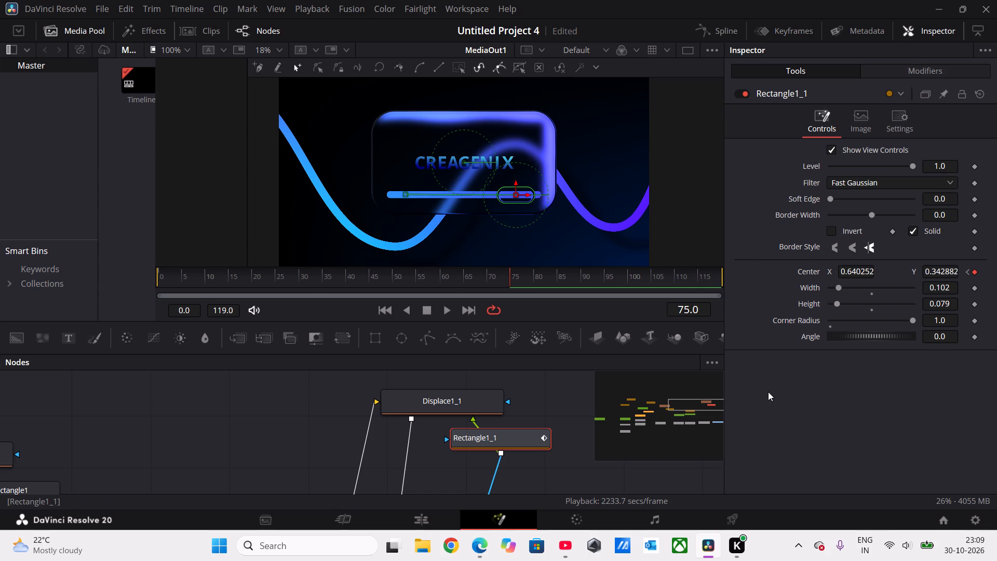
pyautogui.doubleClick(768, 392)
pyautogui.click(584, 462)
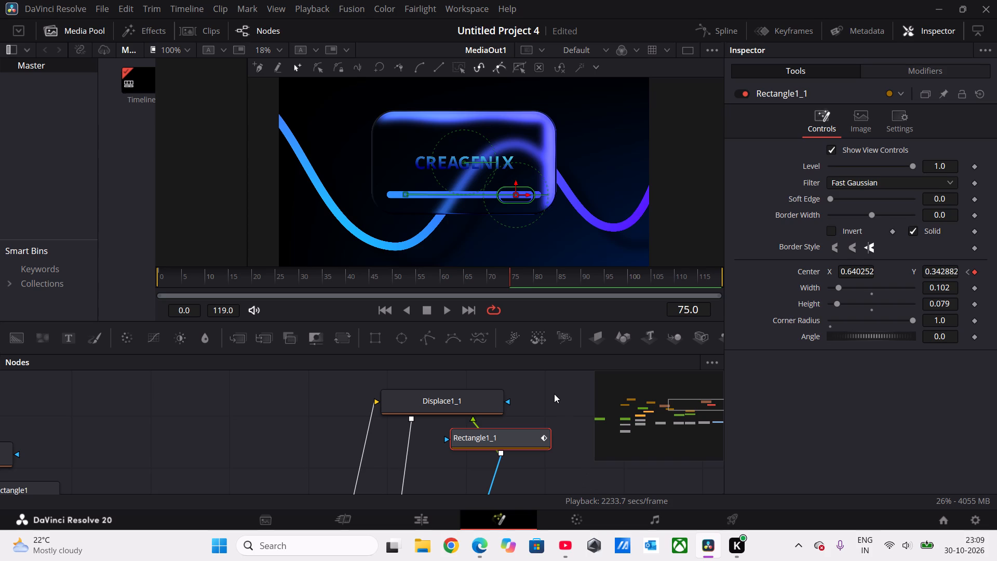
pyautogui.doubleClick(553, 393)
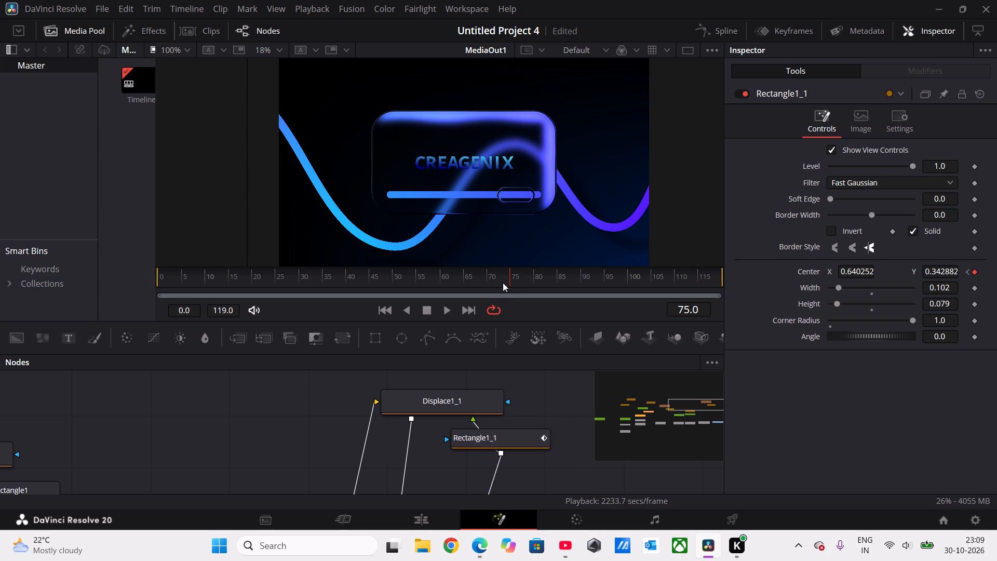
# Scrub the timeline between frame 0 and about frame 75 to preview the handle sliding along the bar.
pyautogui.moveTo(509, 279); pyautogui.dragTo(192, 283)
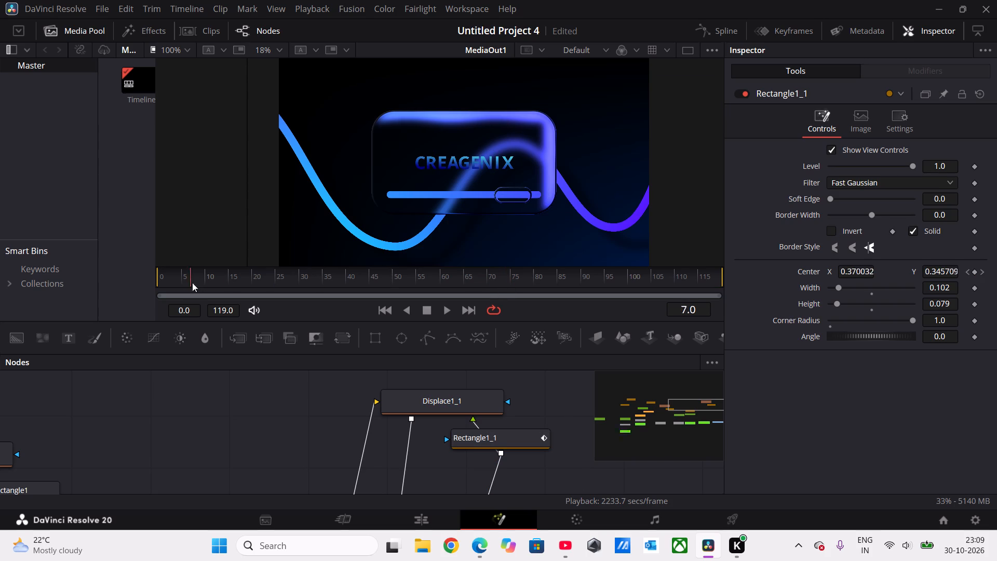
pyautogui.moveTo(192, 283); pyautogui.dragTo(159, 285)
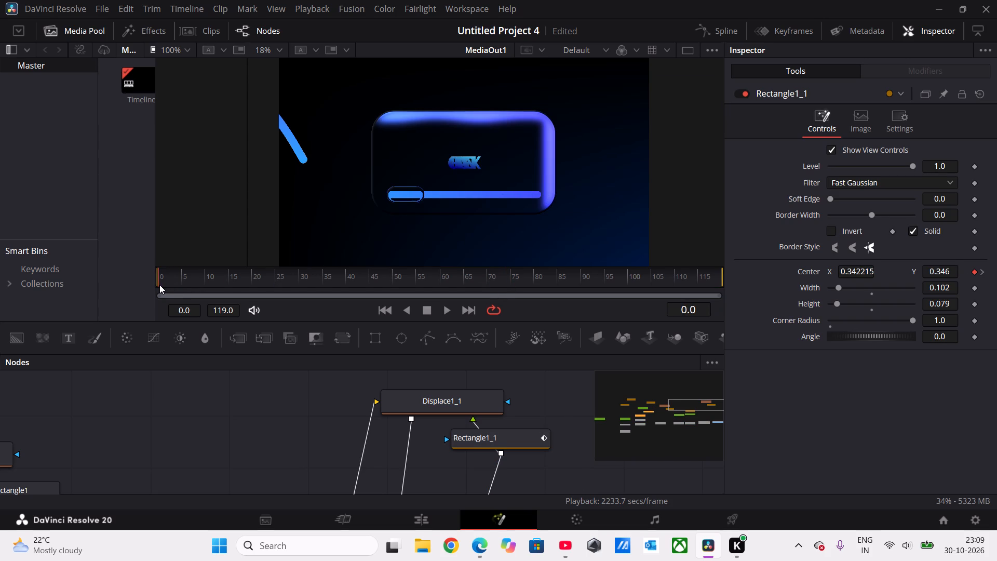
pyautogui.moveTo(159, 285); pyautogui.dragTo(293, 290)
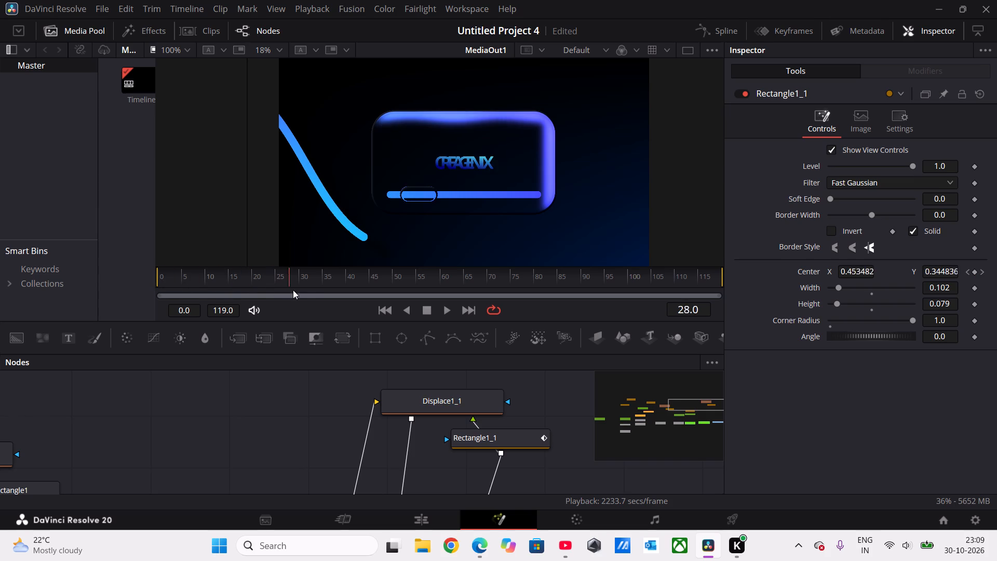
pyautogui.moveTo(293, 290); pyautogui.dragTo(461, 306)
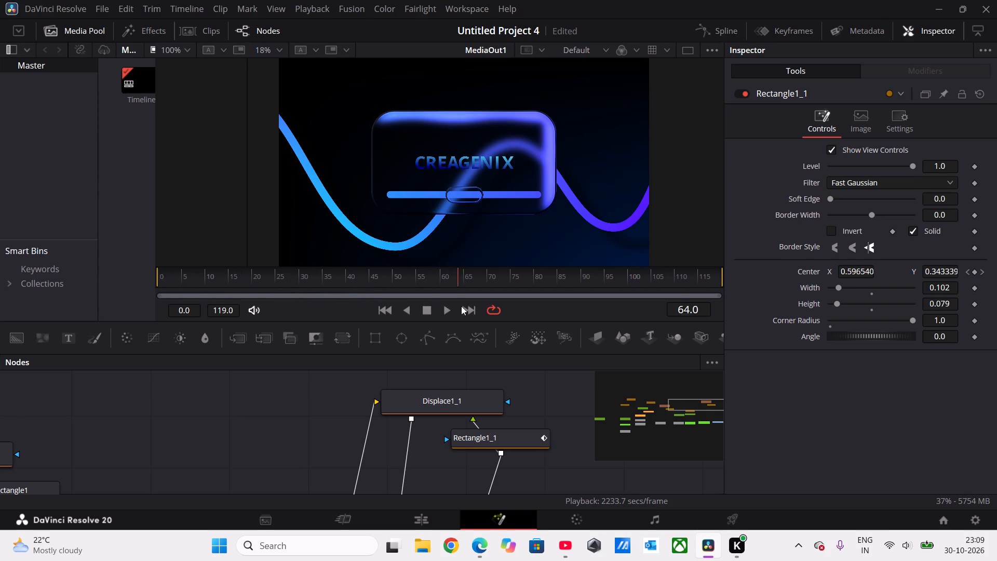
pyautogui.moveTo(461, 306); pyautogui.dragTo(314, 319)
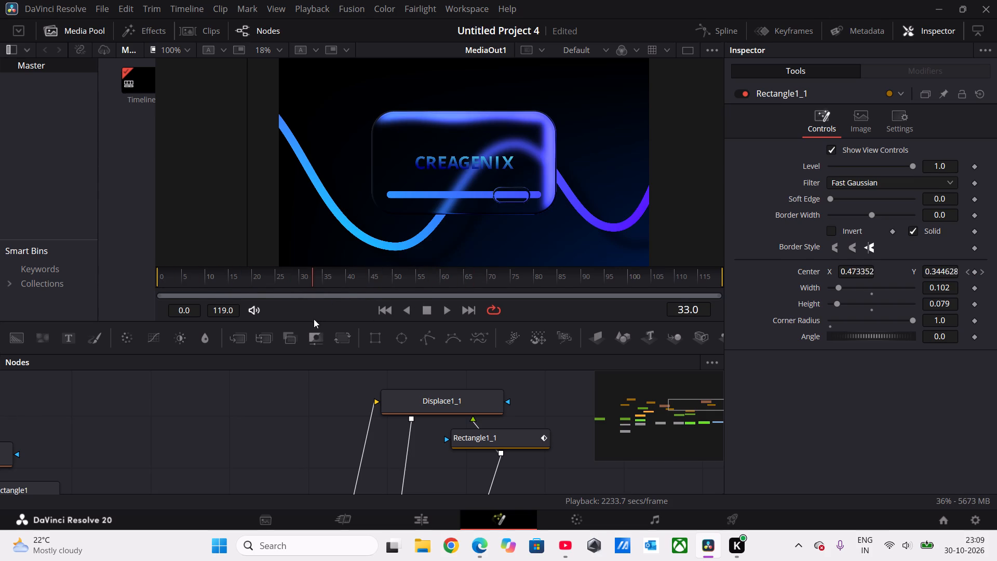
pyautogui.moveTo(314, 319); pyautogui.dragTo(1, 293)
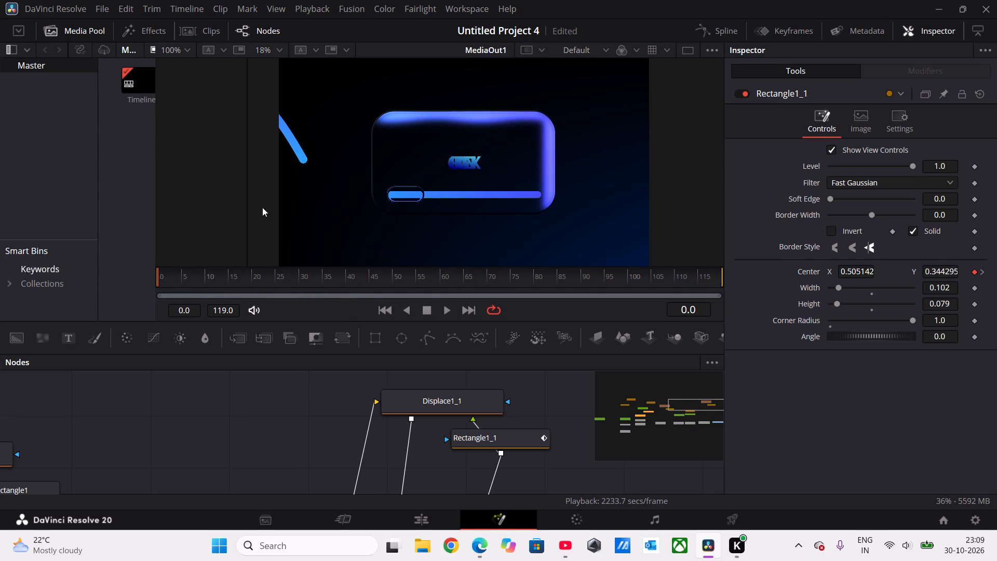
# Select the Text1 node and move the CREAGENIX text slightly up and a little left within the glass card.
pyautogui.scroll(-1, 449, 471)
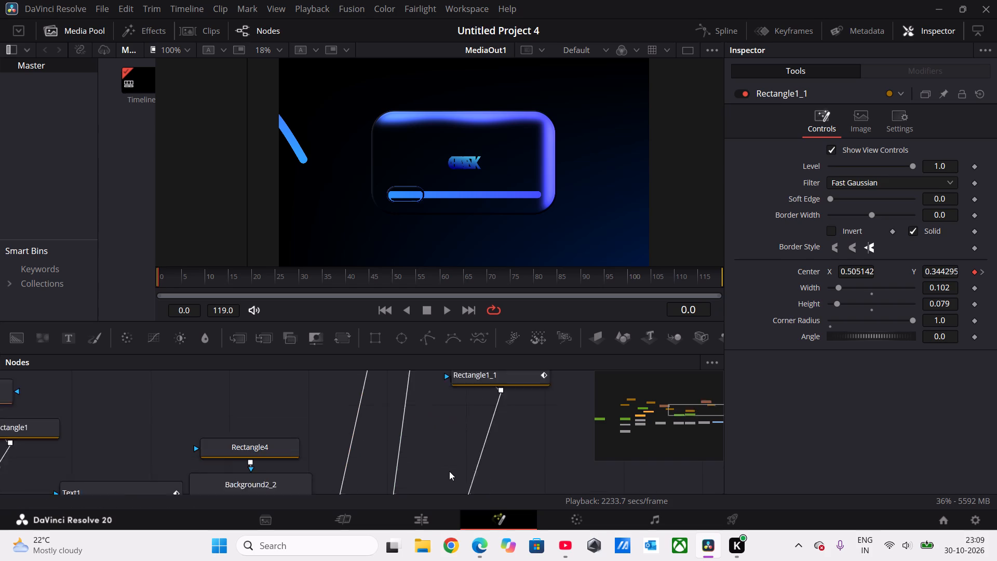
pyautogui.scroll(-1, 449, 471)
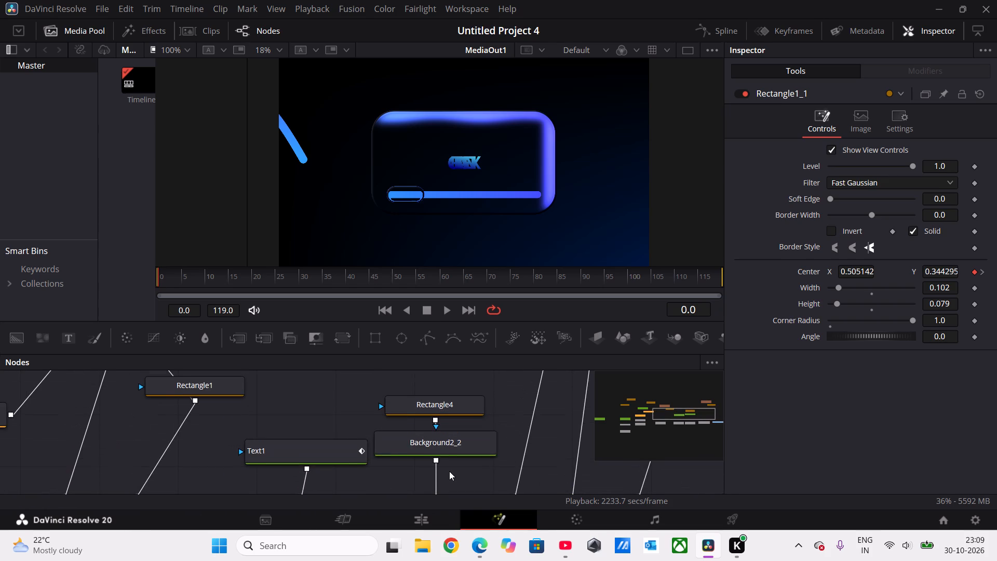
pyautogui.hscroll(1, 497, 450)
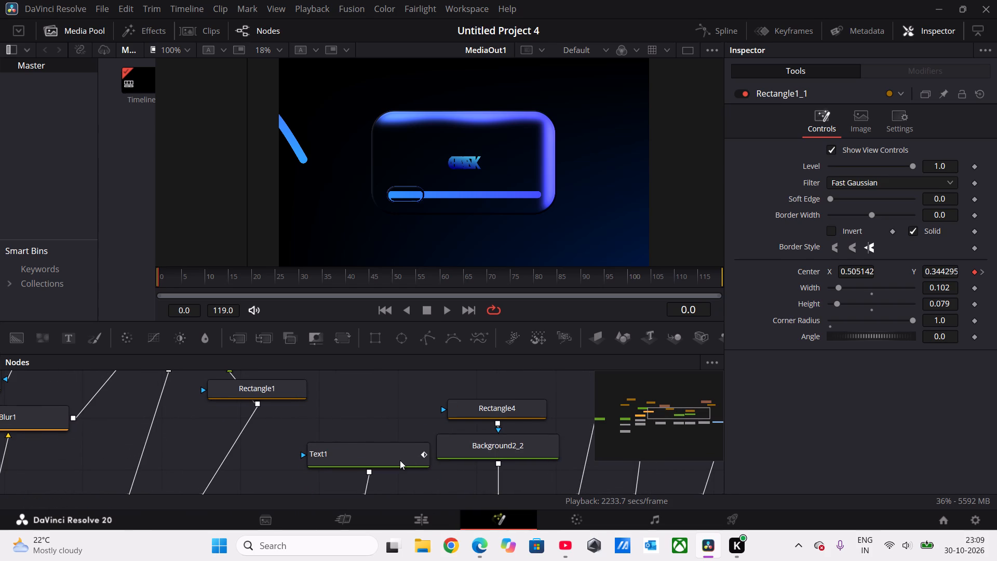
pyautogui.click(400, 460)
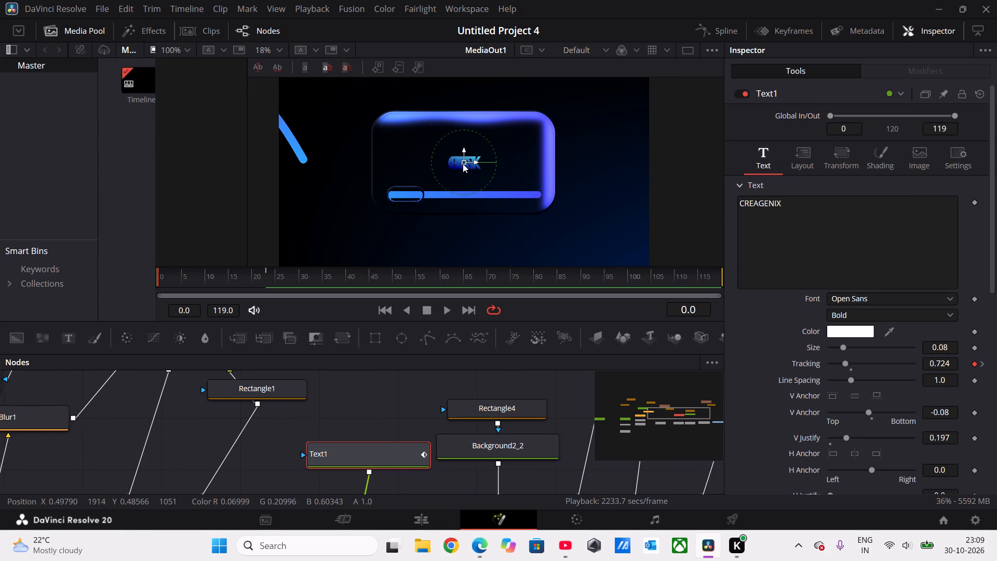
pyautogui.moveTo(463, 163); pyautogui.dragTo(462, 150)
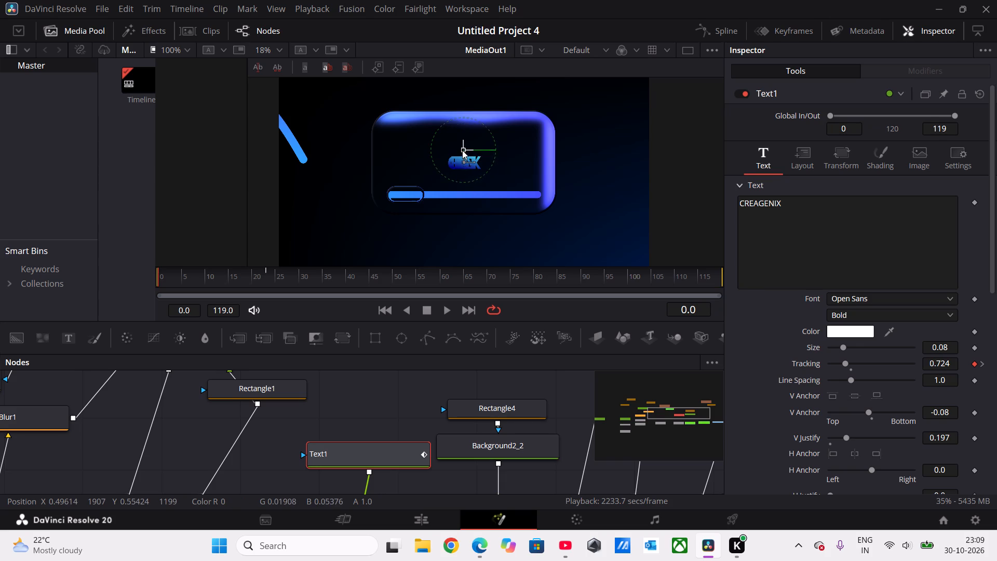
pyautogui.moveTo(462, 150); pyautogui.dragTo(459, 150)
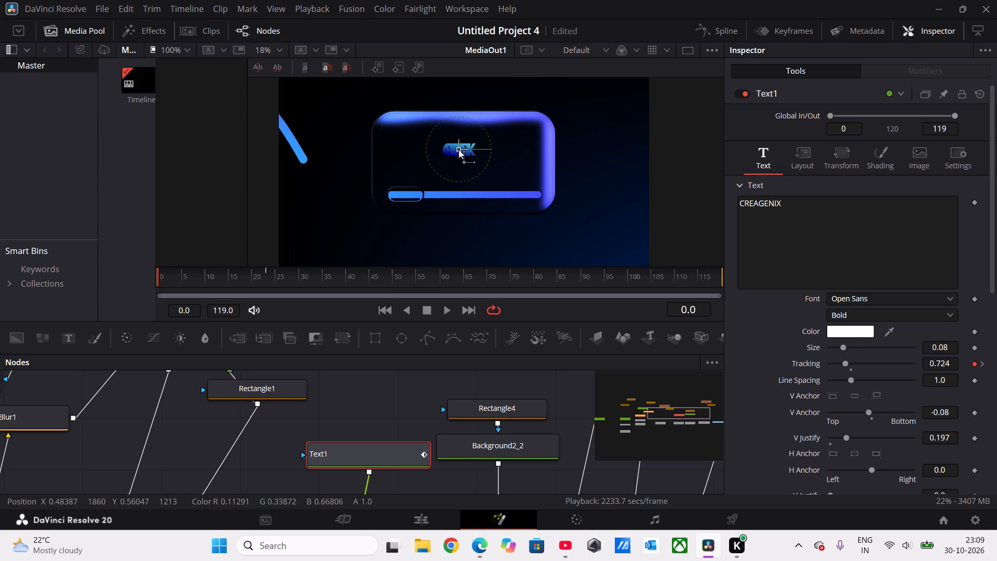
pyautogui.moveTo(459, 150); pyautogui.dragTo(460, 151)
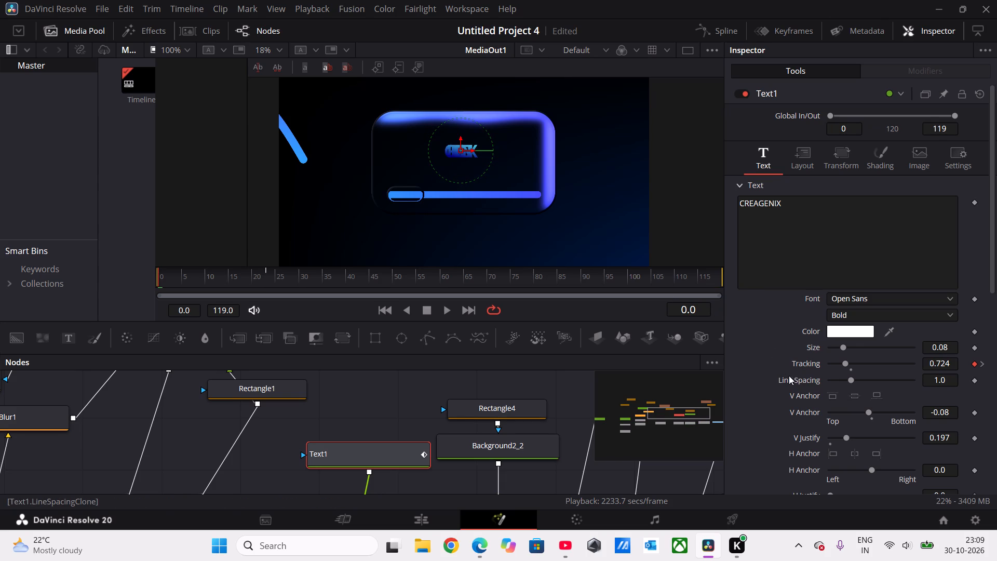
pyautogui.scroll(-1, 786, 377)
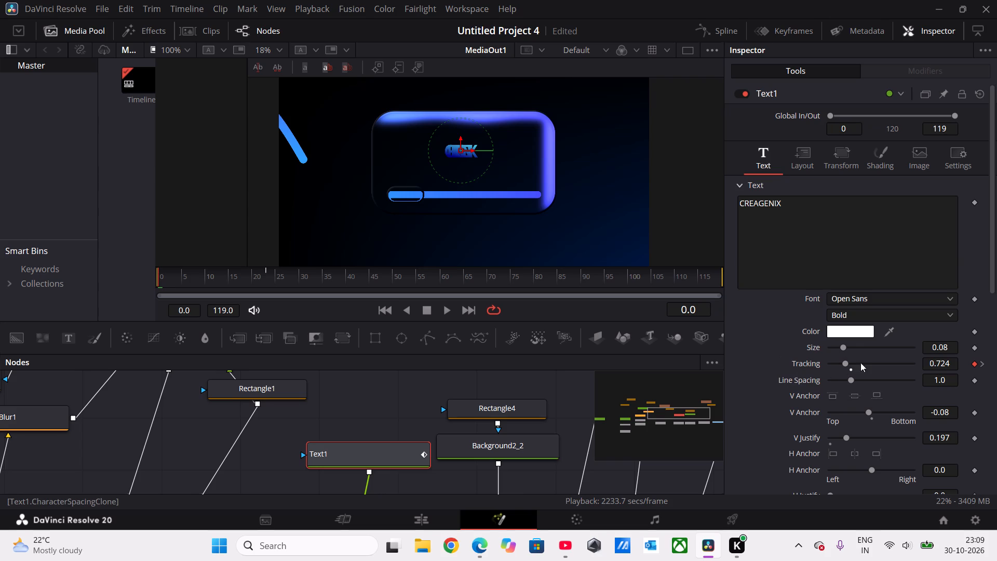
pyautogui.scroll(-1, 770, 337)
# Scrub the timeline from frame 0 to about frame 65 and back to preview the repositioned text with the slider animation.
pyautogui.moveTo(157, 276); pyautogui.dragTo(236, 285)
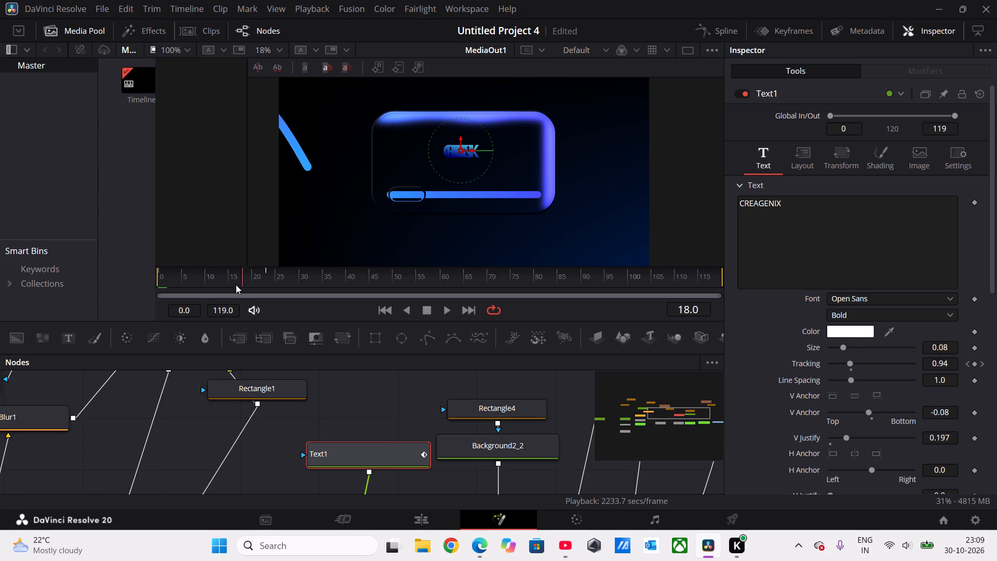
pyautogui.moveTo(236, 285); pyautogui.dragTo(394, 298)
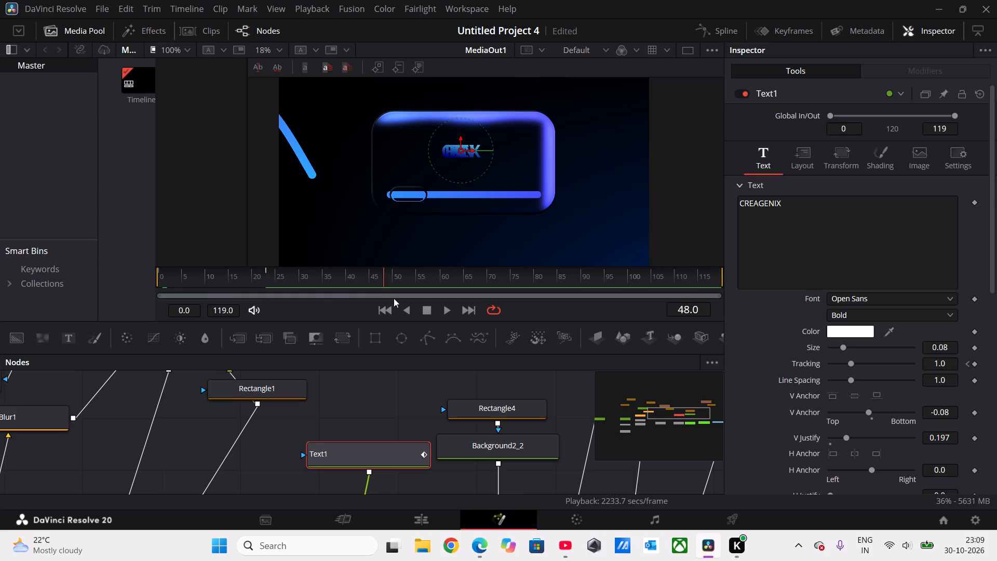
pyautogui.moveTo(394, 298); pyautogui.dragTo(464, 293)
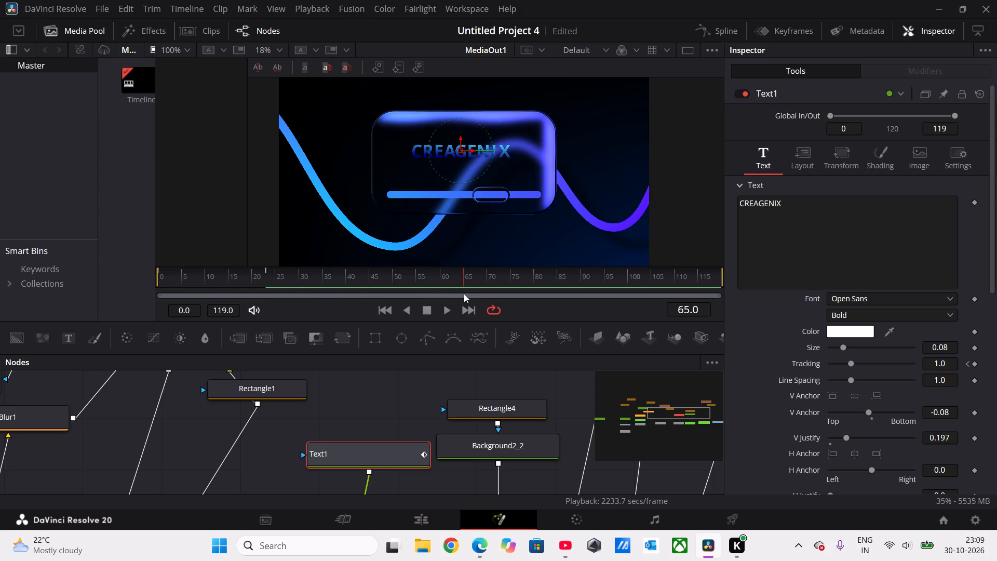
pyautogui.moveTo(464, 293); pyautogui.dragTo(288, 311)
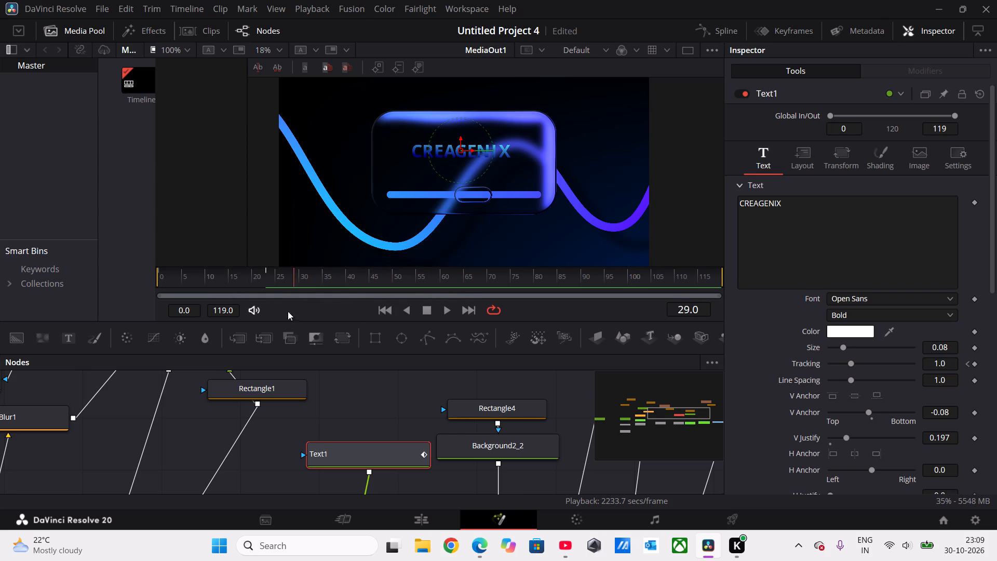
pyautogui.moveTo(288, 311); pyautogui.dragTo(289, 310)
pyautogui.click(189, 226)
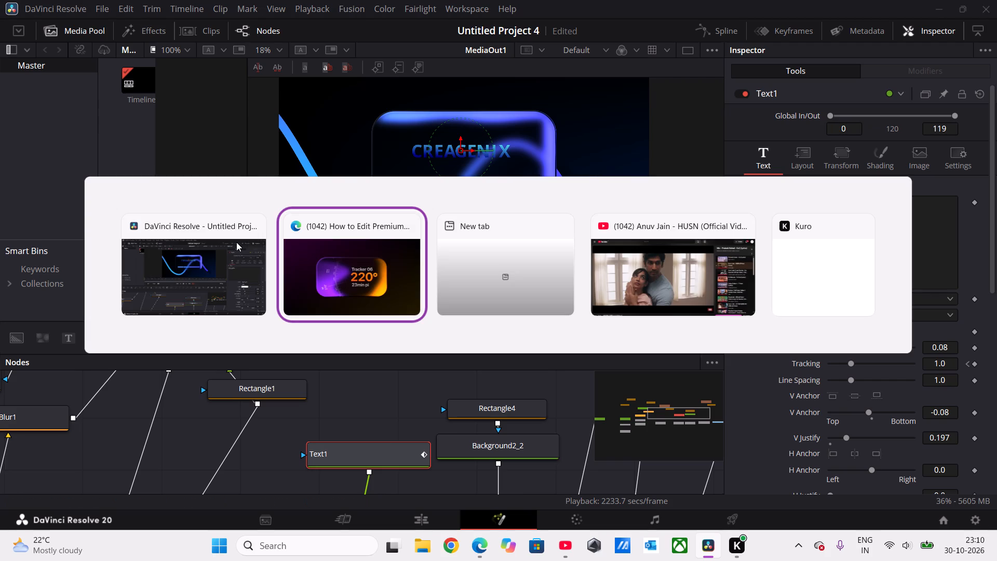
# Switch to the tutorial in Microsoft Edge, rewind it and pause at about 6:47 to examine the finished card layout.
pyautogui.click(361, 202)
pyautogui.press('Left')
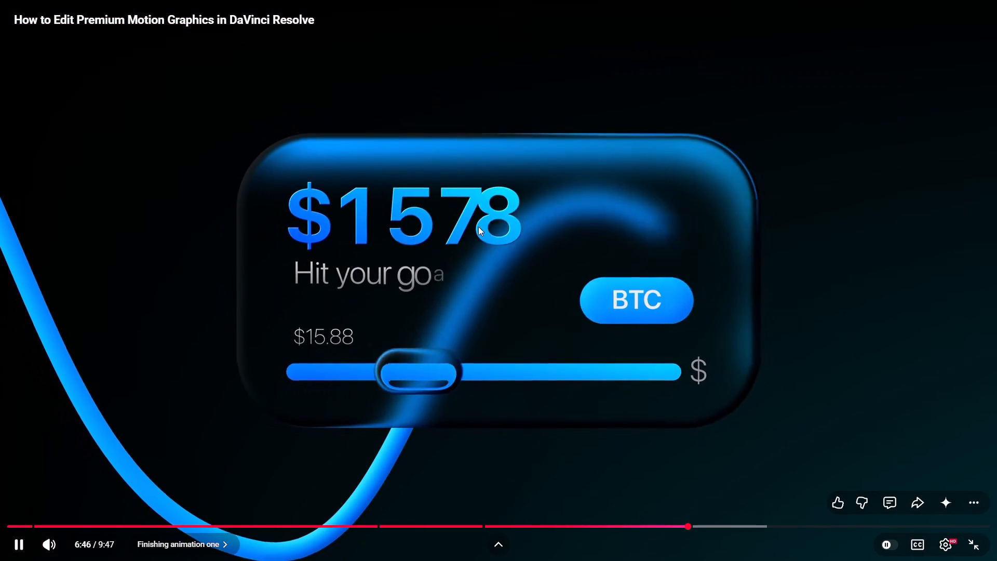
pyautogui.click(478, 226)
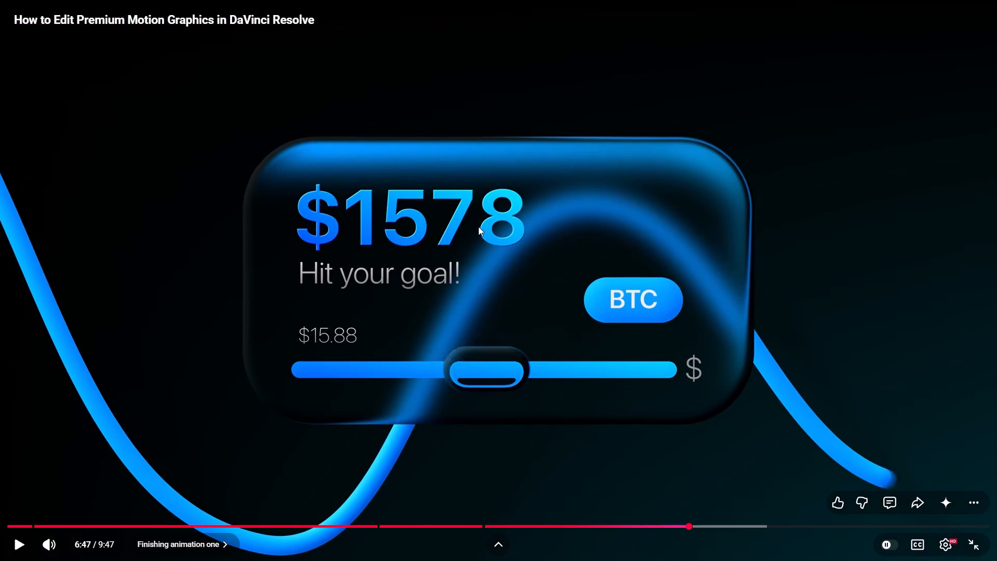
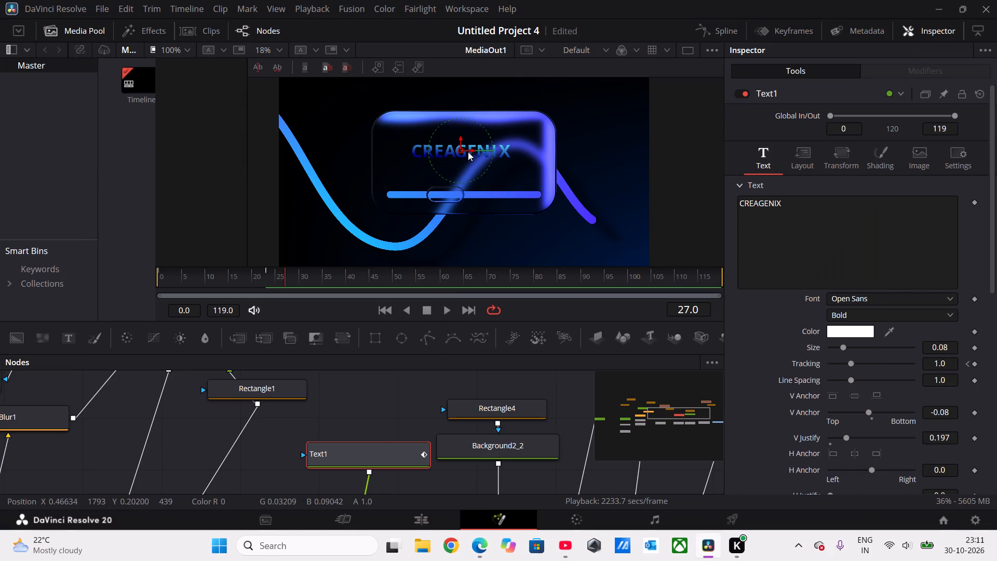
# Move the CREAGENIX title into the upper-left area of the glass card, above the slider bar.
pyautogui.moveTo(461, 149); pyautogui.dragTo(433, 141)
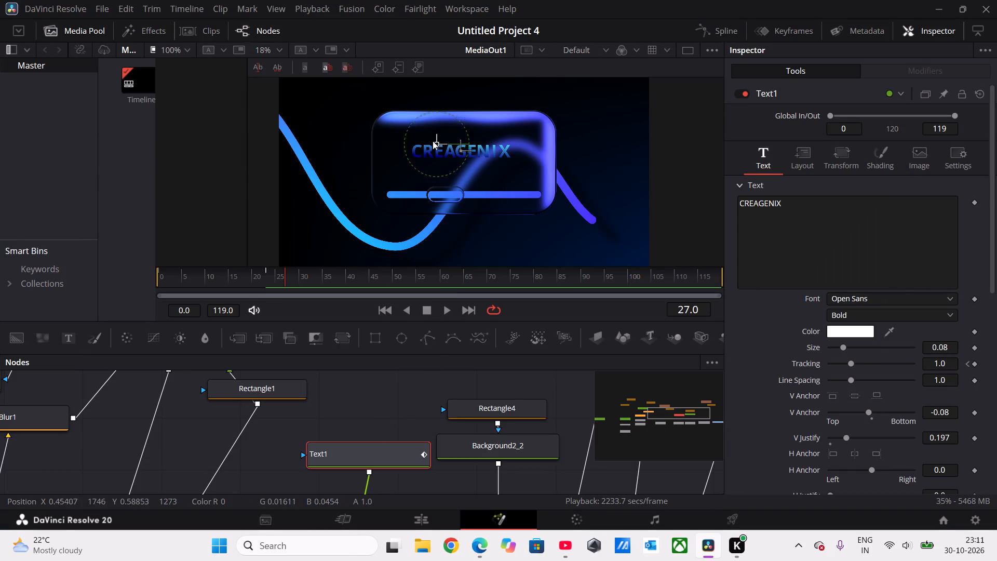
pyautogui.moveTo(433, 141); pyautogui.dragTo(427, 137)
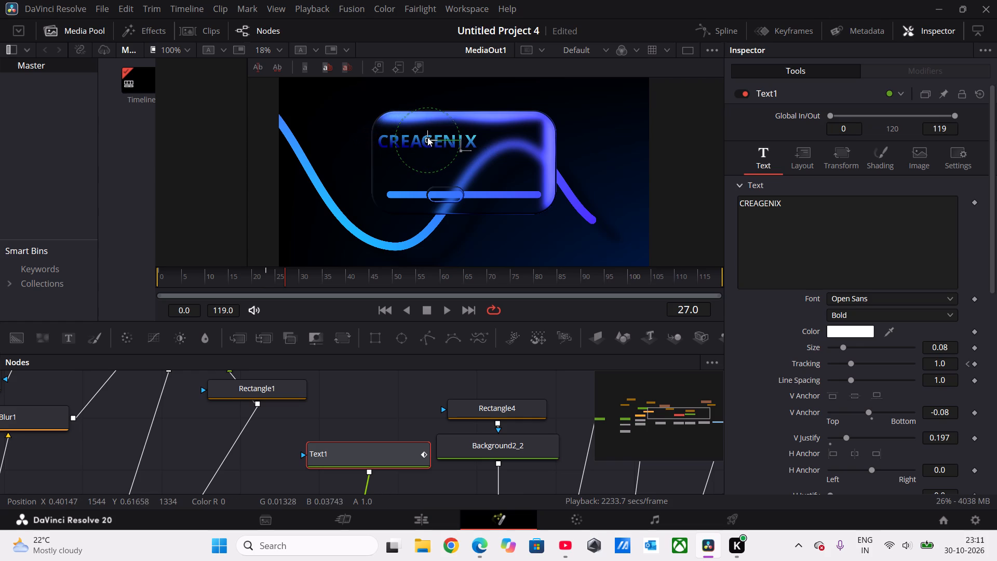
pyautogui.moveTo(427, 137); pyautogui.dragTo(430, 136)
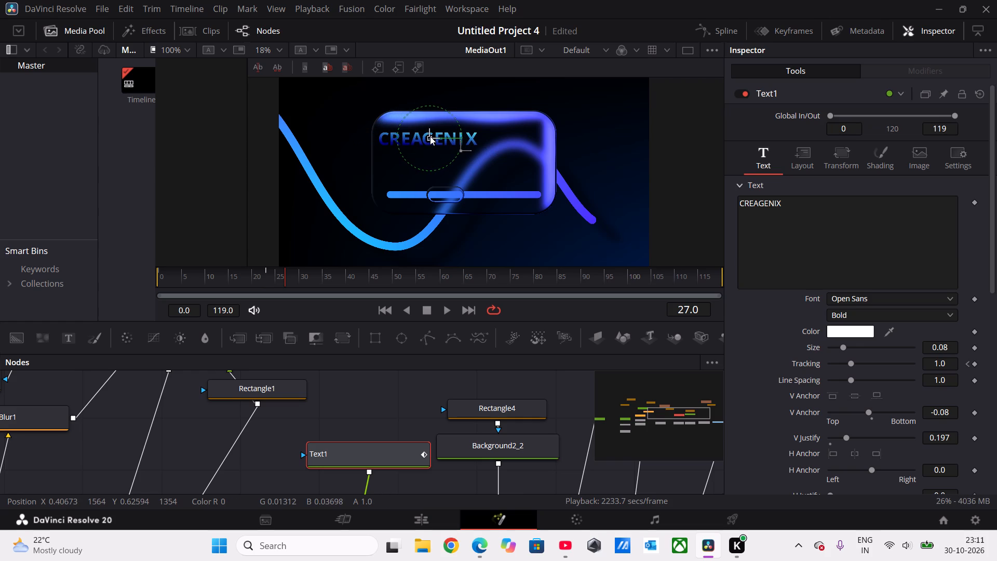
pyautogui.moveTo(430, 136); pyautogui.dragTo(428, 136)
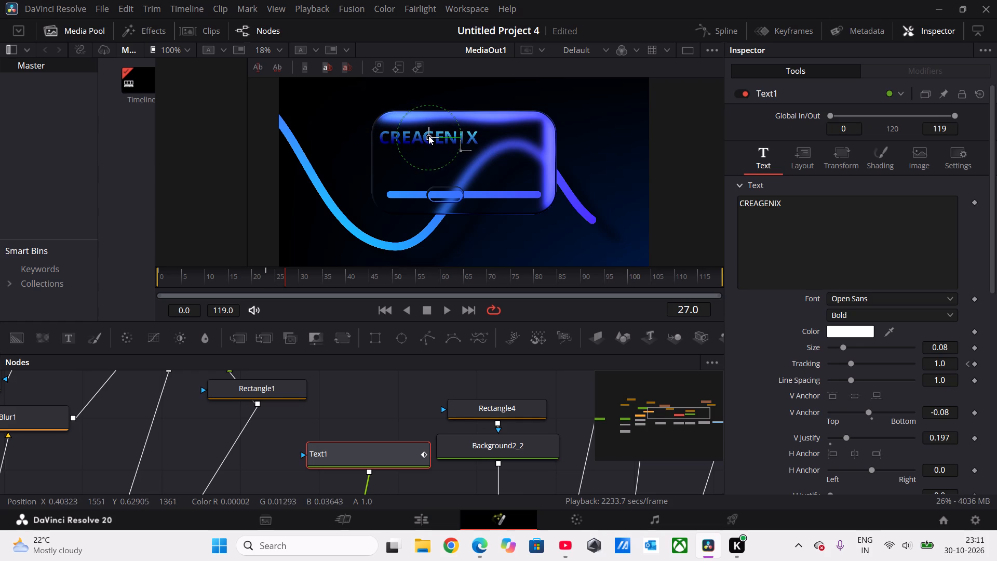
pyautogui.moveTo(428, 136); pyautogui.dragTo(428, 138)
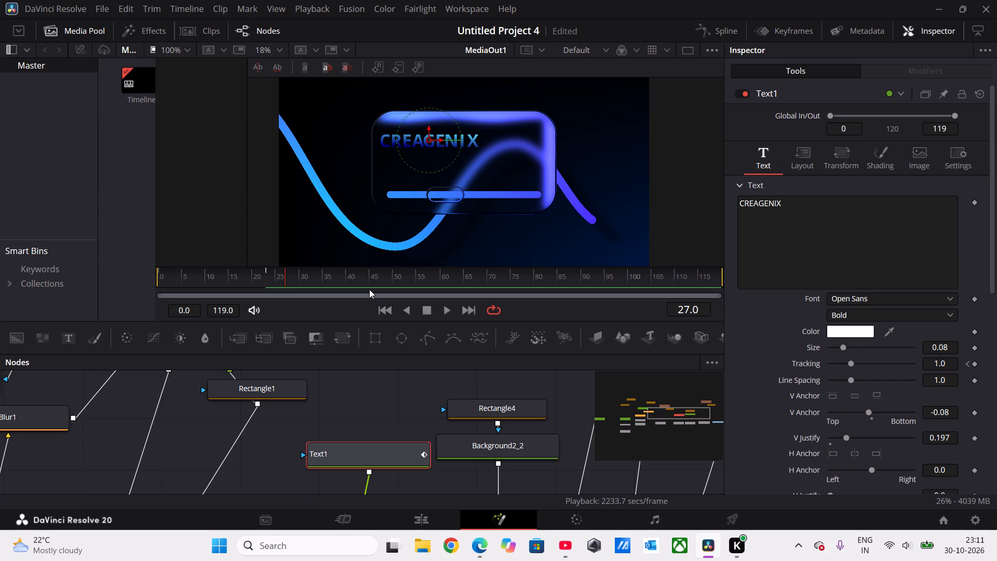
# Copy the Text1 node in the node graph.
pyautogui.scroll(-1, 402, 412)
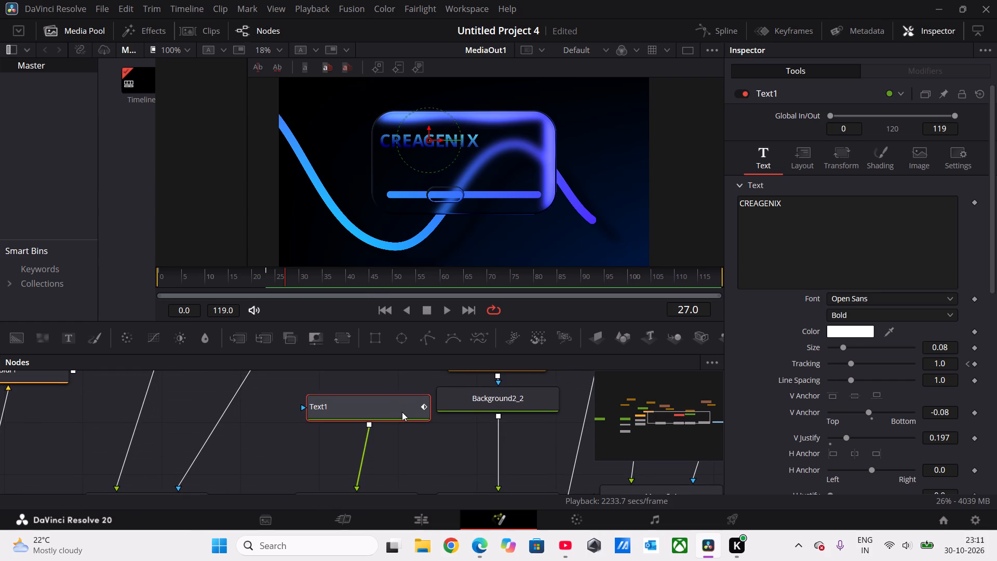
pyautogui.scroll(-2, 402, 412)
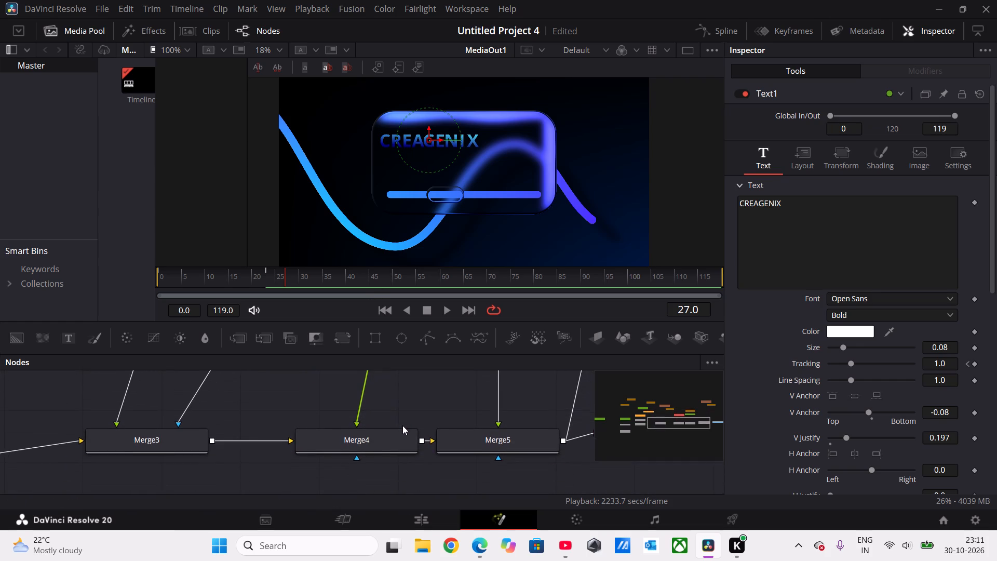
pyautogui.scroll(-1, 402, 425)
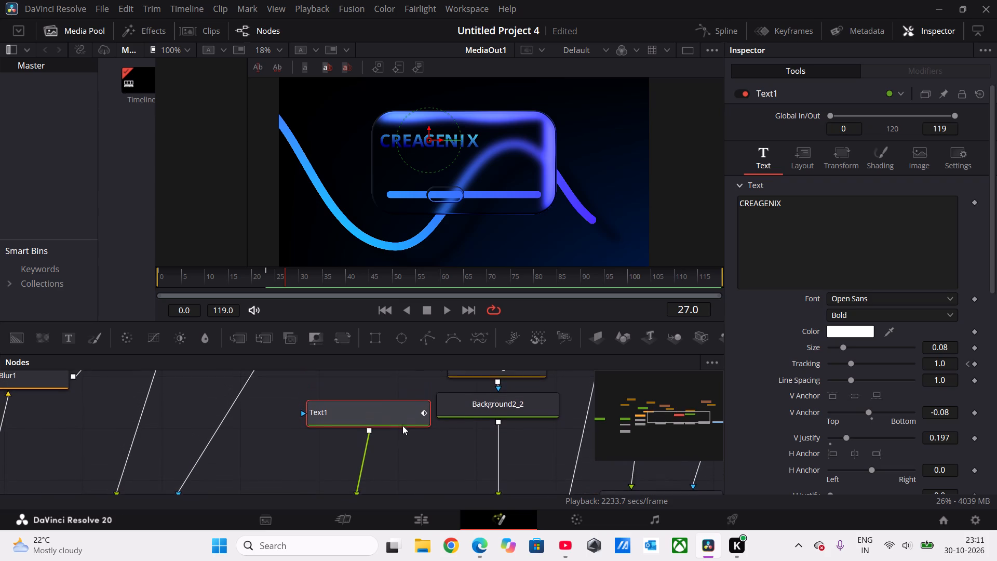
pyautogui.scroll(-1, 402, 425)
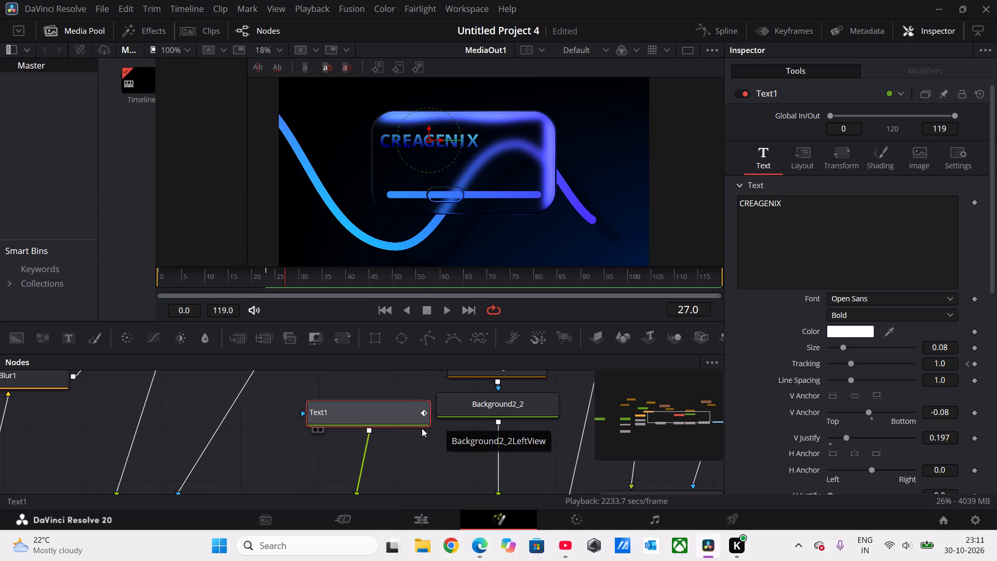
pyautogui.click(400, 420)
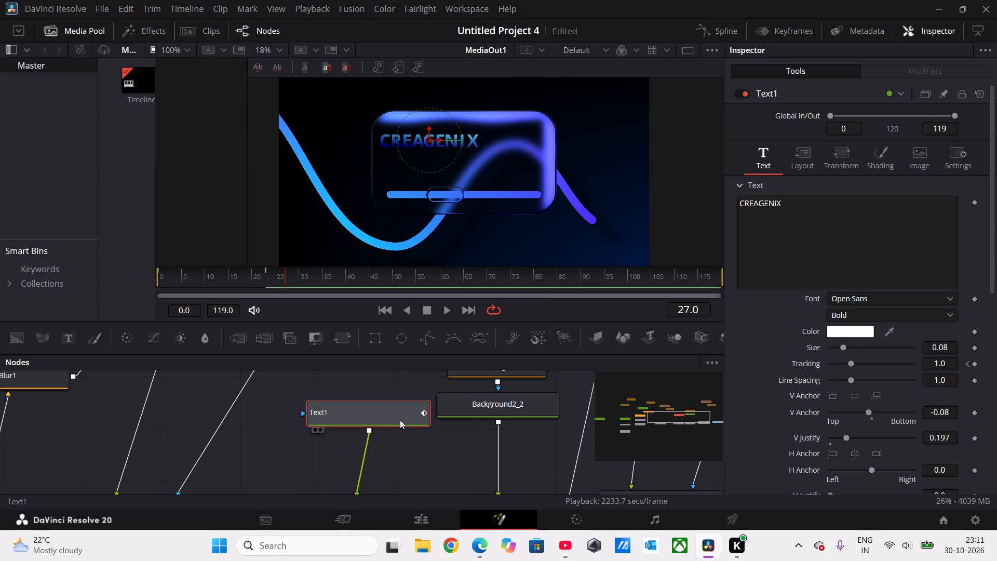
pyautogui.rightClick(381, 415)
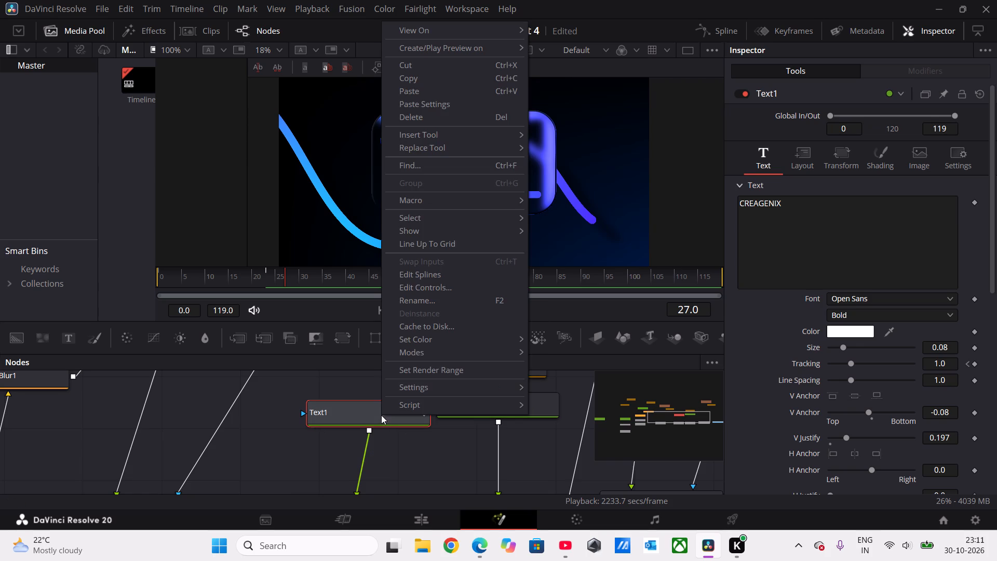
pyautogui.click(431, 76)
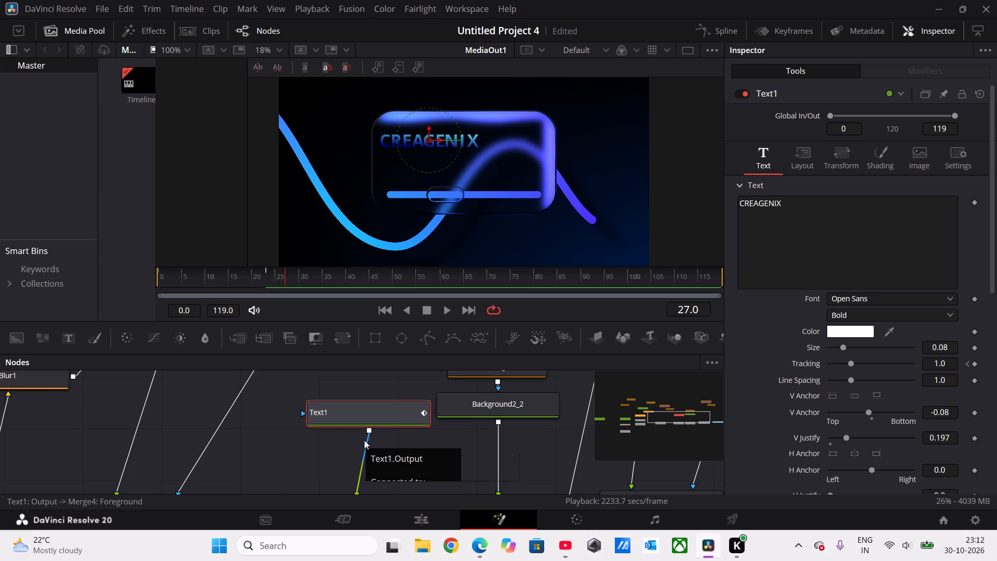
# Add a Text+ node from the tool search, merged over the selected Text1 node.
pyautogui.hotkey('shift', 'space')
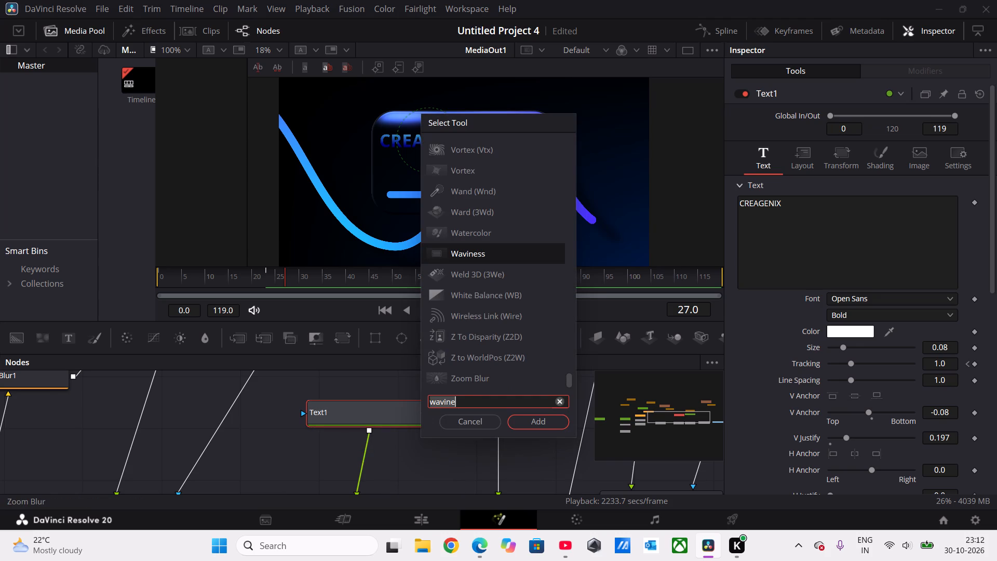
pyautogui.press('BackSpace')
pyautogui.press('BackSpace')
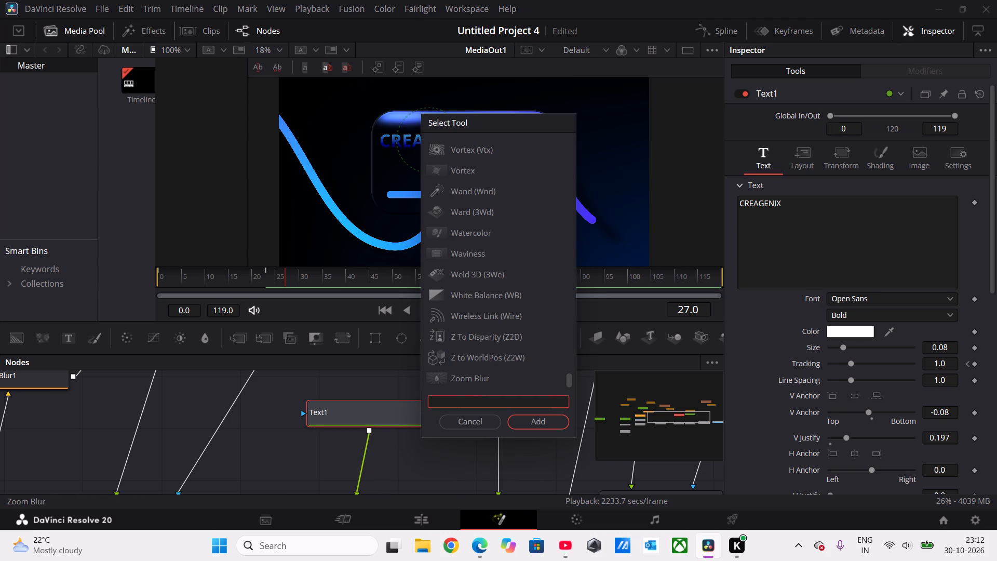
pyautogui.write('tec')
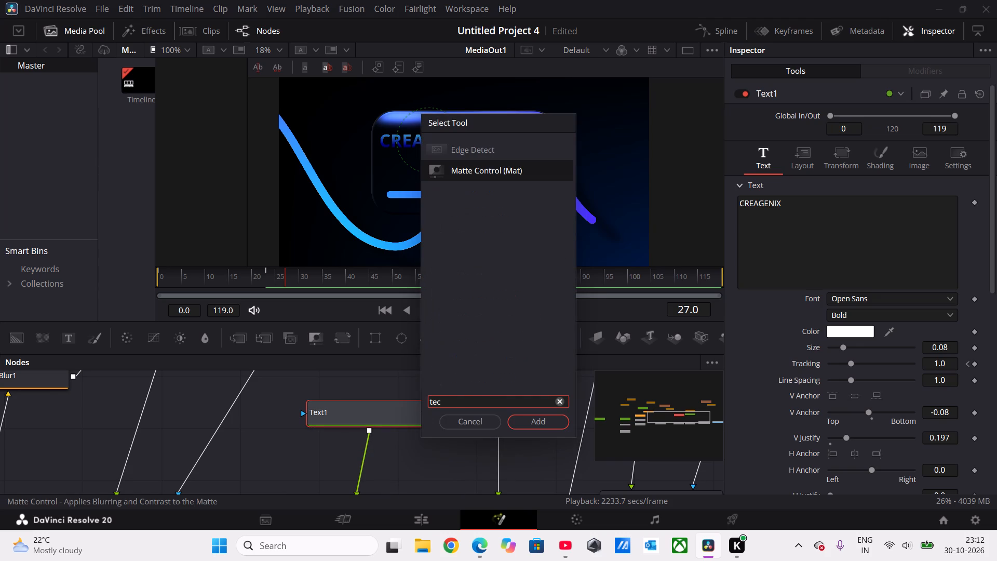
pyautogui.press('BackSpace')
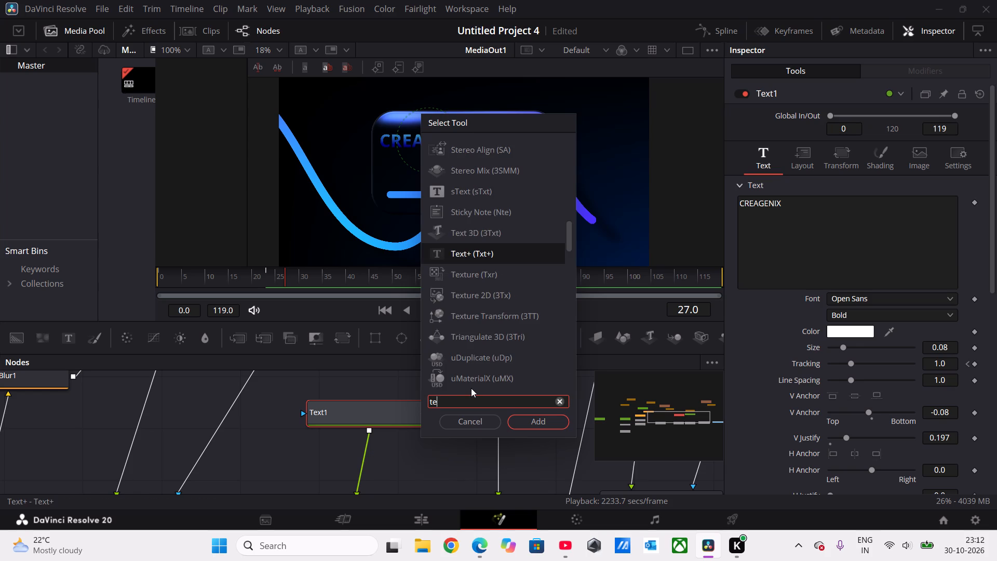
pyautogui.press('x')
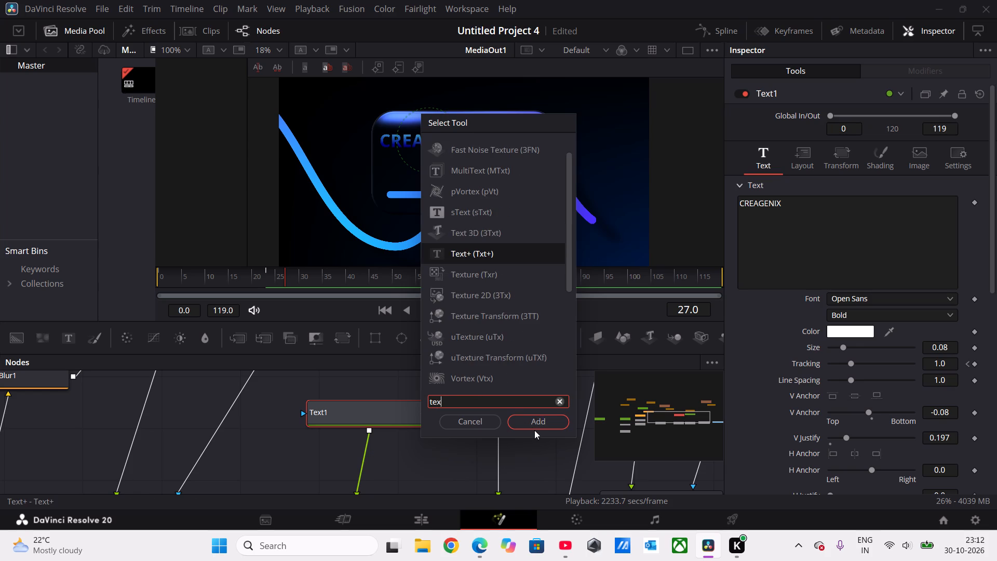
pyautogui.click(537, 418)
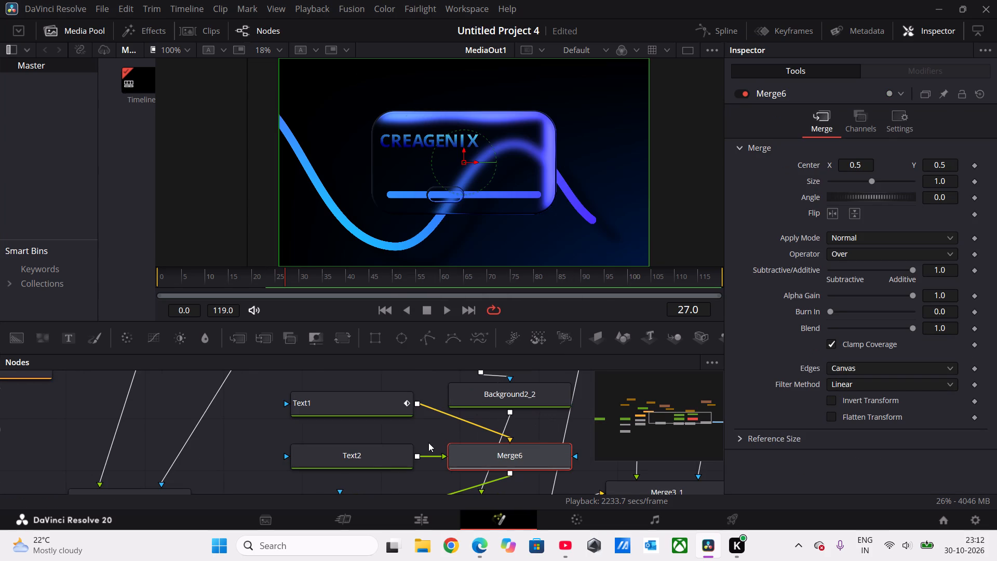
# Enter "we create your vision" as the text of the new Text2 node.
pyautogui.scroll(-1, 439, 445)
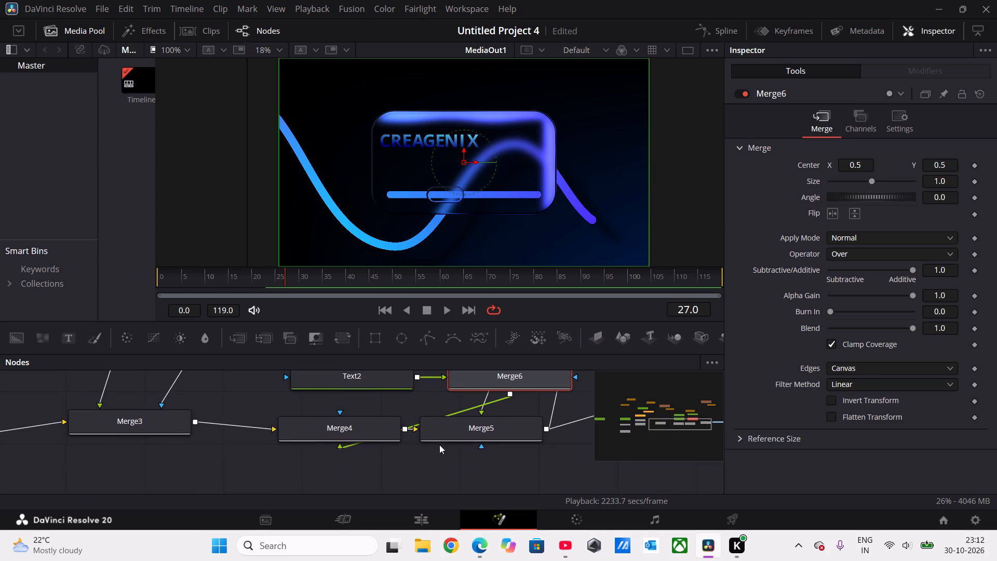
pyautogui.scroll(-1, 439, 445)
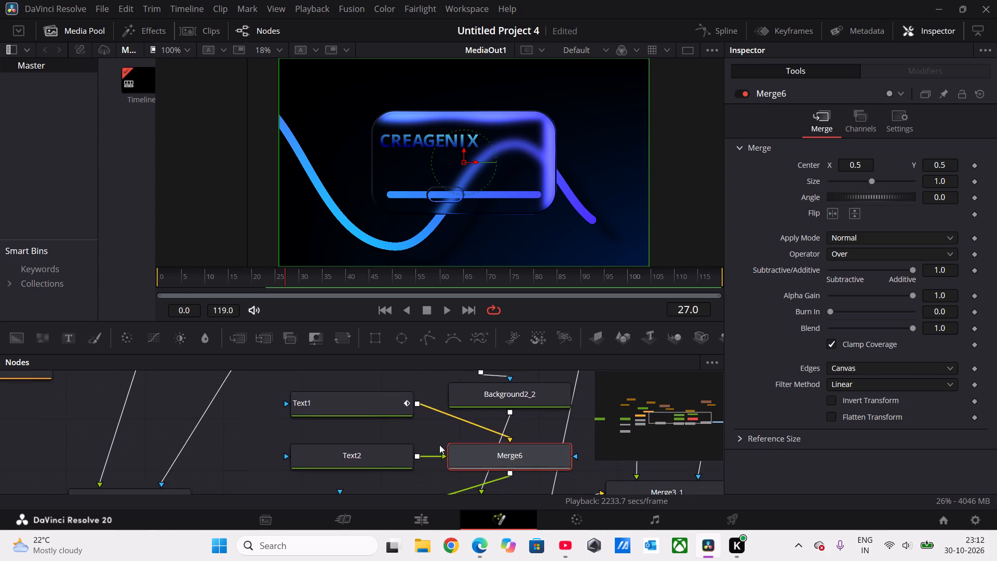
pyautogui.scroll(-1, 439, 445)
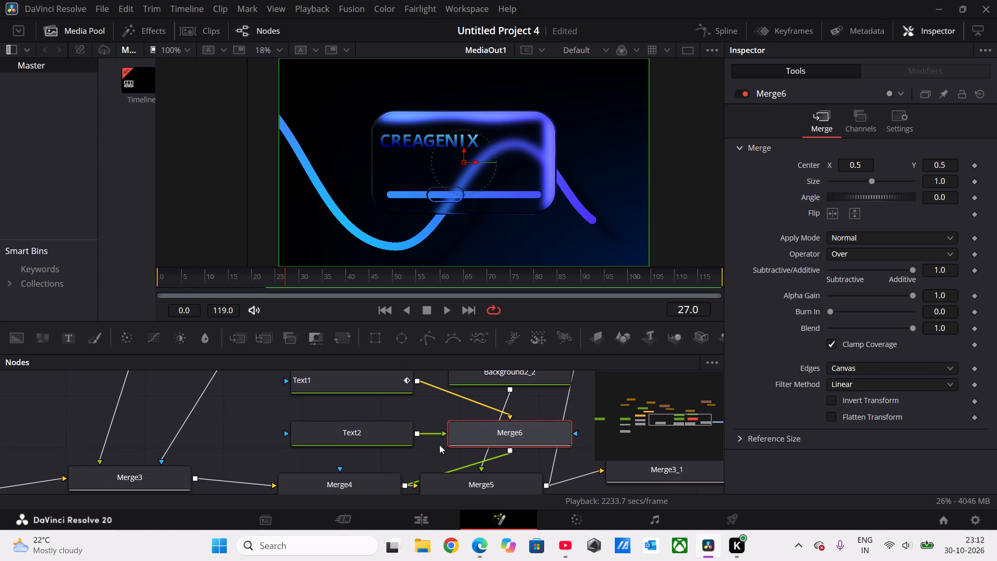
pyautogui.scroll(-1, 439, 445)
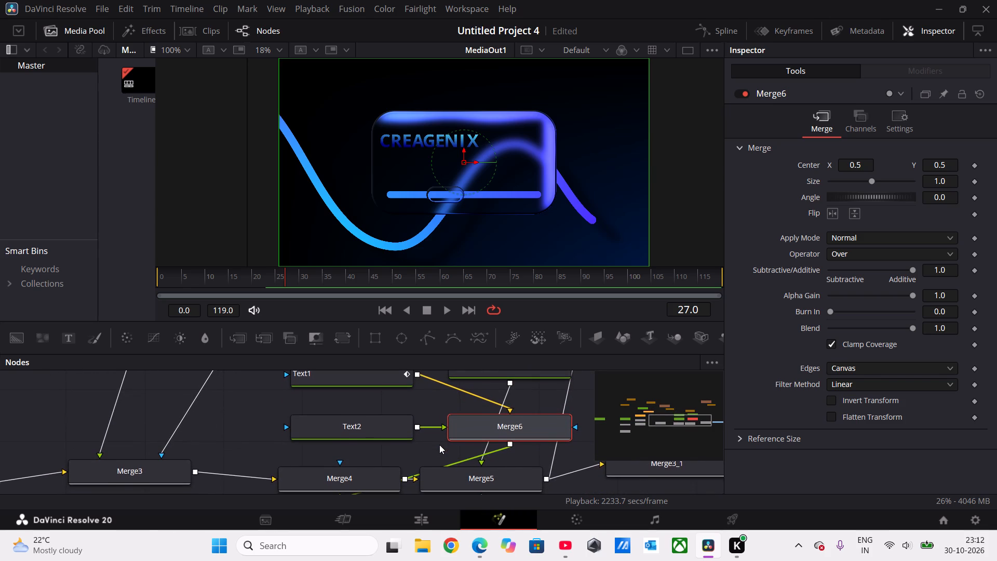
pyautogui.scroll(-2, 439, 445)
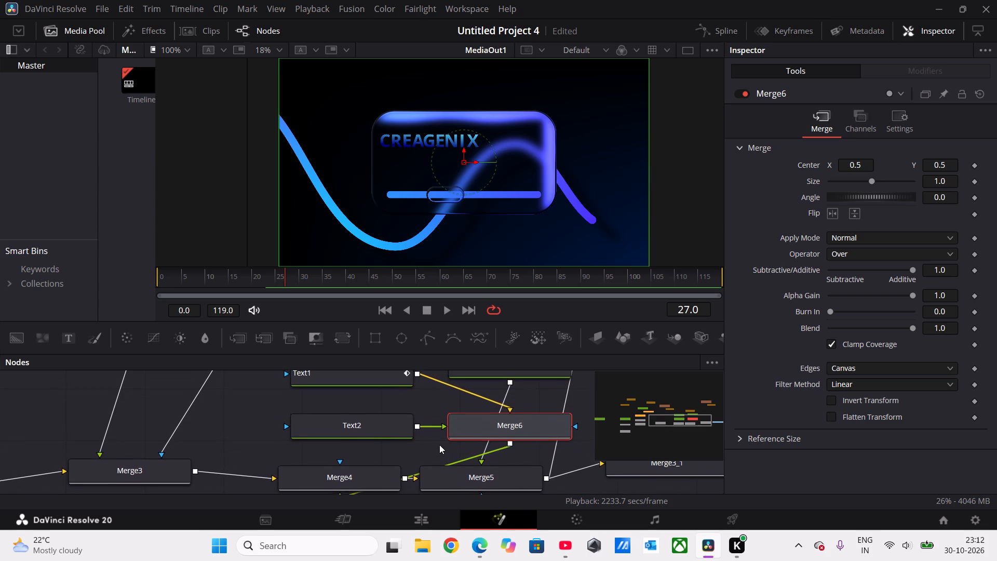
pyautogui.scroll(-1, 439, 445)
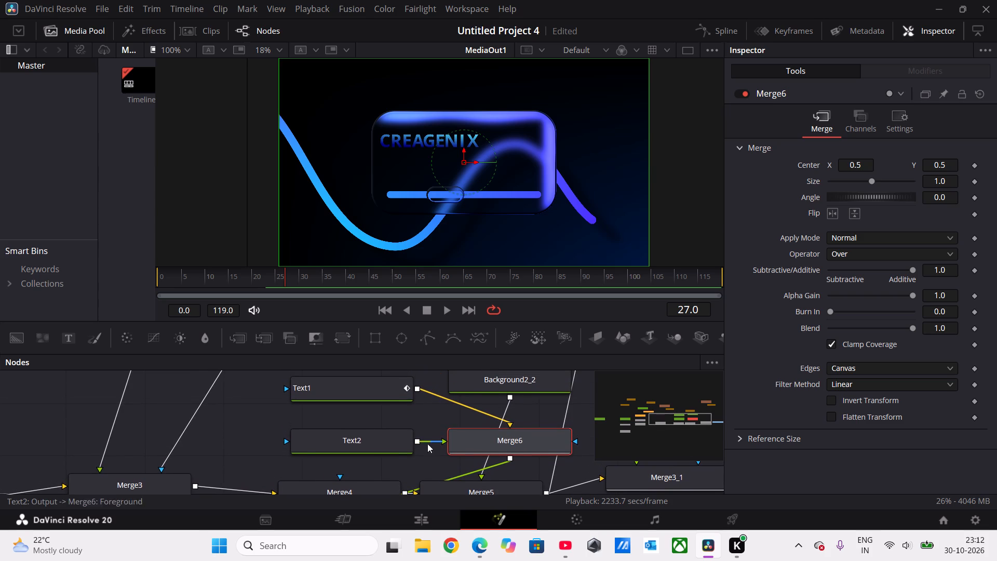
pyautogui.click(381, 442)
pyautogui.click(771, 233)
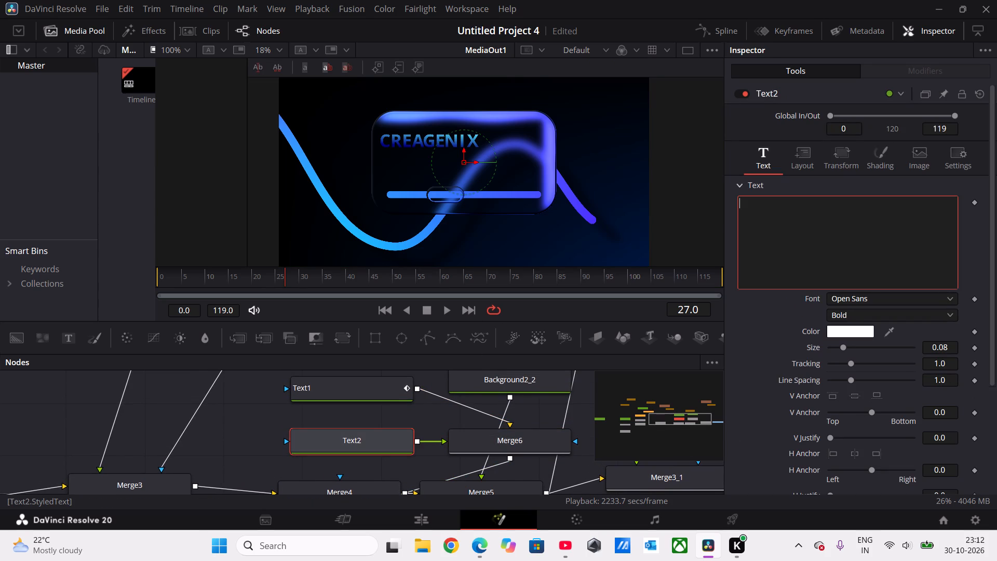
pyautogui.write('we')
pyautogui.press('space')
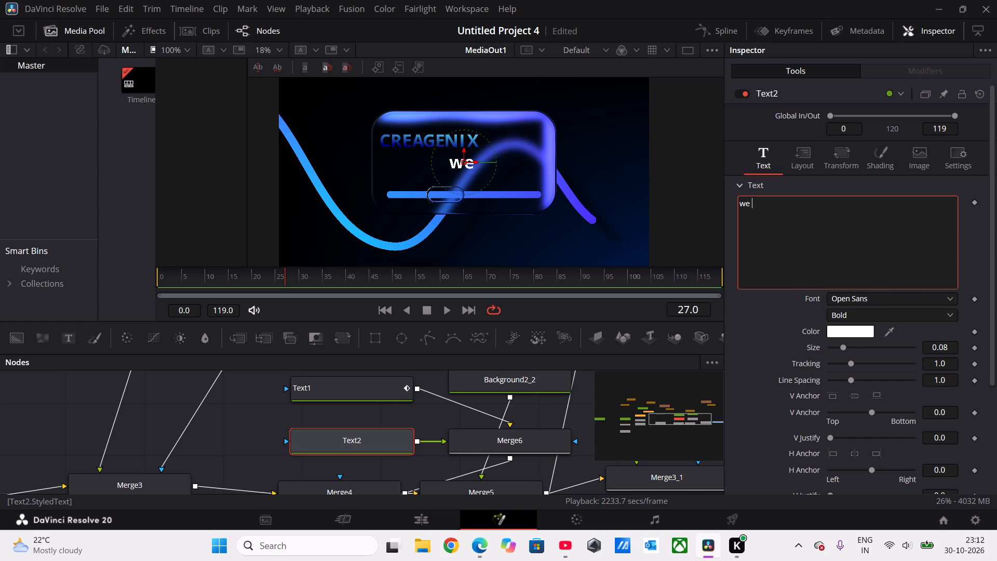
pyautogui.write('create')
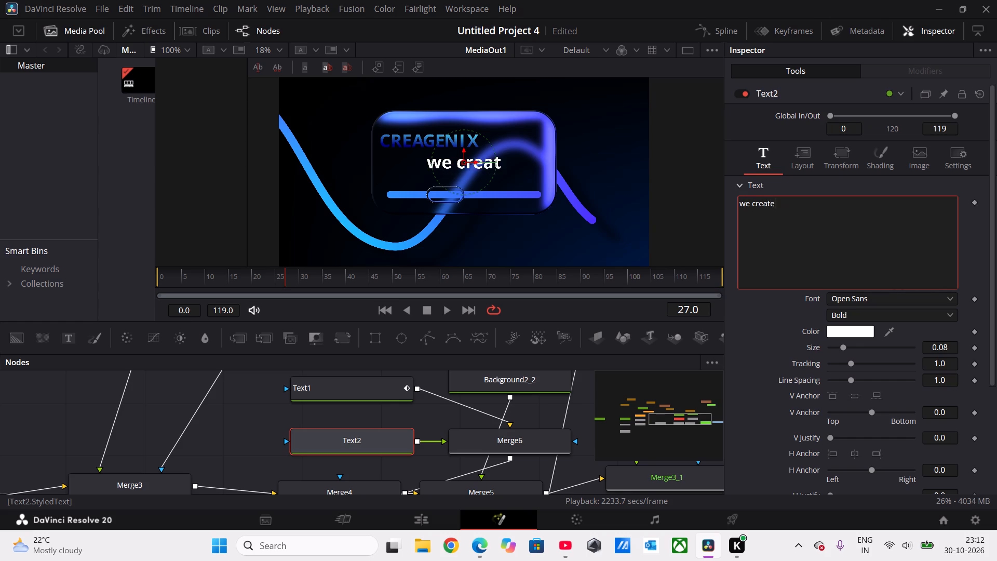
pyautogui.press('space')
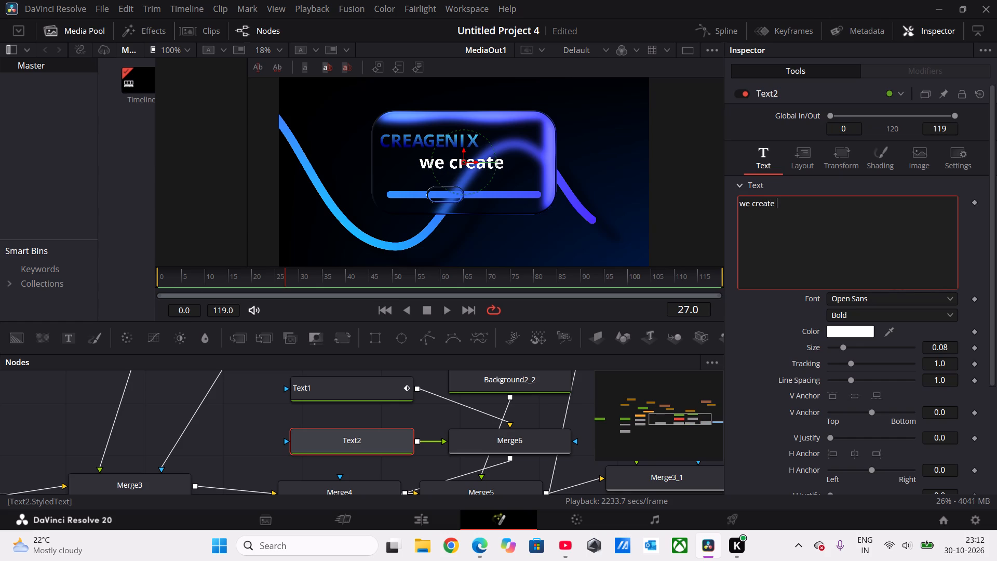
pyautogui.write('your')
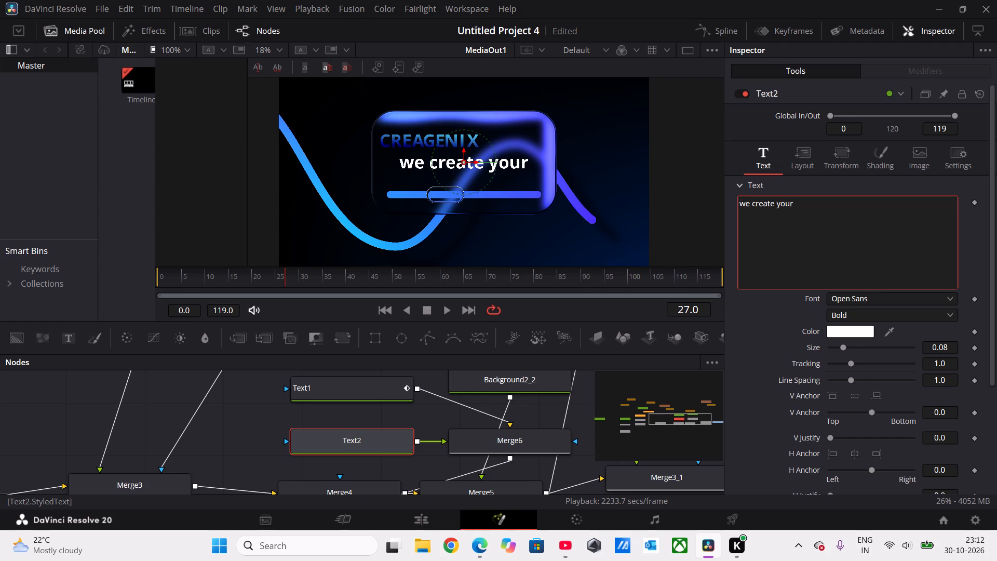
pyautogui.press('space')
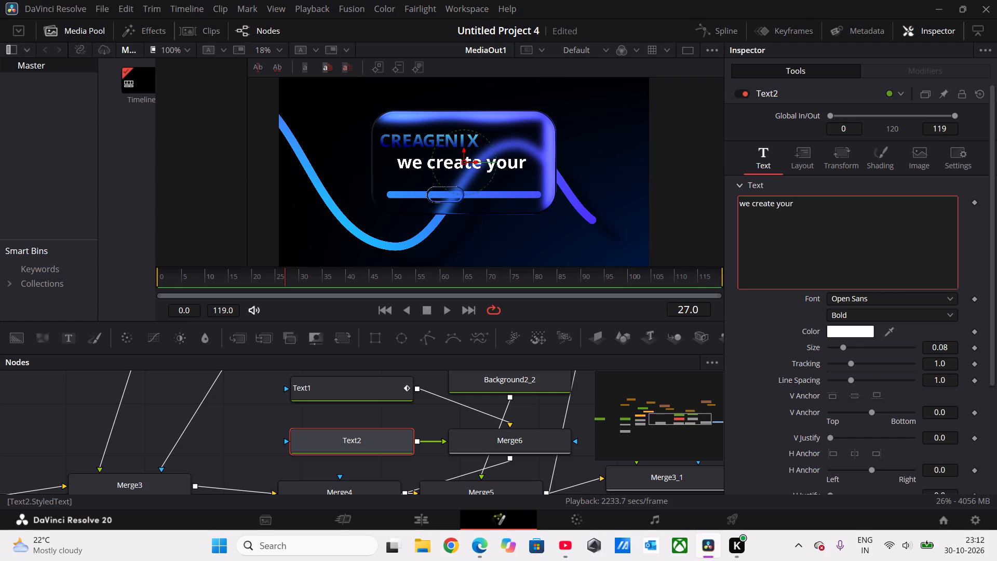
pyautogui.write('visio')
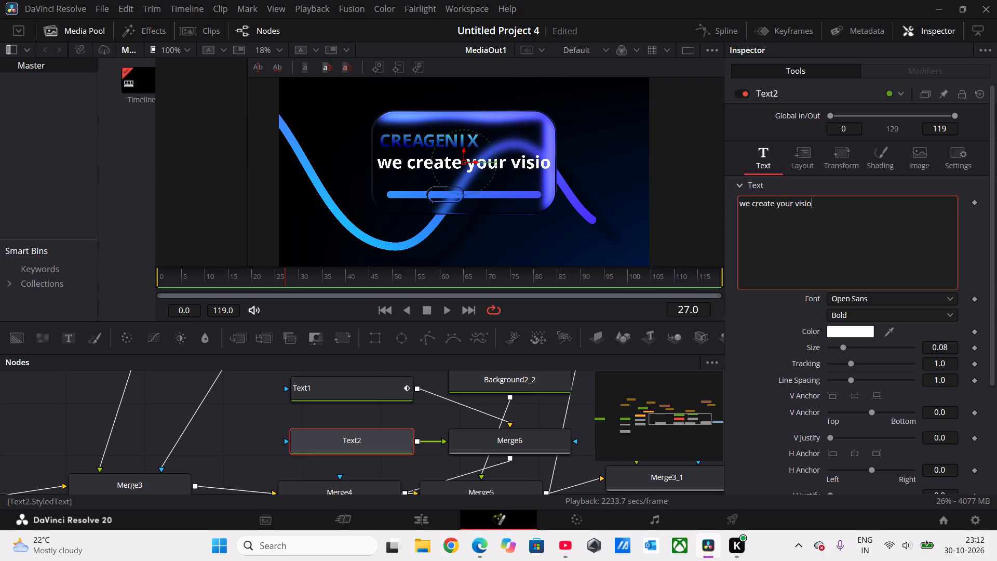
pyautogui.press('n')
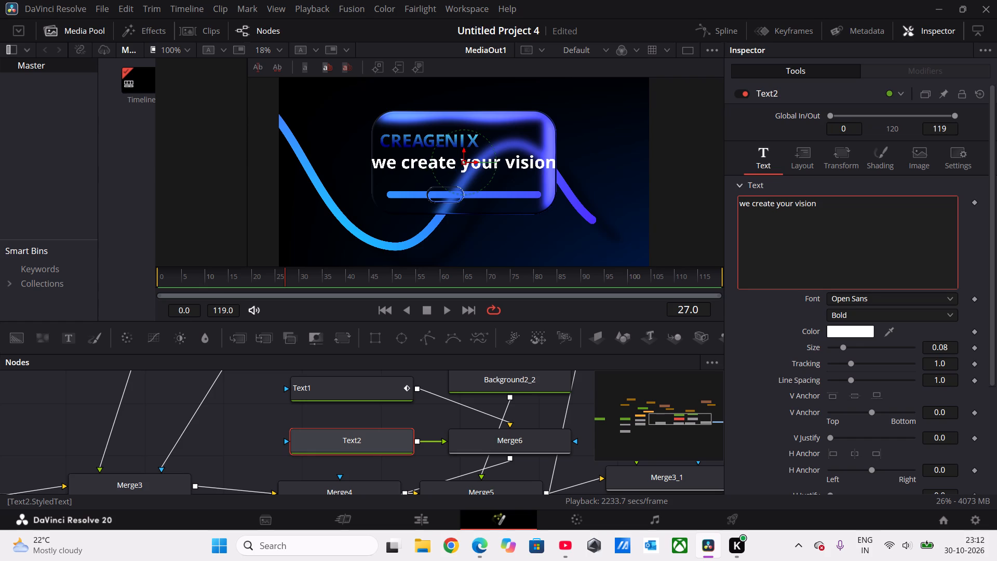
# Set the font of the "we create your vision" tagline to Viner Hand ITC.
pyautogui.click(888, 297)
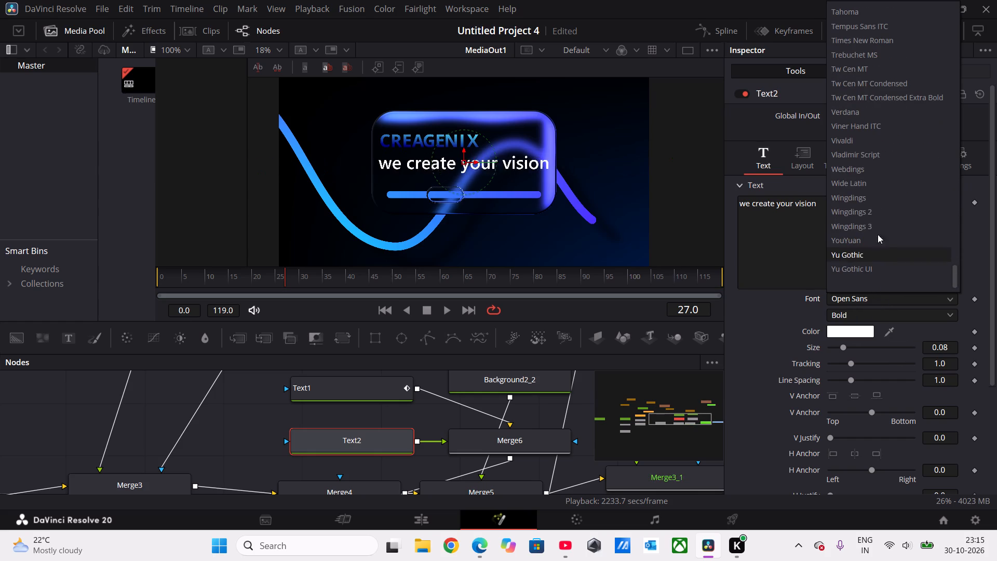
pyautogui.click(853, 126)
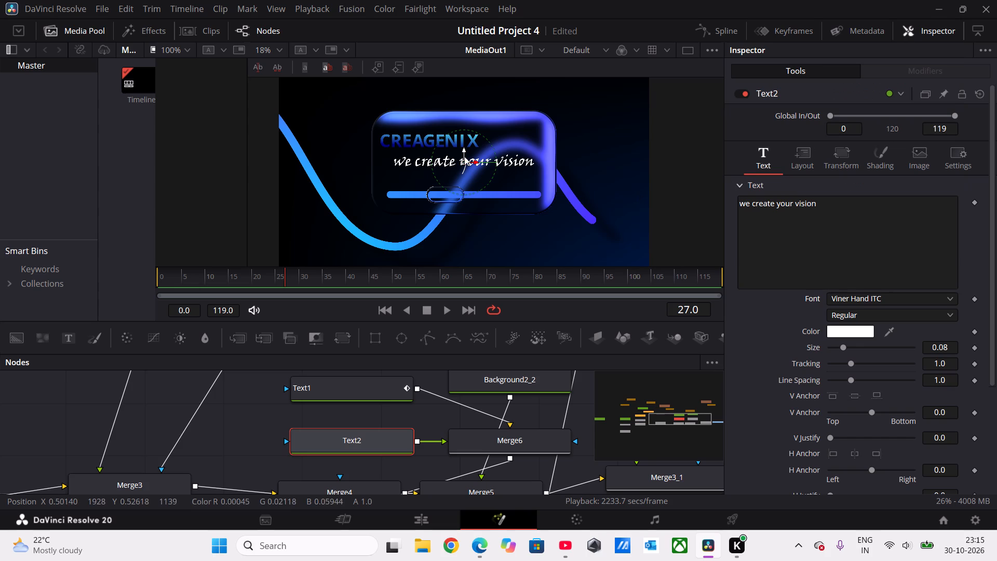
# Move the "we create your vision" tagline up and left so it sits directly beneath the CREAGENIX title.
pyautogui.moveTo(464, 162); pyautogui.dragTo(460, 161)
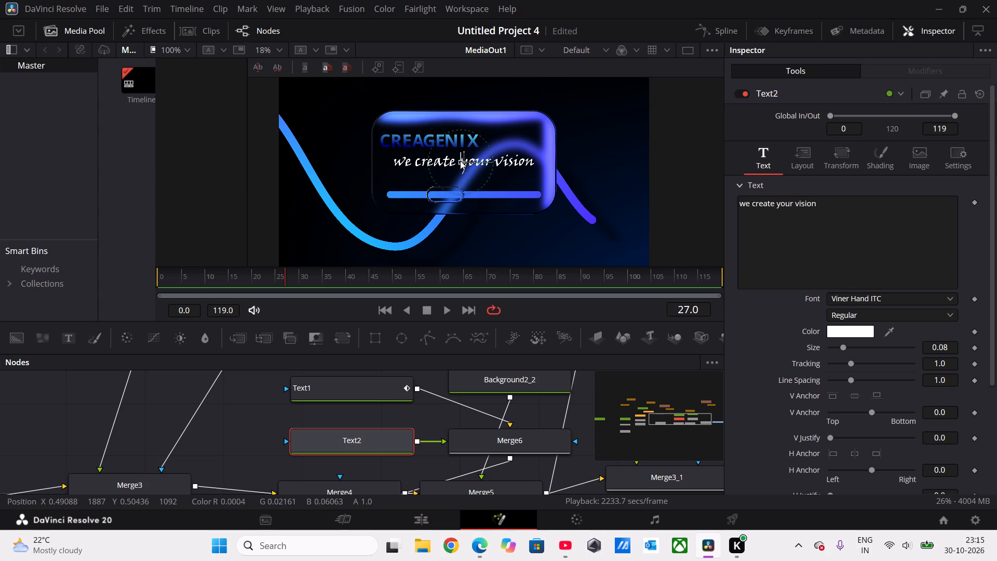
pyautogui.moveTo(460, 161); pyautogui.dragTo(447, 157)
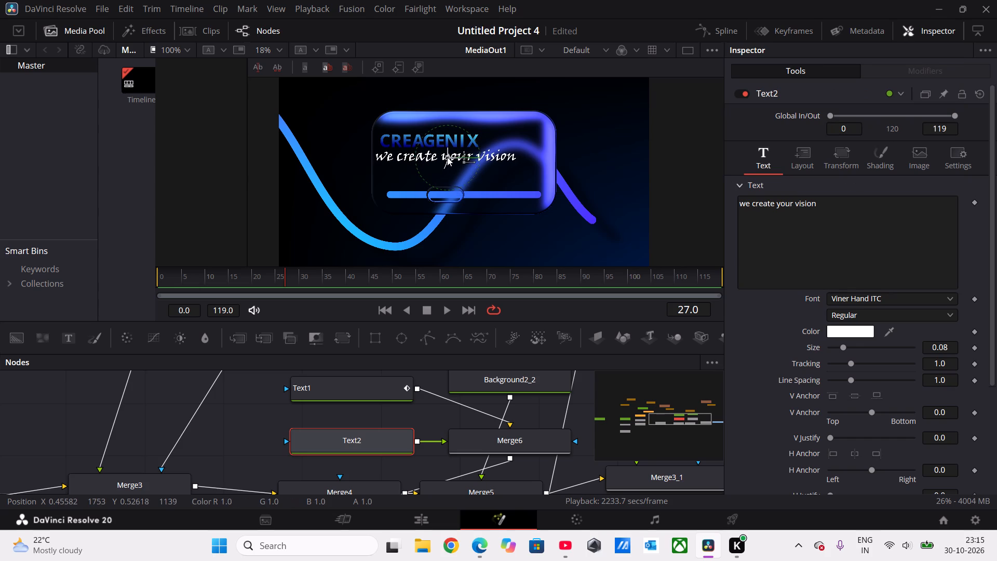
pyautogui.moveTo(447, 157); pyautogui.dragTo(448, 156)
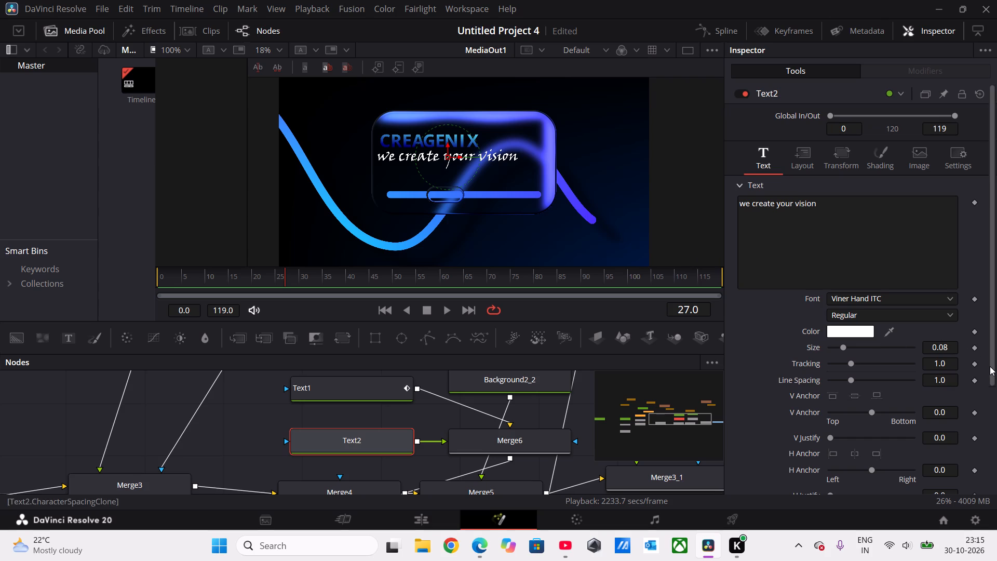
# Examine the tagline's placement and size against the CREAGENIX title and the glass card.
pyautogui.scroll(-1, 985, 371)
pyautogui.scroll(-1, 982, 246)
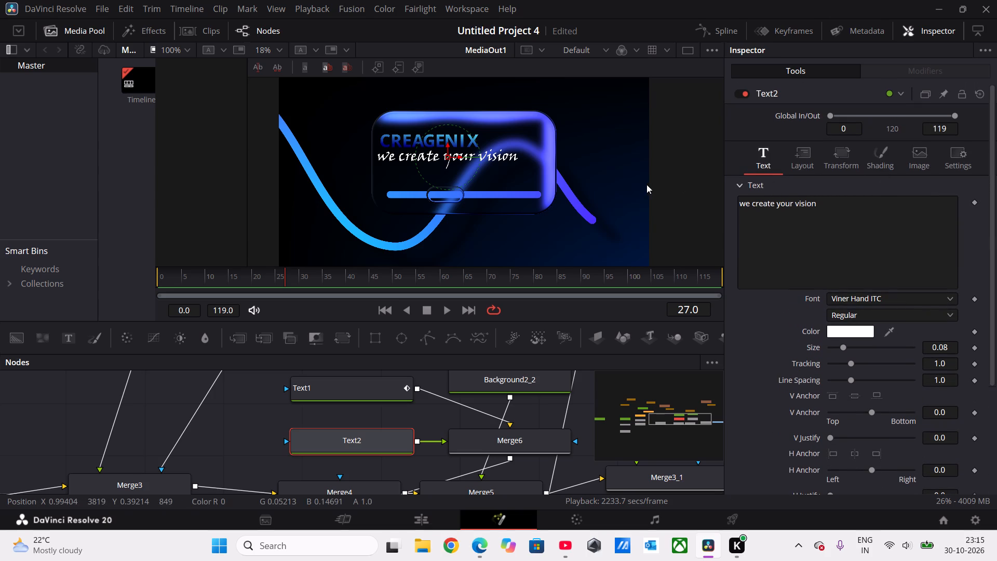
pyautogui.keyDown('ctrl'); pyautogui.scroll(-1, 467, 168); pyautogui.keyUp('ctrl')
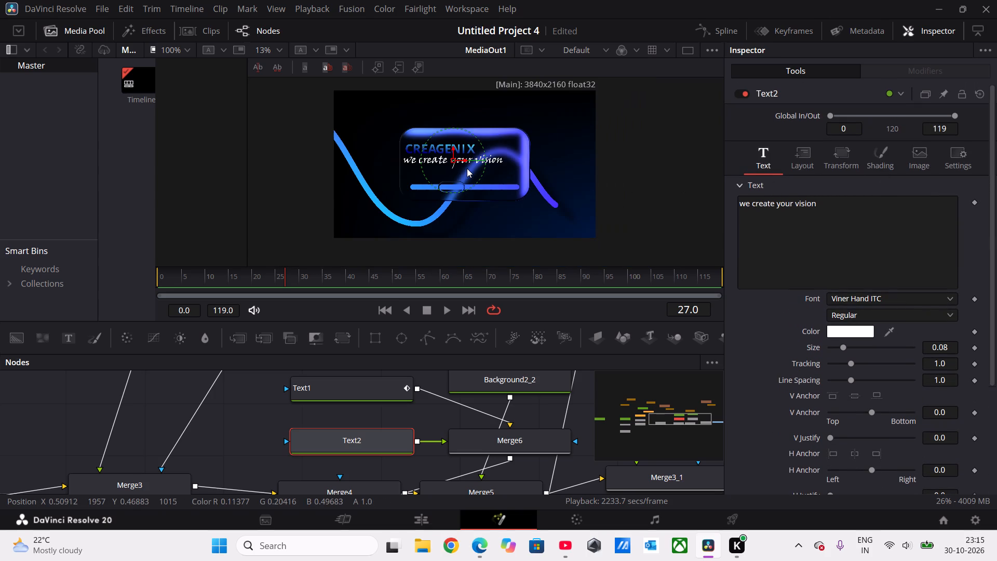
pyautogui.keyDown('ctrl'); pyautogui.scroll(1, 467, 168); pyautogui.keyUp('ctrl')
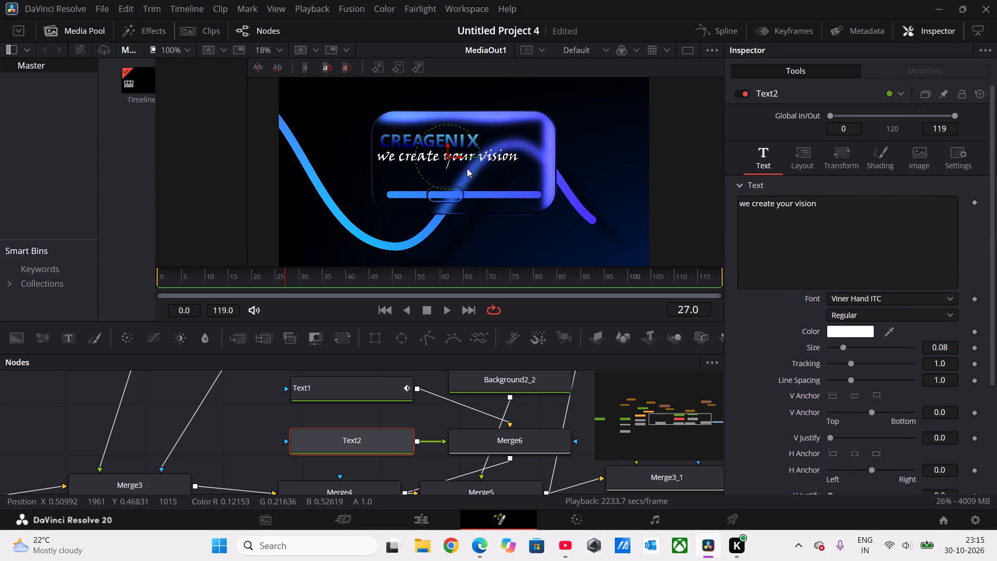
pyautogui.keyDown('ctrl'); pyautogui.scroll(2, 467, 168); pyautogui.keyUp('ctrl')
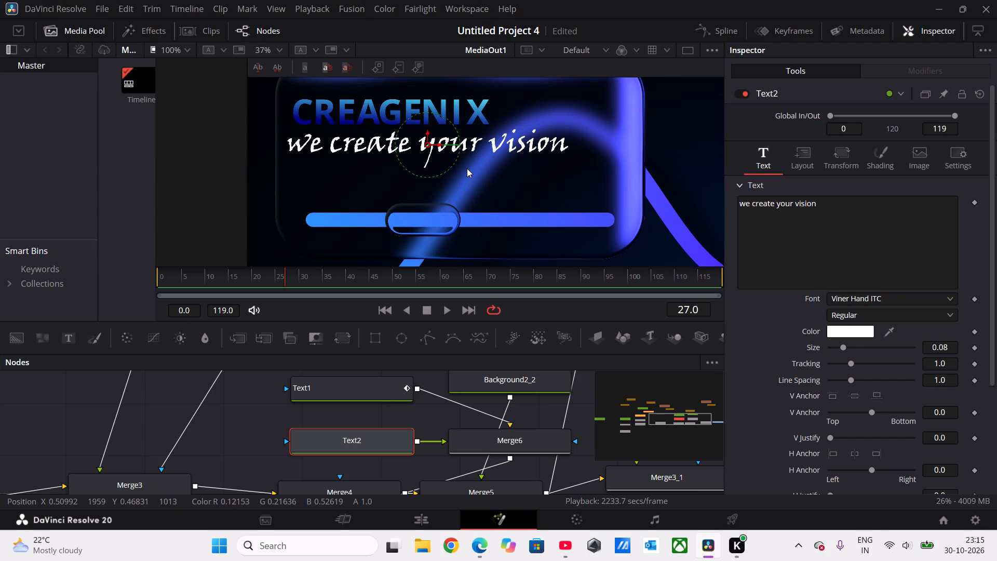
pyautogui.keyDown('ctrl'); pyautogui.scroll(-1, 467, 168); pyautogui.keyUp('ctrl')
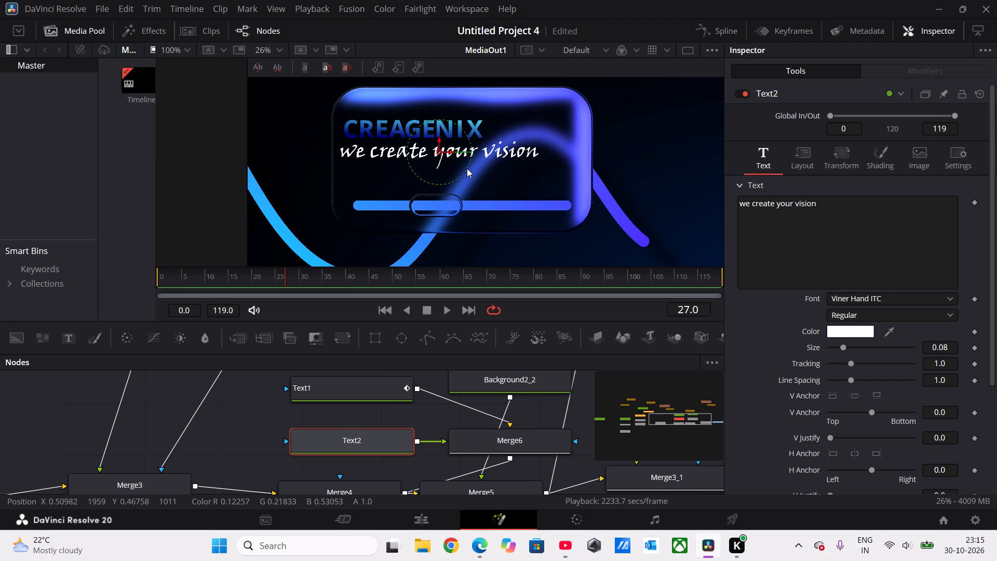
pyautogui.keyDown('ctrl'); pyautogui.scroll(-2, 467, 168); pyautogui.keyUp('ctrl')
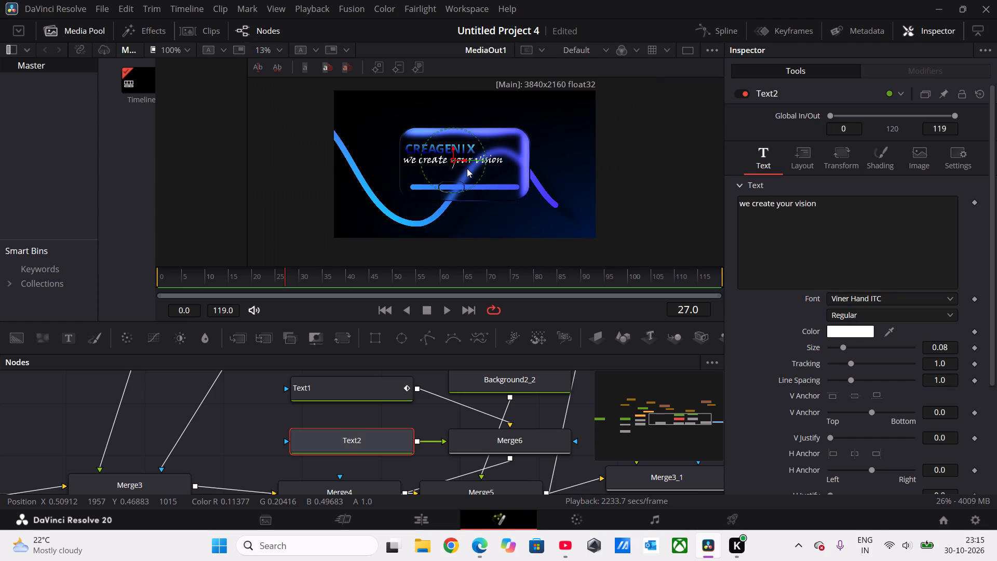
pyautogui.keyDown('ctrl'); pyautogui.scroll(1, 467, 168); pyautogui.keyUp('ctrl')
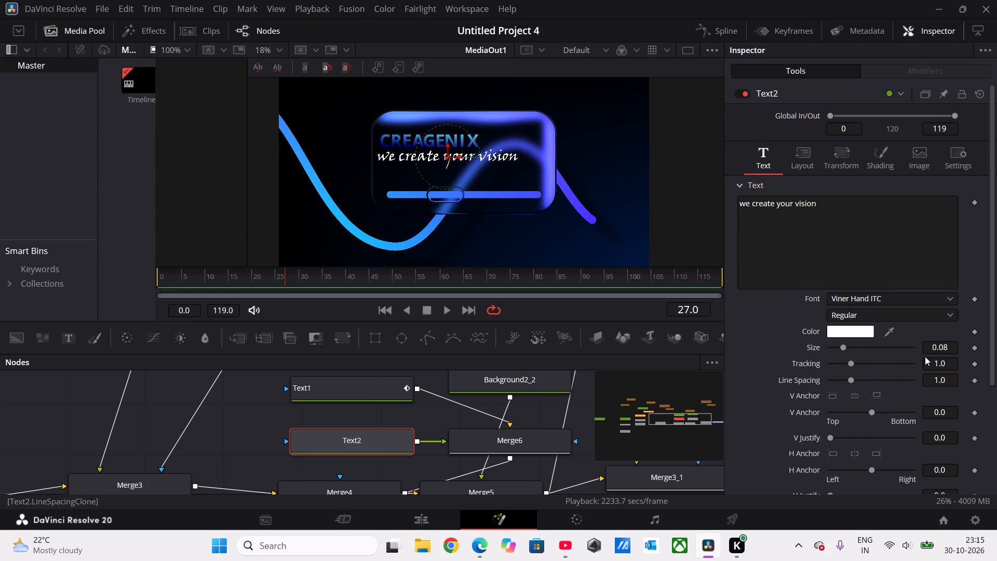
# Reduce the tagline's size to 0.0512 and shift it left to fit within the width of the CREAGENIX title.
pyautogui.click(844, 349)
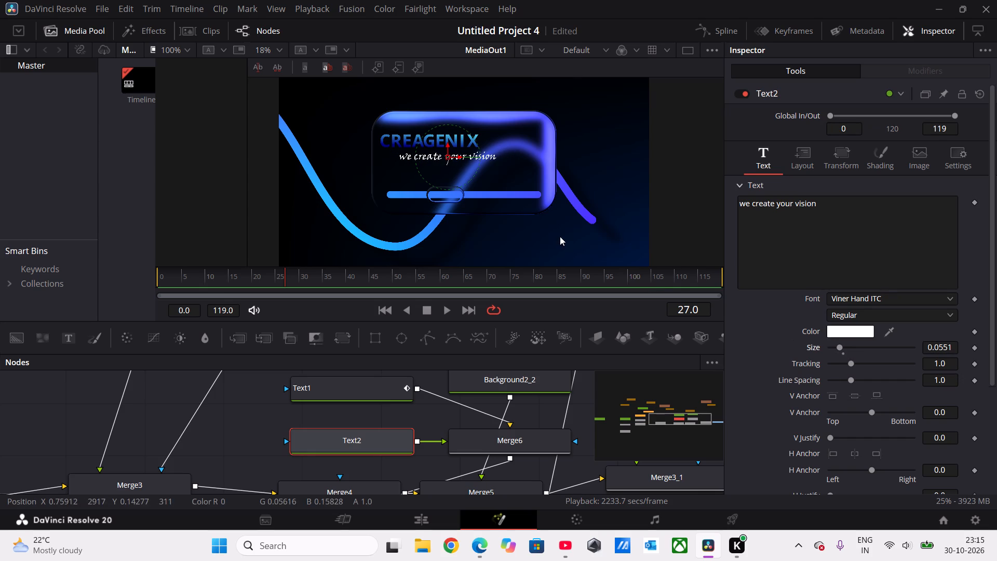
pyautogui.moveTo(448, 156); pyautogui.dragTo(433, 156)
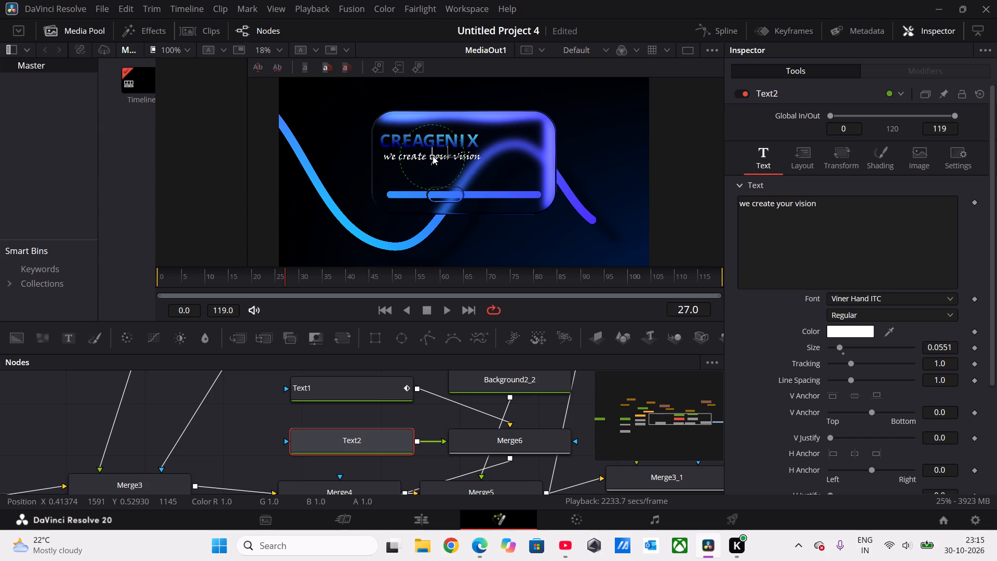
pyautogui.moveTo(433, 156); pyautogui.dragTo(434, 156)
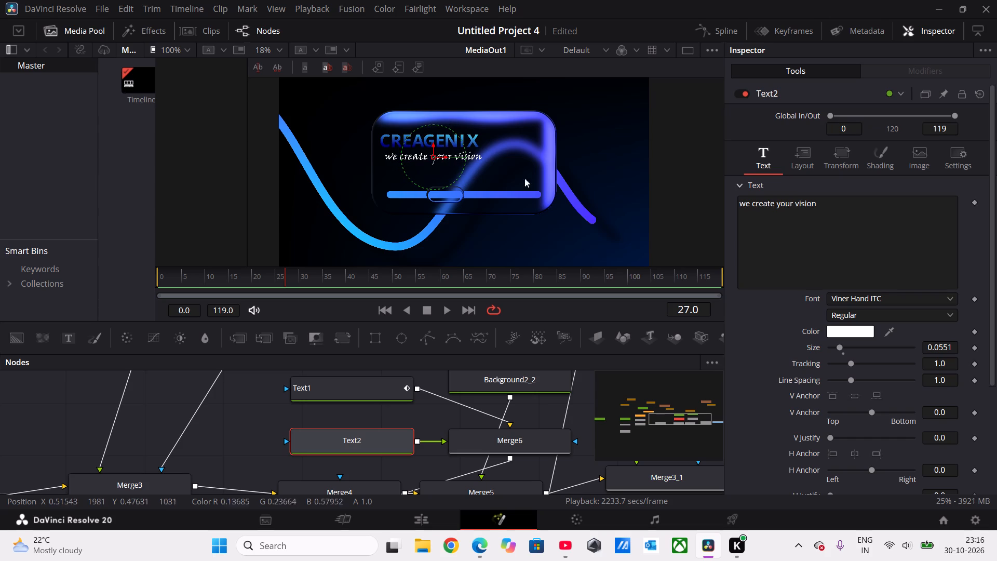
pyautogui.click(840, 344)
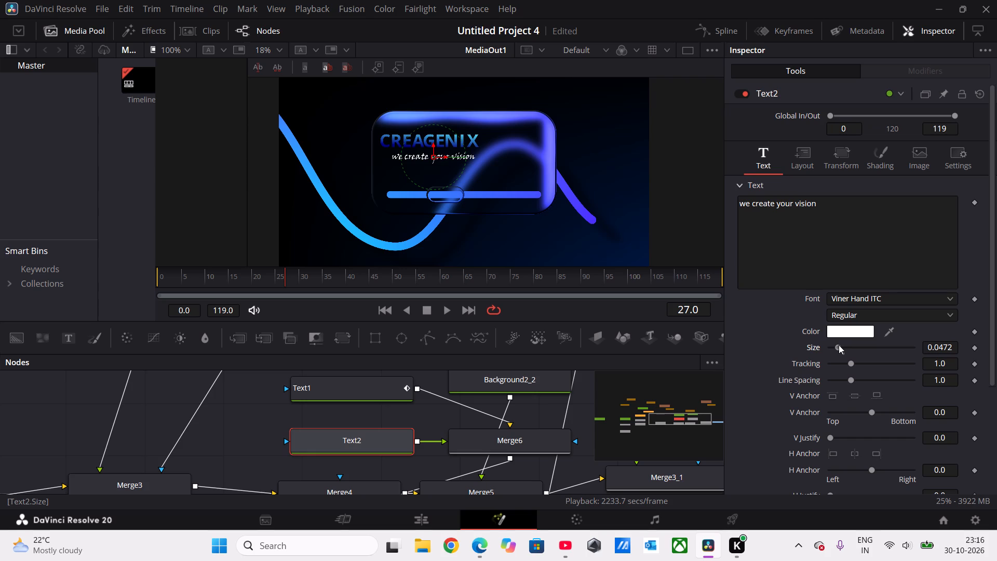
pyautogui.click(433, 157)
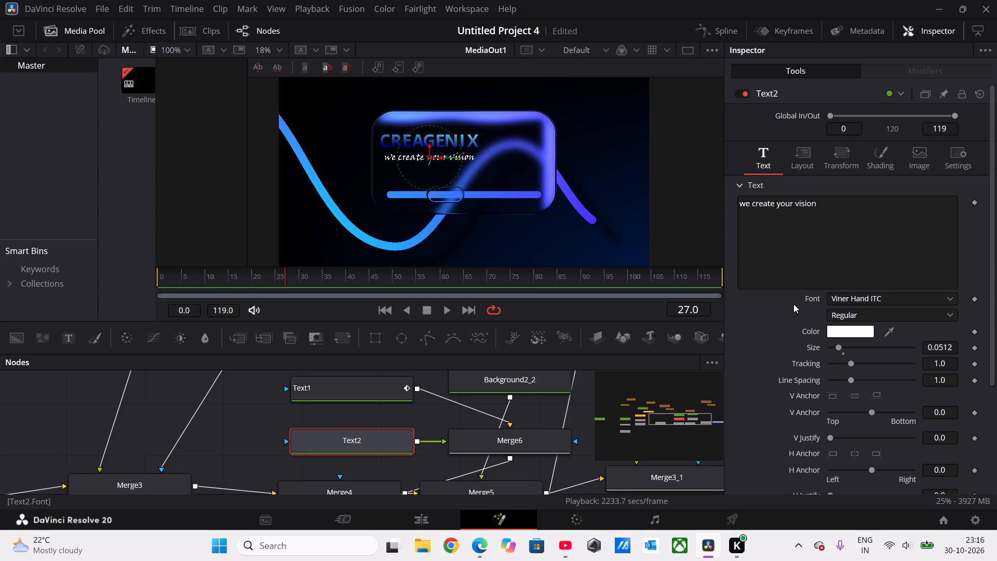
pyautogui.click(837, 347)
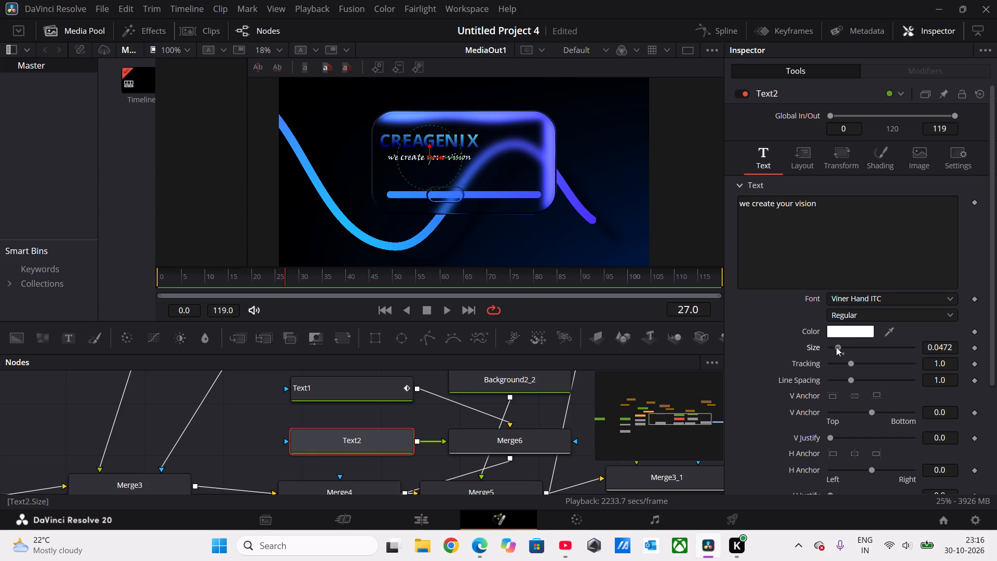
pyautogui.click(691, 215)
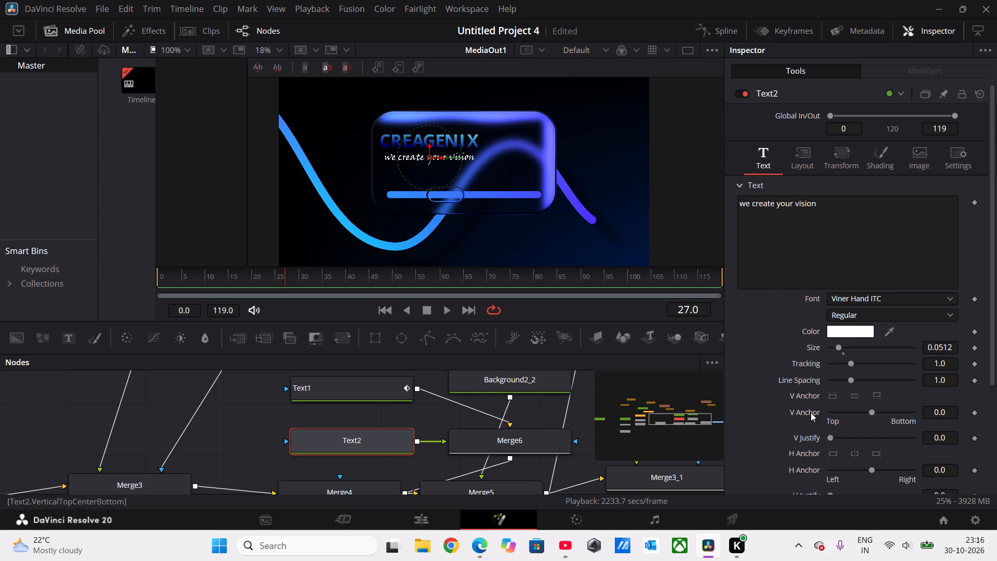
pyautogui.click(767, 362)
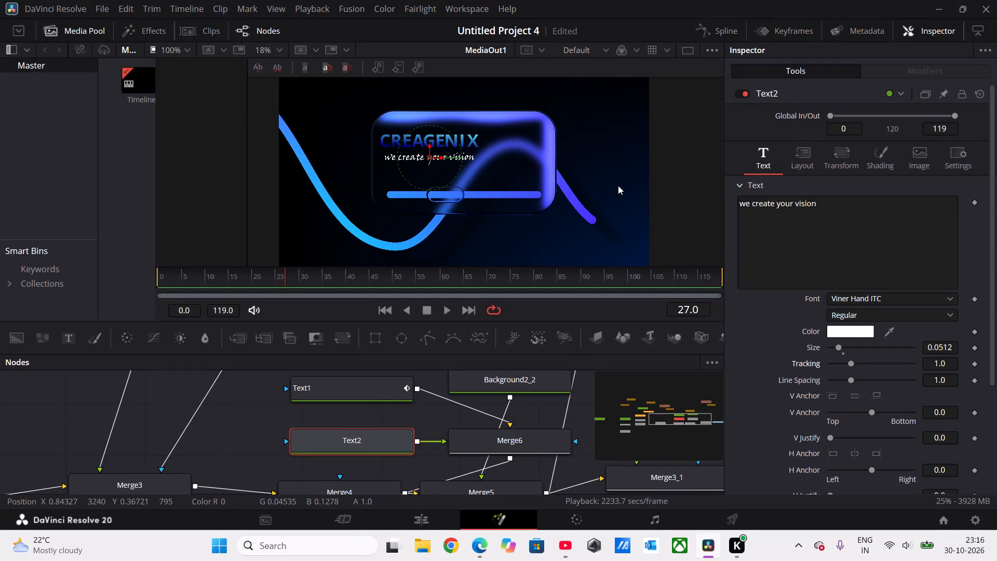
pyautogui.click(649, 192)
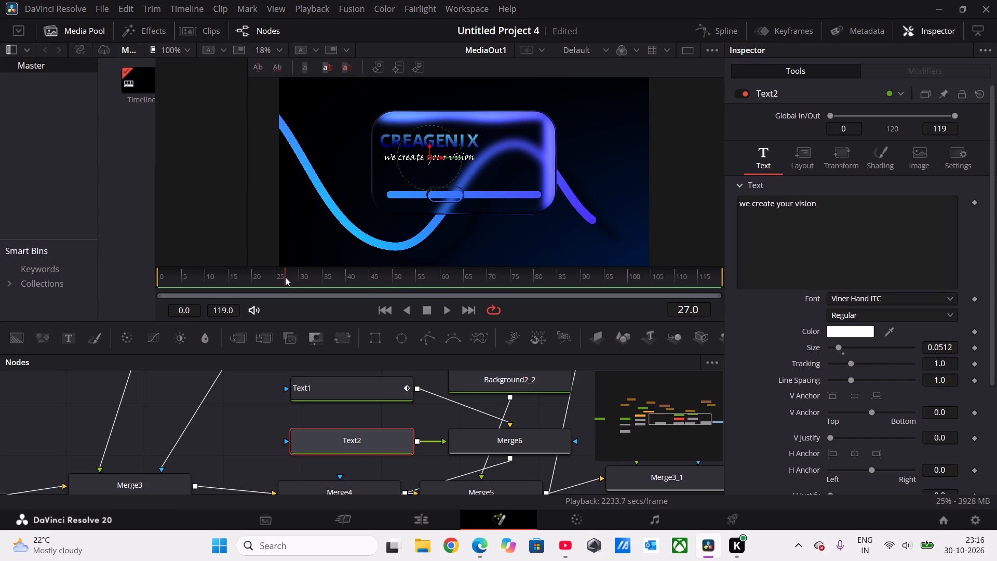
# At frame 0, set the tagline's size to 0.0236 and add a size keyframe.
pyautogui.moveTo(285, 277); pyautogui.dragTo(147, 285)
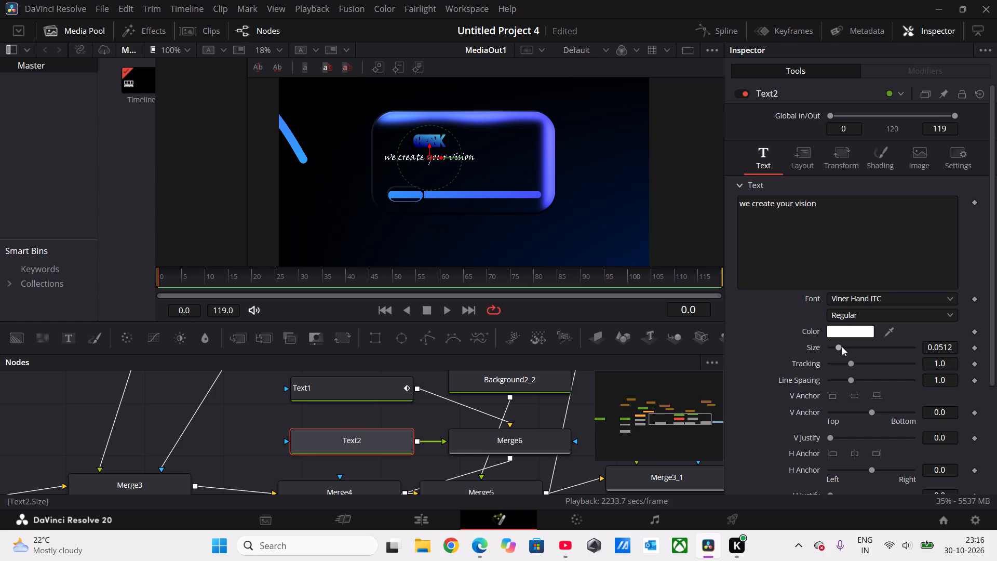
pyautogui.moveTo(838, 347); pyautogui.dragTo(837, 348)
pyautogui.moveTo(837, 348); pyautogui.dragTo(833, 348)
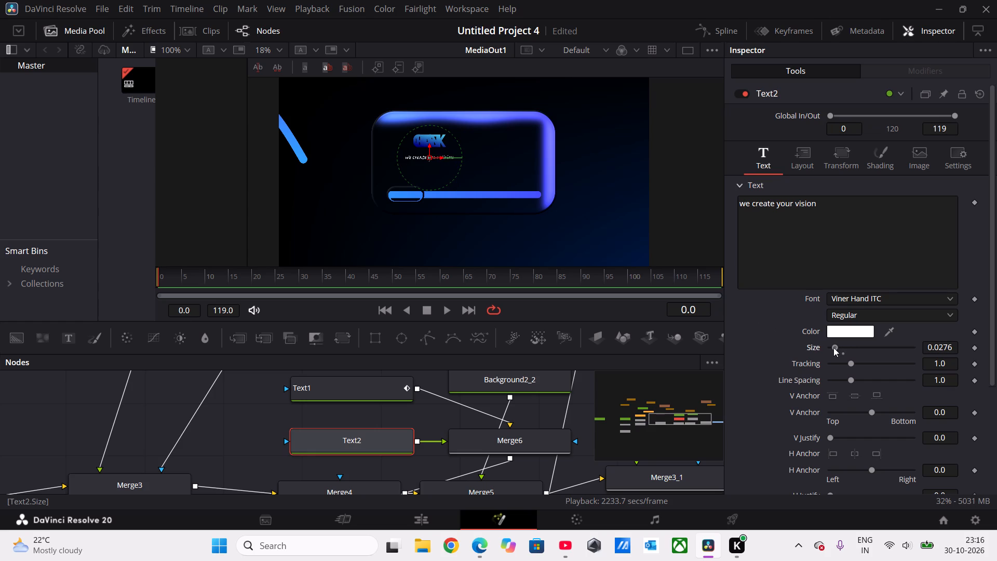
pyautogui.moveTo(833, 348); pyautogui.dragTo(833, 348)
pyautogui.click(974, 348)
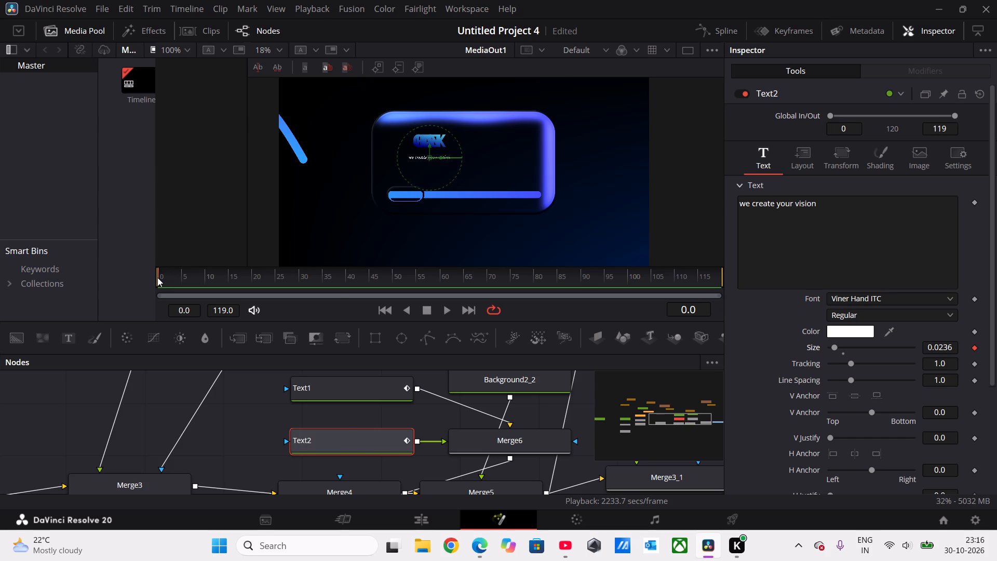
# At frame 20, enlarge the "we create your vision" tagline's size to 0.0827 for a second size keyframe.
pyautogui.moveTo(157, 277); pyautogui.dragTo(245, 285)
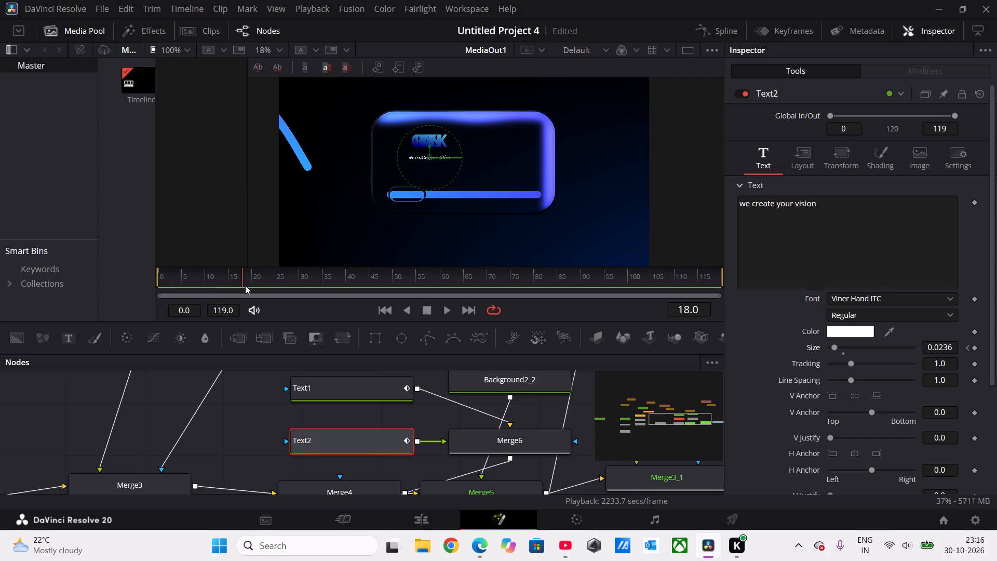
pyautogui.moveTo(245, 285); pyautogui.dragTo(253, 287)
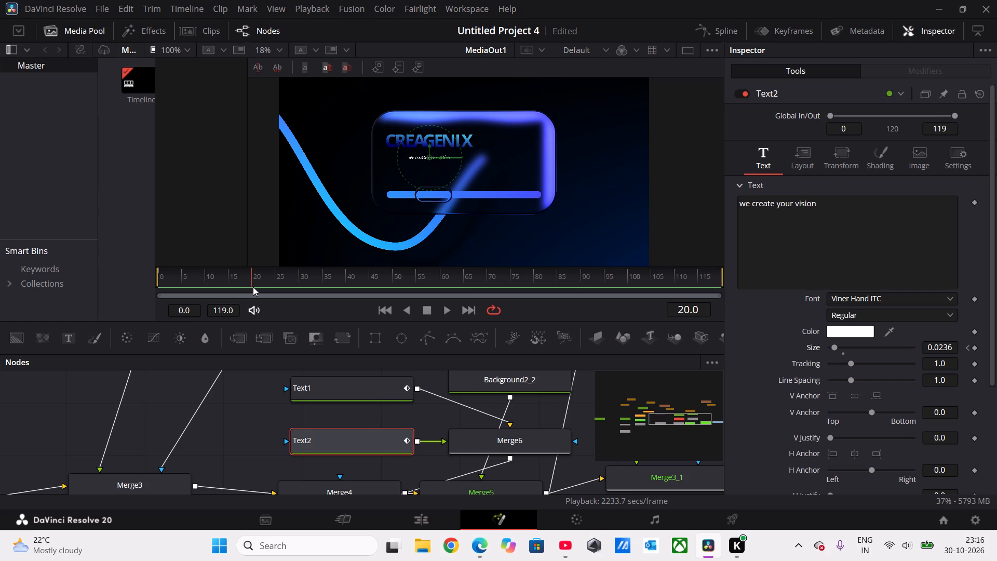
pyautogui.moveTo(253, 287); pyautogui.dragTo(252, 287)
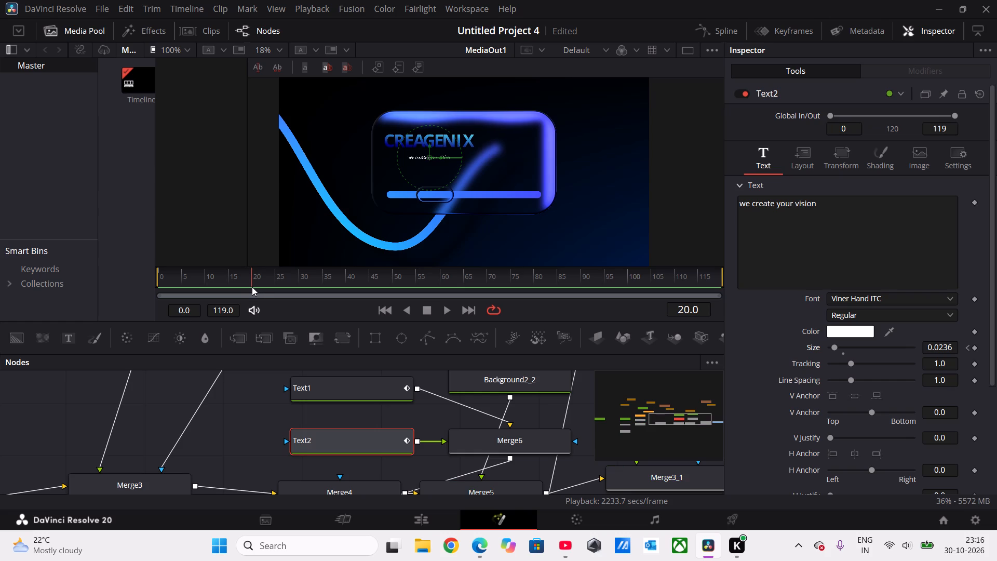
pyautogui.moveTo(252, 287); pyautogui.dragTo(246, 294)
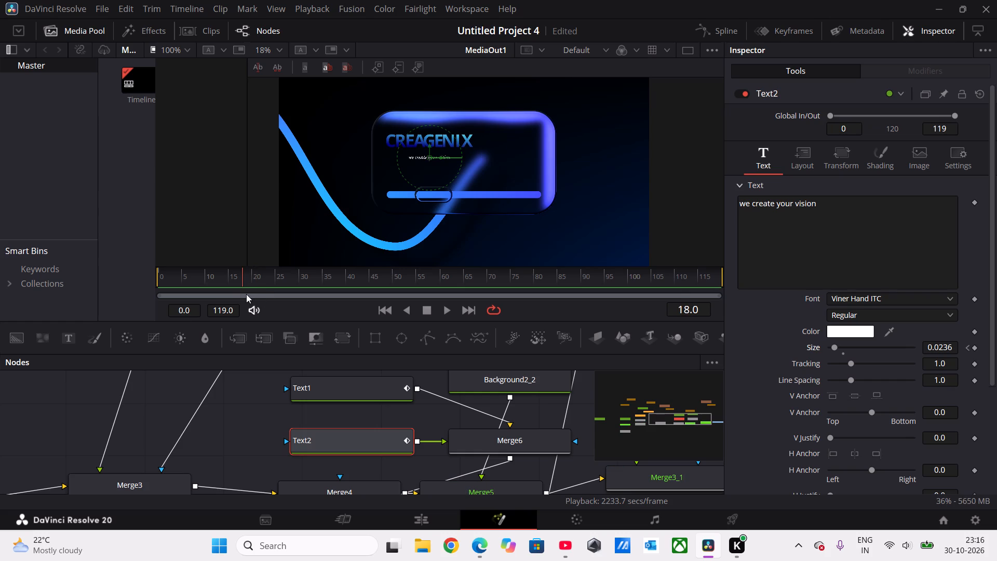
pyautogui.moveTo(246, 294); pyautogui.dragTo(255, 297)
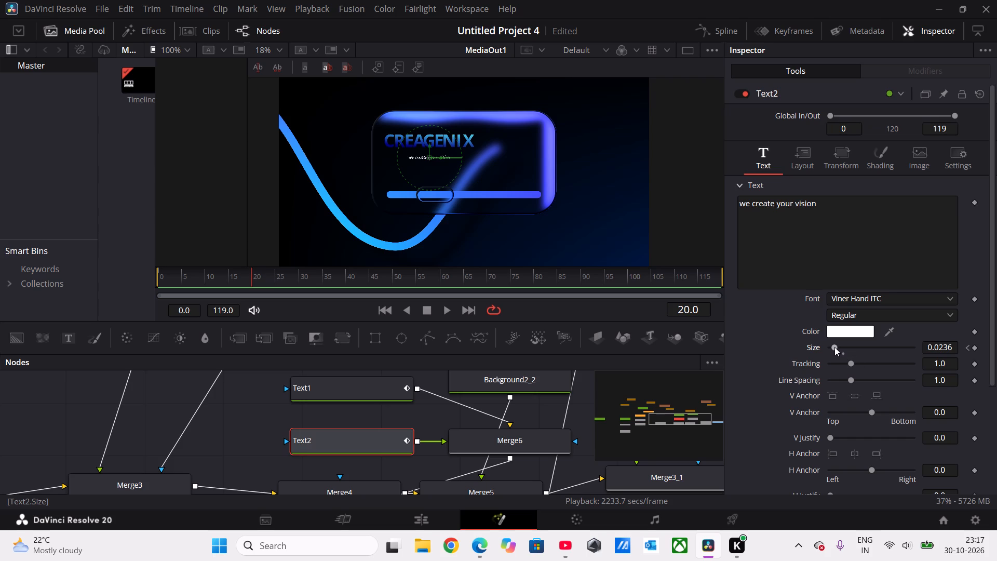
pyautogui.moveTo(834, 347); pyautogui.dragTo(842, 358)
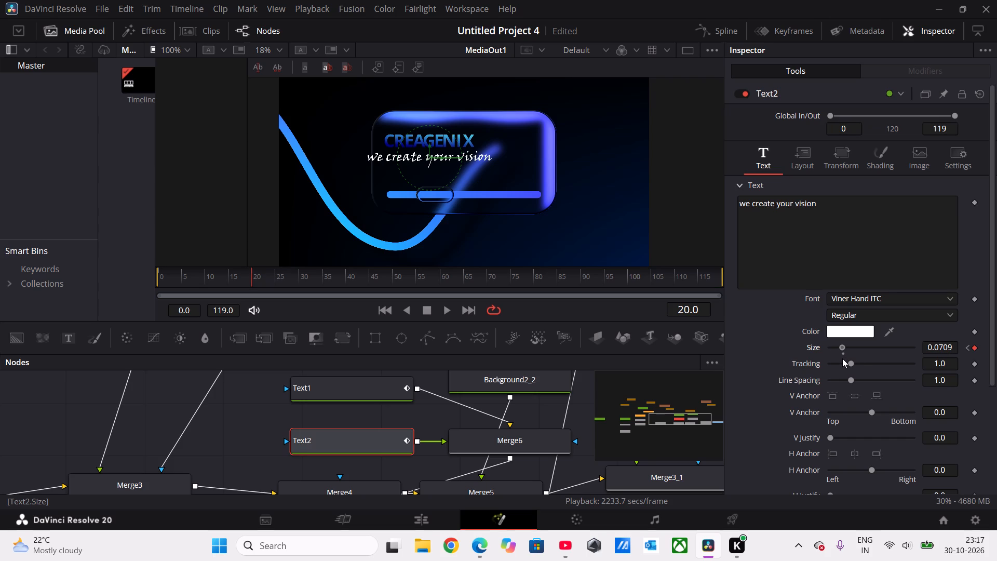
pyautogui.moveTo(842, 358); pyautogui.dragTo(842, 360)
pyautogui.moveTo(842, 360); pyautogui.dragTo(843, 360)
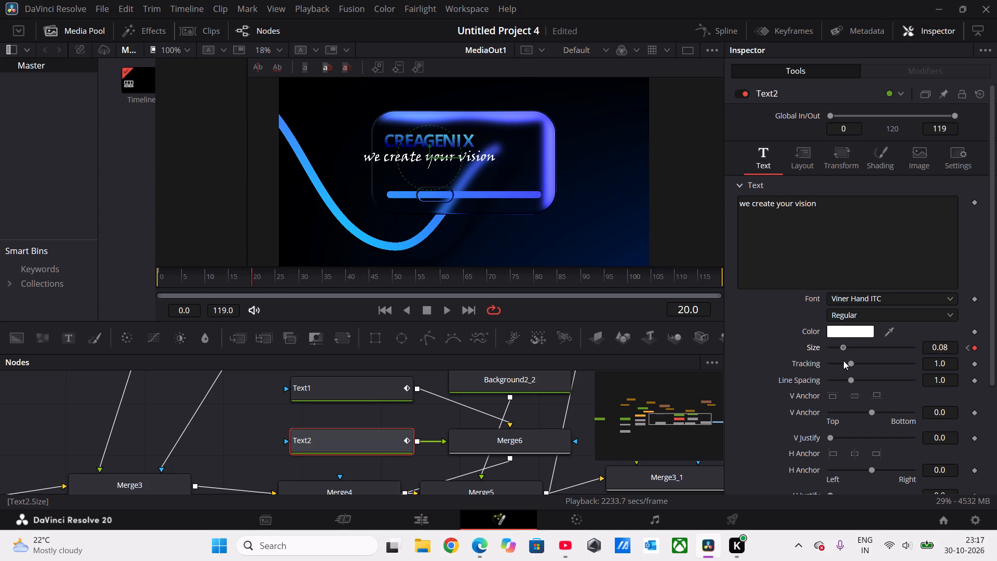
pyautogui.moveTo(843, 360); pyautogui.dragTo(844, 360)
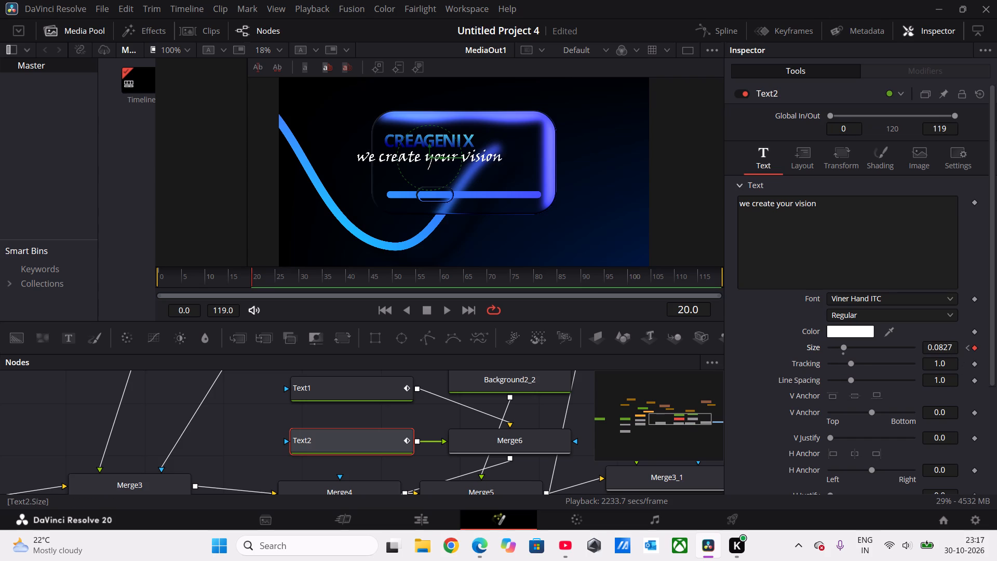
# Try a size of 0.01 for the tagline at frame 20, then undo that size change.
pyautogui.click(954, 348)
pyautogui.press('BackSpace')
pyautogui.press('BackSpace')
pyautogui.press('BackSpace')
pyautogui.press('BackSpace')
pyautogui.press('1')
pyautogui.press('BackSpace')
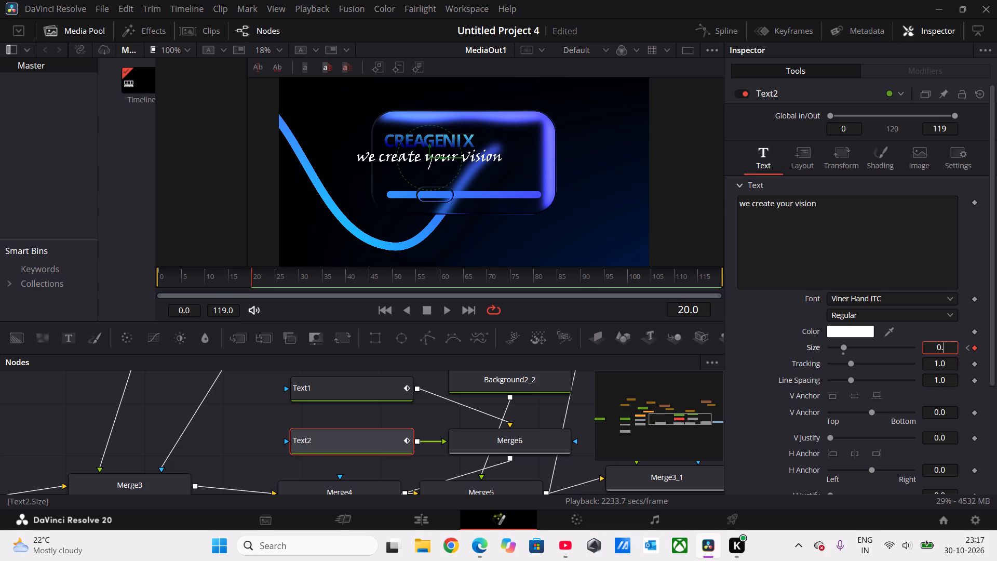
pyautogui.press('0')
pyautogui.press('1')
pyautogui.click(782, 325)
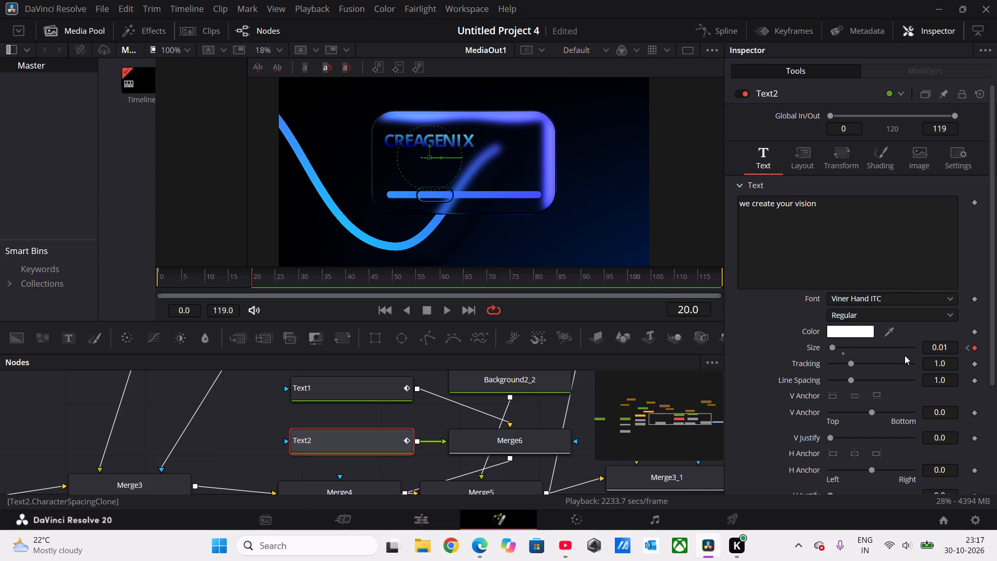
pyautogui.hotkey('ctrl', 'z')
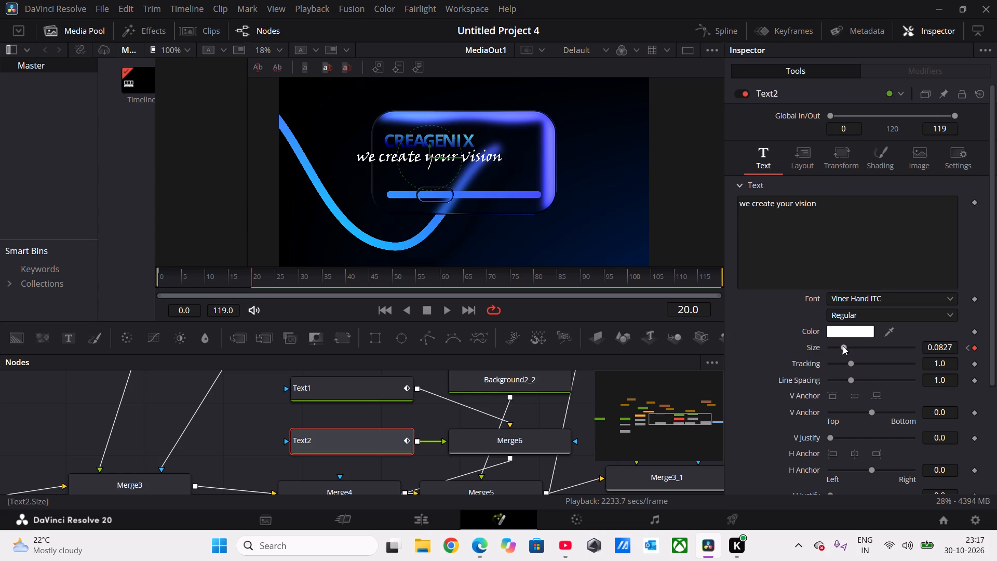
# Reduce the tagline's size at frame 20 to 0.0472 so it fits within the CREAGENIX title's width.
pyautogui.moveTo(843, 346); pyautogui.dragTo(839, 349)
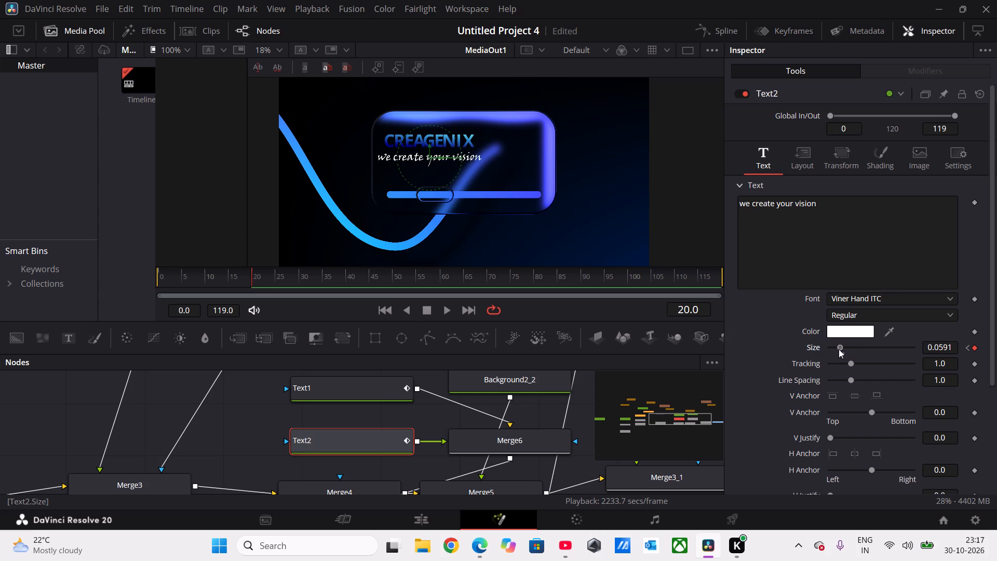
pyautogui.moveTo(839, 349); pyautogui.dragTo(836, 350)
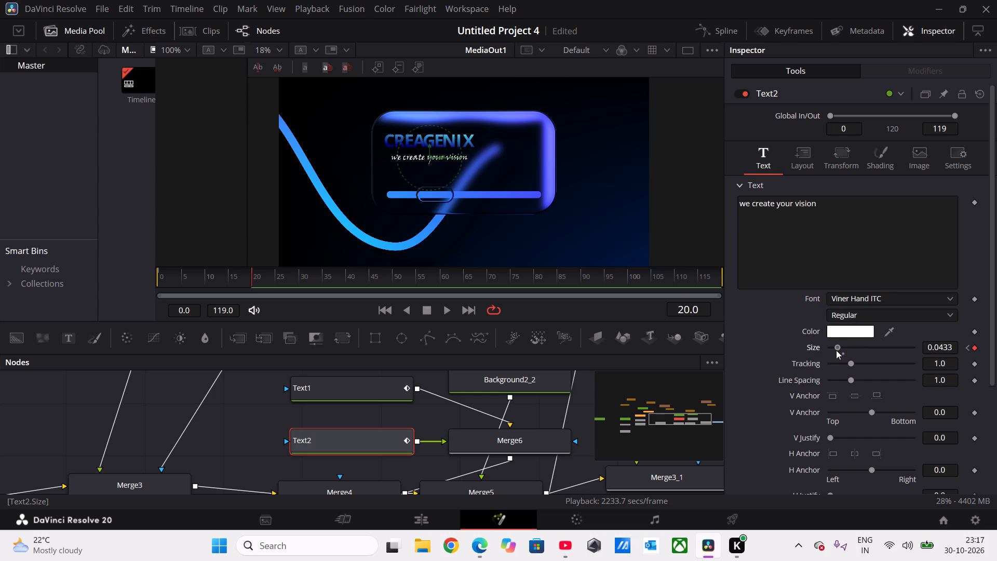
pyautogui.moveTo(836, 350); pyautogui.dragTo(836, 350)
pyautogui.moveTo(836, 350); pyautogui.dragTo(837, 350)
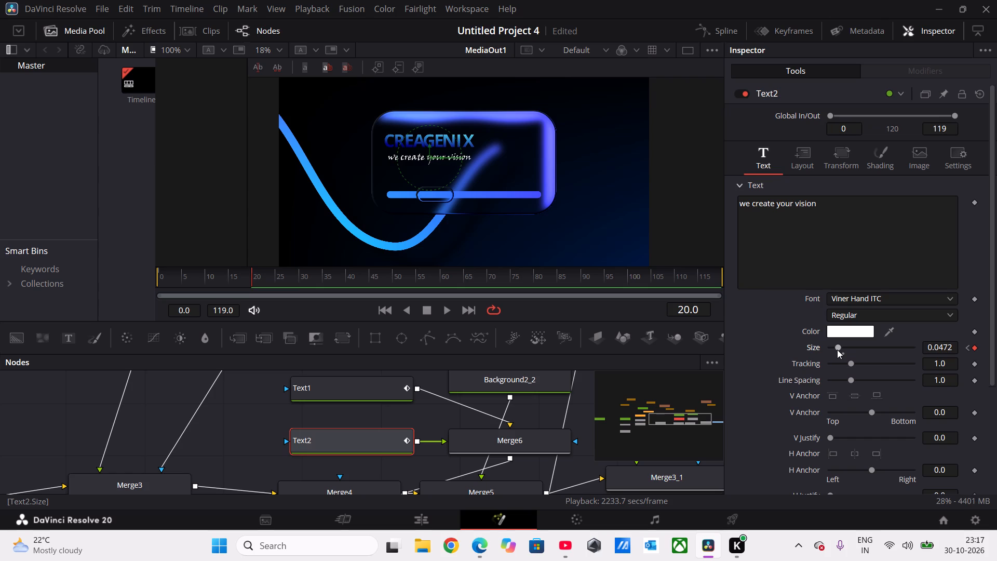
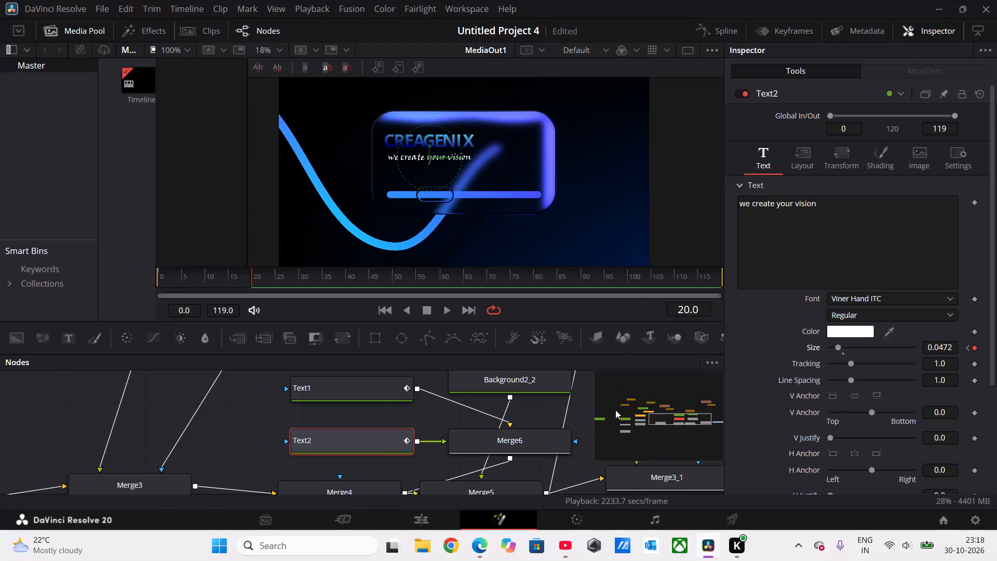
# Switch to the "How to Edit Premium Motion Graphics in DaVinci Resolve" video and rewatch the end of animation one from about 6:45.
pyautogui.click(564, 541)
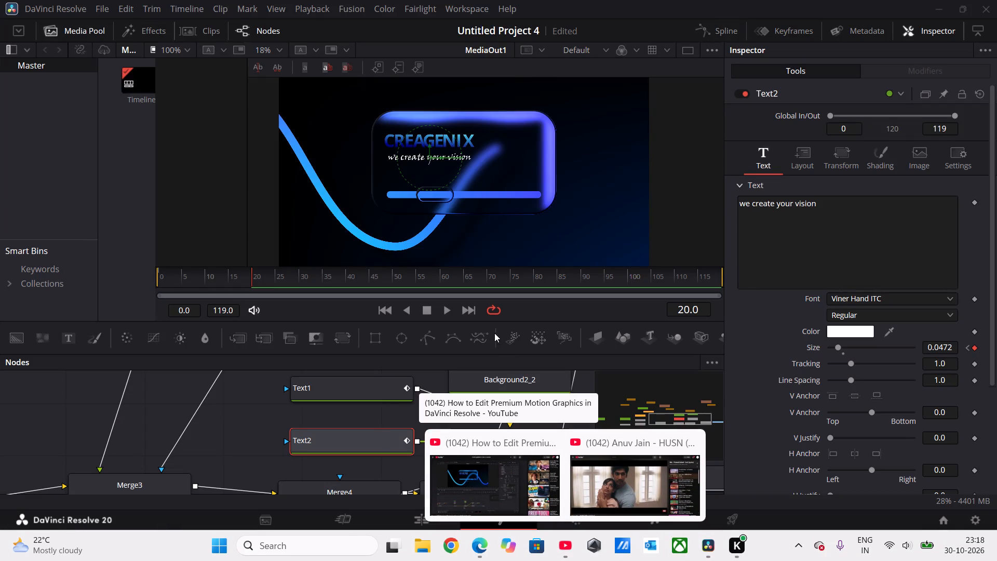
pyautogui.click(490, 497)
pyautogui.click(470, 347)
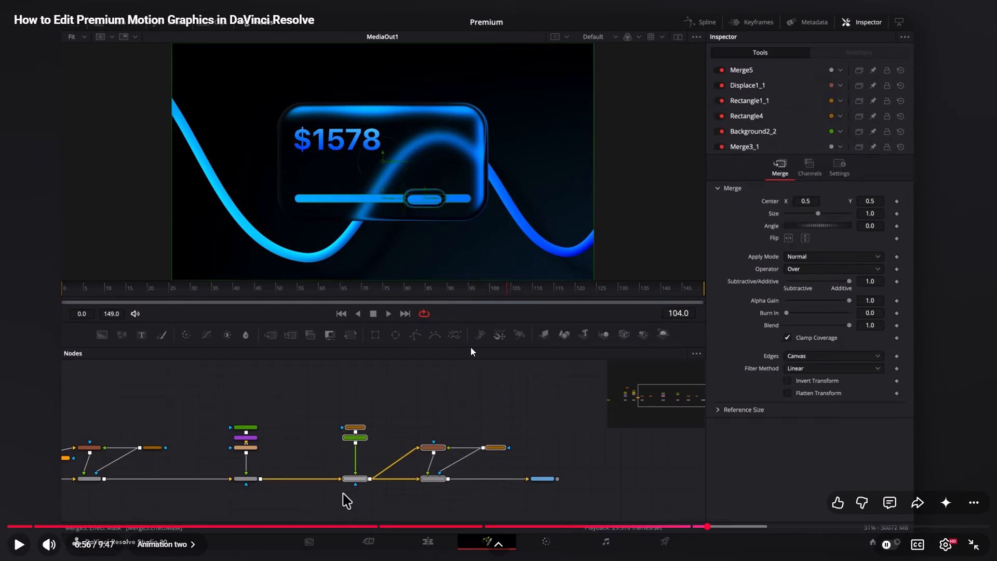
pyautogui.click(470, 347)
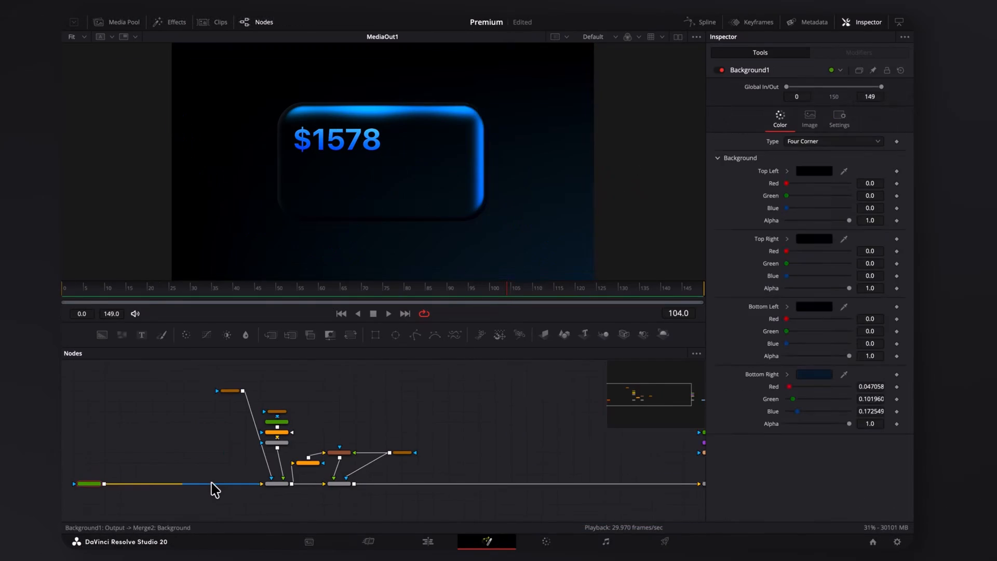
pyautogui.click(440, 305)
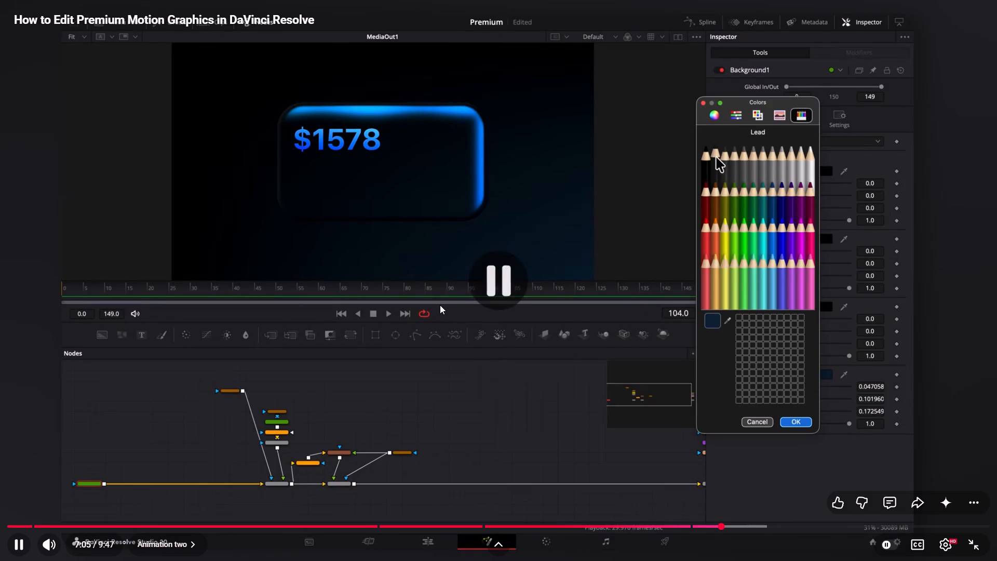
pyautogui.press('Left')
pyautogui.press('Left')
pyautogui.press('Left')
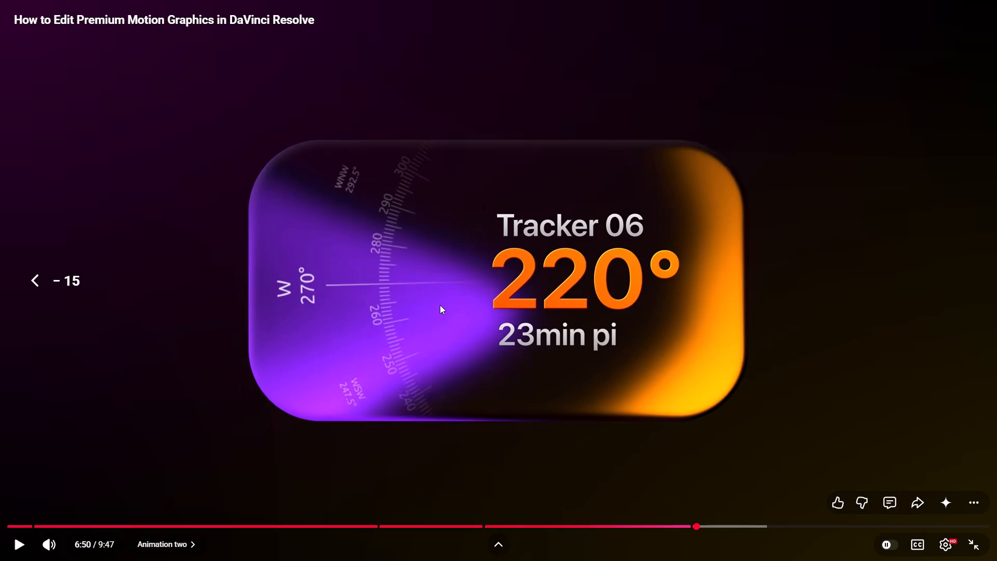
pyautogui.press('Left')
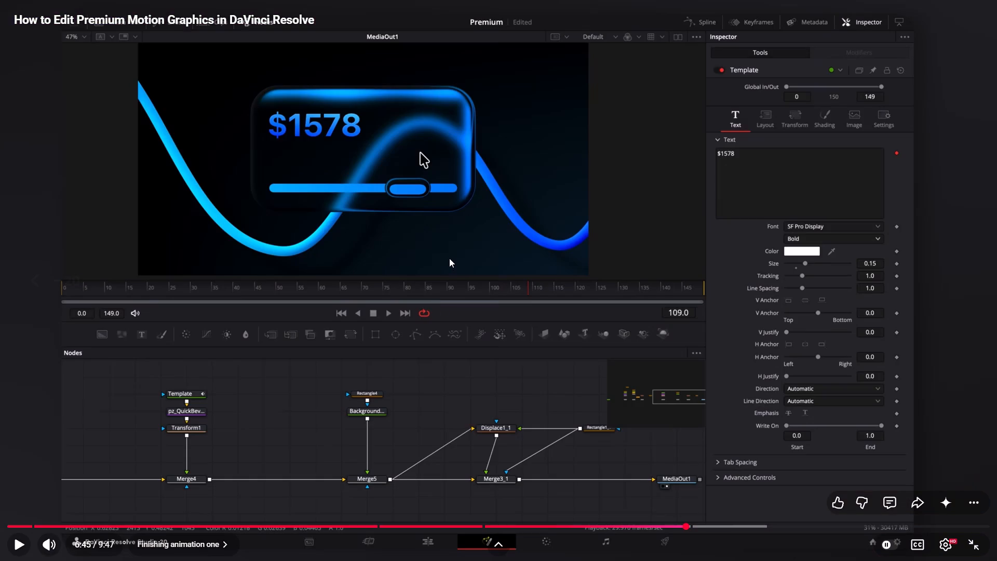
pyautogui.click(449, 258)
pyautogui.click(449, 258)
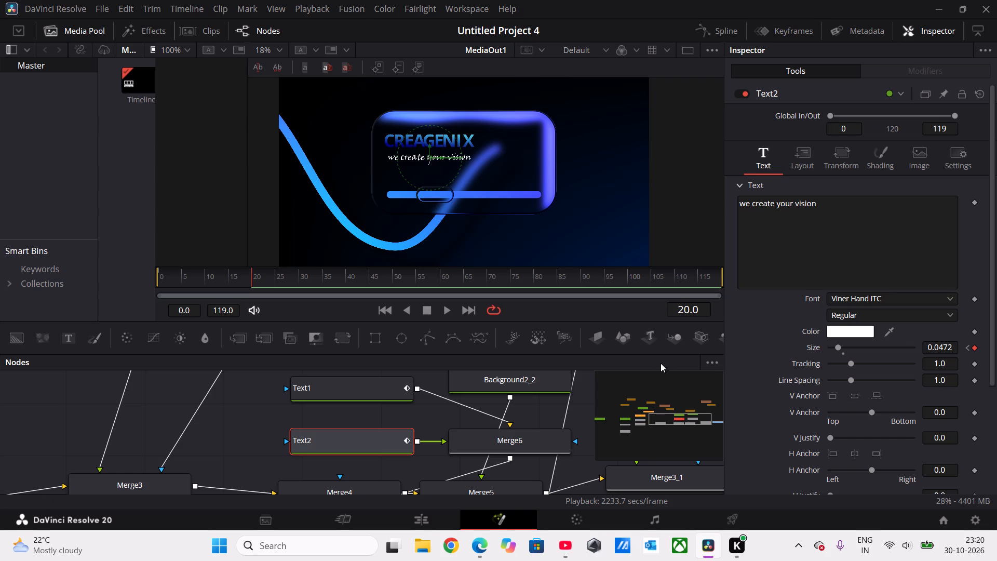
# Look over the Fusion node graph around the text, merge, Displace1_1 and MediaOut1 nodes to check how the card is wired.
pyautogui.scroll(-1, 518, 464)
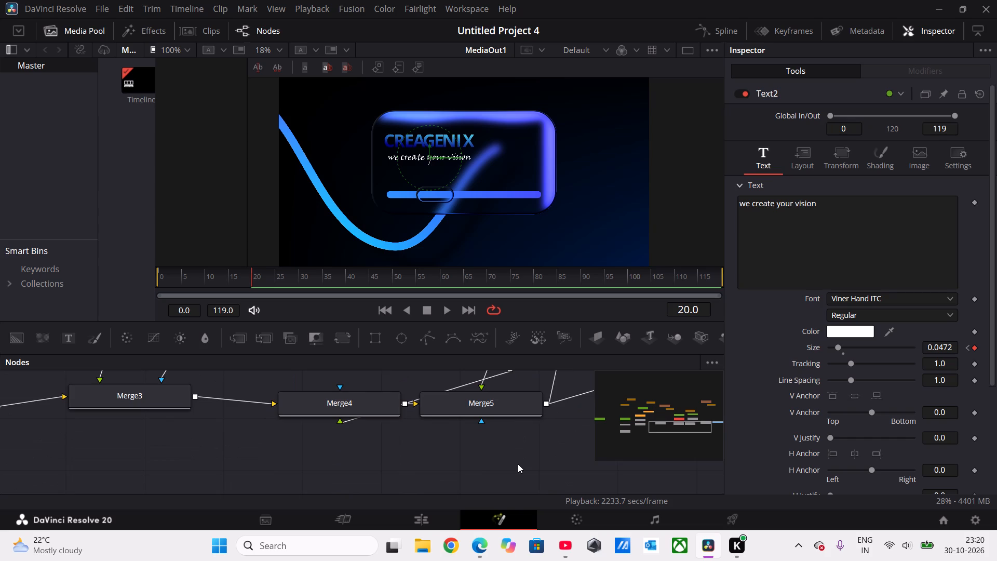
pyautogui.hscroll(-1, 518, 464)
pyautogui.scroll(1, 518, 464)
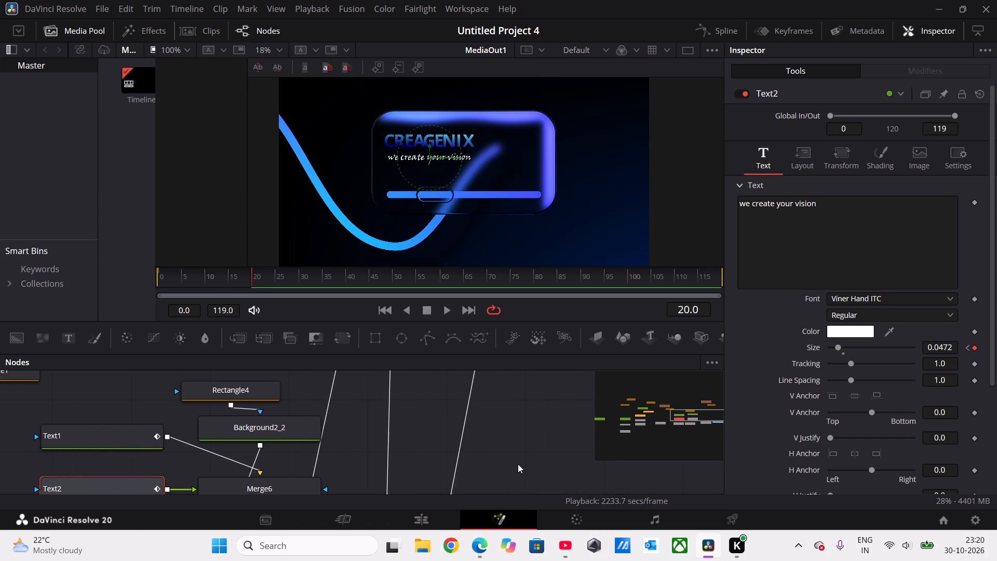
pyautogui.scroll(-2, 518, 464)
pyautogui.scroll(1, 518, 464)
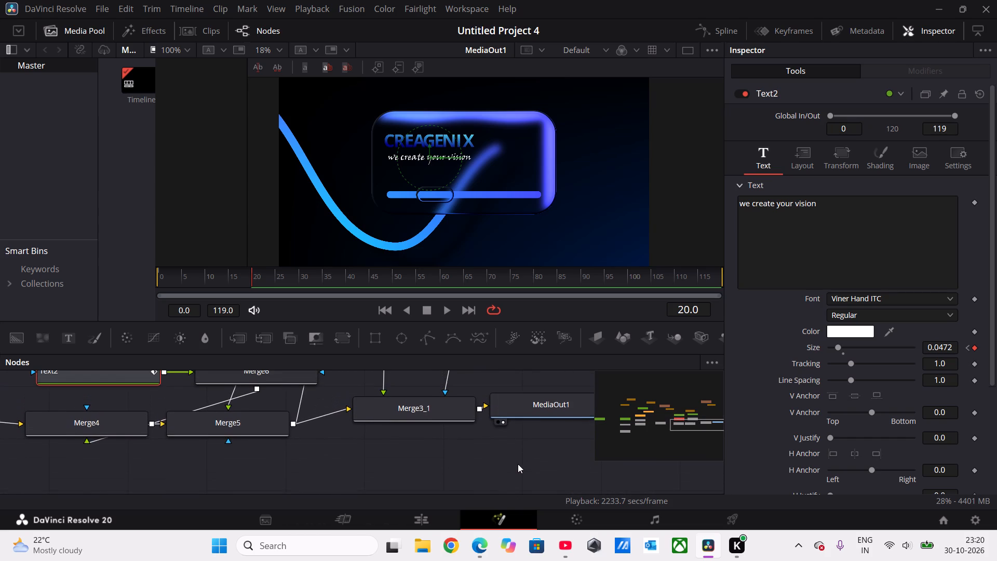
pyautogui.scroll(2, 518, 464)
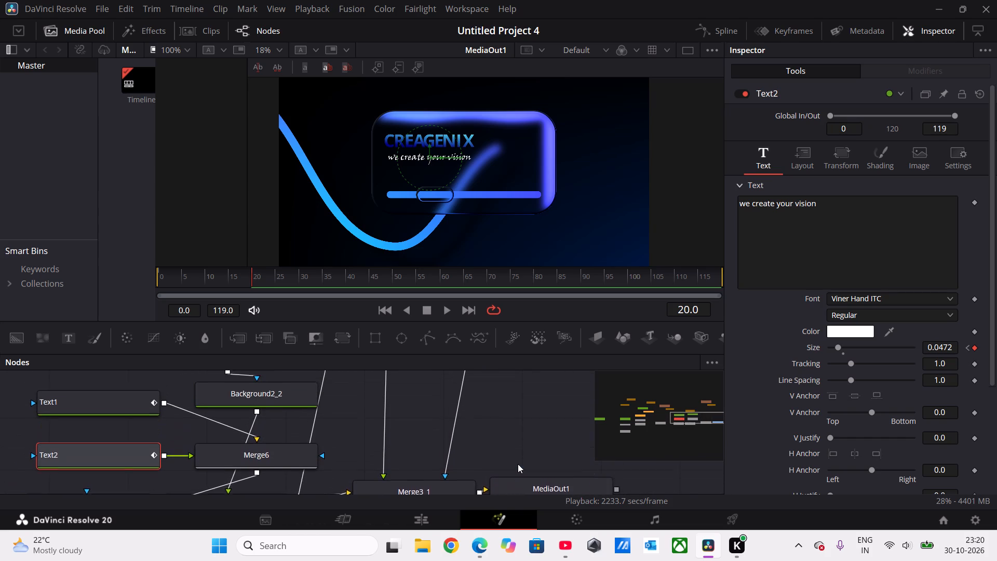
pyautogui.scroll(1, 518, 464)
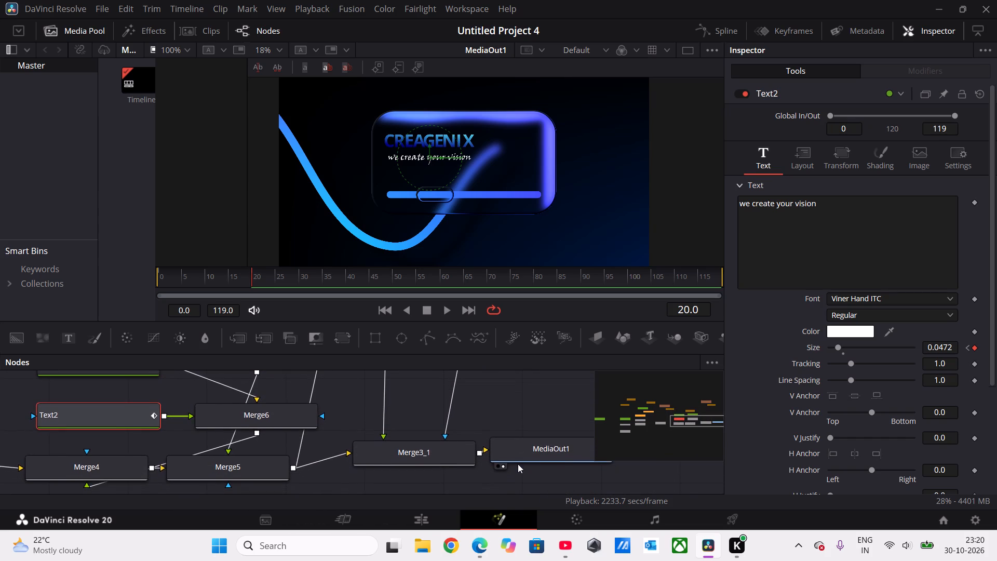
pyautogui.scroll(1, 518, 464)
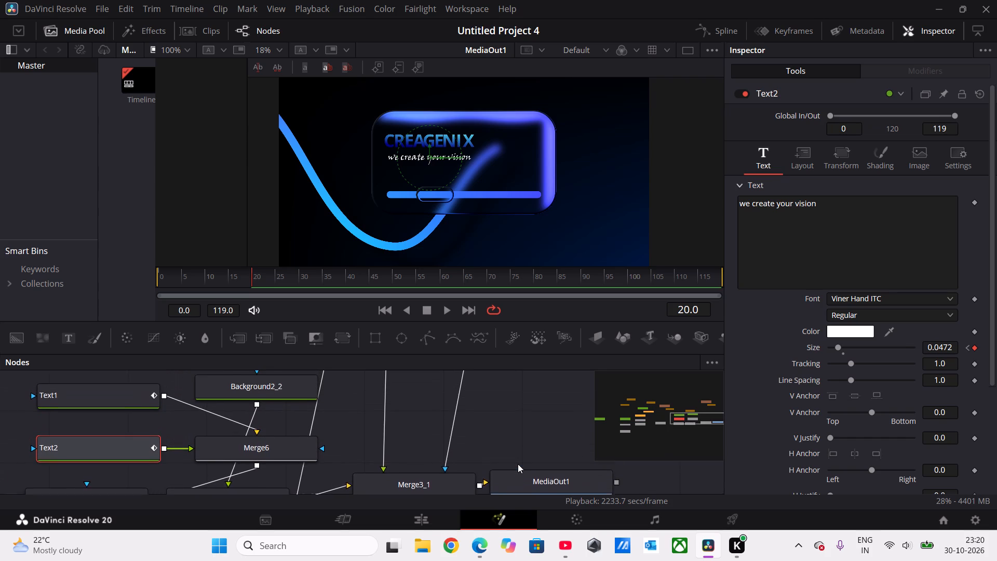
pyautogui.scroll(1, 518, 464)
pyautogui.scroll(-1, 518, 464)
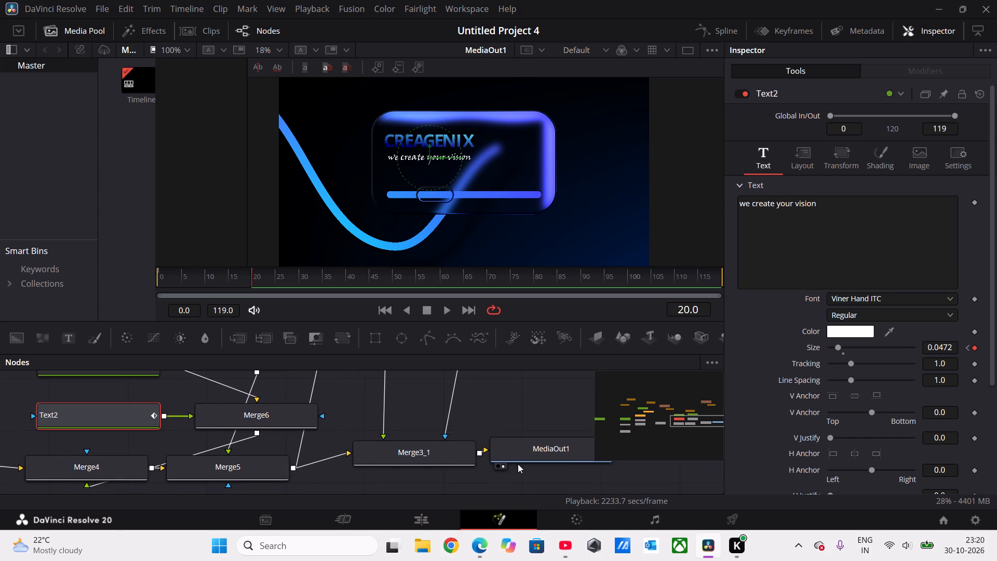
pyautogui.hscroll(1, 518, 464)
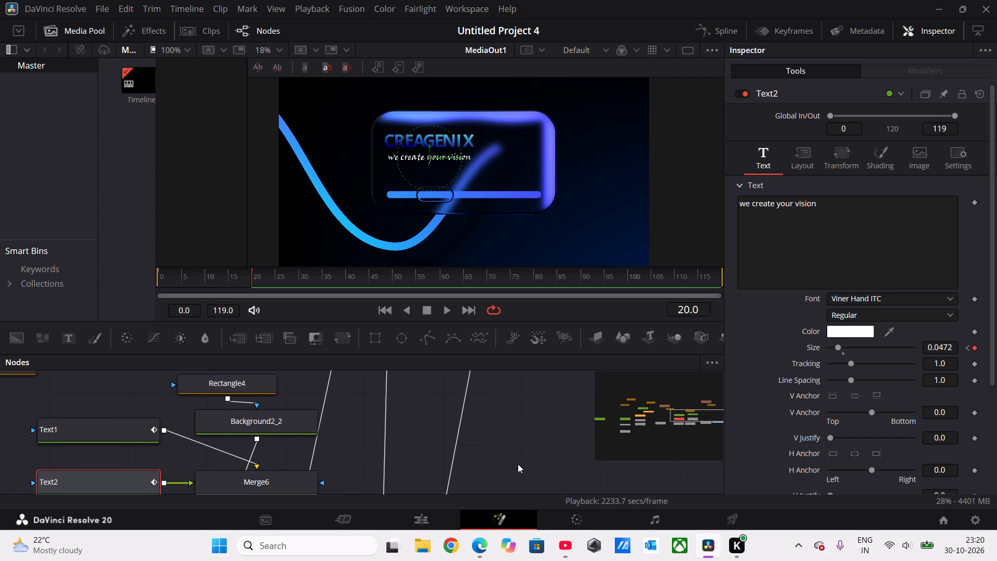
pyautogui.hscroll(1, 518, 464)
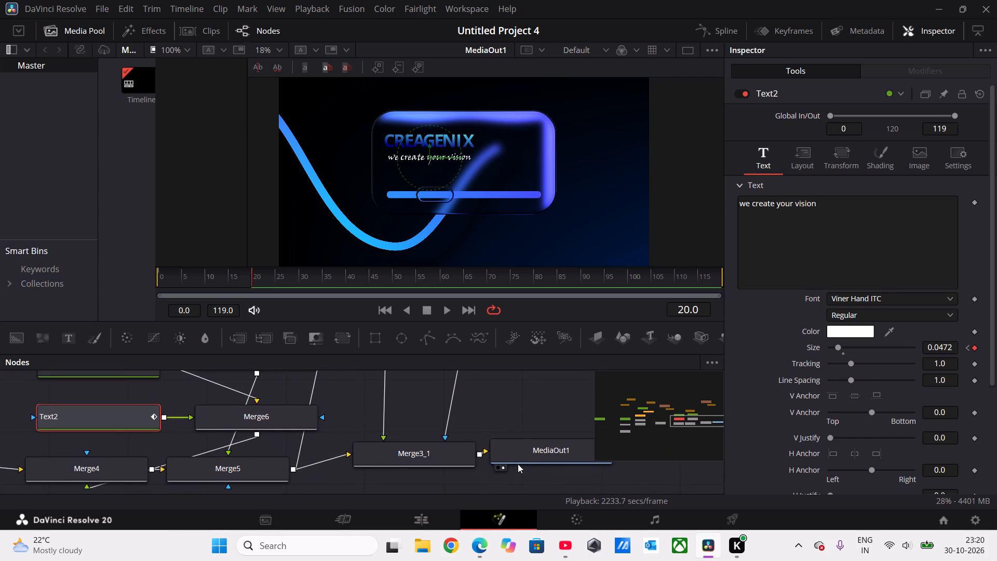
pyautogui.hscroll(1, 518, 464)
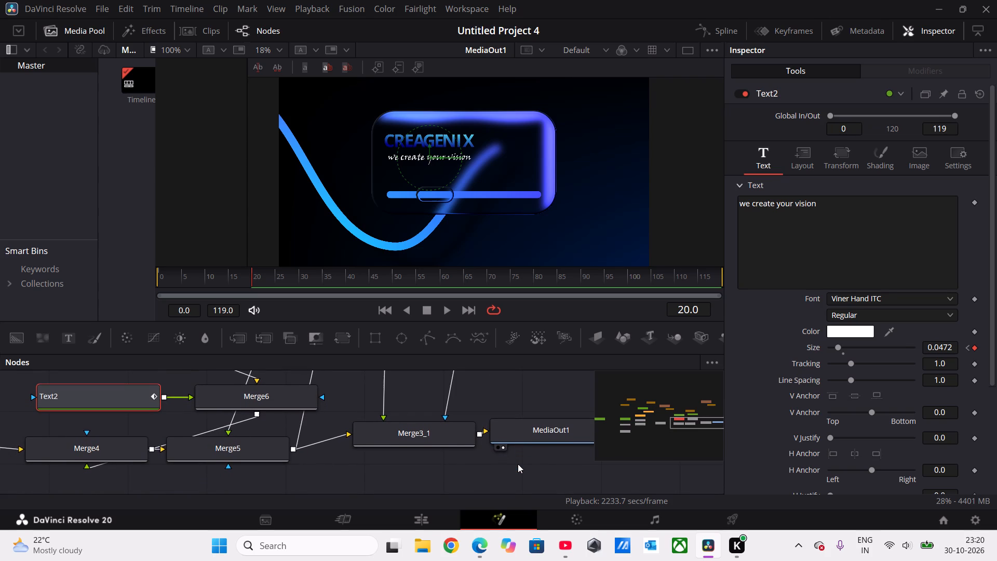
pyautogui.hscroll(2, 518, 464)
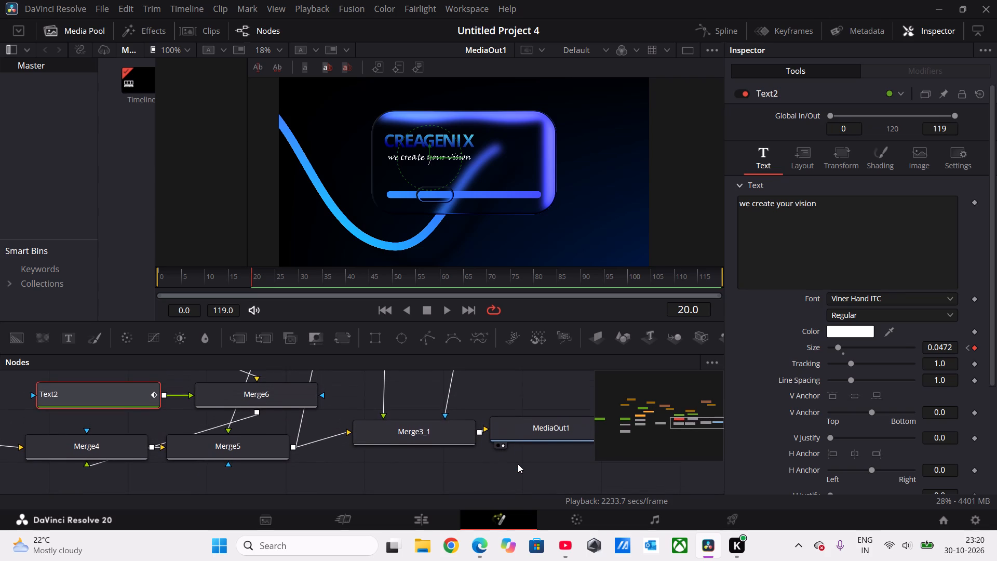
pyautogui.hscroll(1, 518, 464)
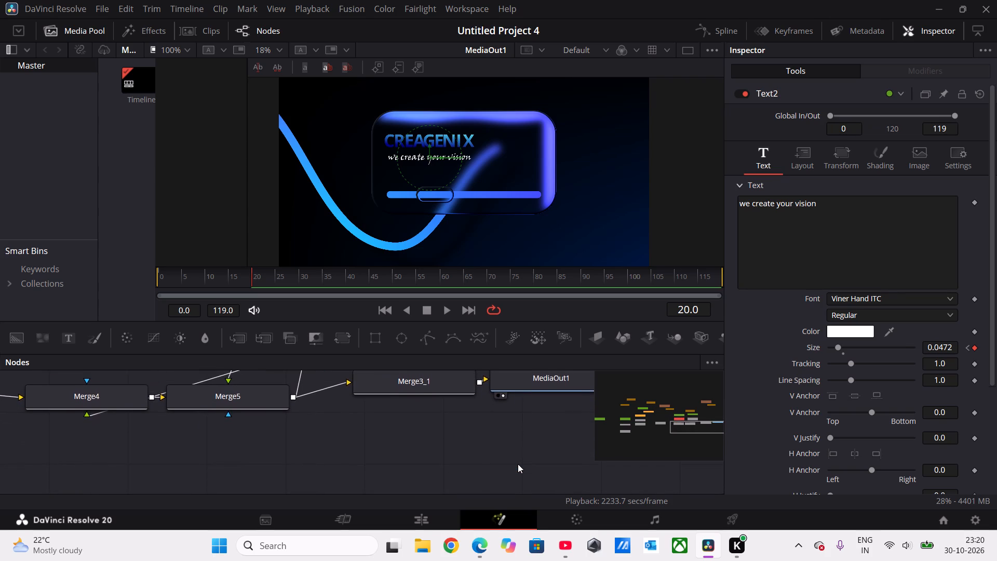
pyautogui.scroll(1, 518, 464)
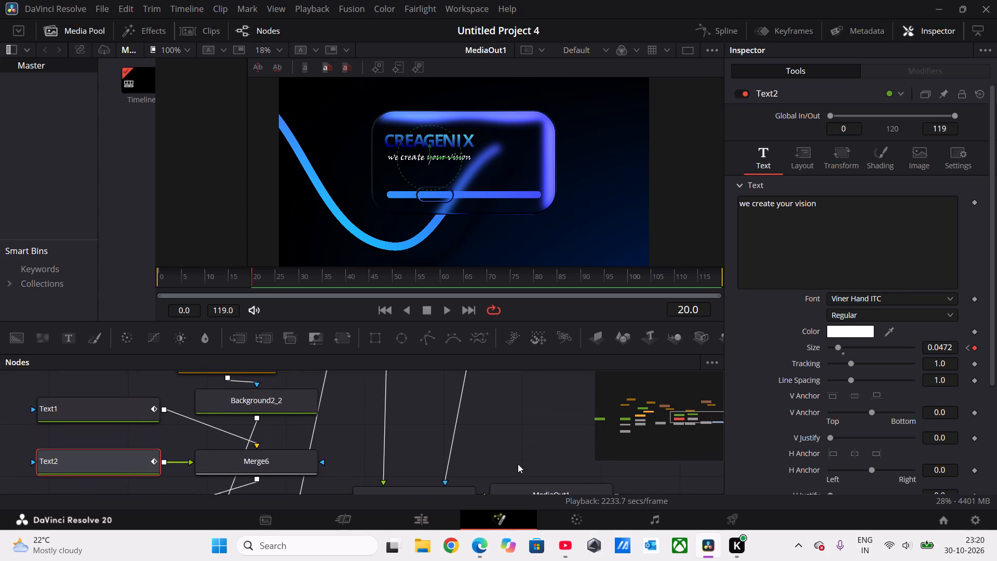
pyautogui.scroll(2, 518, 464)
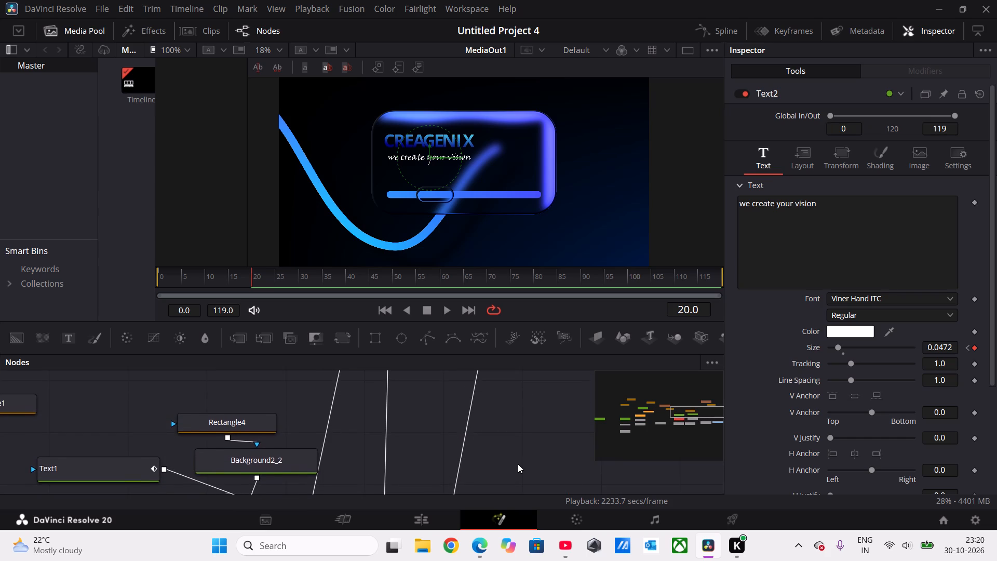
pyautogui.scroll(2, 518, 464)
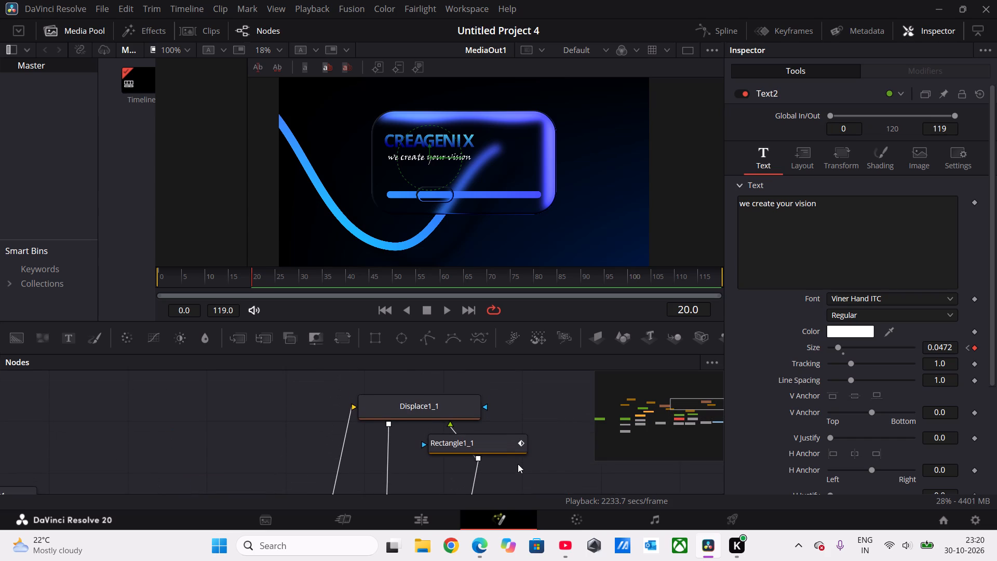
pyautogui.scroll(2, 518, 464)
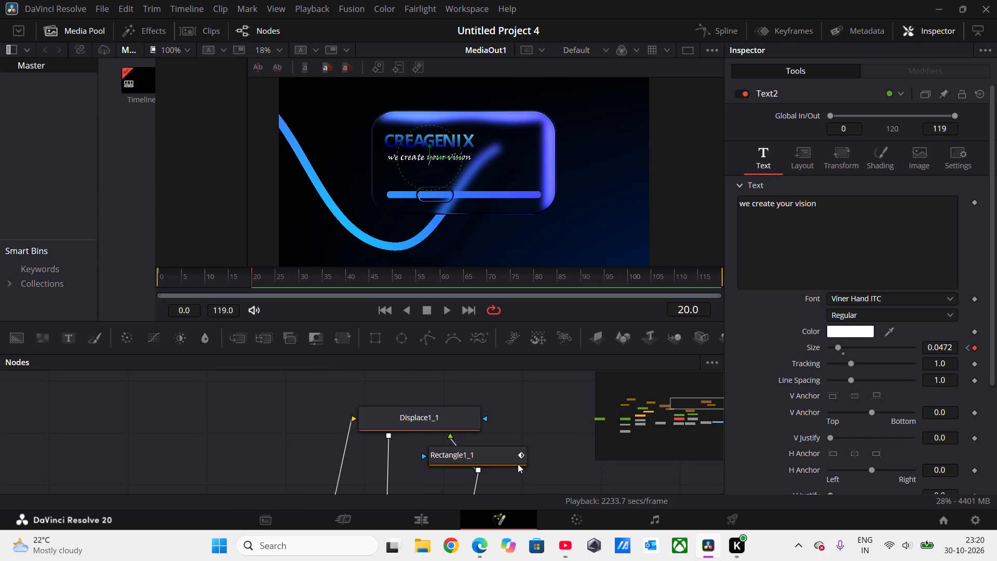
pyautogui.scroll(1, 518, 464)
pyautogui.scroll(-1, 518, 464)
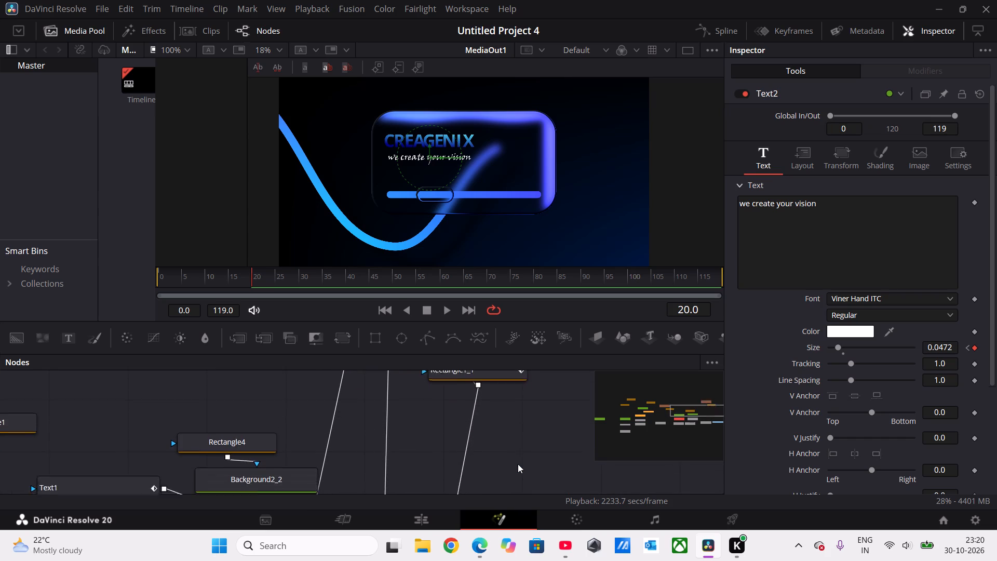
pyautogui.scroll(-2, 518, 464)
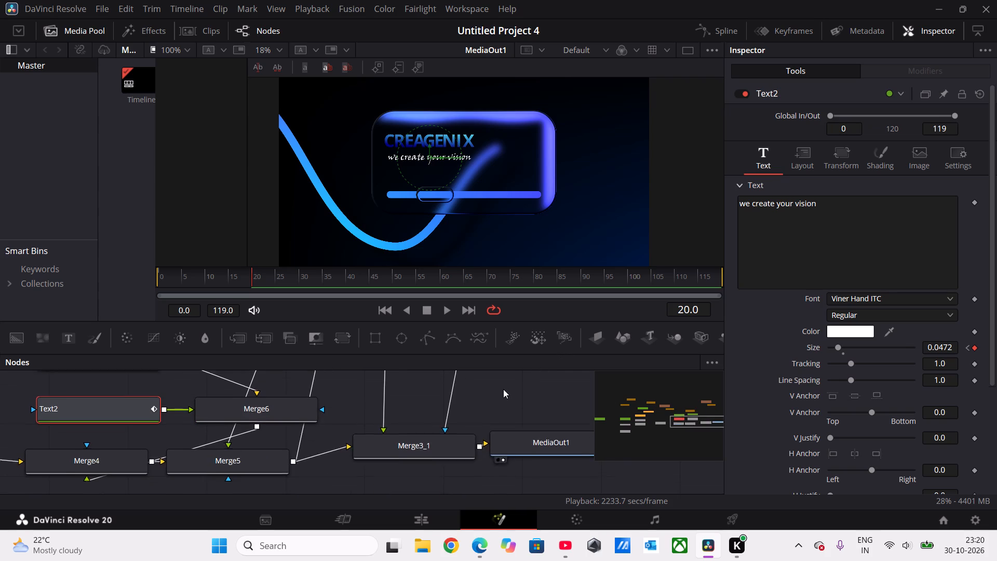
# Add a Text+ node merged with the selected Text2 tagline node.
pyautogui.hscroll(1, 503, 389)
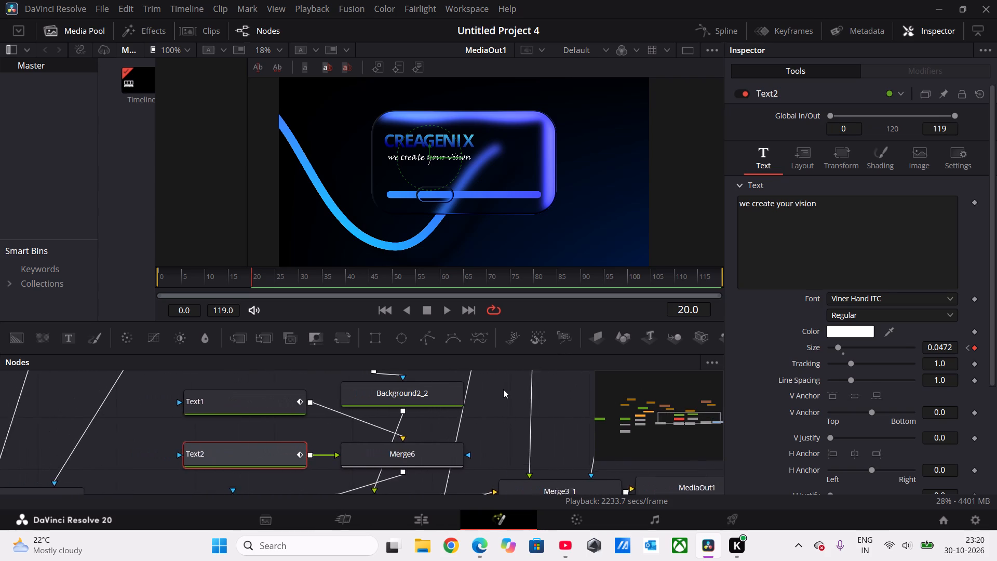
pyautogui.hscroll(1, 503, 389)
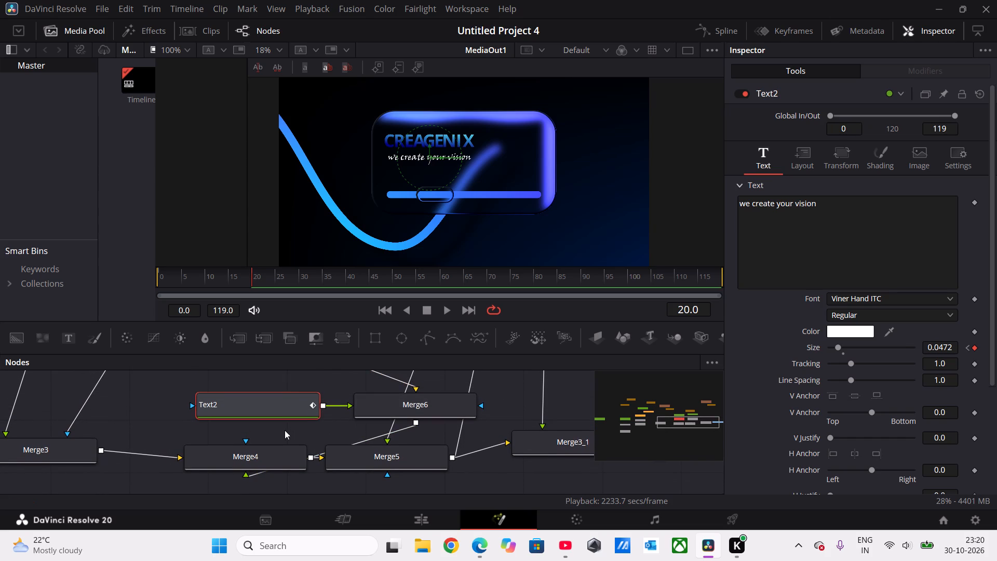
pyautogui.hotkey('shift', 'space')
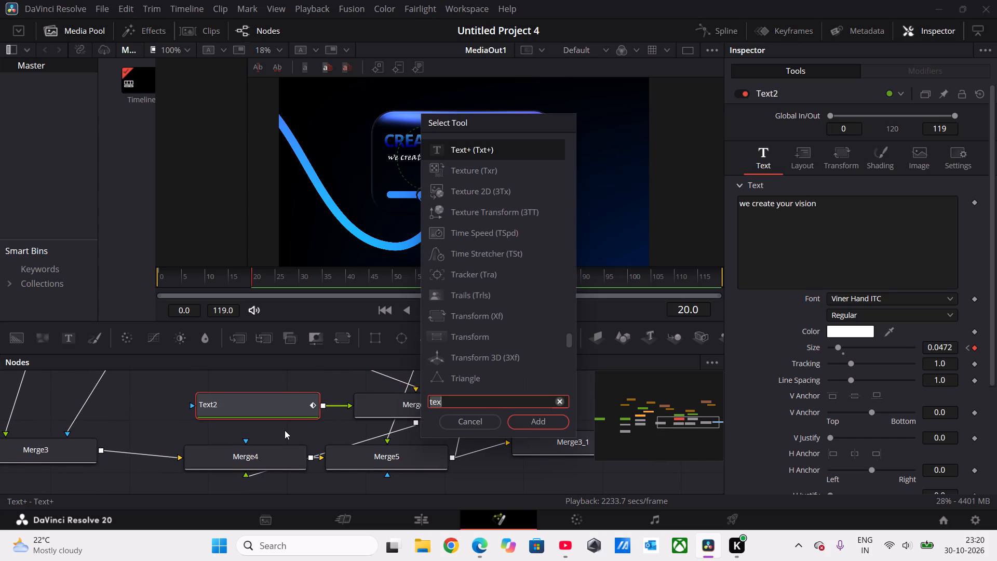
pyautogui.press('Return')
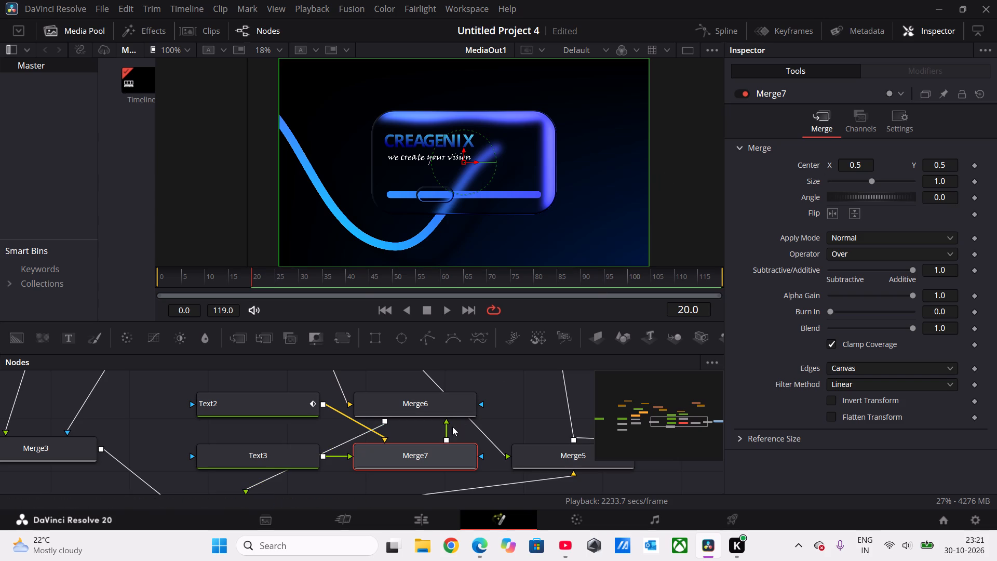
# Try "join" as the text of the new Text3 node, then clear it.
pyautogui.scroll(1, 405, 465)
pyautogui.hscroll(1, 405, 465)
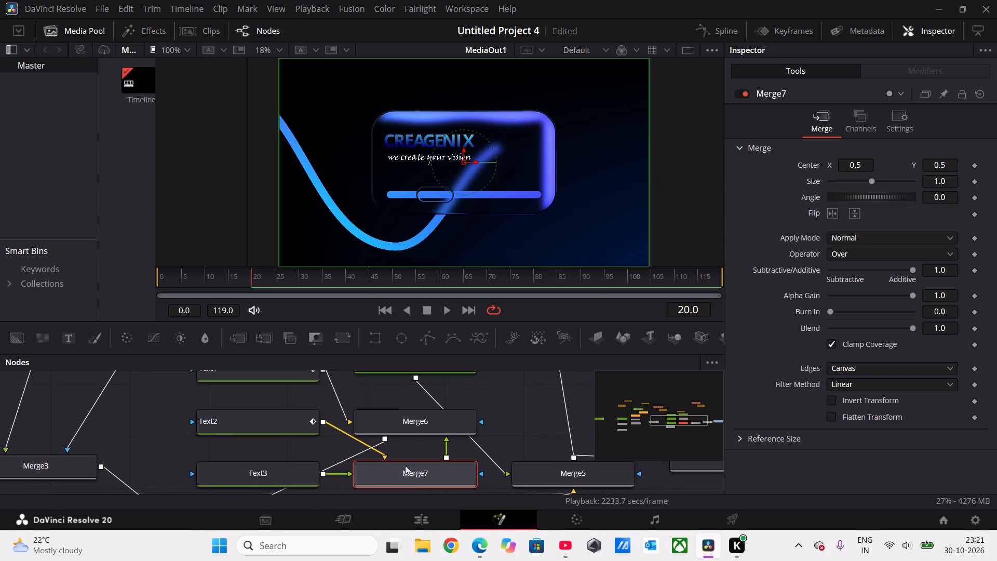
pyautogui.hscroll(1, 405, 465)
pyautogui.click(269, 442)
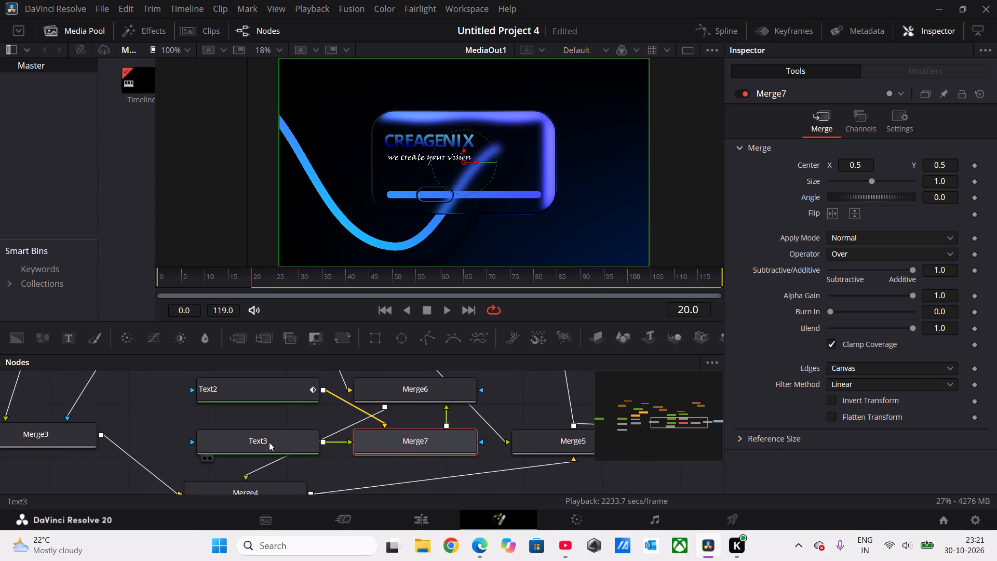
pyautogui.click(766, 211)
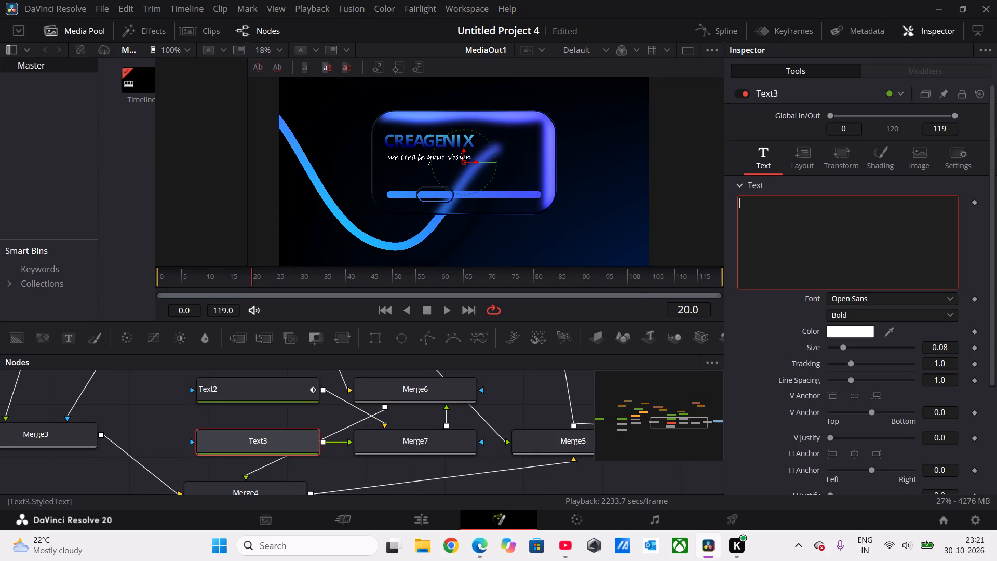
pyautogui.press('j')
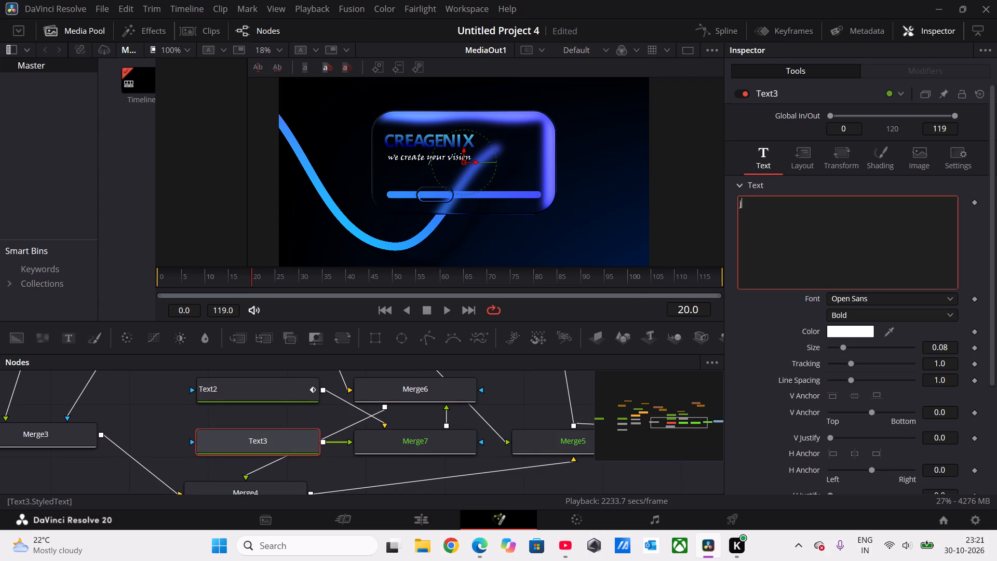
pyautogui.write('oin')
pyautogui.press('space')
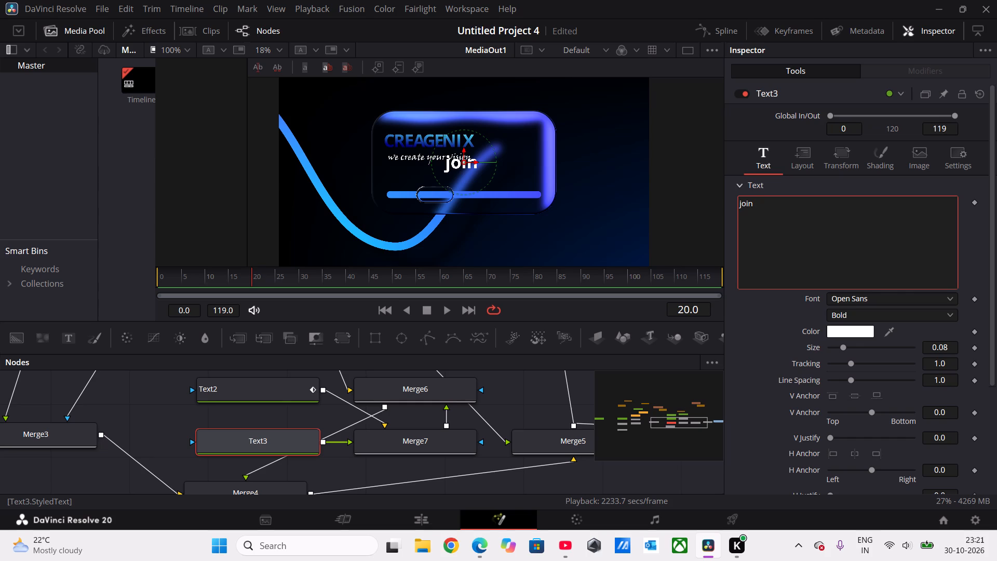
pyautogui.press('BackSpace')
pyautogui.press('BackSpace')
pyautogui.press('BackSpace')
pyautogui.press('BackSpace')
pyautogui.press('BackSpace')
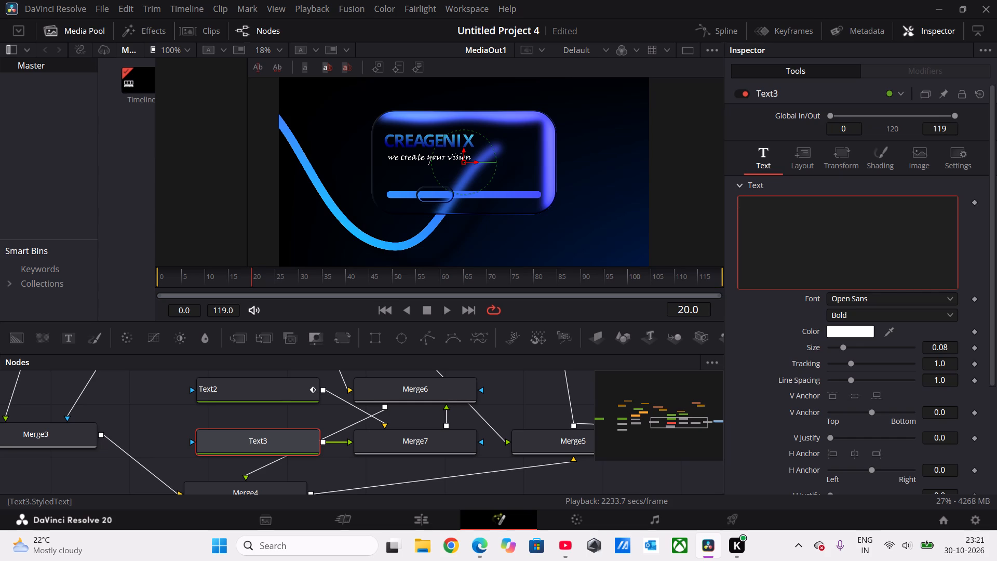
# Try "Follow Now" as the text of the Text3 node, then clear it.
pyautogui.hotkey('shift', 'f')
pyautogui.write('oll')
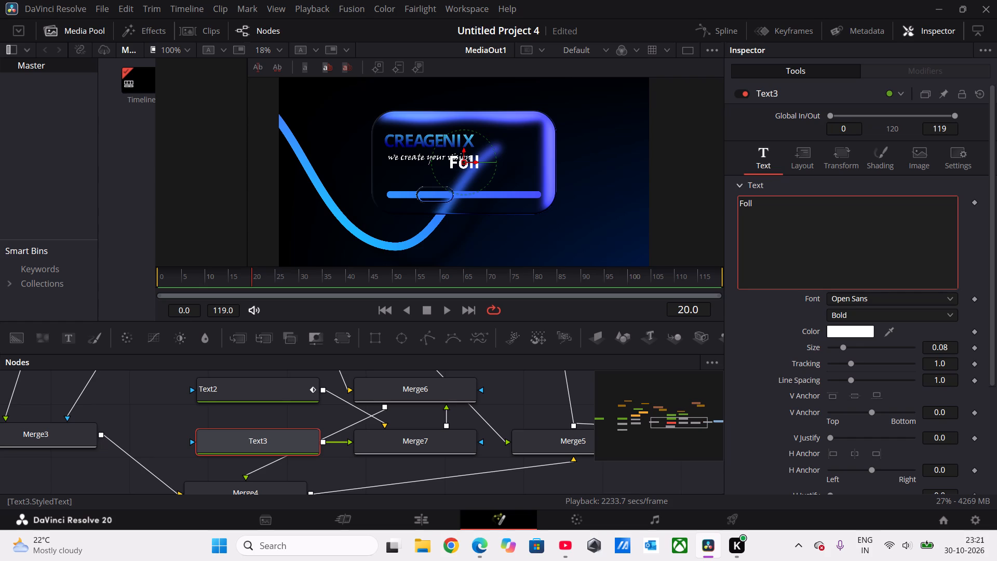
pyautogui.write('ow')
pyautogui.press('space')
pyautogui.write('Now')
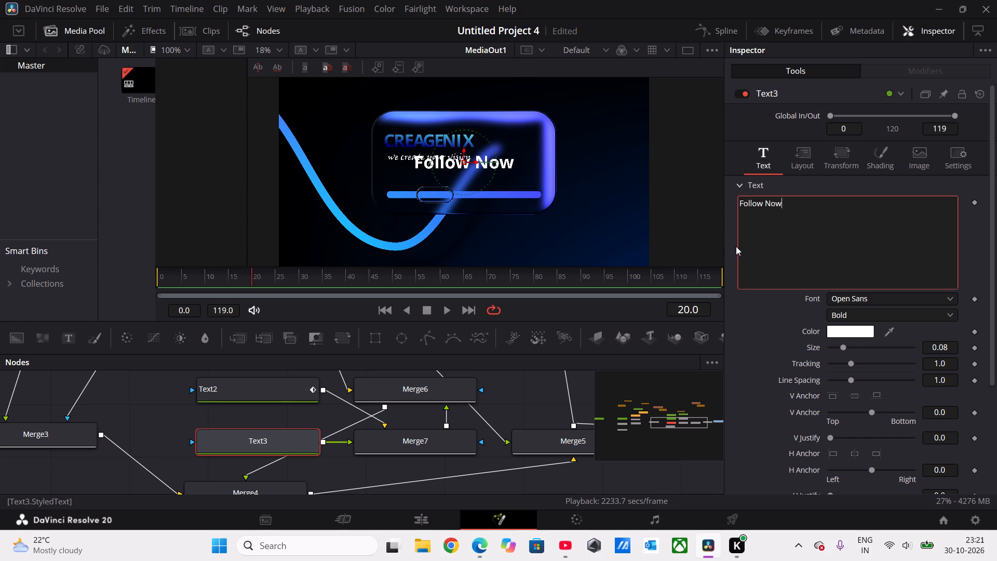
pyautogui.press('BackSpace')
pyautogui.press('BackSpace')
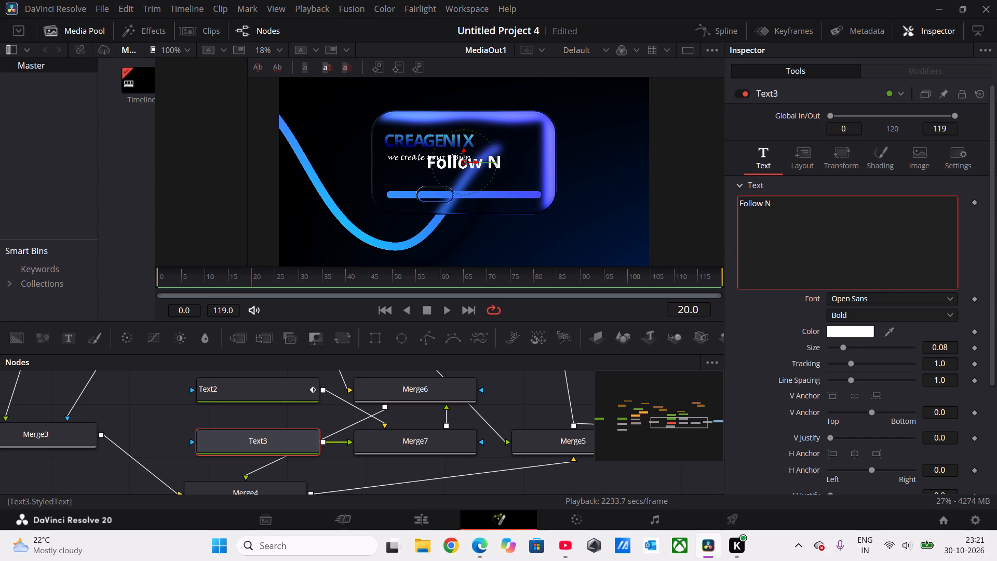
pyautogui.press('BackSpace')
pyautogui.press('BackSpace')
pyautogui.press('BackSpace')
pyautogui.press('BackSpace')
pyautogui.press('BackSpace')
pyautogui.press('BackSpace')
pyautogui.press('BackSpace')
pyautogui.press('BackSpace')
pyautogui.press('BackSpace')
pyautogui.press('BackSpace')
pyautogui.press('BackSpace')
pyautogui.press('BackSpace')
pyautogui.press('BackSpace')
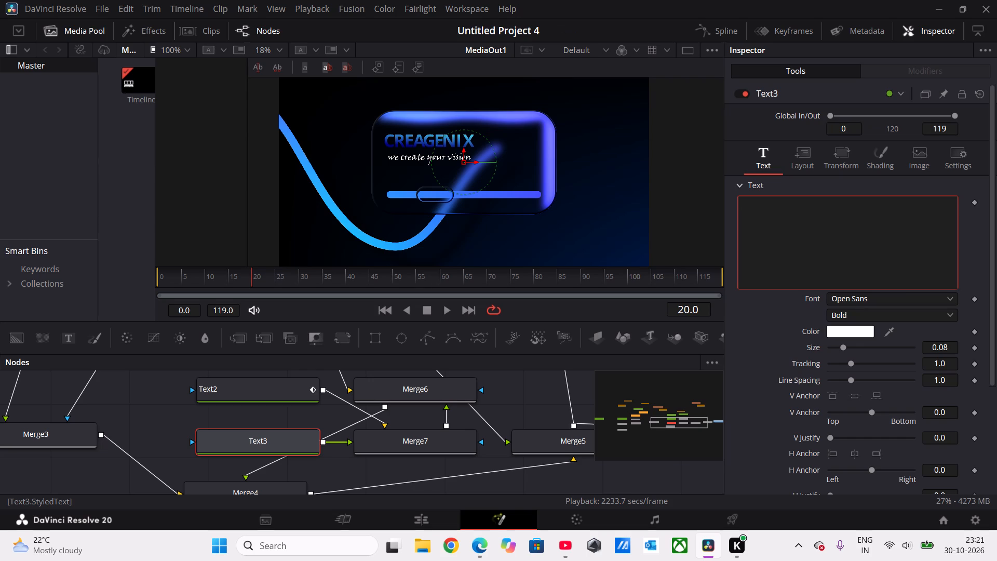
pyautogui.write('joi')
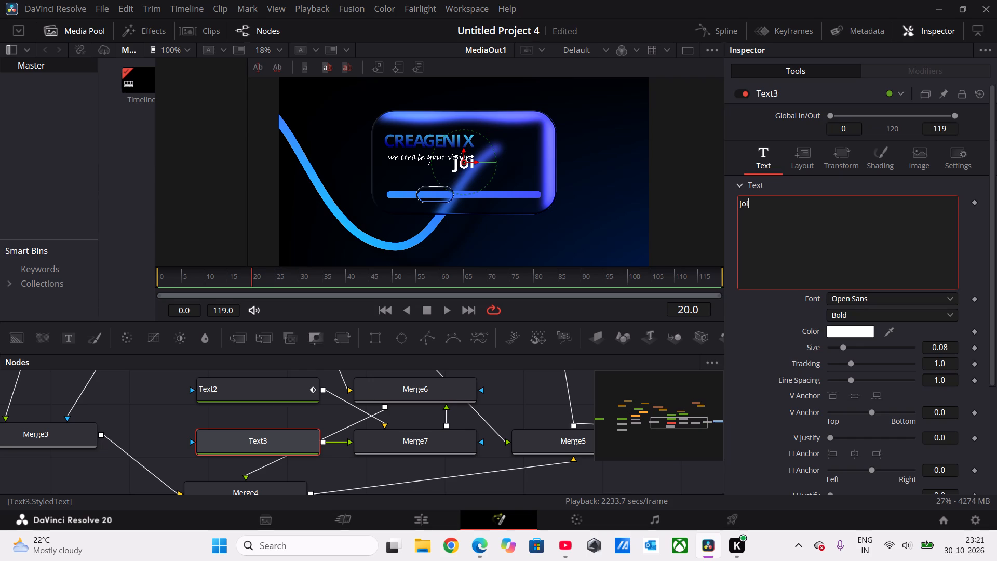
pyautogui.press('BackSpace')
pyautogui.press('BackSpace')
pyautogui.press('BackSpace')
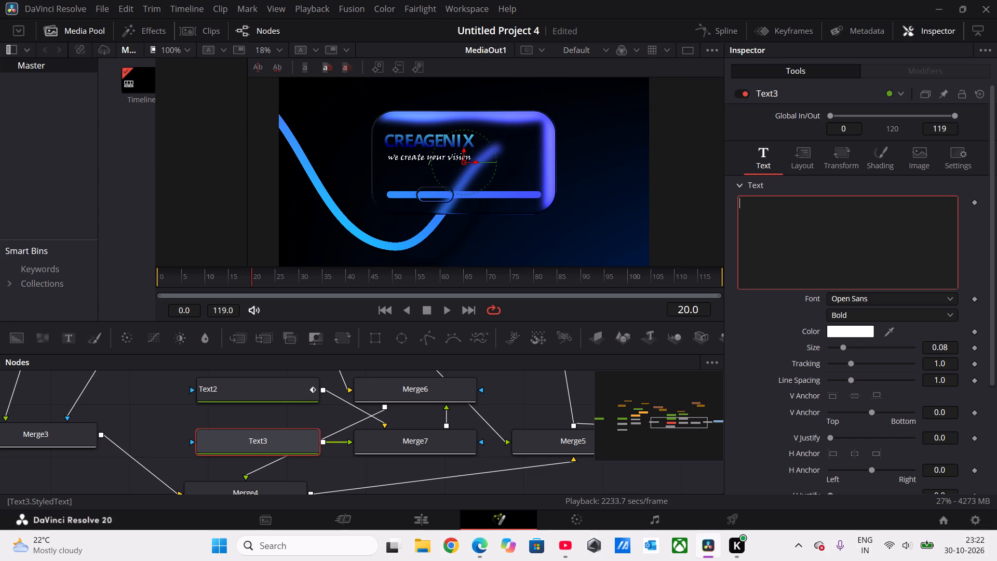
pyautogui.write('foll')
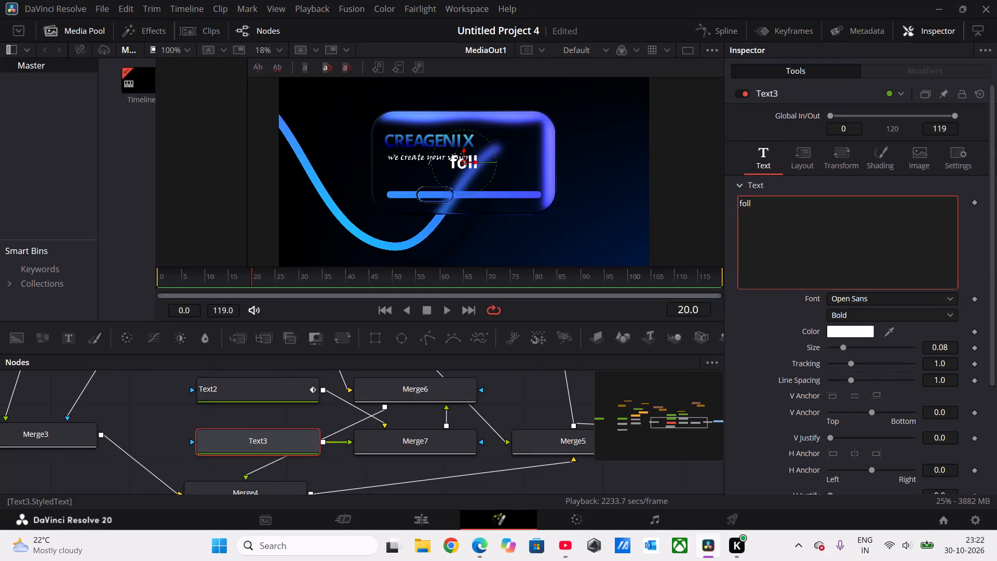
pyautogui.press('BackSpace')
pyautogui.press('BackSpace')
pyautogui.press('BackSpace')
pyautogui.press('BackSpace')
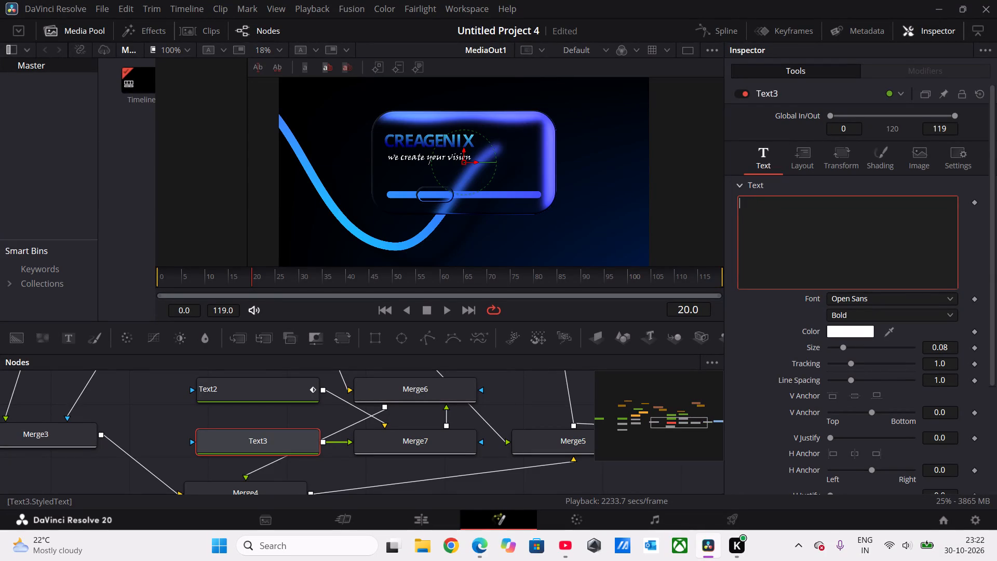
# Enter "Follow Now" as the text of the Text3 node.
pyautogui.write('FOLL')
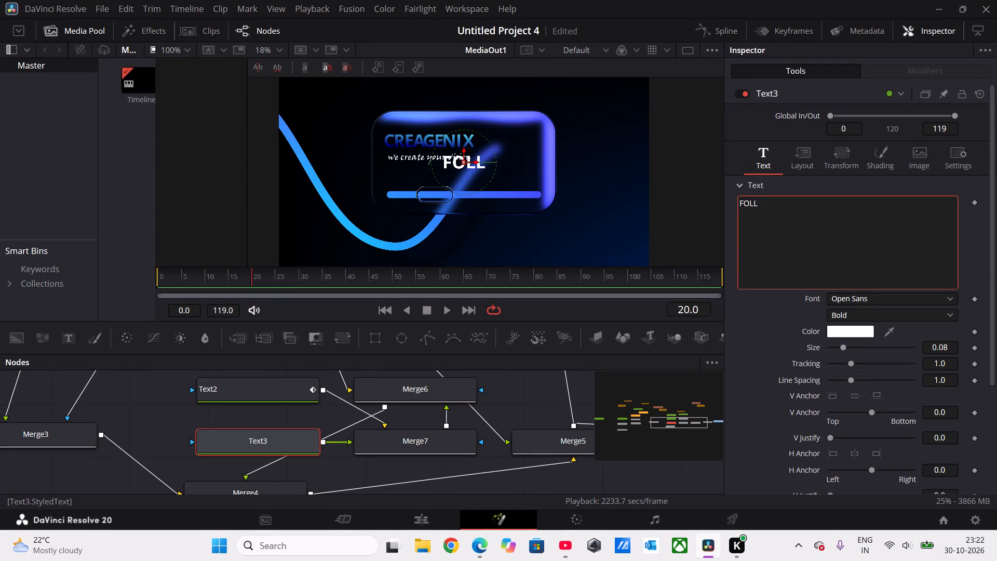
pyautogui.press('BackSpace')
pyautogui.press('BackSpace')
pyautogui.press('BackSpace')
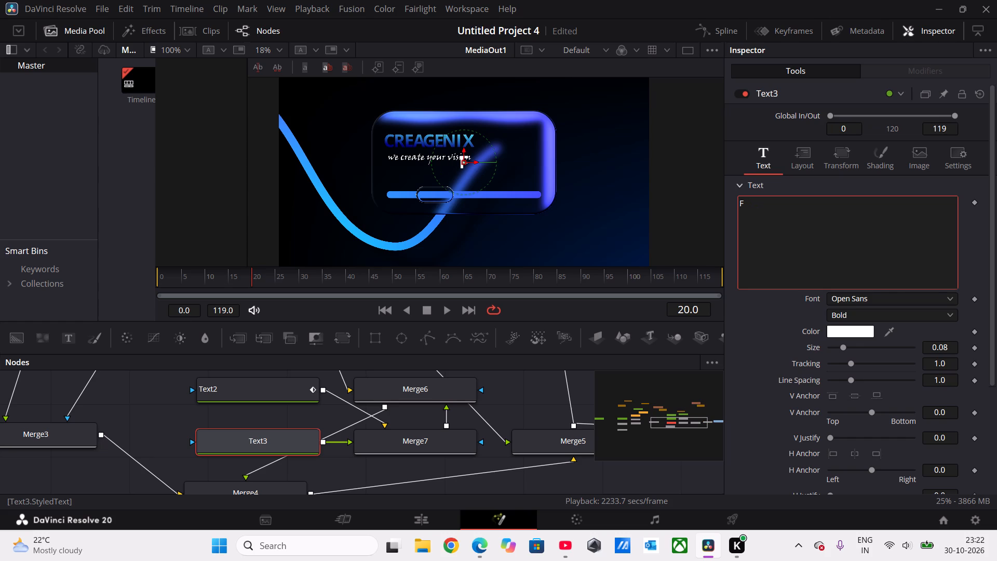
pyautogui.write('oll')
pyautogui.press('w')
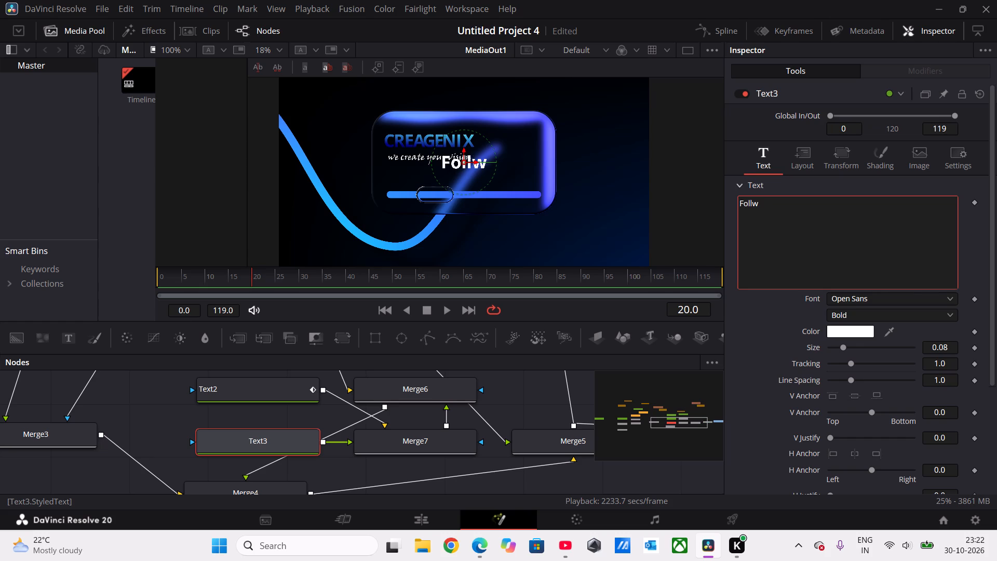
pyautogui.press('=')
pyautogui.press('BackSpace')
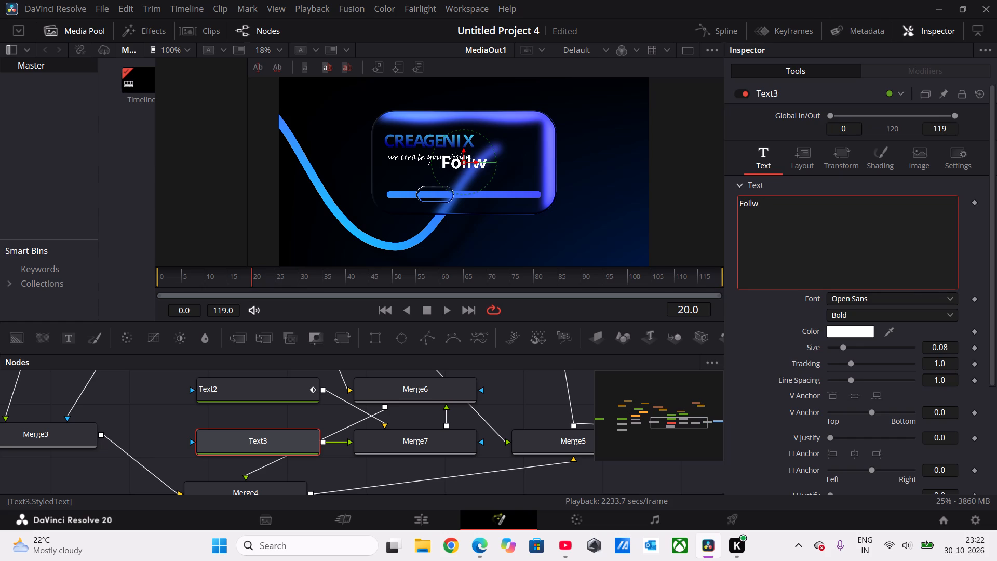
pyautogui.press('BackSpace')
pyautogui.write('ow')
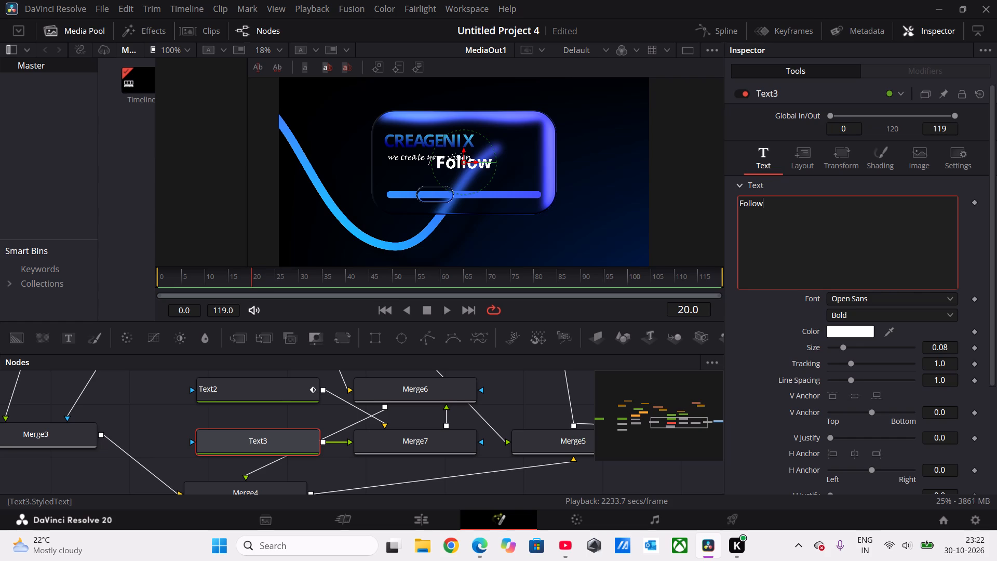
pyautogui.press('space')
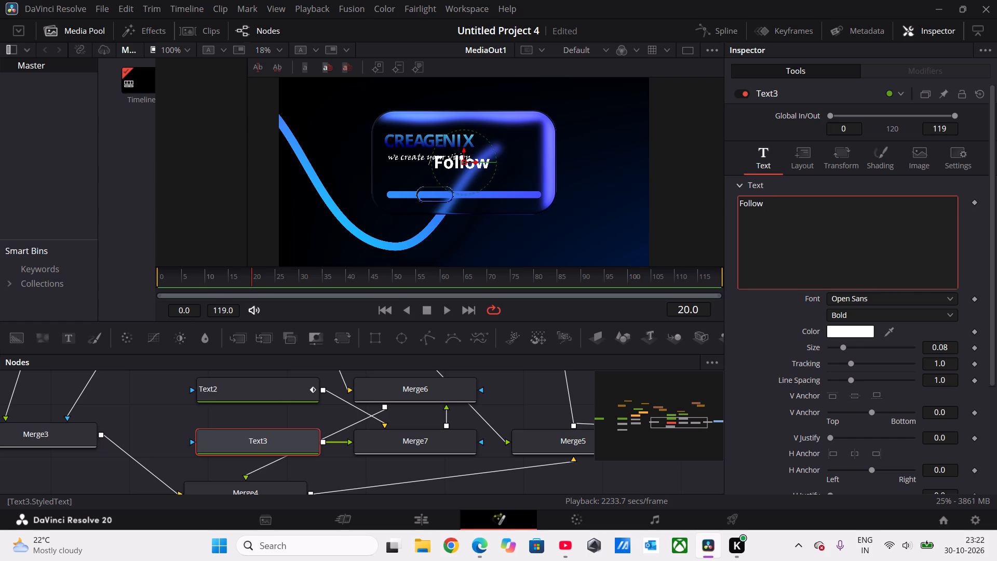
pyautogui.write('Now')
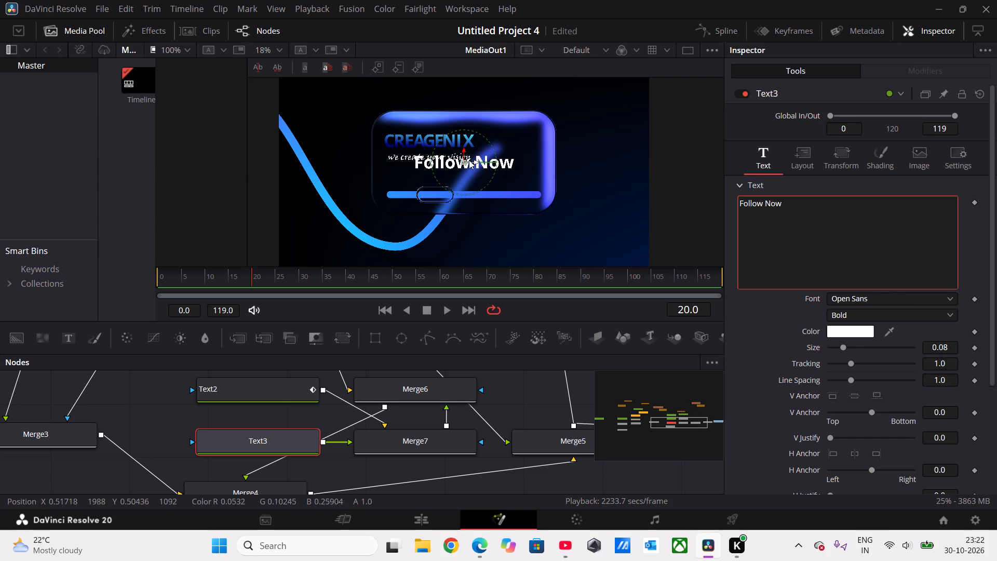
# Move the "Follow Now" text to the lower right part of the card, just above the horizontal bar.
pyautogui.moveTo(463, 160); pyautogui.dragTo(422, 171)
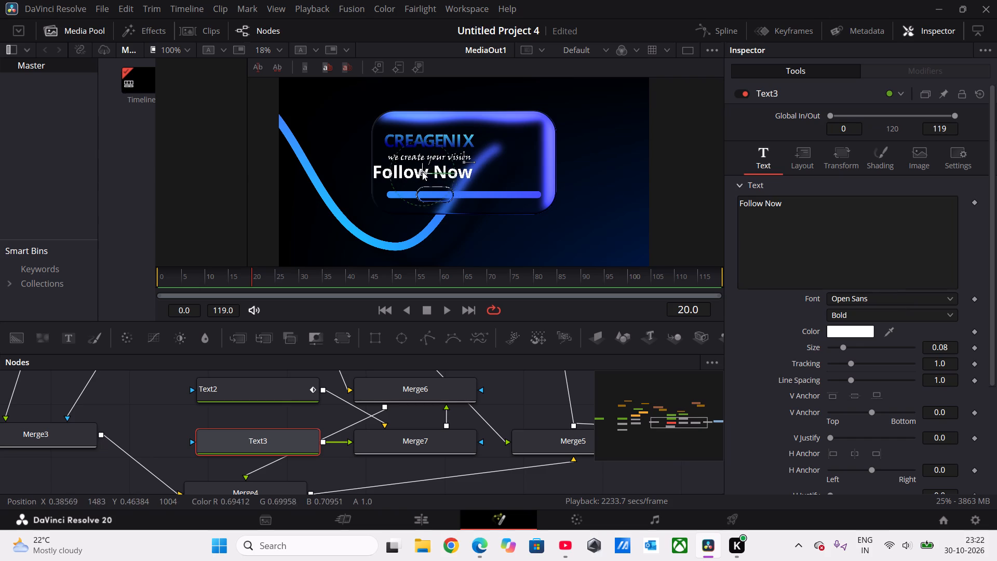
pyautogui.moveTo(422, 171); pyautogui.dragTo(430, 178)
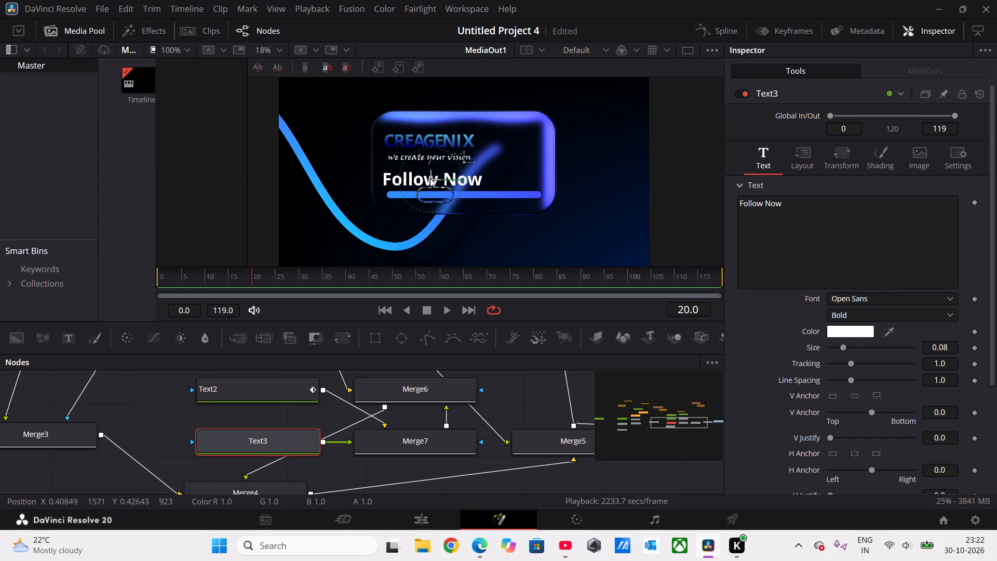
pyautogui.moveTo(430, 178); pyautogui.dragTo(500, 178)
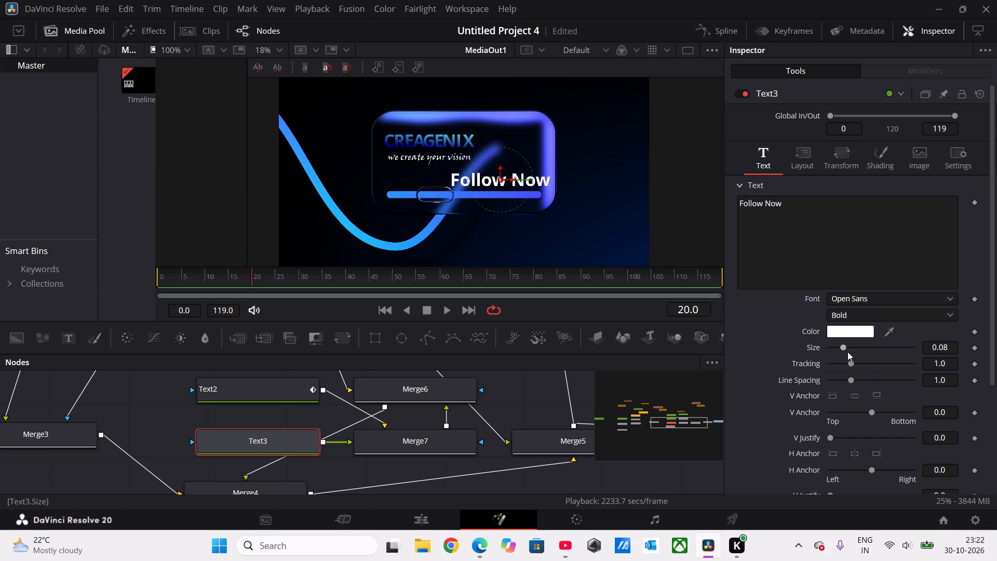
# Reduce the size of the "Follow Now" text to 0.0197.
pyautogui.moveTo(844, 350); pyautogui.dragTo(837, 350)
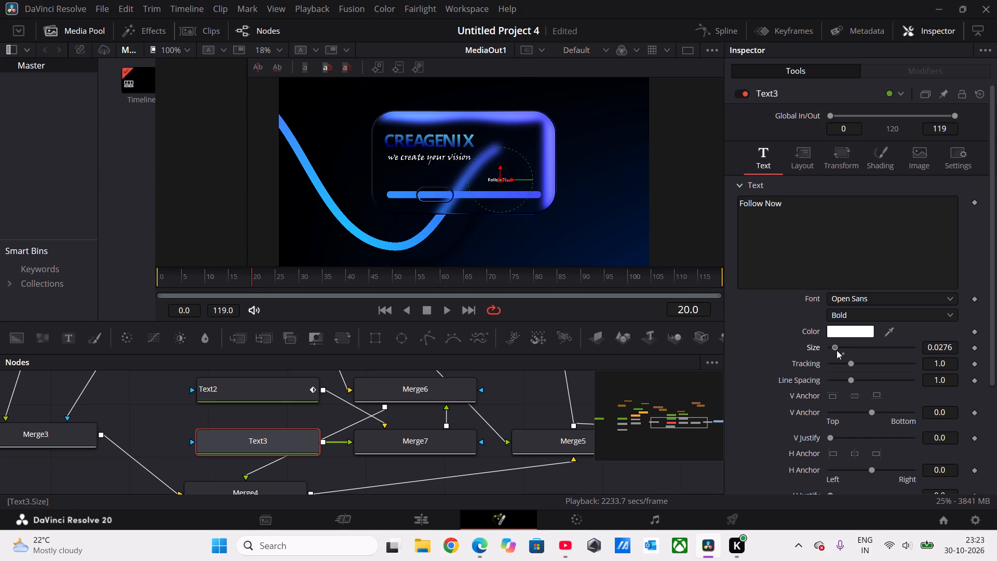
pyautogui.moveTo(837, 350); pyautogui.dragTo(835, 350)
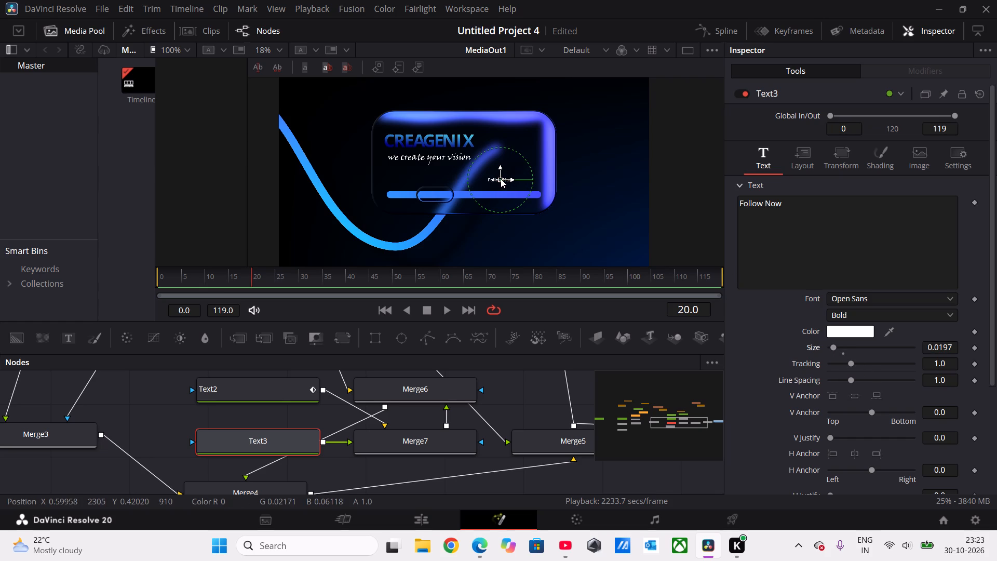
# Reposition the small "Follow Now" text just above the right end of the card's horizontal bar, at about X 0.66, Y 0.39.
pyautogui.moveTo(500, 179); pyautogui.dragTo(521, 183)
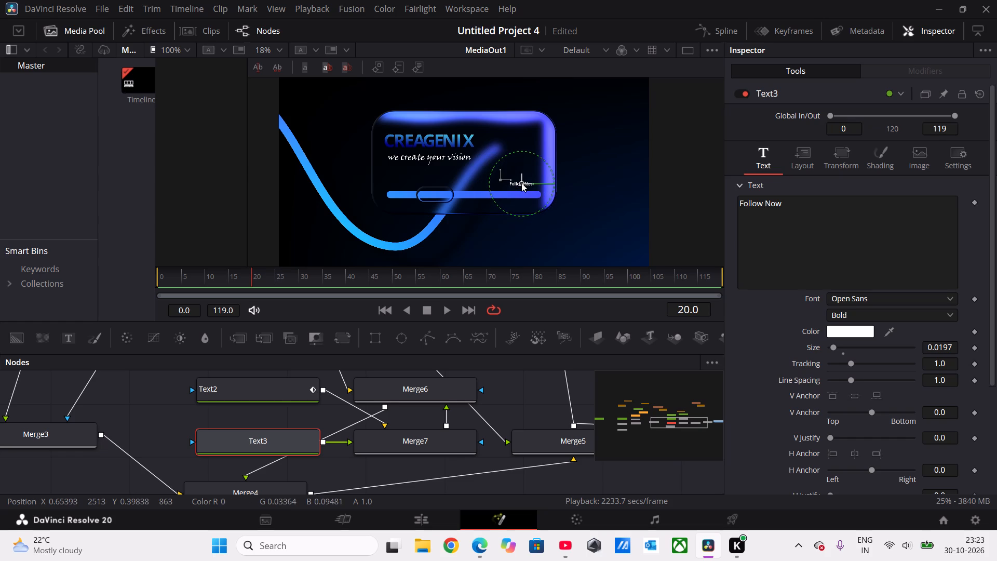
pyautogui.moveTo(521, 183); pyautogui.dragTo(521, 184)
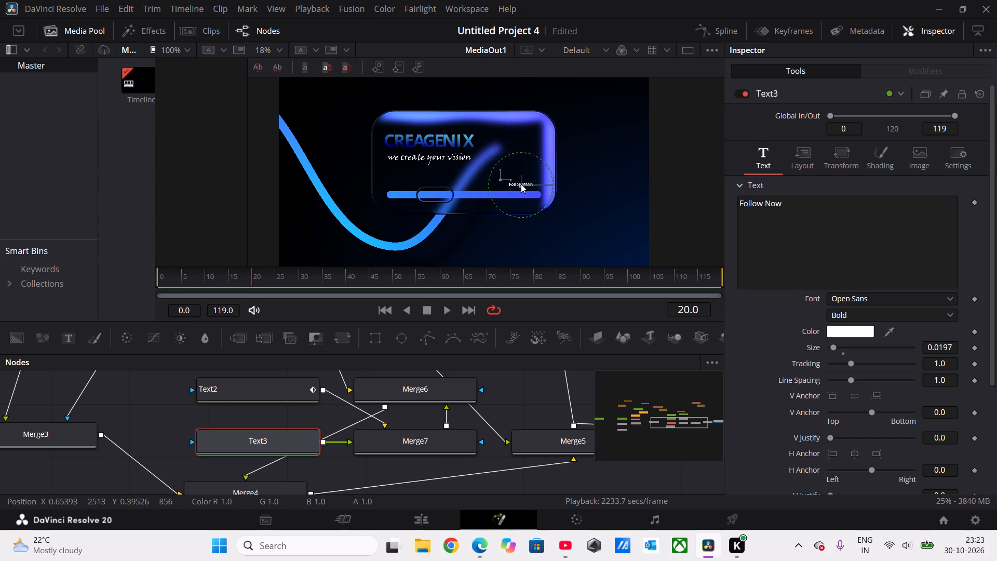
pyautogui.moveTo(521, 184); pyautogui.dragTo(522, 184)
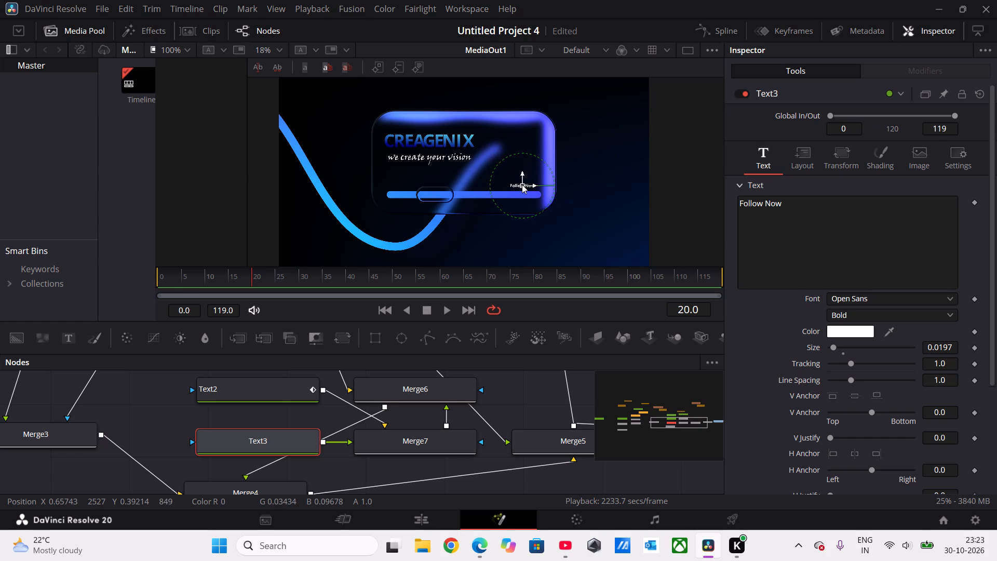
pyautogui.click(698, 215)
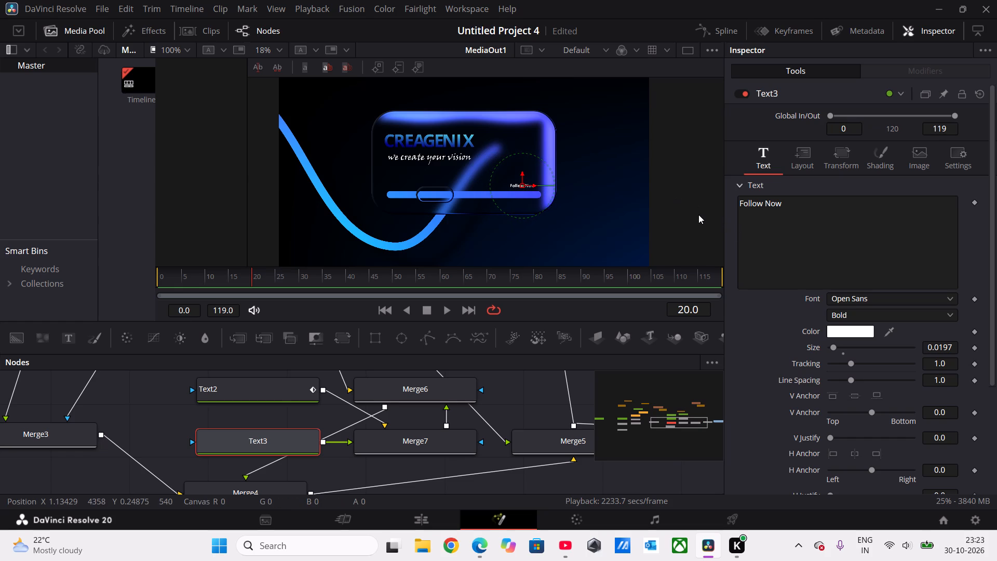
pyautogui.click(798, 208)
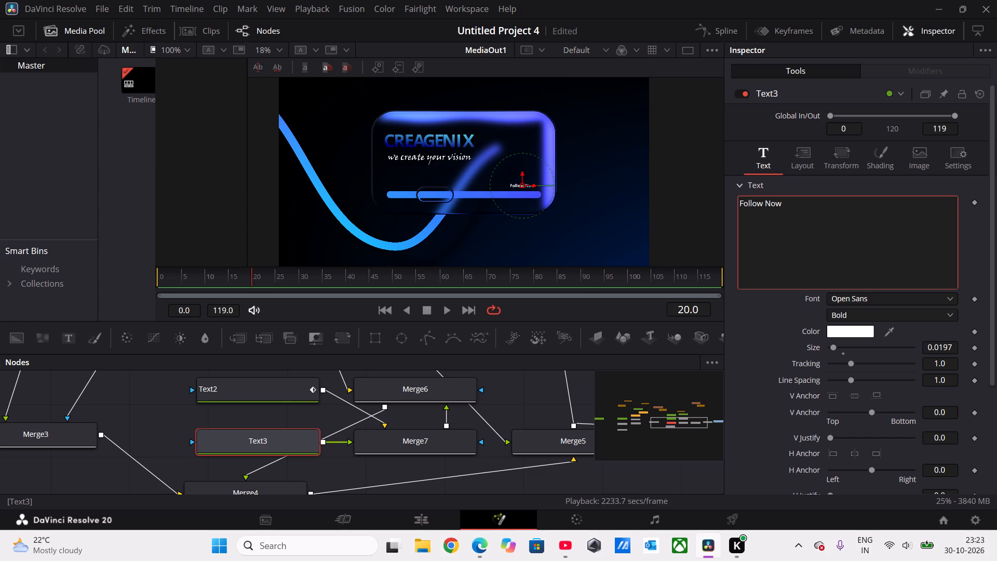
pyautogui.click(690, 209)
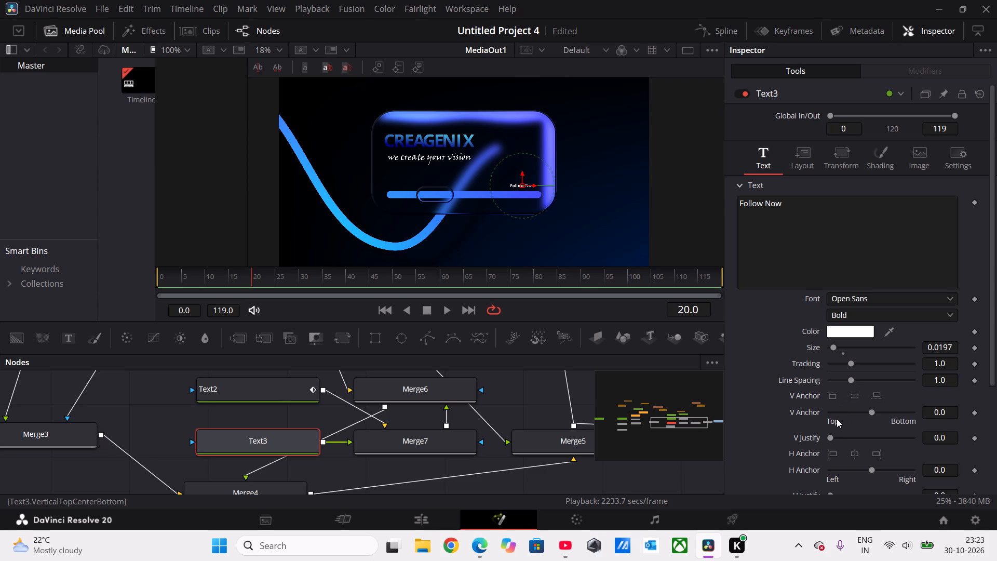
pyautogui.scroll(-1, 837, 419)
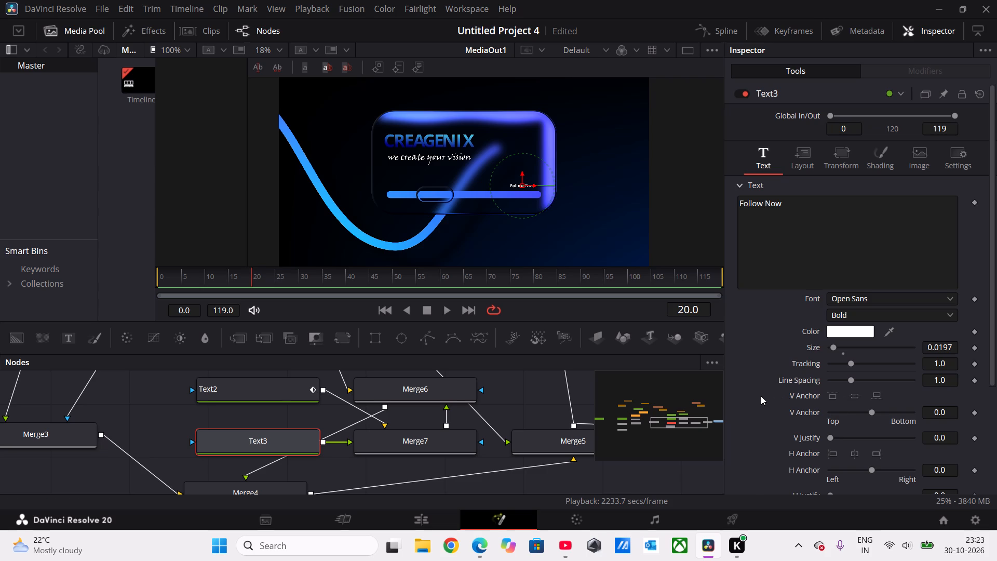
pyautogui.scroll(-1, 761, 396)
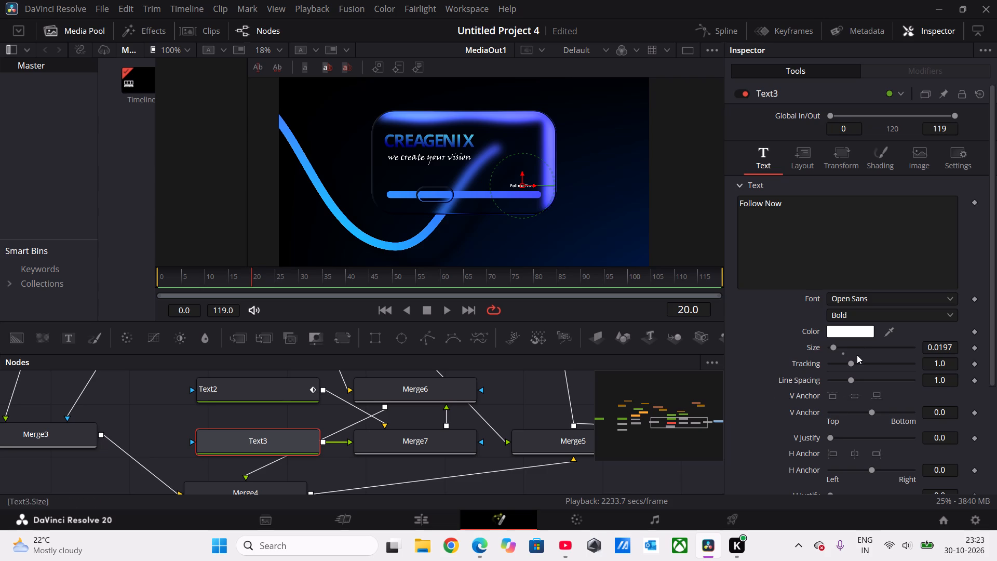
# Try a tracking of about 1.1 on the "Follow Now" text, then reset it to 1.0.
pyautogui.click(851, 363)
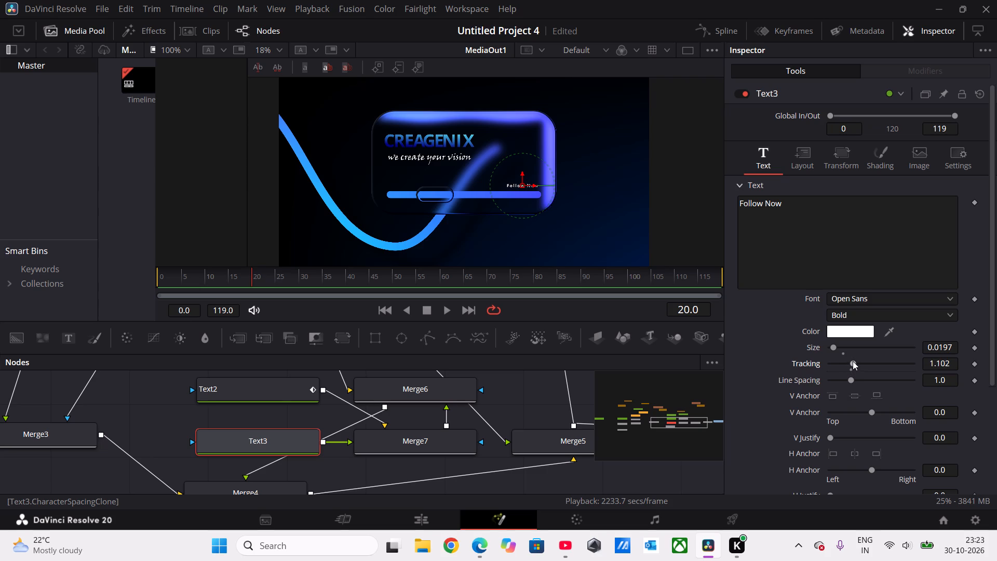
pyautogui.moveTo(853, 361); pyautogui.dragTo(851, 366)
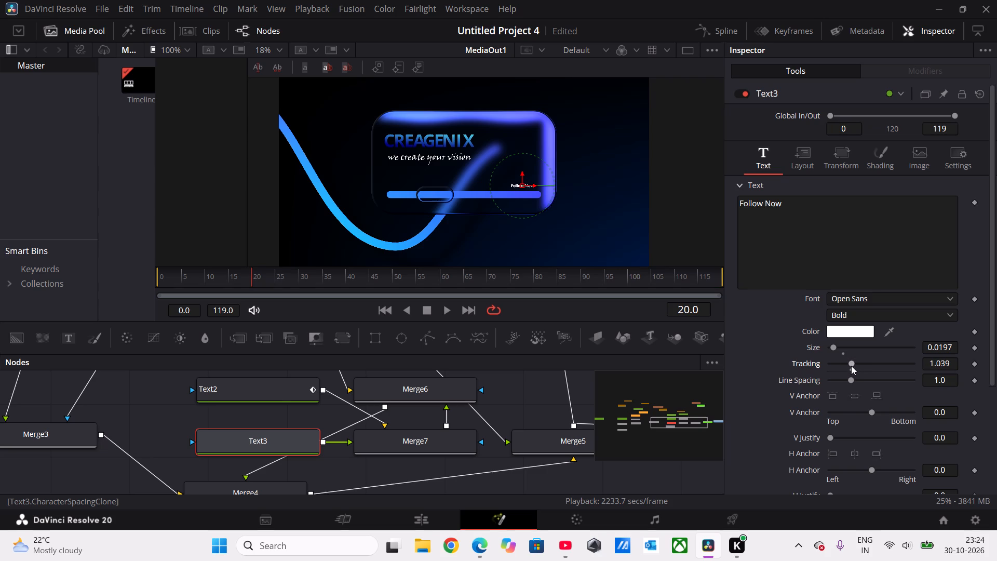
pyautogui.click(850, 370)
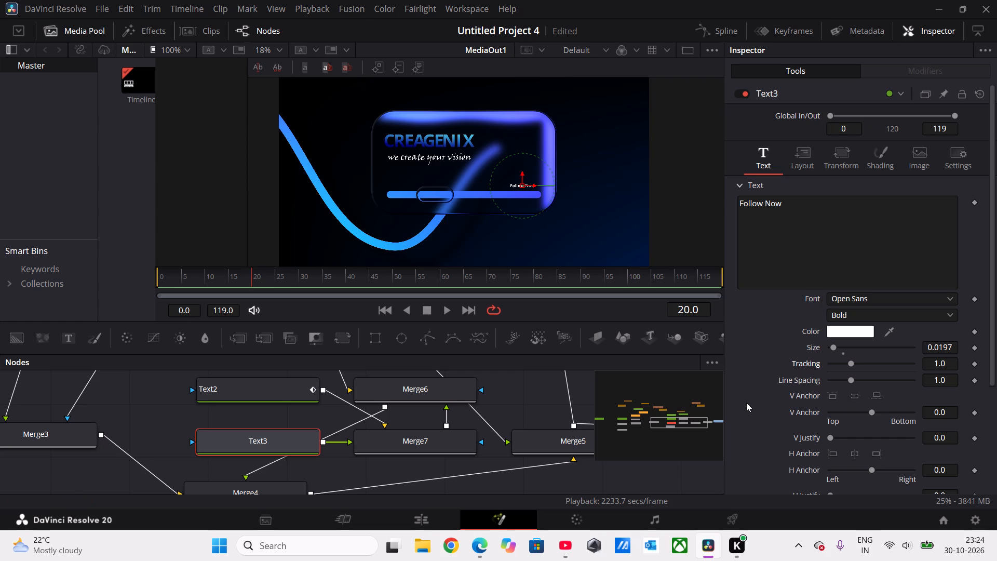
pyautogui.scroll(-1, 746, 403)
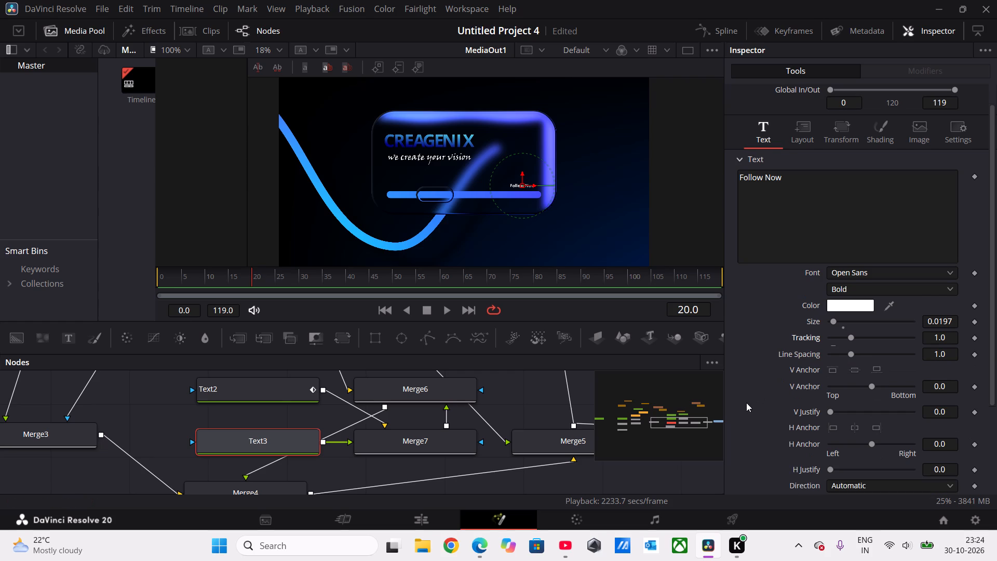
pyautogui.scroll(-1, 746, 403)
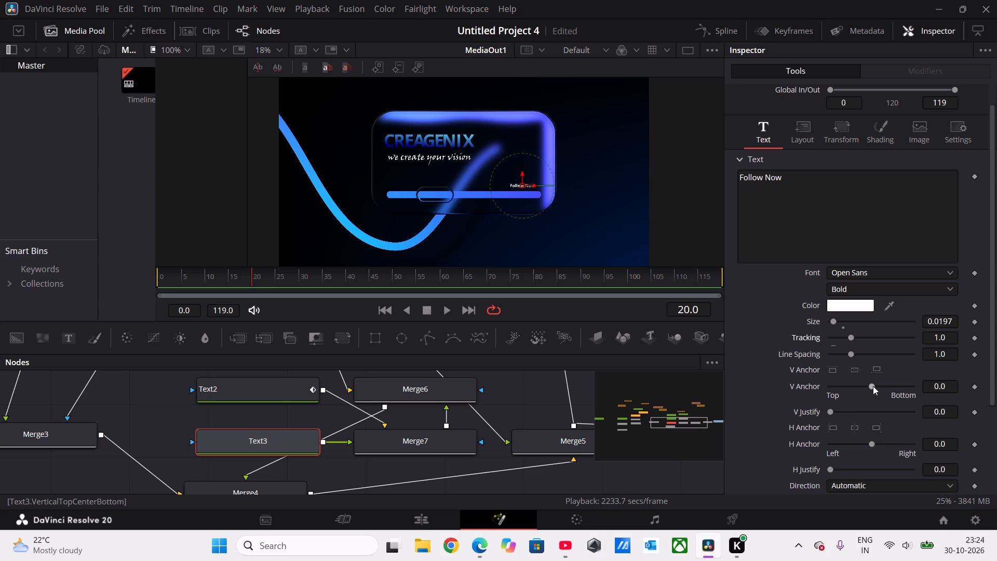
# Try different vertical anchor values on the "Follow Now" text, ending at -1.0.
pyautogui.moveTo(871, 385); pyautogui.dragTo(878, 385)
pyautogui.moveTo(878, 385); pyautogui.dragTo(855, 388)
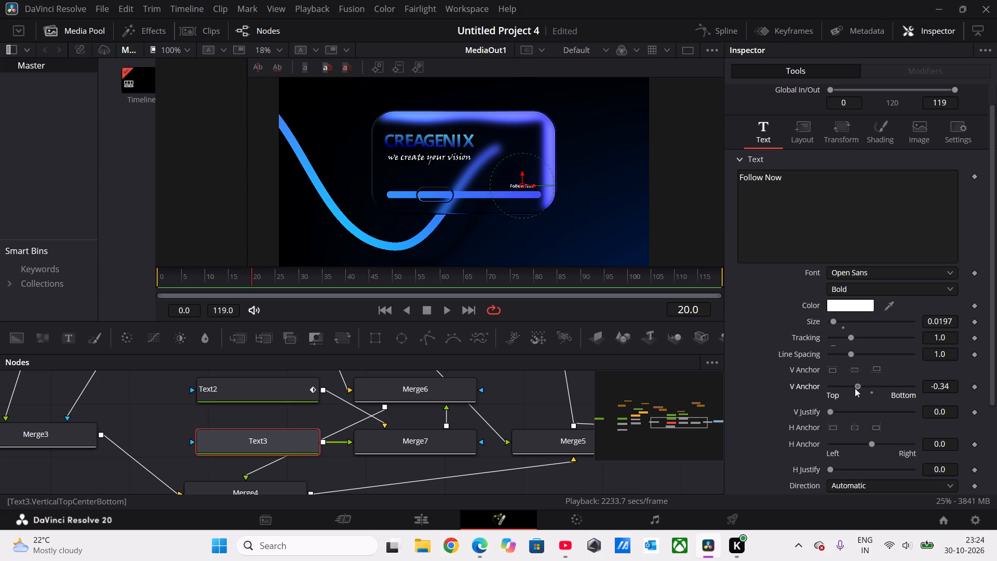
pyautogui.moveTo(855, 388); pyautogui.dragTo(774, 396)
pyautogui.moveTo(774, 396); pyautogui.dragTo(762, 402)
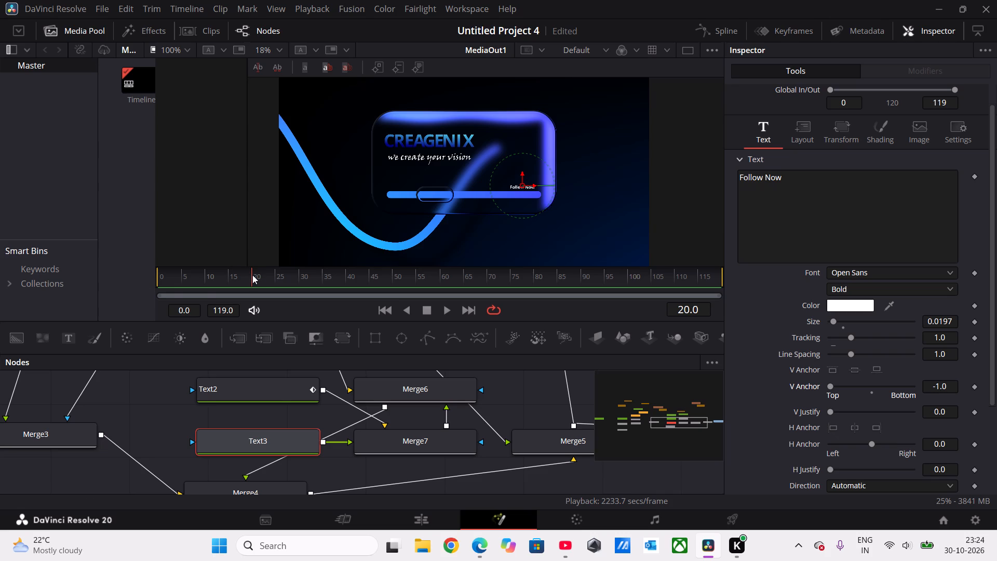
# At frame 0, set the vertical anchor of the "Follow Now" text to 1.0 and add a keyframe for it.
pyautogui.moveTo(251, 275); pyautogui.dragTo(145, 280)
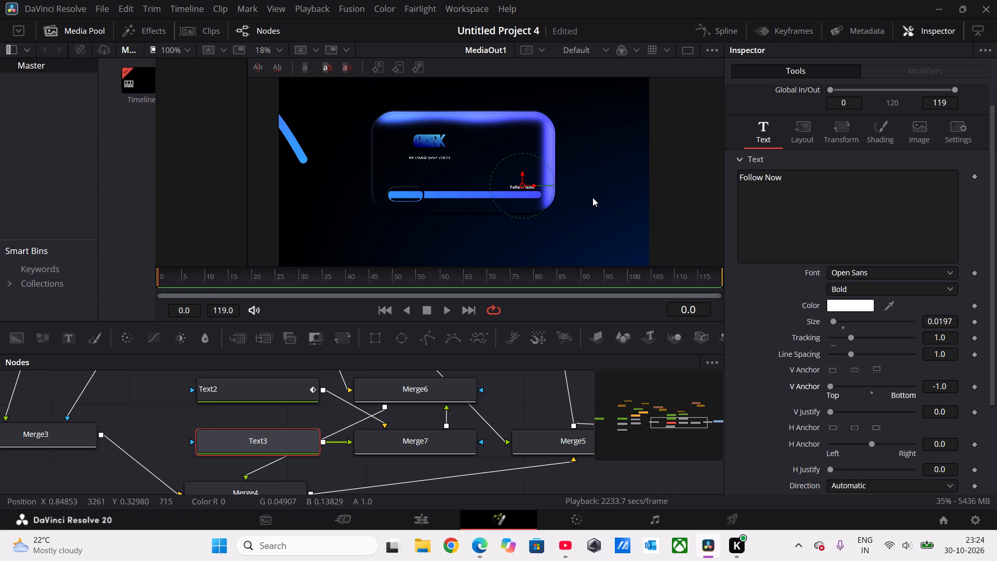
pyautogui.scroll(5, 592, 197)
pyautogui.hscroll(1, 592, 197)
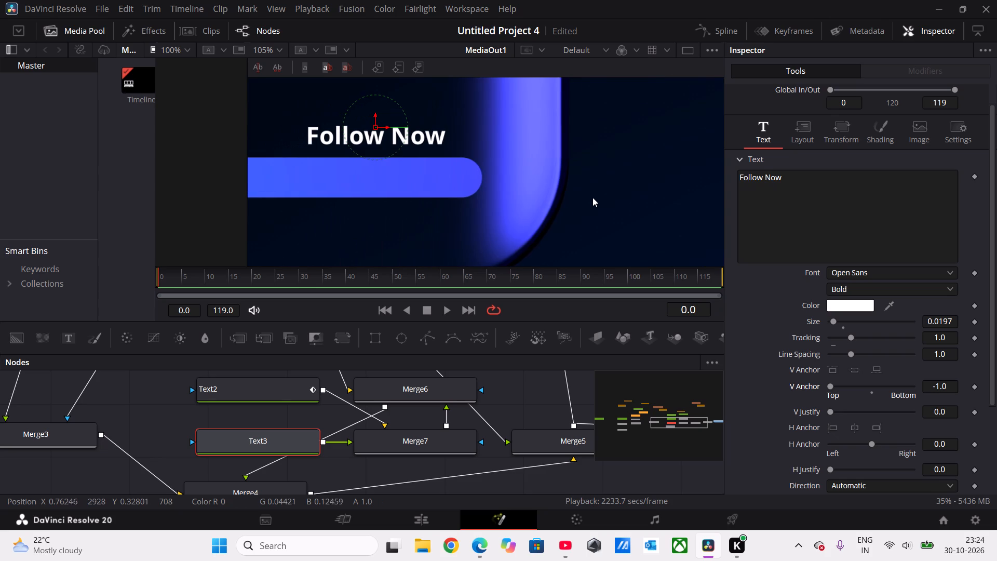
pyautogui.hscroll(1, 592, 197)
pyautogui.scroll(1, 592, 197)
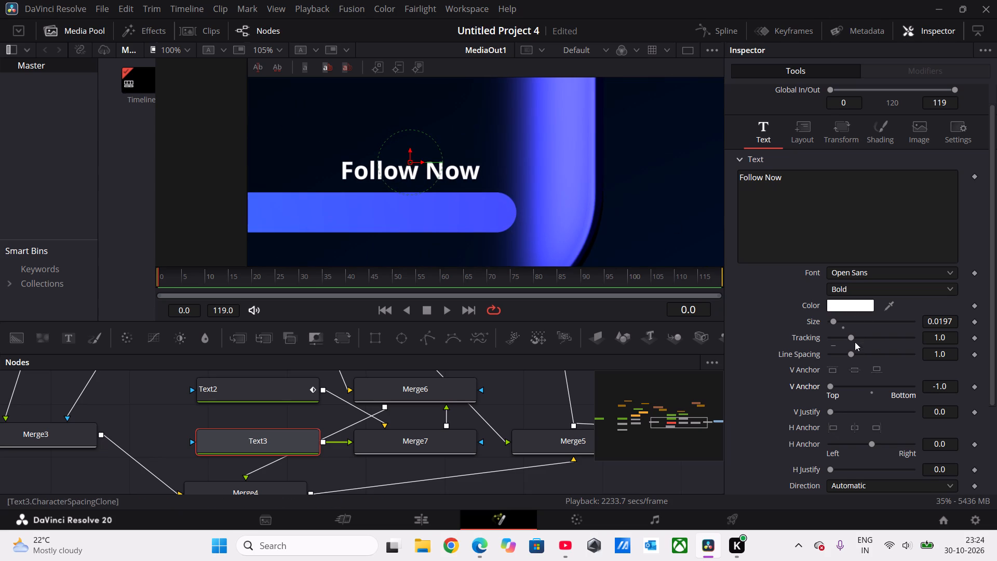
pyautogui.moveTo(831, 386); pyautogui.dragTo(935, 388)
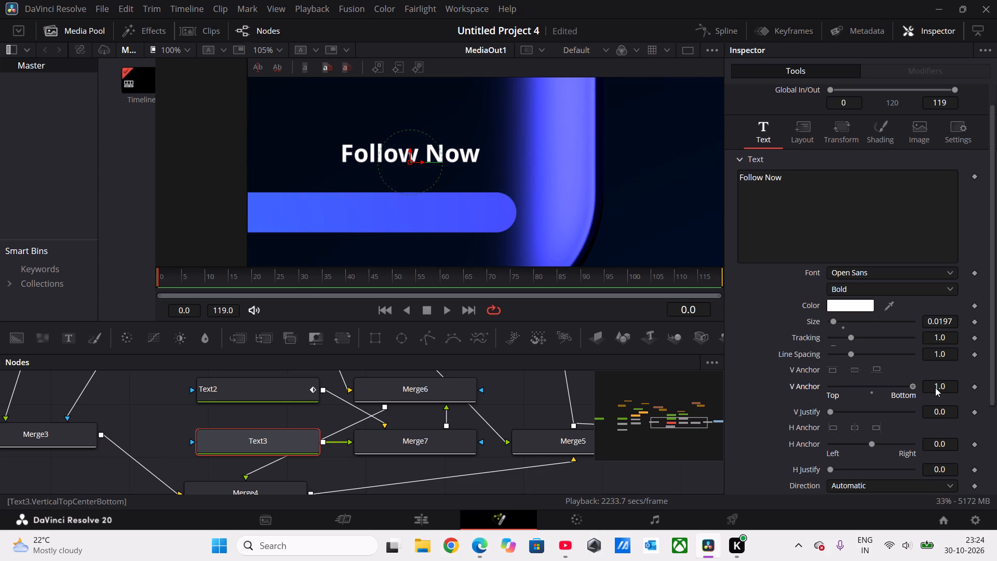
pyautogui.moveTo(935, 388); pyautogui.dragTo(894, 394)
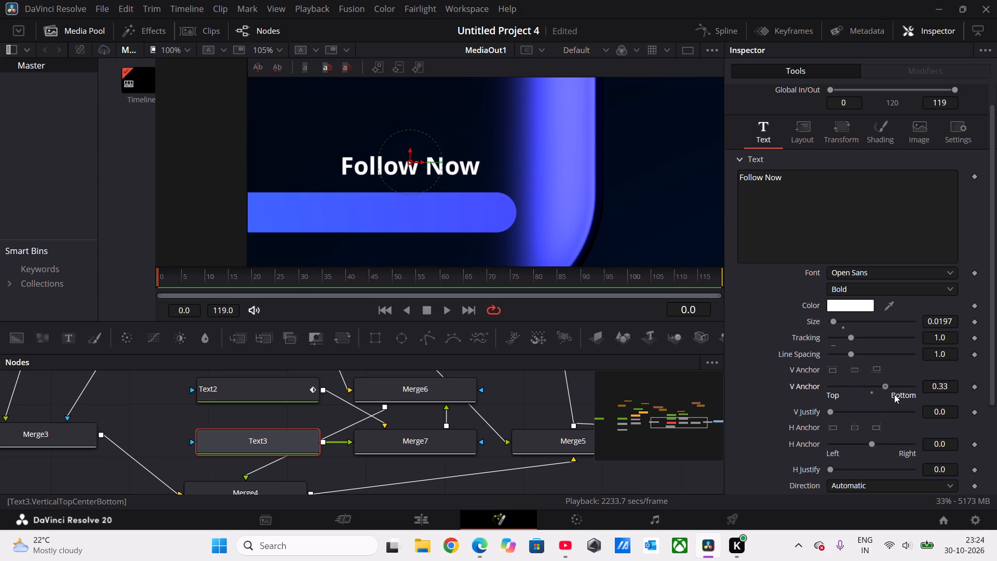
pyautogui.moveTo(894, 394); pyautogui.dragTo(796, 405)
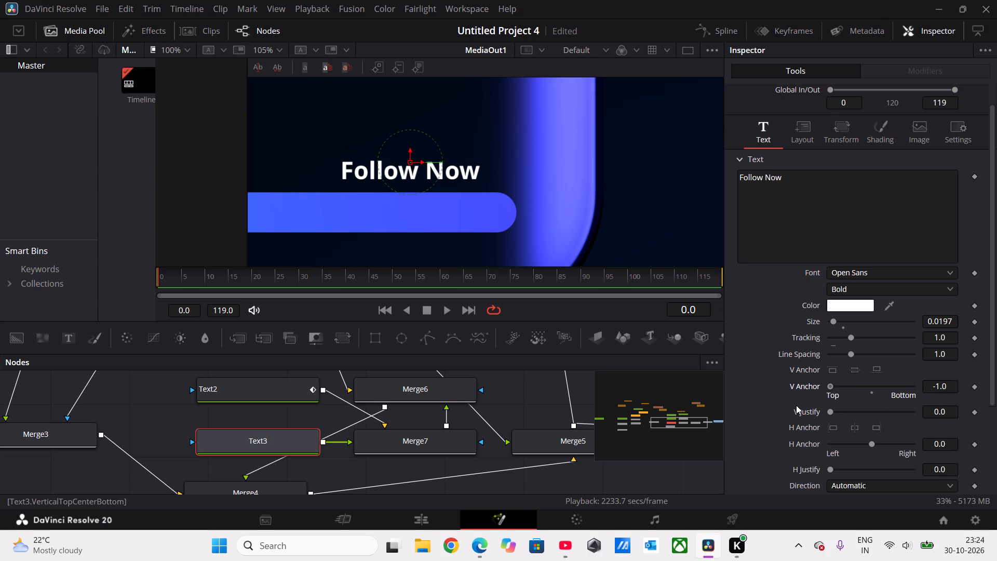
pyautogui.moveTo(796, 405); pyautogui.dragTo(858, 408)
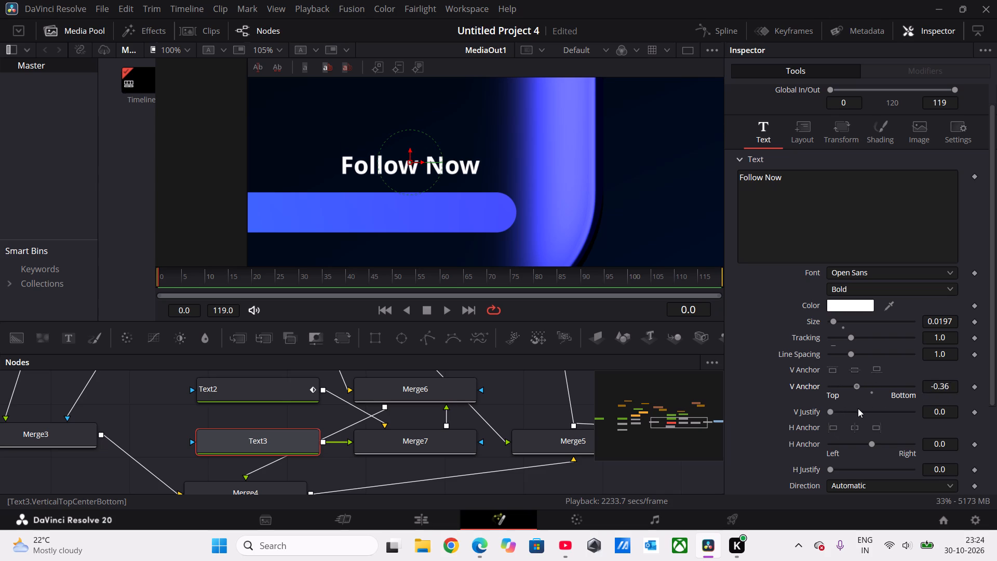
pyautogui.moveTo(858, 408); pyautogui.dragTo(951, 394)
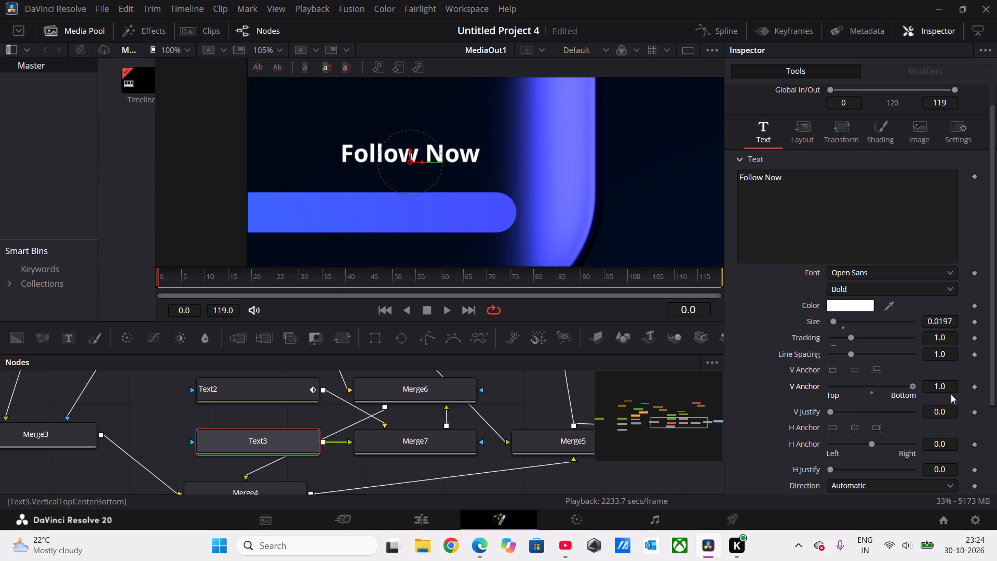
pyautogui.moveTo(951, 394); pyautogui.dragTo(792, 410)
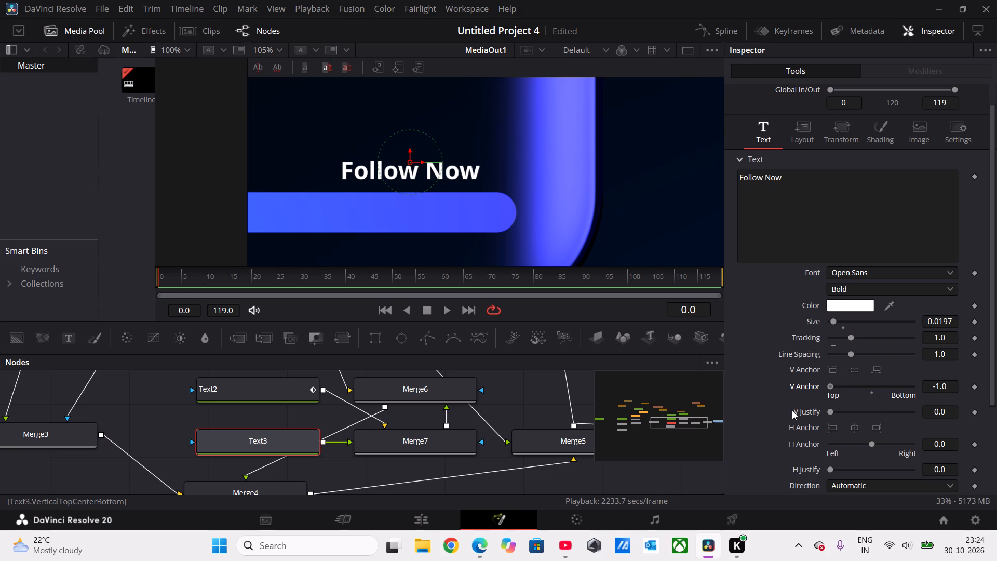
pyautogui.moveTo(792, 410); pyautogui.dragTo(847, 419)
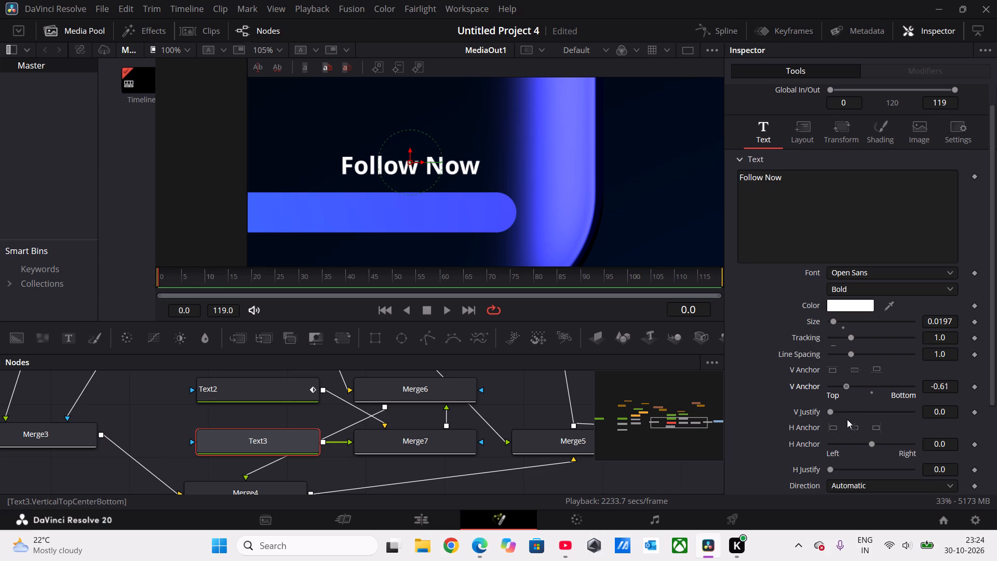
pyautogui.moveTo(847, 419); pyautogui.dragTo(872, 416)
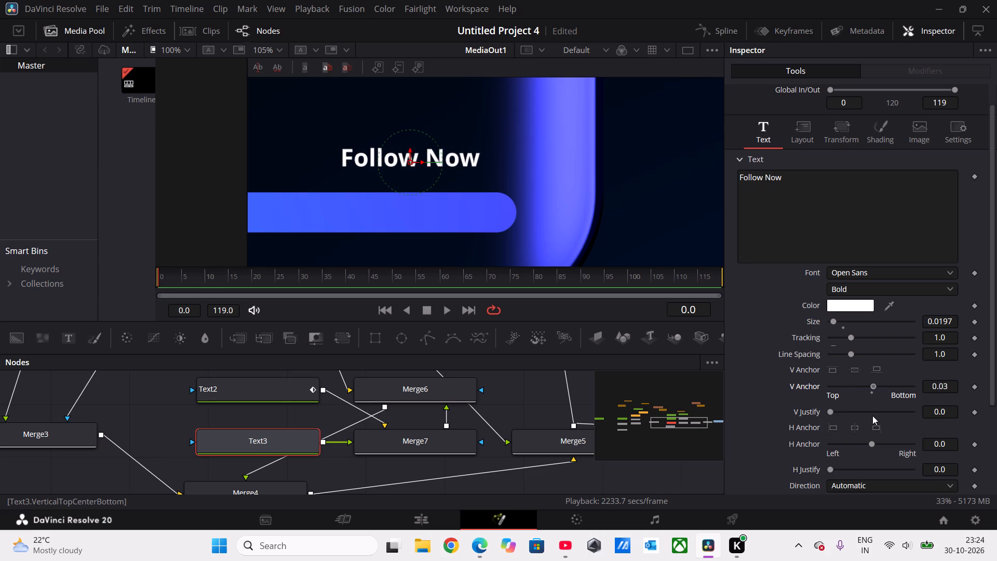
pyautogui.moveTo(872, 416); pyautogui.dragTo(940, 408)
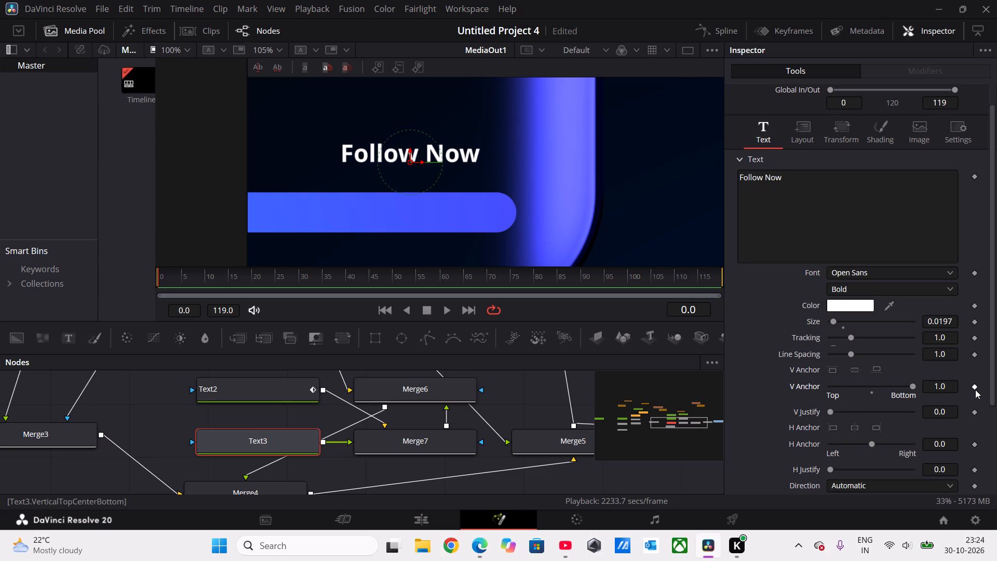
pyautogui.click(975, 390)
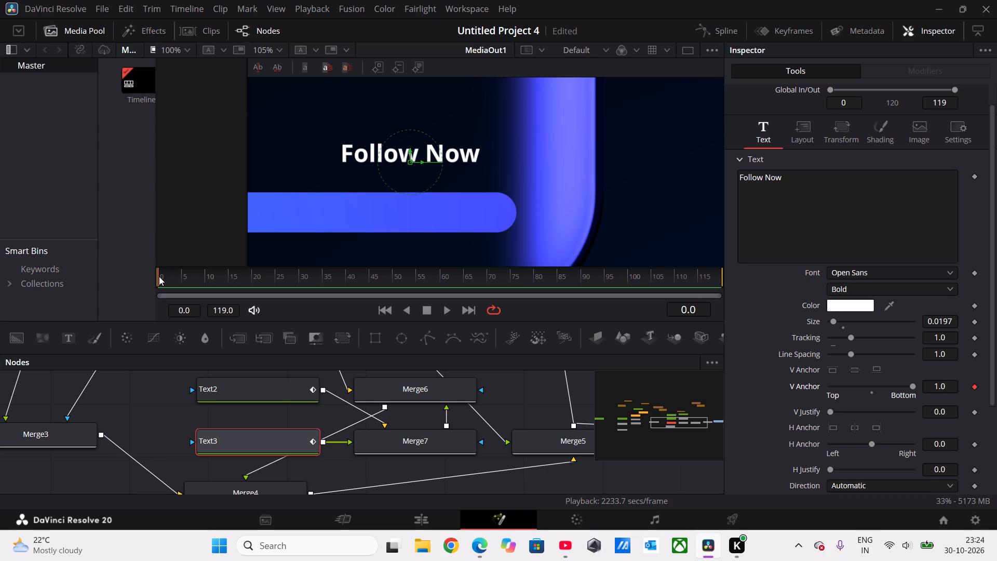
# At frame 20, keyframe the vertical anchor of the "Follow Now" text at -1.0.
pyautogui.moveTo(158, 277); pyautogui.dragTo(187, 278)
pyautogui.moveTo(187, 278); pyautogui.dragTo(253, 293)
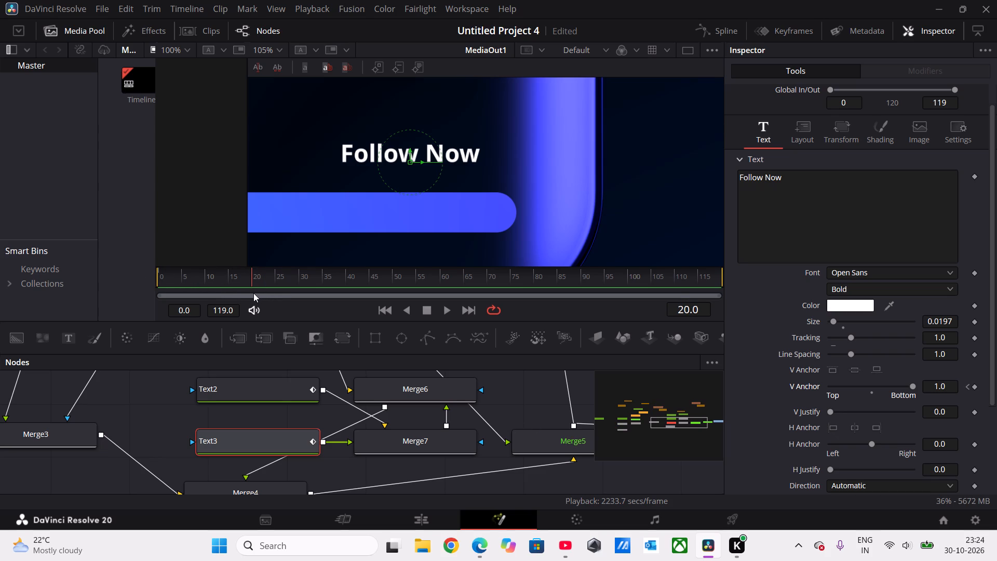
pyautogui.moveTo(253, 293); pyautogui.dragTo(255, 293)
pyautogui.moveTo(911, 386); pyautogui.dragTo(810, 395)
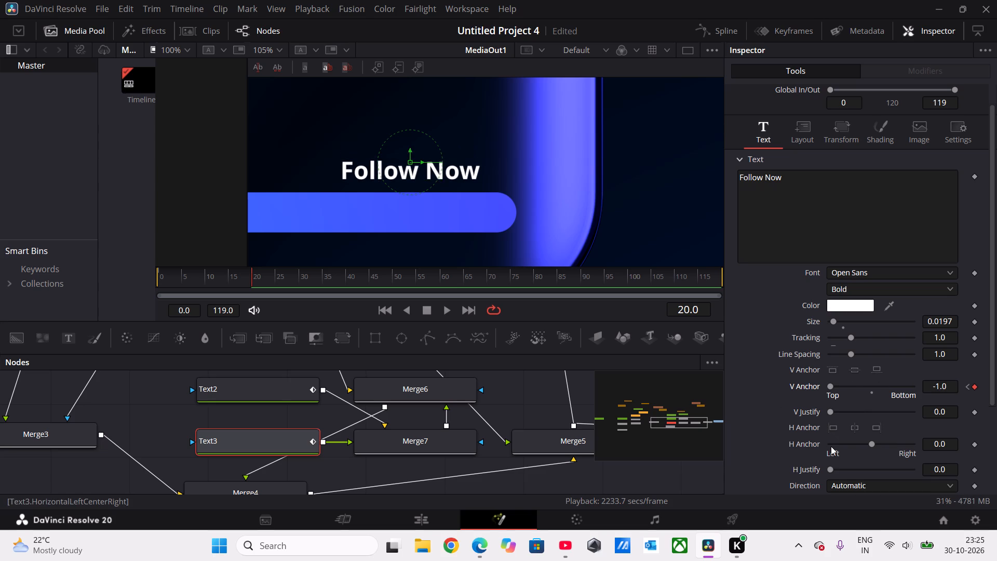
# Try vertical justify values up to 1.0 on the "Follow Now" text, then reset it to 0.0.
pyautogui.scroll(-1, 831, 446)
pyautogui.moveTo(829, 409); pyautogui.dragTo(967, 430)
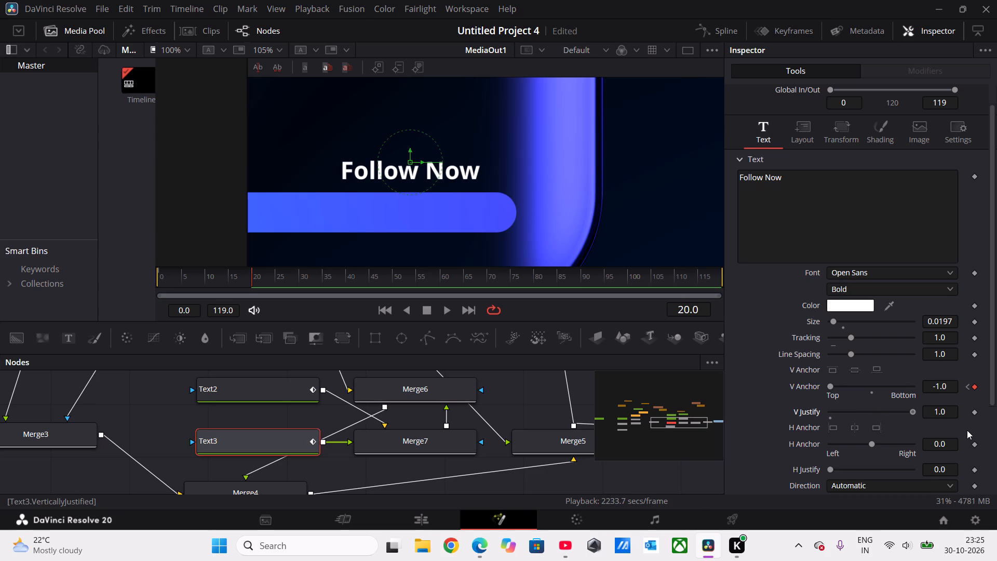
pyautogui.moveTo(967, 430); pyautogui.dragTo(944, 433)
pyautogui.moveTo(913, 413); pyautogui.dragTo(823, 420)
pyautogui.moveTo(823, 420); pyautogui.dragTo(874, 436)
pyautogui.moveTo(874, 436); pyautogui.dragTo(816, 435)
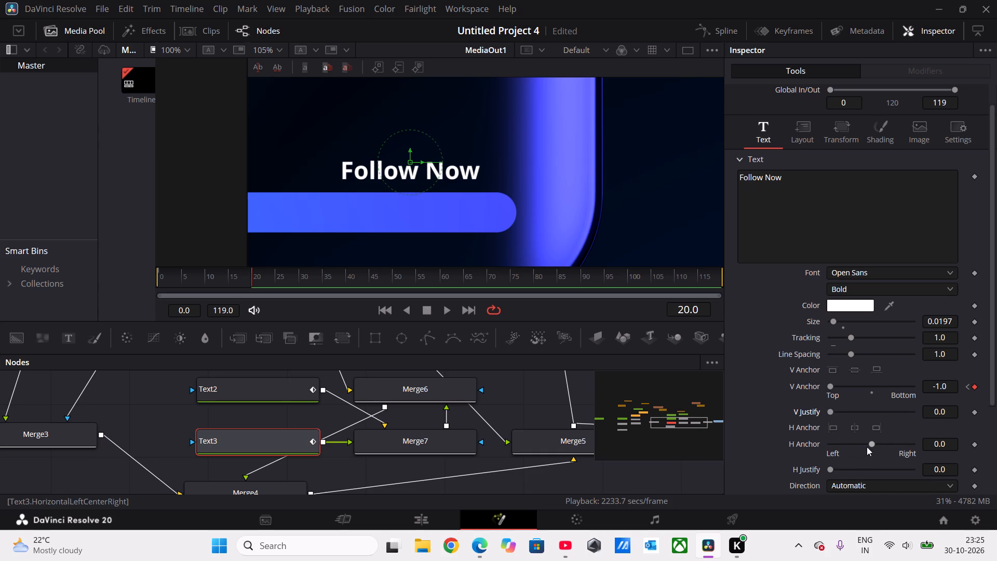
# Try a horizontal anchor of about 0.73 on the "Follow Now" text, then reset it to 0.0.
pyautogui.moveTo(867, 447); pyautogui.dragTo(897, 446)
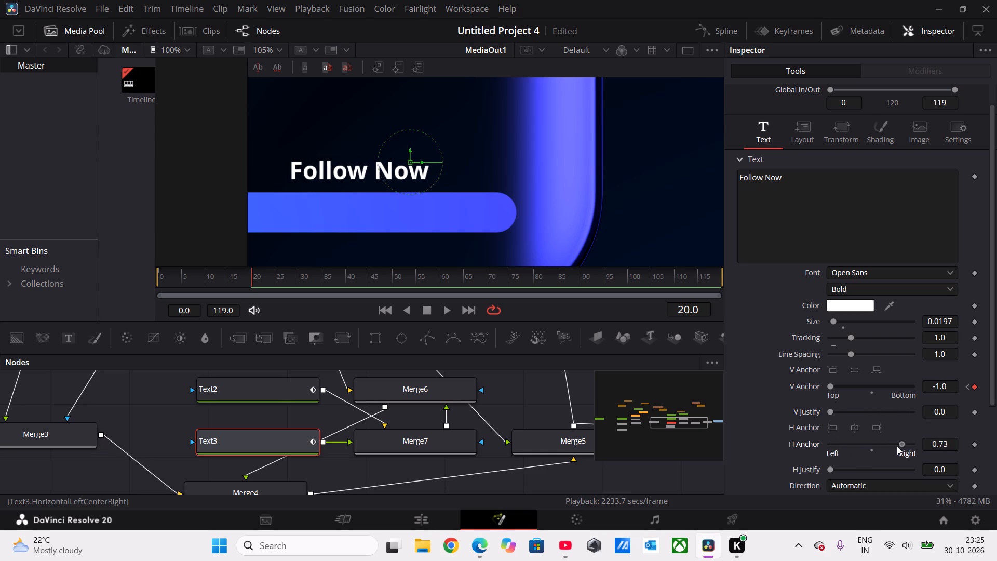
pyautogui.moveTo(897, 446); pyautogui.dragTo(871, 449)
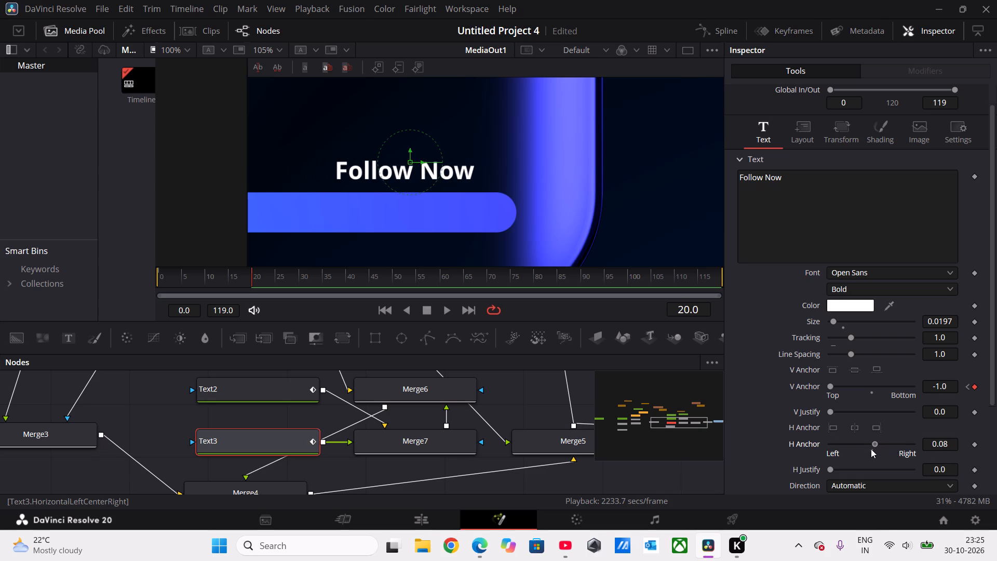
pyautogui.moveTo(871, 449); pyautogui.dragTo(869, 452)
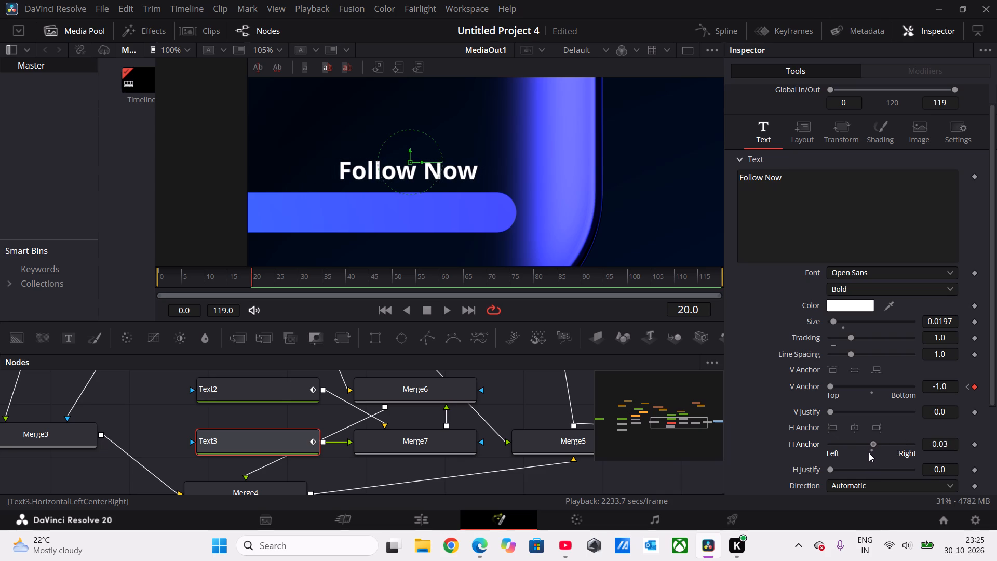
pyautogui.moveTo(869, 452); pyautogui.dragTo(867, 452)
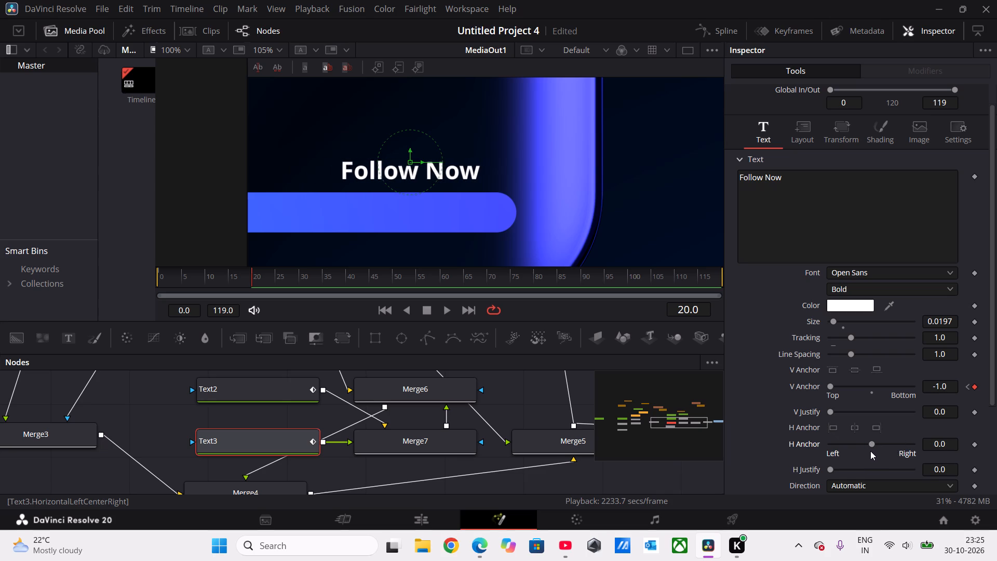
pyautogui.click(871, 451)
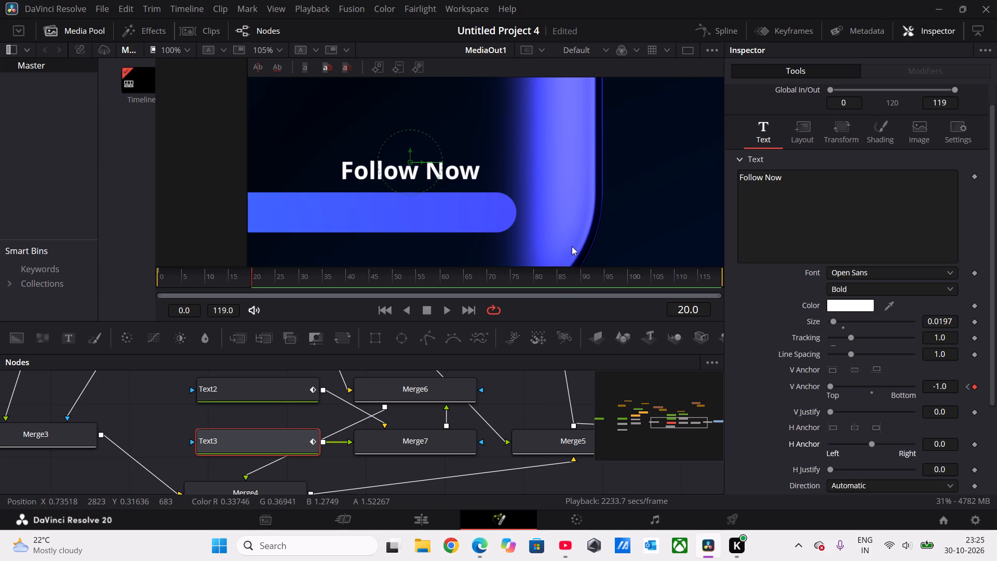
# Scrub from frame 20 back to frame 0 to check the "Follow Now" text's movement on the card.
pyautogui.keyDown('ctrl'); pyautogui.scroll(-4, 575, 246); pyautogui.keyUp('ctrl')
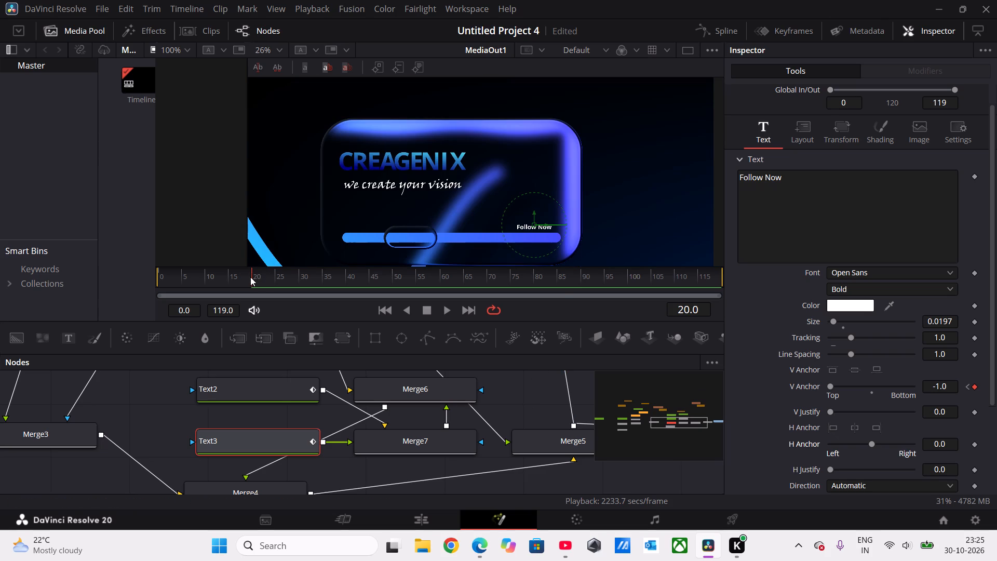
pyautogui.moveTo(252, 277); pyautogui.dragTo(142, 285)
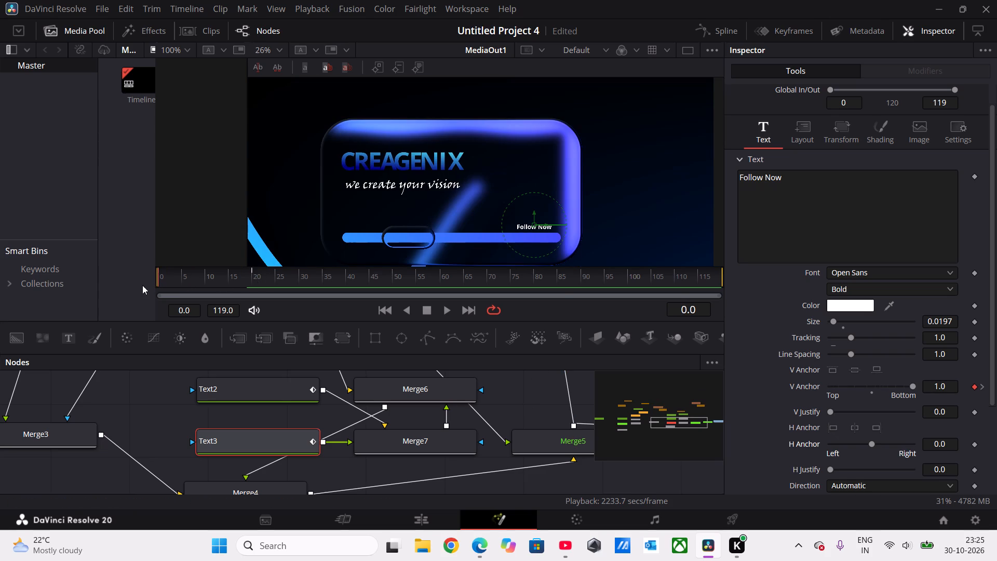
pyautogui.moveTo(142, 285); pyautogui.dragTo(137, 287)
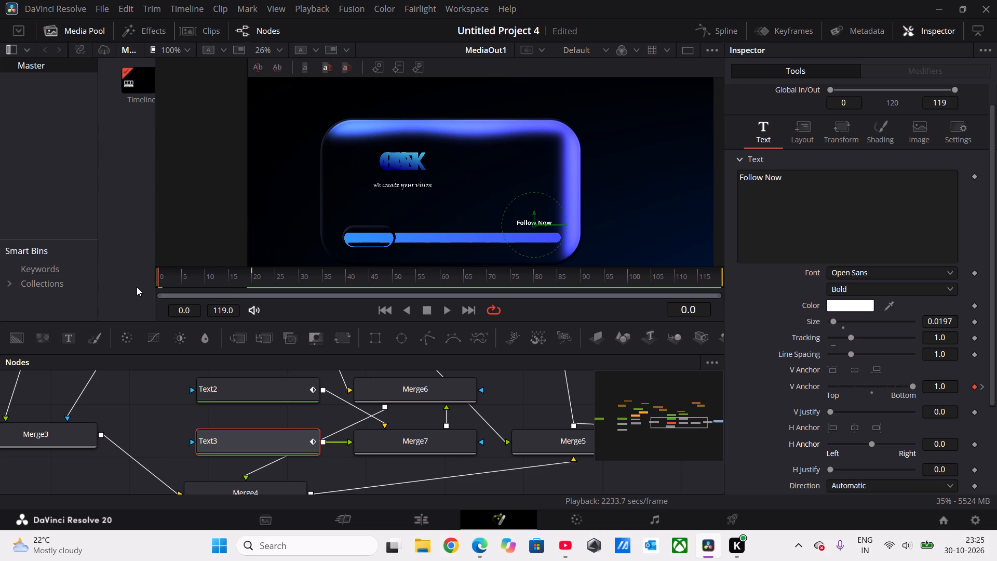
# Scrub back and forth between frames 0 and 27 to check the "Follow Now" text's movement on the card.
pyautogui.moveTo(137, 287); pyautogui.dragTo(204, 283)
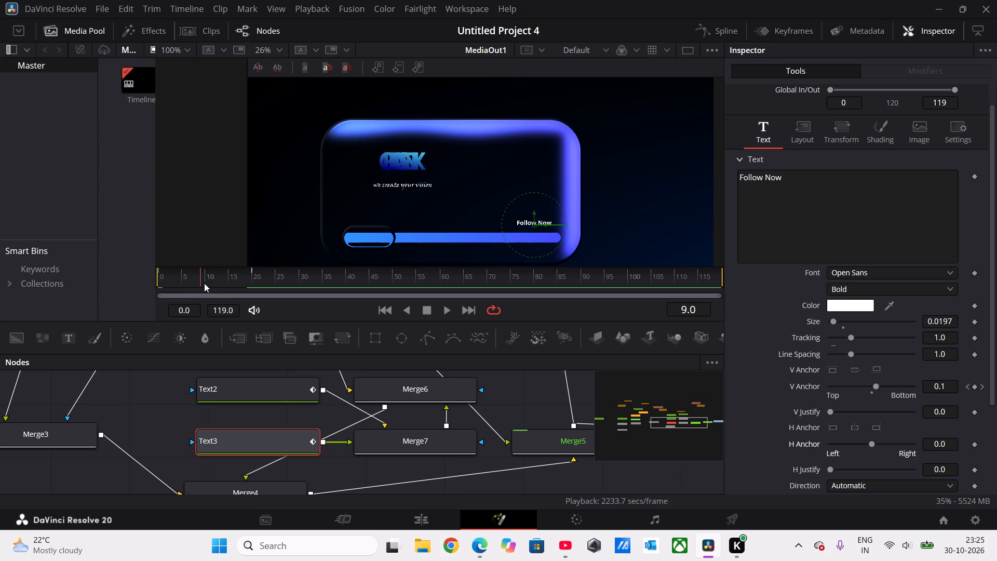
pyautogui.moveTo(204, 283); pyautogui.dragTo(241, 287)
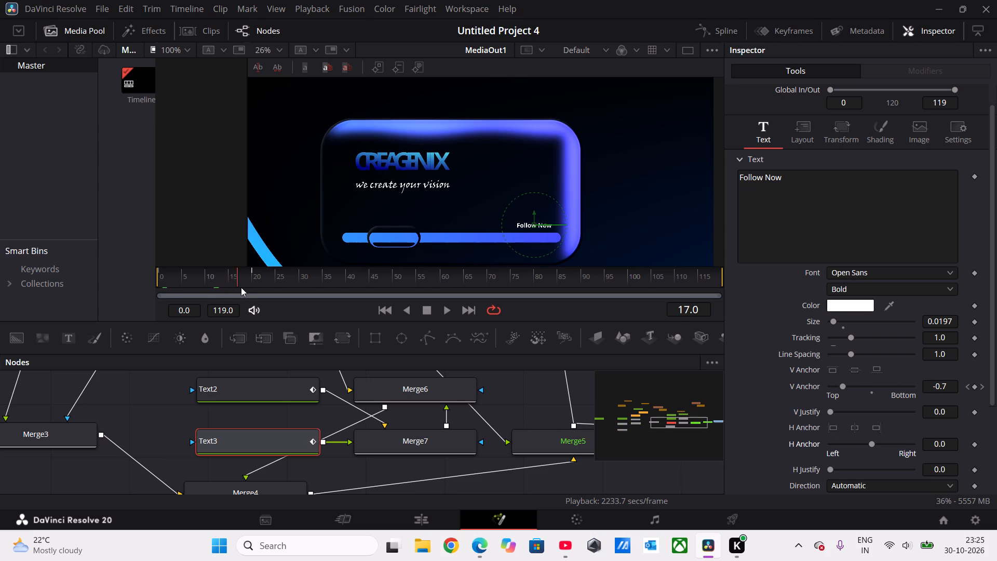
pyautogui.moveTo(241, 287); pyautogui.dragTo(288, 292)
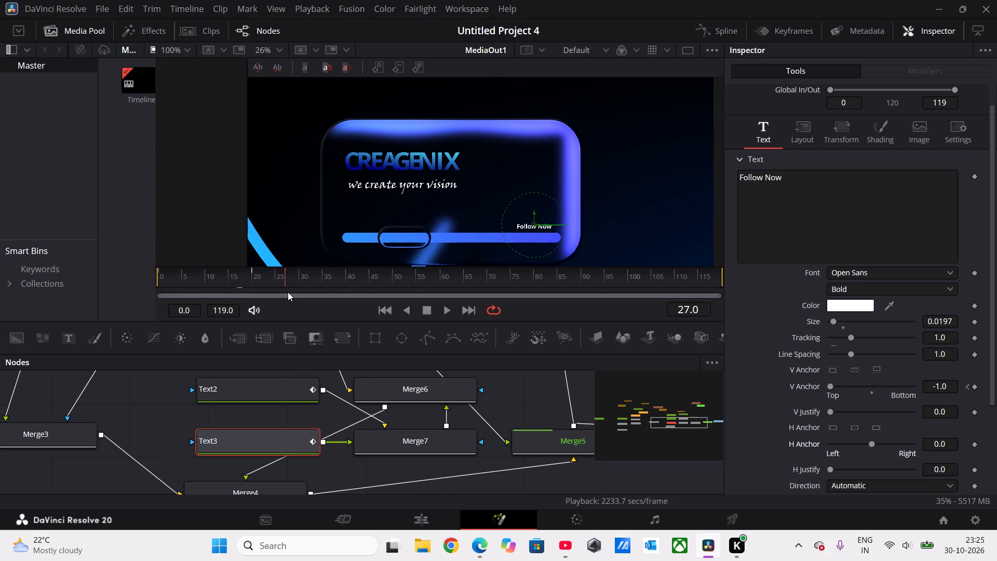
pyautogui.moveTo(288, 292); pyautogui.dragTo(194, 296)
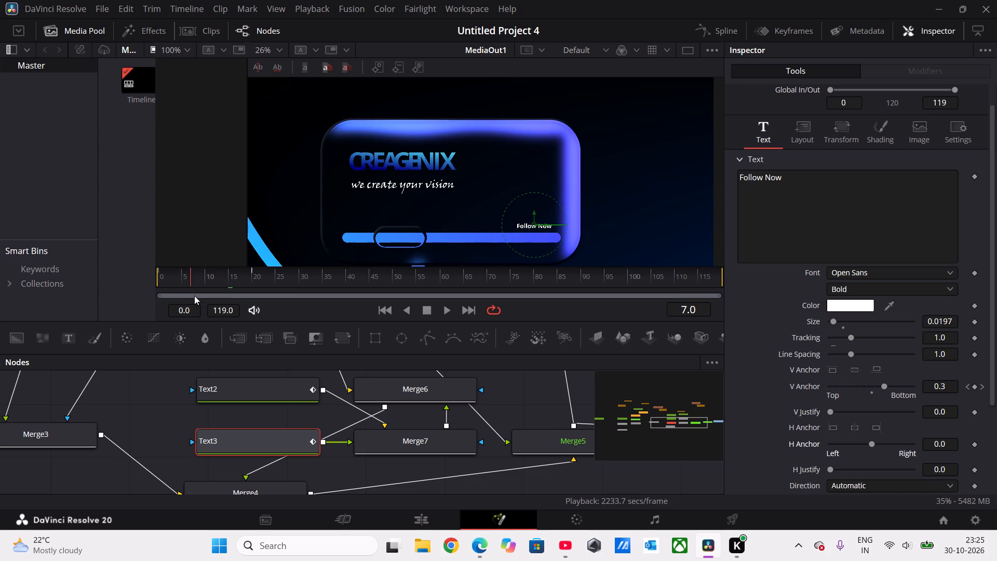
pyautogui.moveTo(194, 296); pyautogui.dragTo(126, 300)
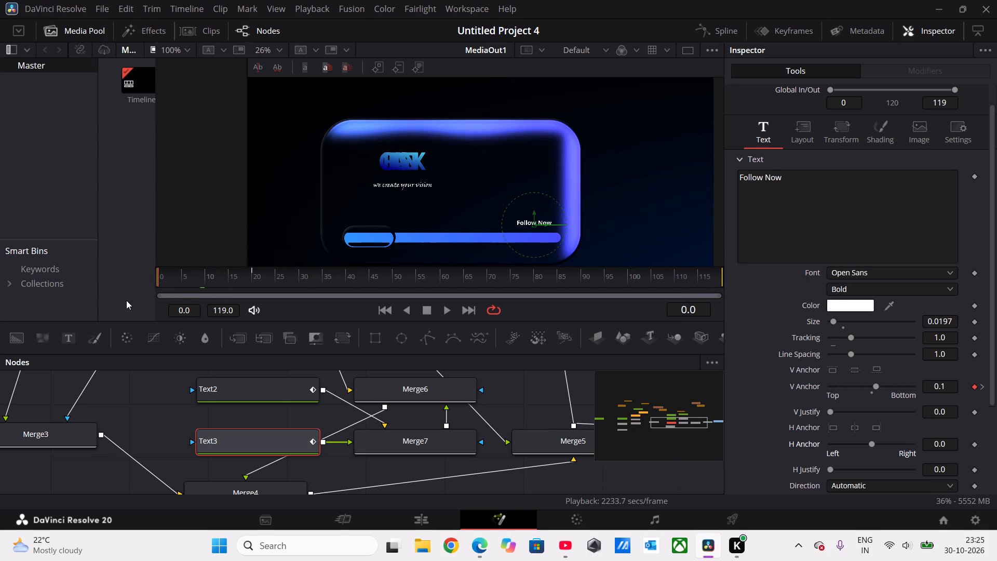
pyautogui.moveTo(126, 300); pyautogui.dragTo(192, 304)
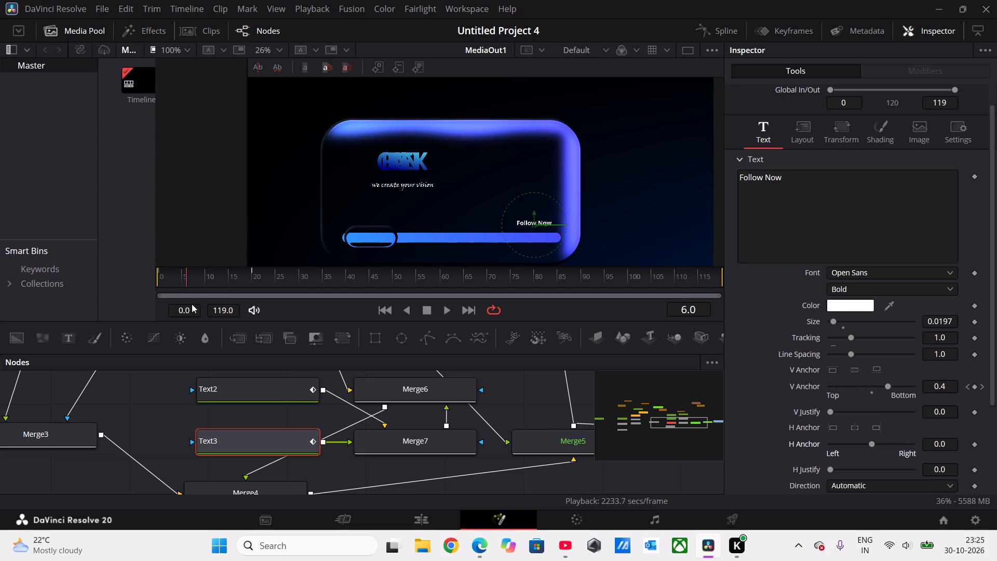
pyautogui.moveTo(192, 304); pyautogui.dragTo(236, 311)
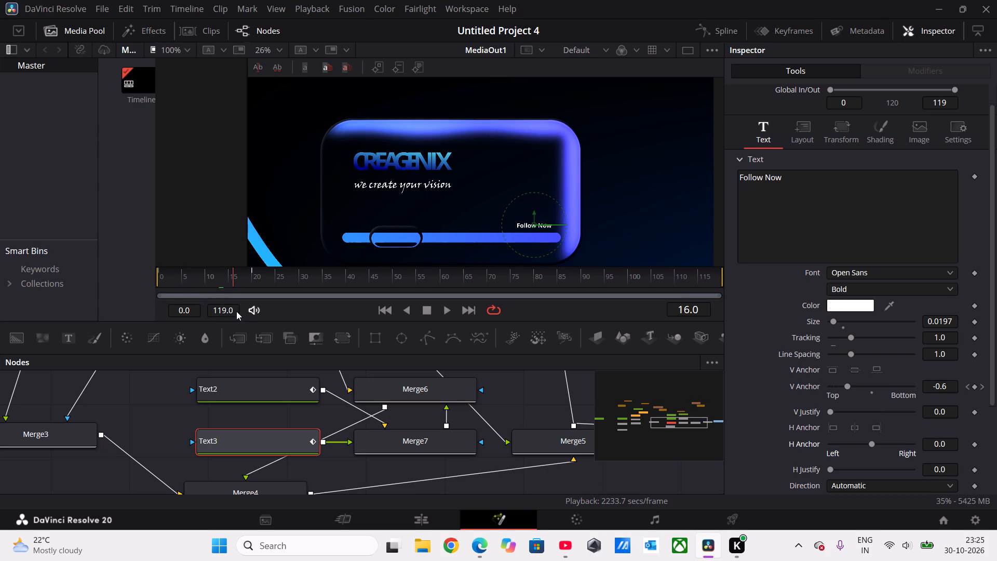
pyautogui.moveTo(236, 311); pyautogui.dragTo(271, 306)
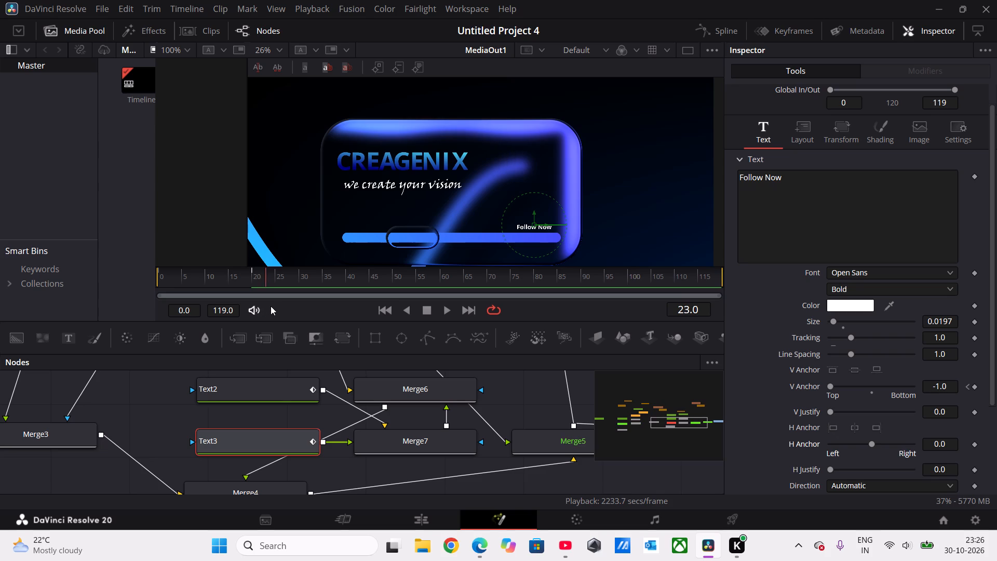
pyautogui.moveTo(271, 306); pyautogui.dragTo(287, 304)
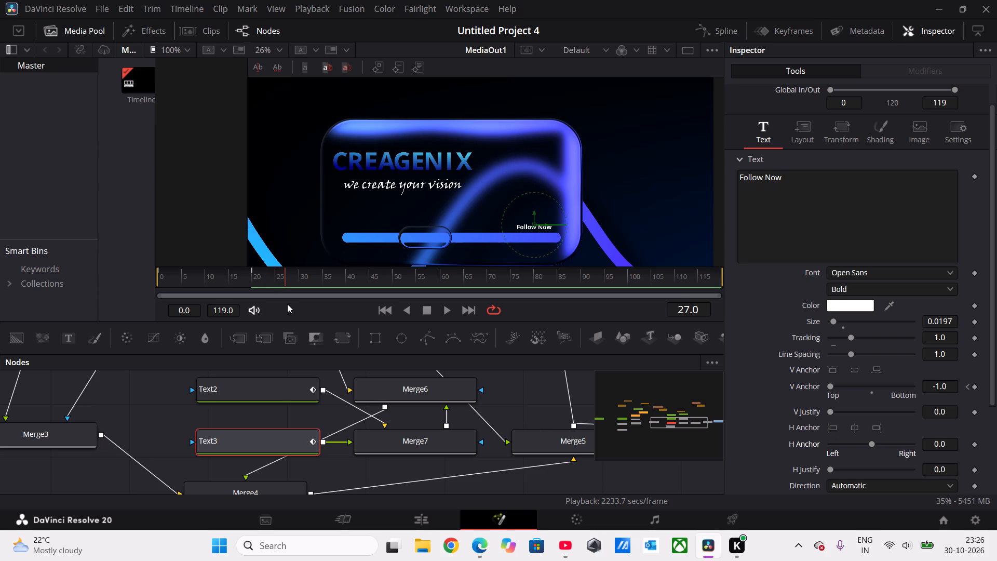
pyautogui.moveTo(287, 304); pyautogui.dragTo(226, 306)
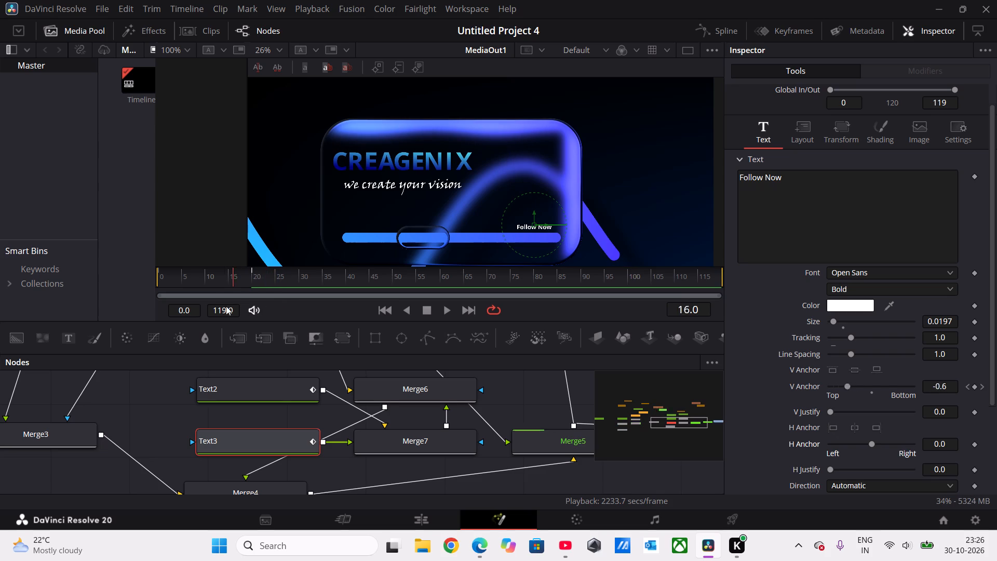
pyautogui.moveTo(226, 306); pyautogui.dragTo(126, 311)
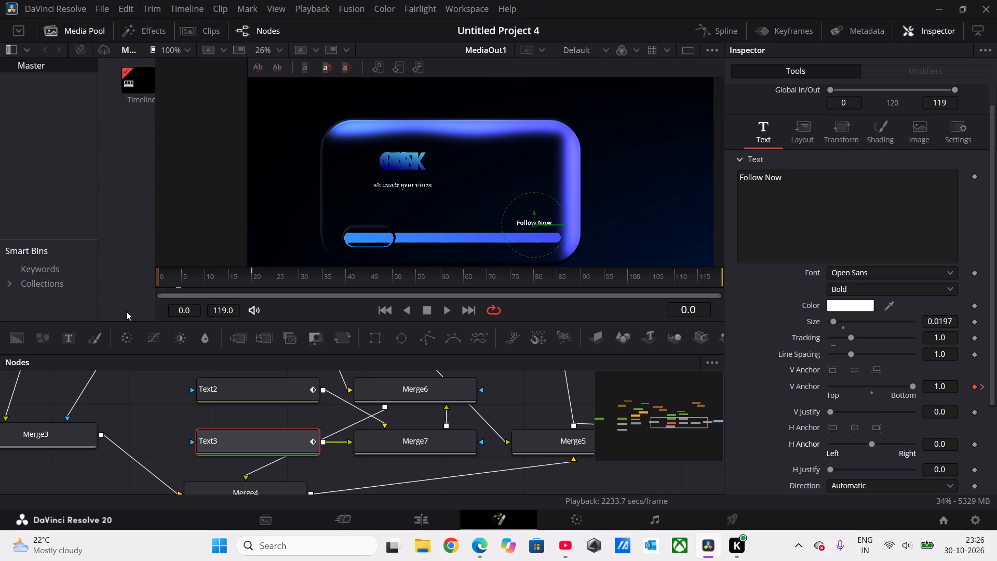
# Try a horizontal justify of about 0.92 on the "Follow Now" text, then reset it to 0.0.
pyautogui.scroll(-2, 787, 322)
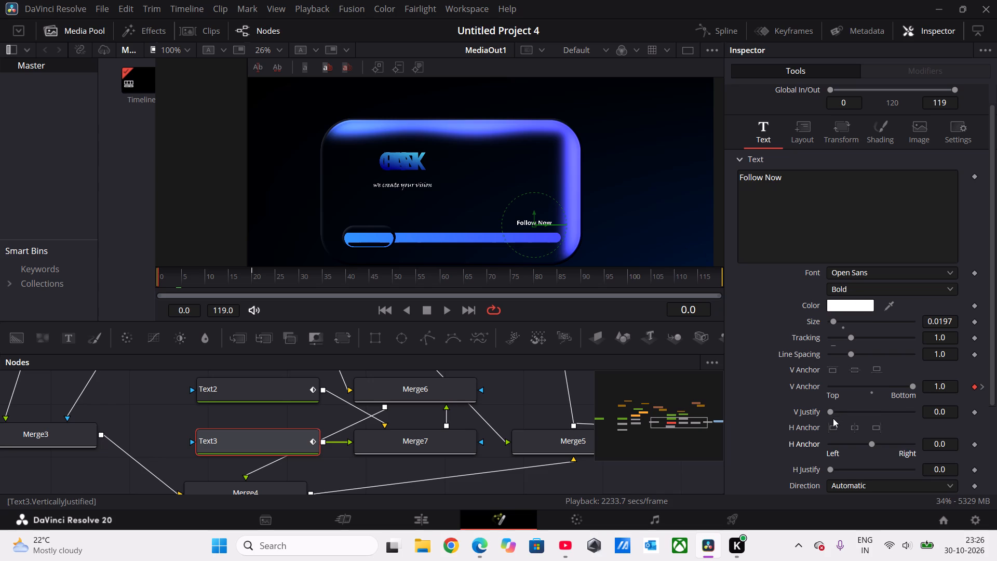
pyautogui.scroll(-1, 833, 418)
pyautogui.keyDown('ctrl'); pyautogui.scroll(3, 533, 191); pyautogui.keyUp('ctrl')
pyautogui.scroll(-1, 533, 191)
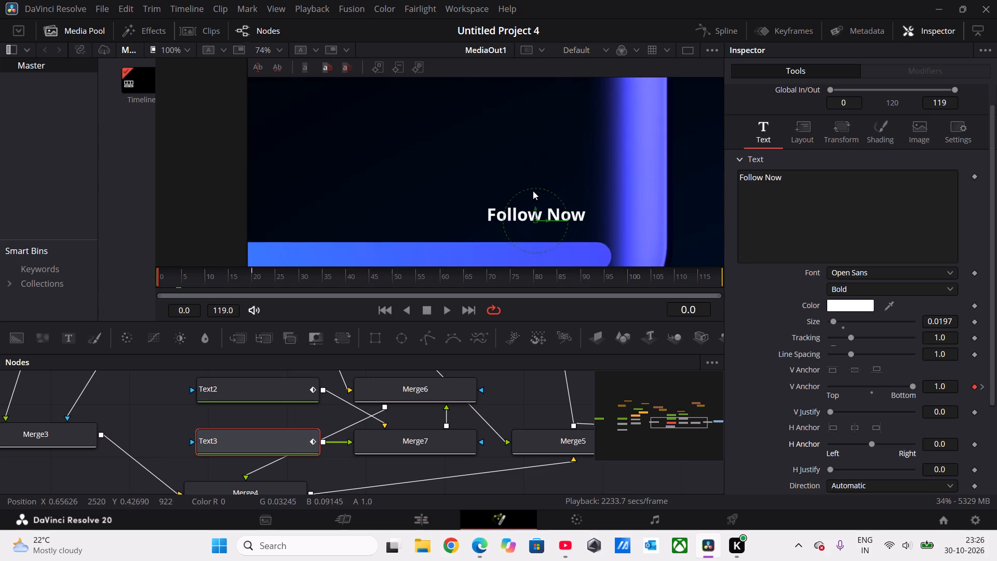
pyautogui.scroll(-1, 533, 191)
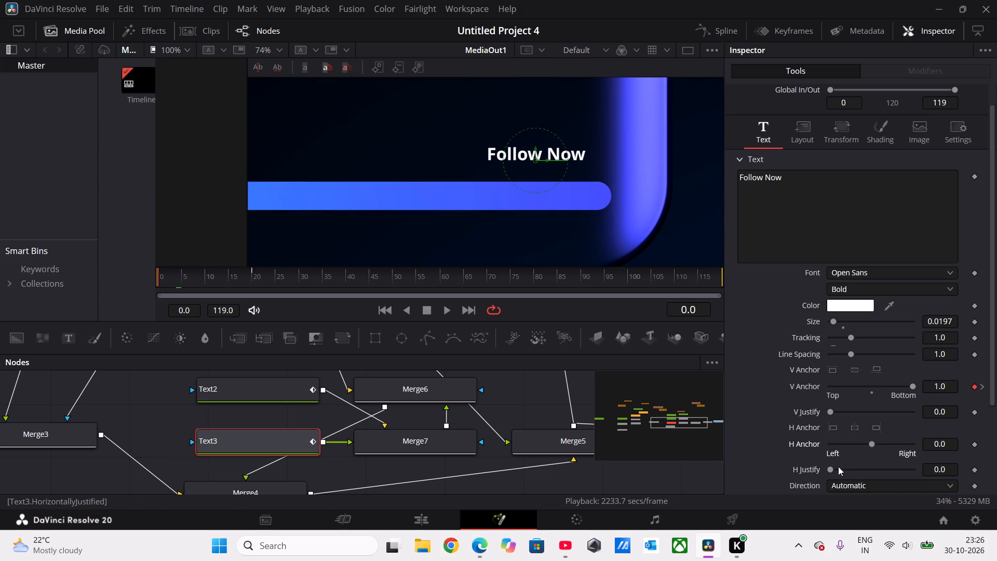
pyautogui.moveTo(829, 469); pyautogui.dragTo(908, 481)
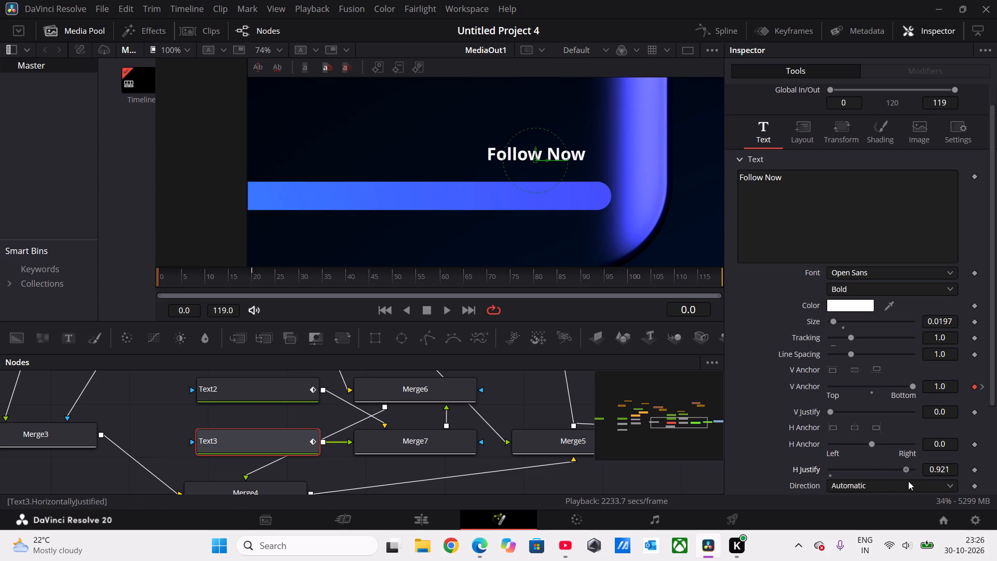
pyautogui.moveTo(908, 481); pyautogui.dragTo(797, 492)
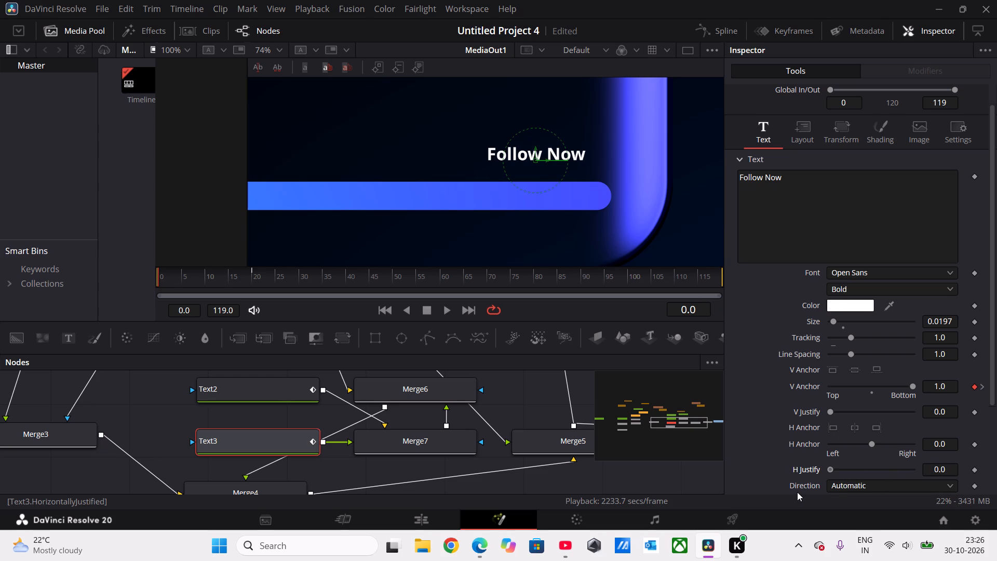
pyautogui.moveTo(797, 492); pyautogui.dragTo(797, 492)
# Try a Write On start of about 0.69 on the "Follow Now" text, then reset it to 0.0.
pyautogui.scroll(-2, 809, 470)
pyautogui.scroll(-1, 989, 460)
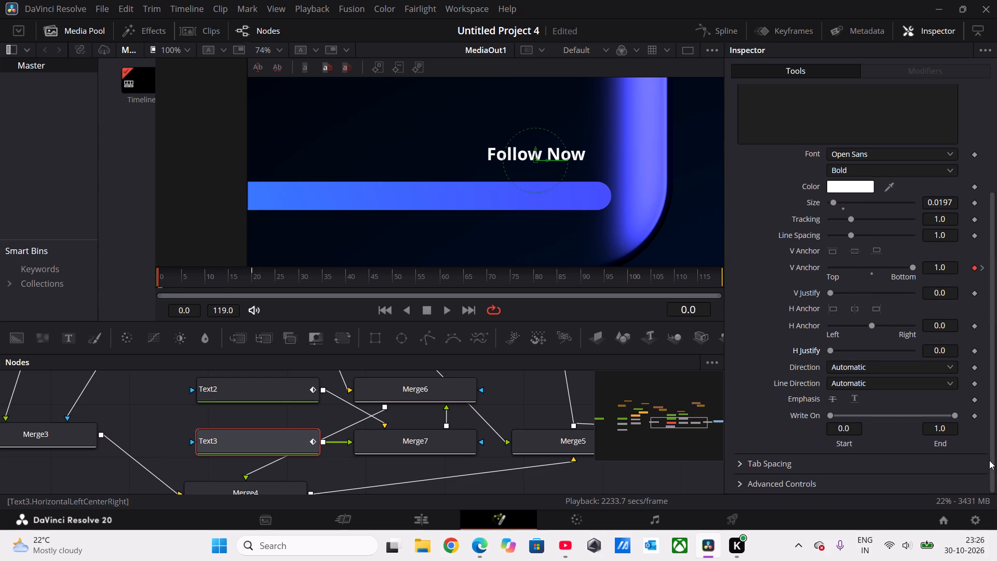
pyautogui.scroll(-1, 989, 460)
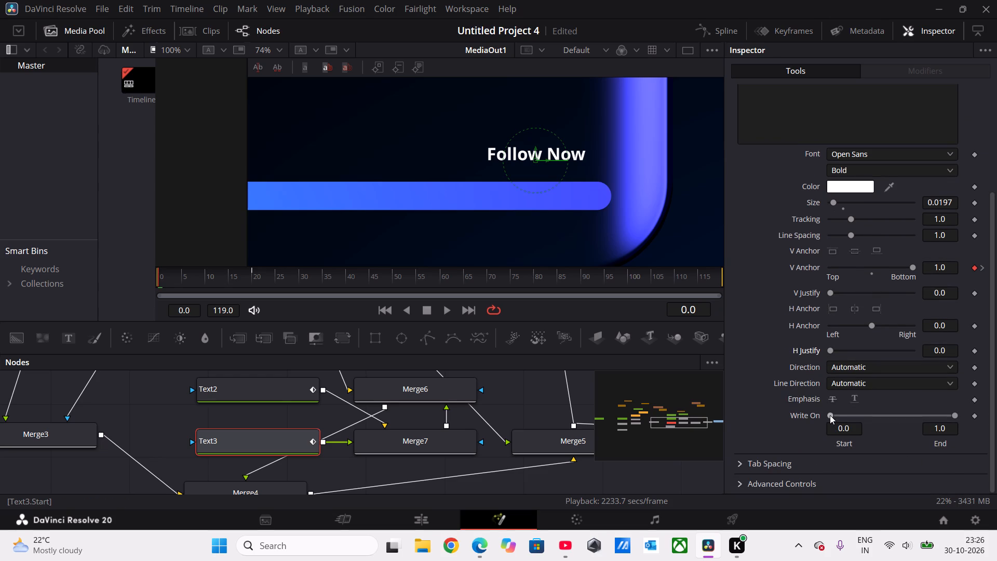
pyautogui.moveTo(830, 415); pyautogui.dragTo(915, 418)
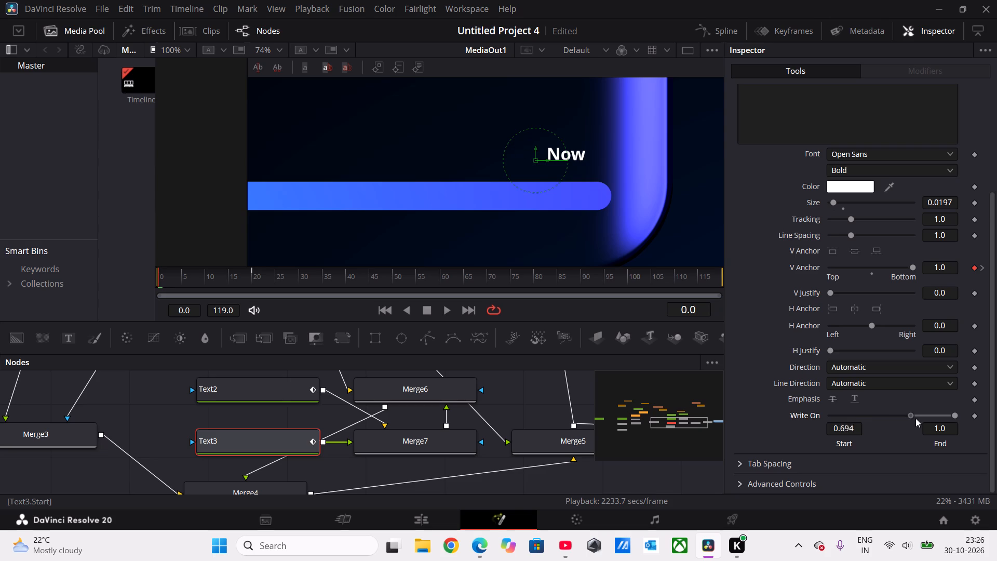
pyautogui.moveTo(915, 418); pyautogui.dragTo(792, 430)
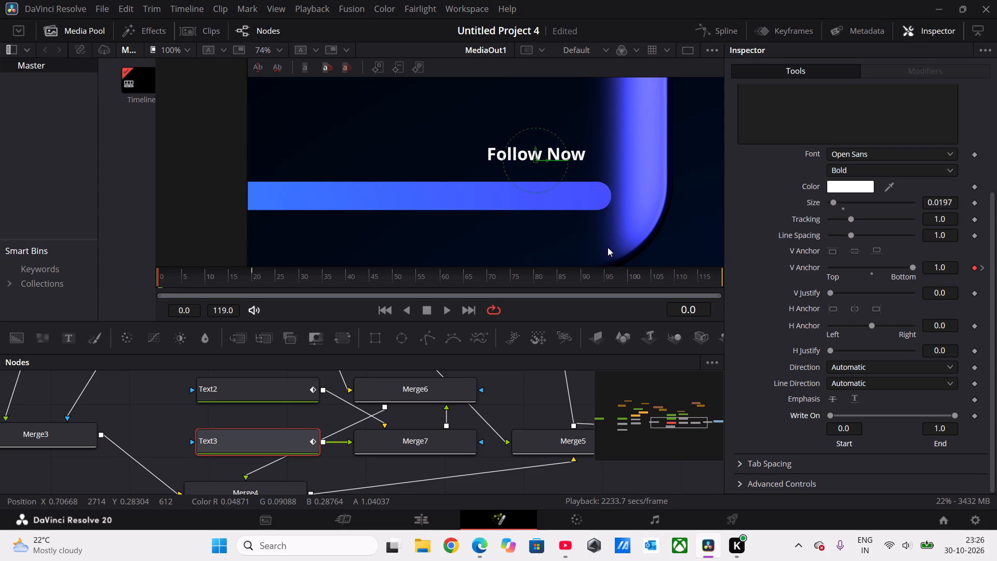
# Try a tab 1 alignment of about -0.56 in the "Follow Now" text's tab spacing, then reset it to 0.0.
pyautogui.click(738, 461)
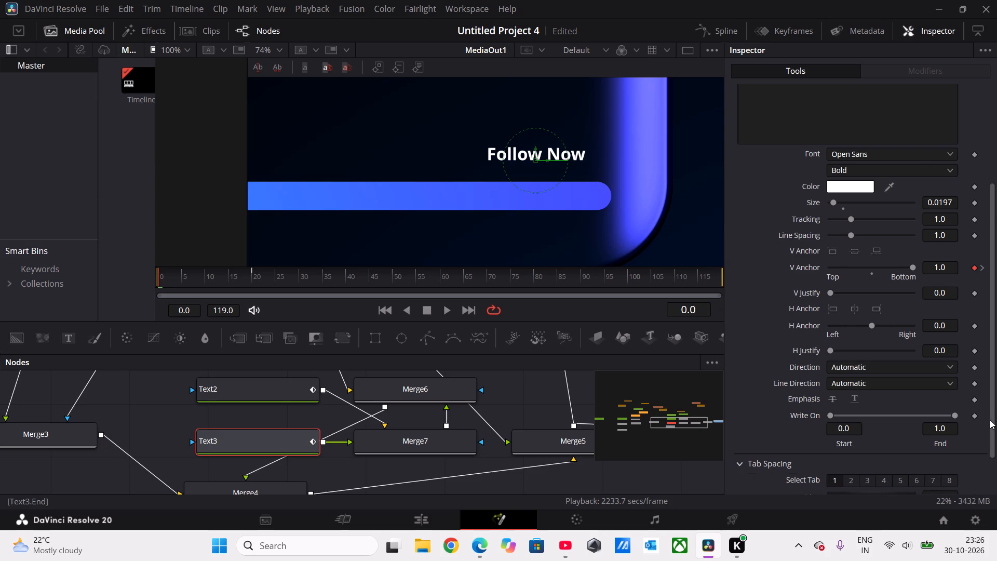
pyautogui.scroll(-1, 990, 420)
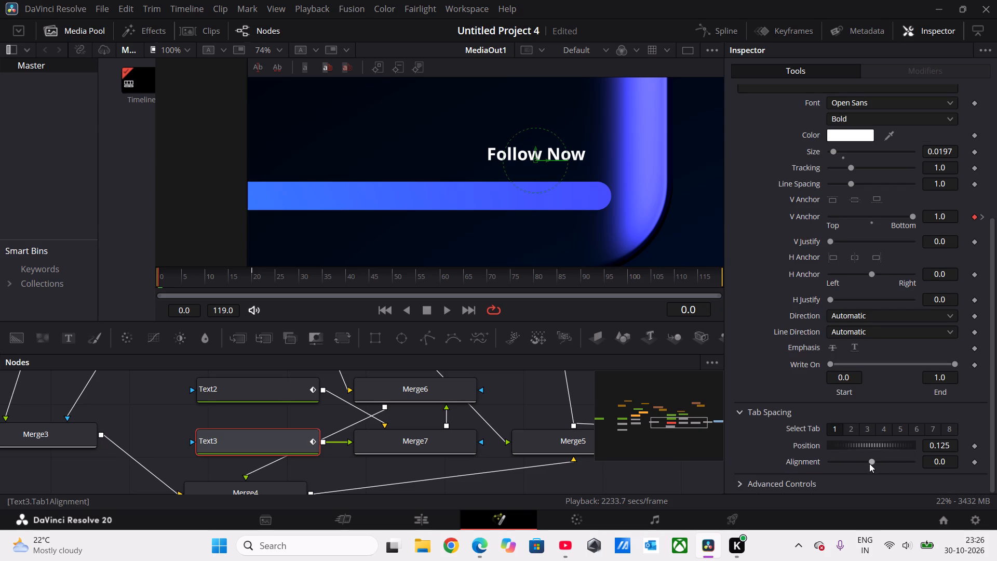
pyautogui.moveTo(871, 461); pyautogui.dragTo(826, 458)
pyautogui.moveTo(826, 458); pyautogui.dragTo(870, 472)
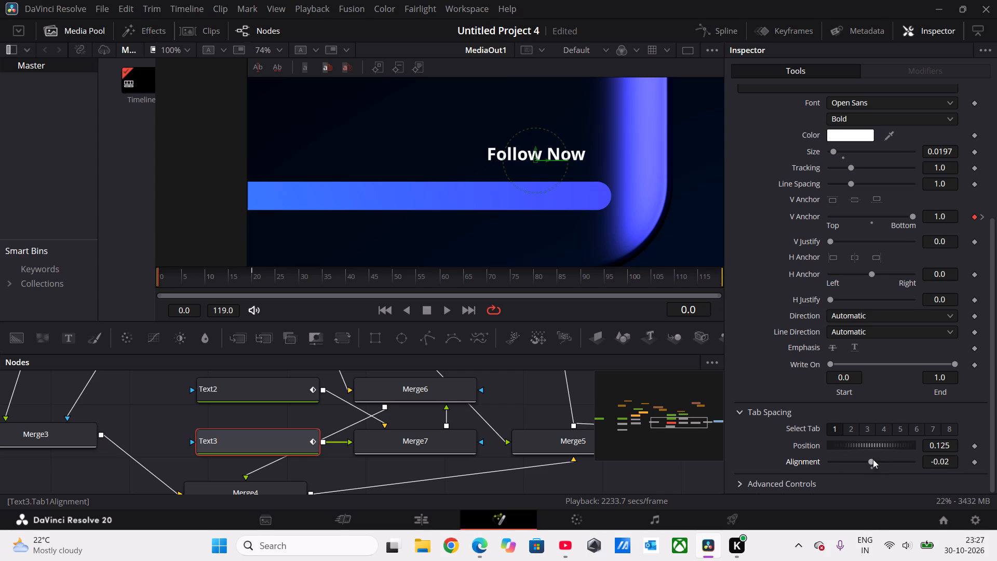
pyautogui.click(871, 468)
# Try tab 1 positions of about -0.76 and 0.487 on the "Follow Now" text, then reset the position to 0.125.
pyautogui.moveTo(869, 444); pyautogui.dragTo(789, 445)
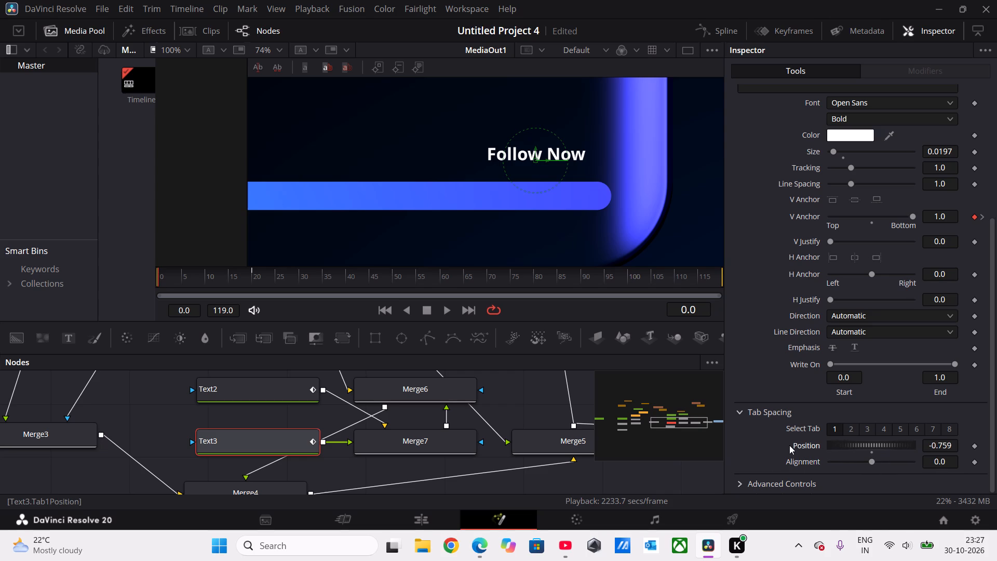
pyautogui.moveTo(789, 445); pyautogui.dragTo(901, 450)
pyautogui.click(871, 450)
pyautogui.click(851, 430)
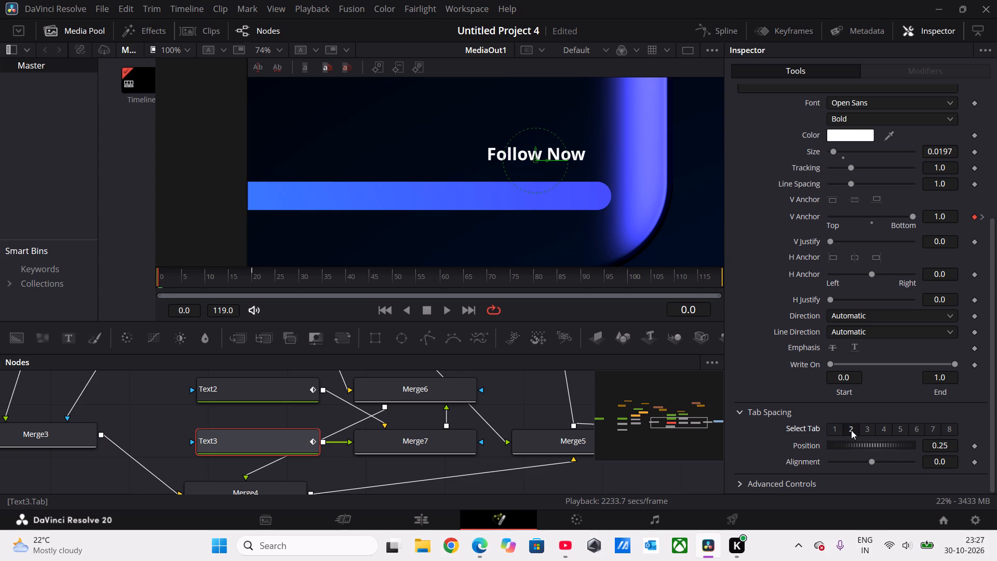
pyautogui.click(839, 431)
pyautogui.scroll(-1, 785, 473)
# Clear the composition image from the viewer.
pyautogui.press('`')
pyautogui.press('`')
pyautogui.press('`')
pyautogui.press('`')
pyautogui.press('`')
pyautogui.press('`')
pyautogui.press('`')
pyautogui.press('`')
pyautogui.press('`')
pyautogui.press('`')
pyautogui.press('`')
pyautogui.press('`')
pyautogui.press('`')
pyautogui.press('`')
pyautogui.press('`')
pyautogui.press('`')
pyautogui.press('`')
pyautogui.press('`')
pyautogui.press('`')
pyautogui.press('`')
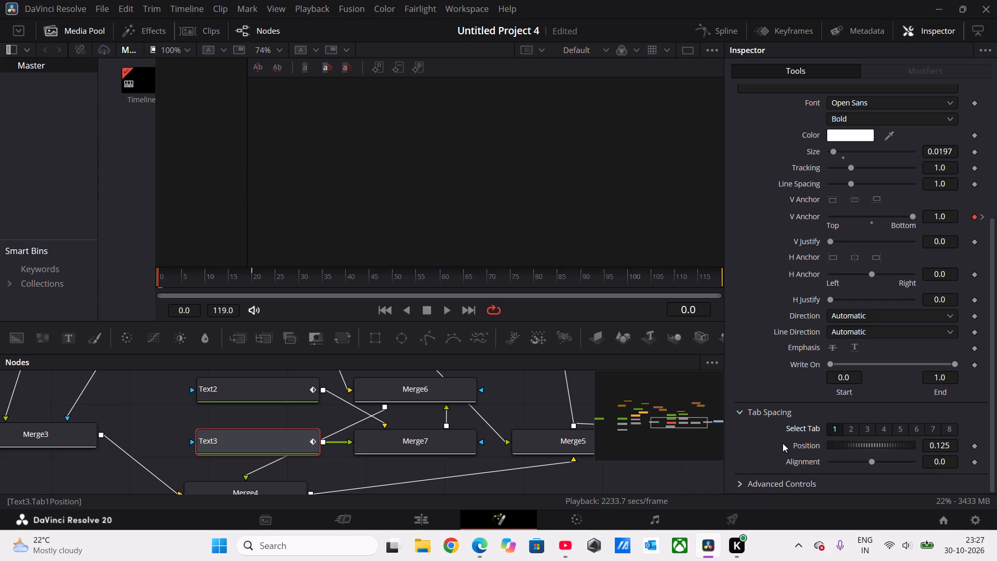
# Undo the last tab 1 position reset on the "Follow Now" text.
pyautogui.hotkey('ctrl', 'z')
pyautogui.scroll(3, 596, 233)
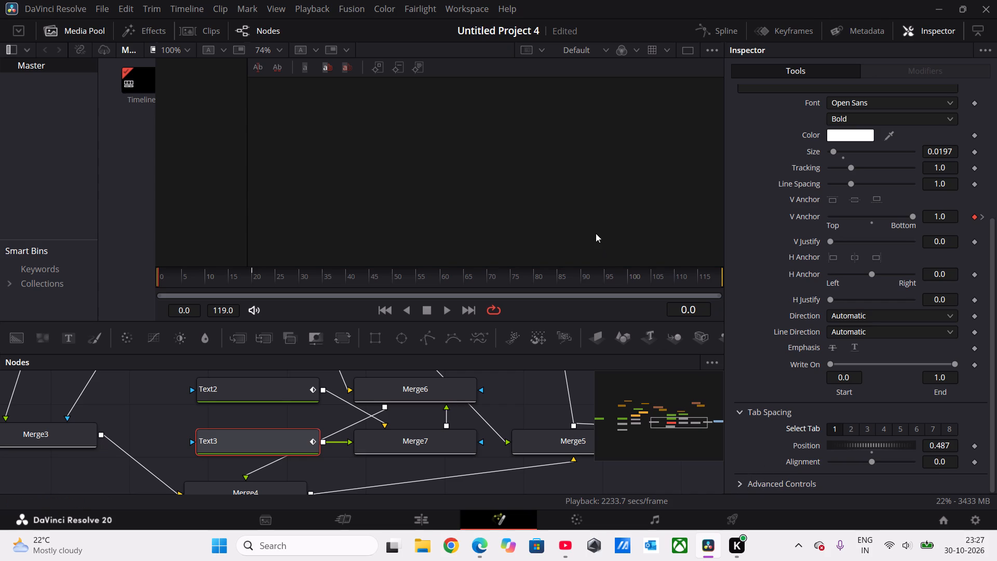
# Undo the tab 1 position change on the "Follow Now" text to bring it back to 0.125.
pyautogui.keyDown('ctrl'); pyautogui.scroll(-4, 596, 233); pyautogui.keyUp('ctrl')
pyautogui.hotkey('ctrl', 'z')
pyautogui.press('`')
pyautogui.press('Escape')
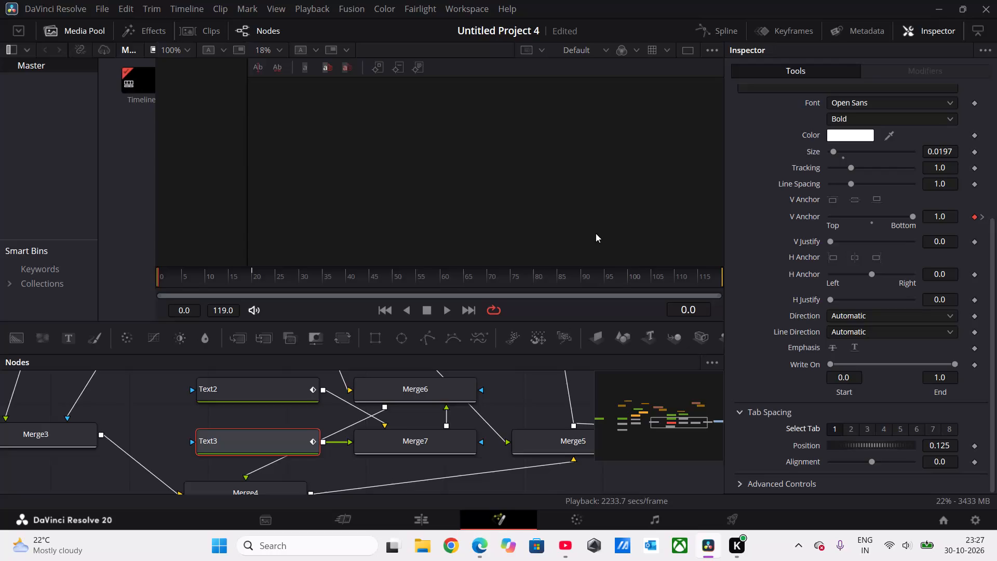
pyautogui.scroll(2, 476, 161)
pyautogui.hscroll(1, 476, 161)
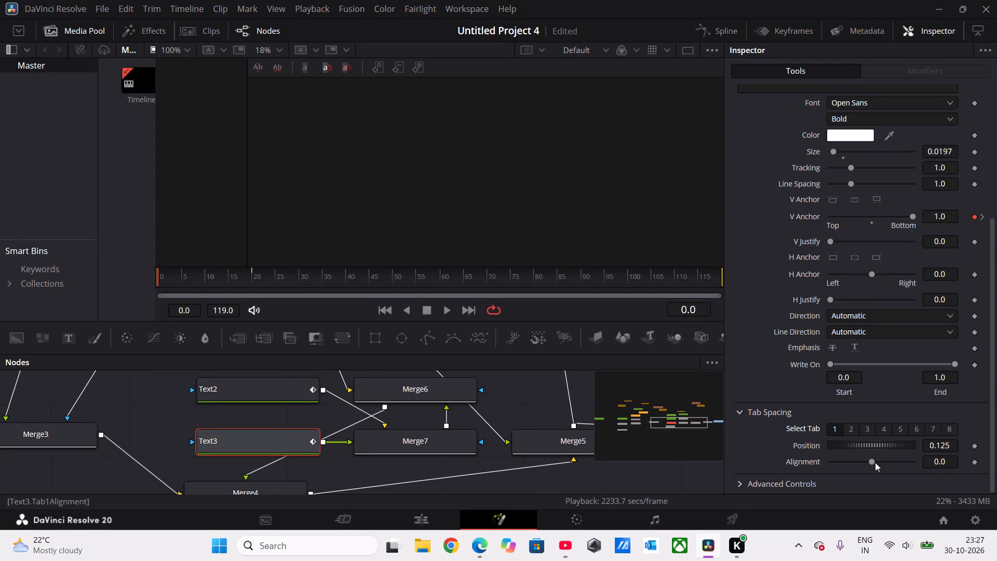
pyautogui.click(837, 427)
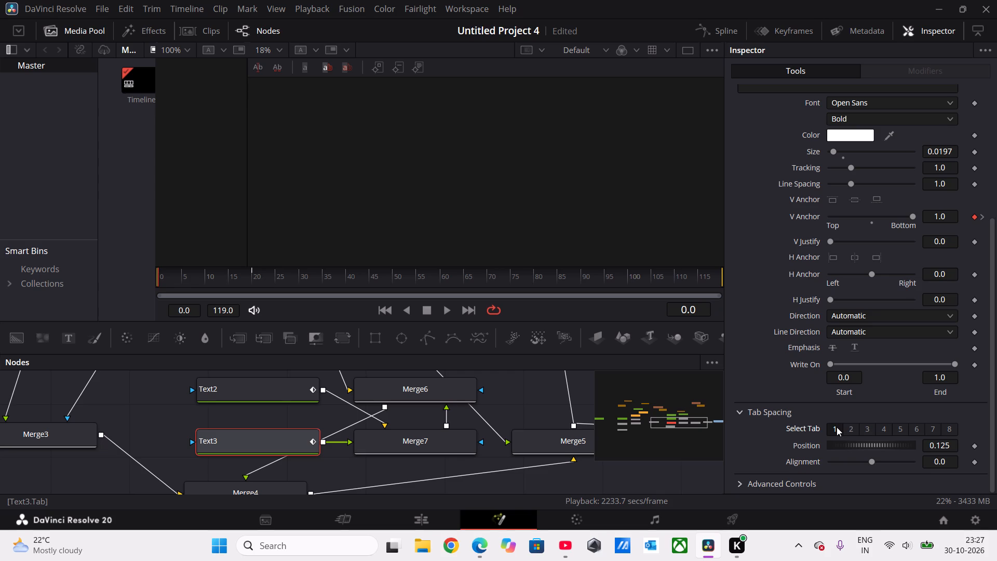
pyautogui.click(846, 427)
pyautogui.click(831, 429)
# Undo the last seven edits made before the tab position change in the composition.
pyautogui.scroll(1, 856, 438)
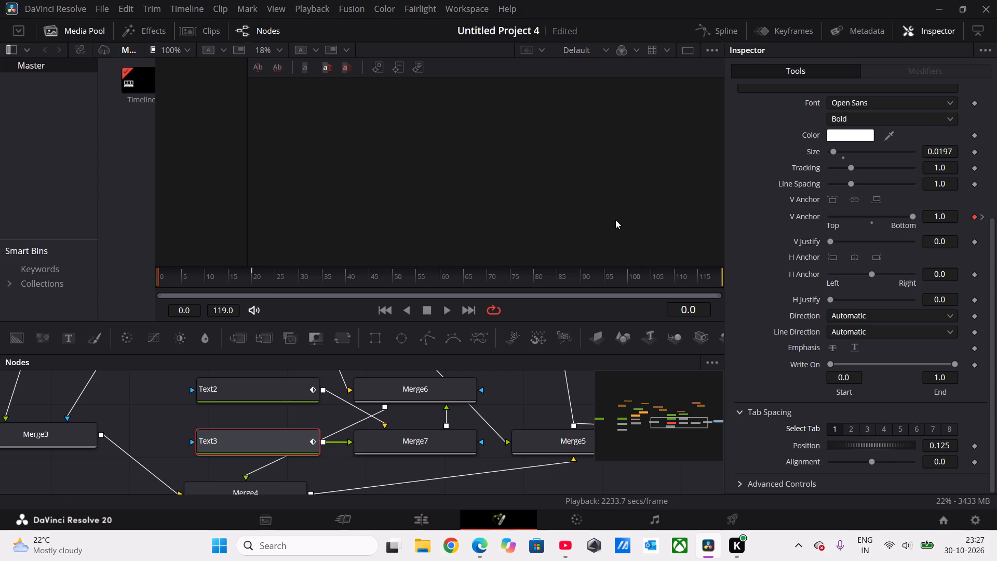
pyautogui.scroll(14, 615, 220)
pyautogui.scroll(-4, 615, 220)
pyautogui.keyDown('ctrl'); pyautogui.scroll(-4, 615, 220); pyautogui.keyUp('ctrl')
pyautogui.hotkey('ctrl', 'z')
pyautogui.hotkey('ctrl', 'z')
pyautogui.hotkey('ctrl', 'z')
pyautogui.hotkey('ctrl', 'z')
pyautogui.hotkey('ctrl', 'z')
pyautogui.hotkey('ctrl', 'z')
pyautogui.hotkey('ctrl', 'z')
# Examine the whole node graph and the empty viewer to find out why the composition image is missing.
pyautogui.scroll(-1, 493, 442)
pyautogui.scroll(1, 493, 442)
pyautogui.hscroll(-1, 493, 442)
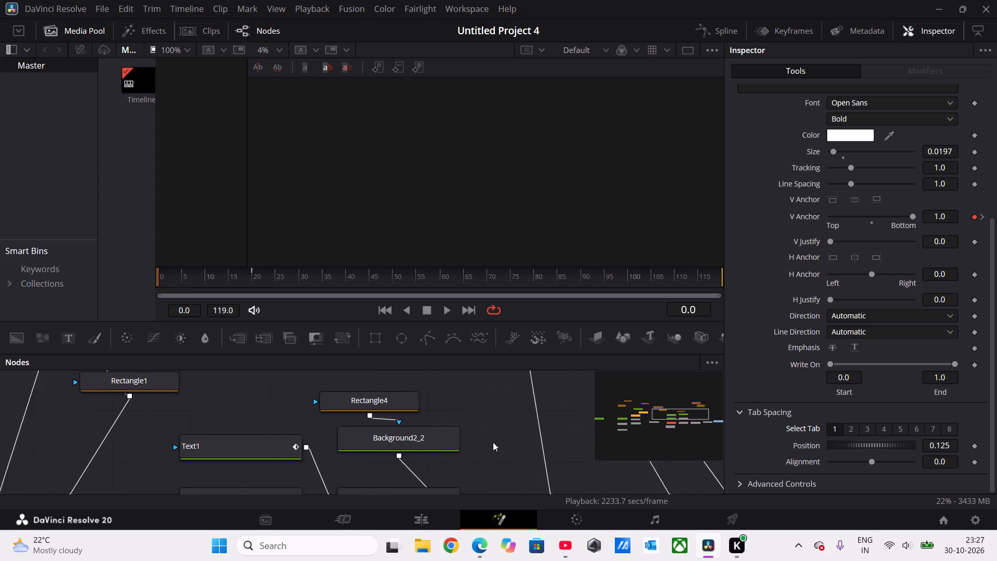
pyautogui.hscroll(-1, 493, 442)
pyautogui.scroll(-1, 493, 442)
pyautogui.keyDown('ctrl'); pyautogui.scroll(-5, 493, 442); pyautogui.keyUp('ctrl')
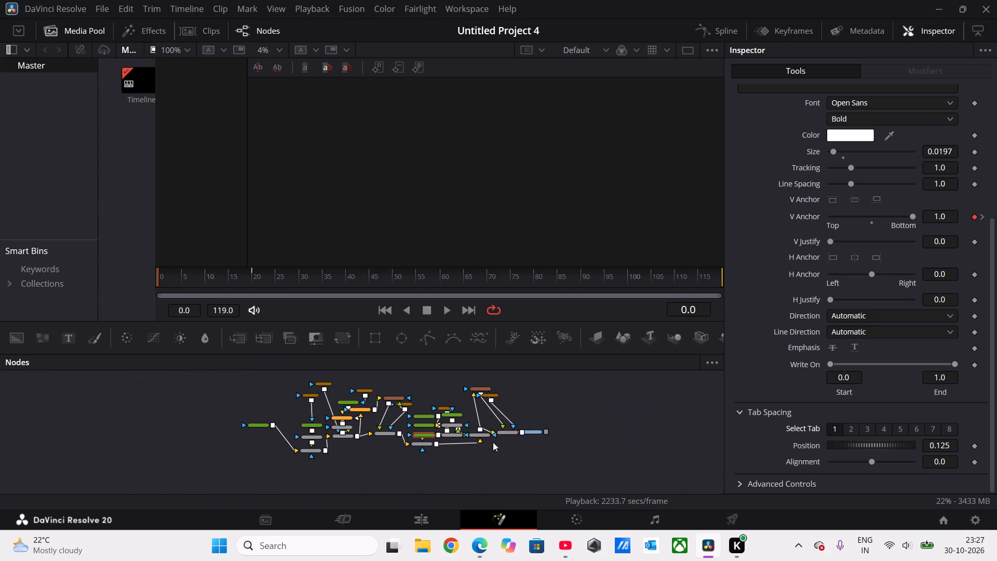
pyautogui.scroll(3, 461, 102)
pyautogui.click(477, 102)
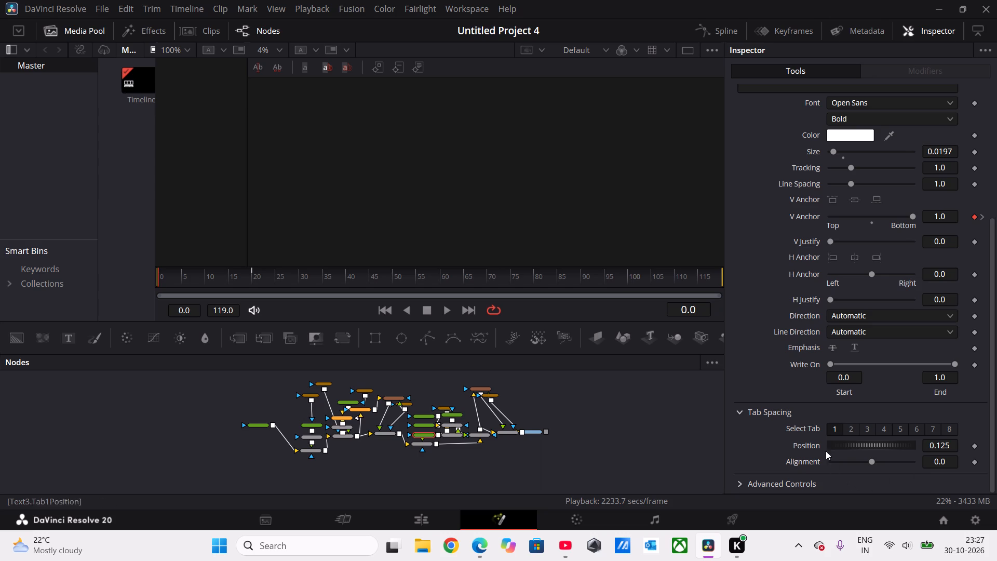
# Collapse the tab spacing settings of the "Follow Now" text.
pyautogui.click(746, 411)
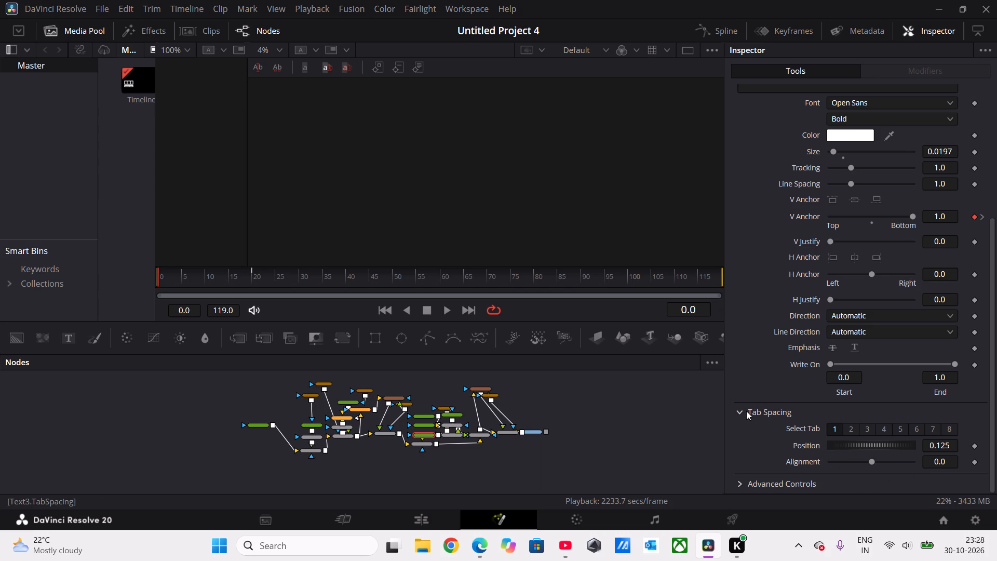
pyautogui.click(738, 409)
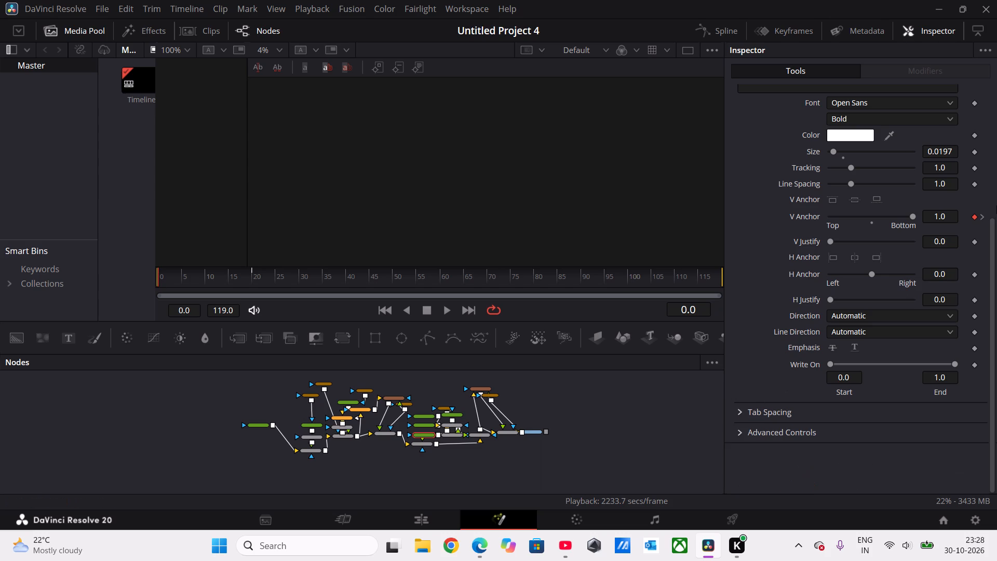
# Close DaVinci Resolve and launch it again from the installed apps.
pyautogui.click(995, 2)
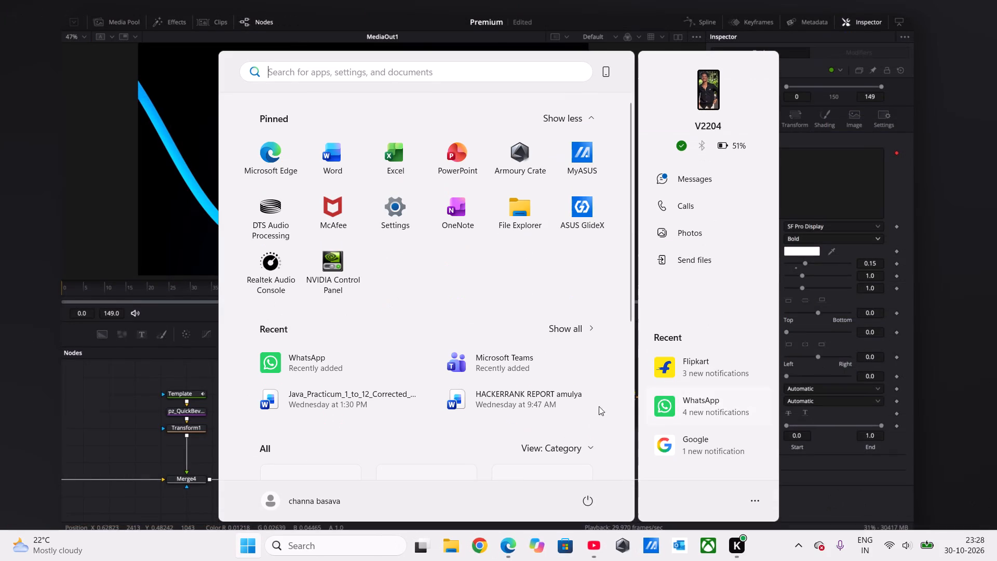
pyautogui.scroll(-2, 555, 360)
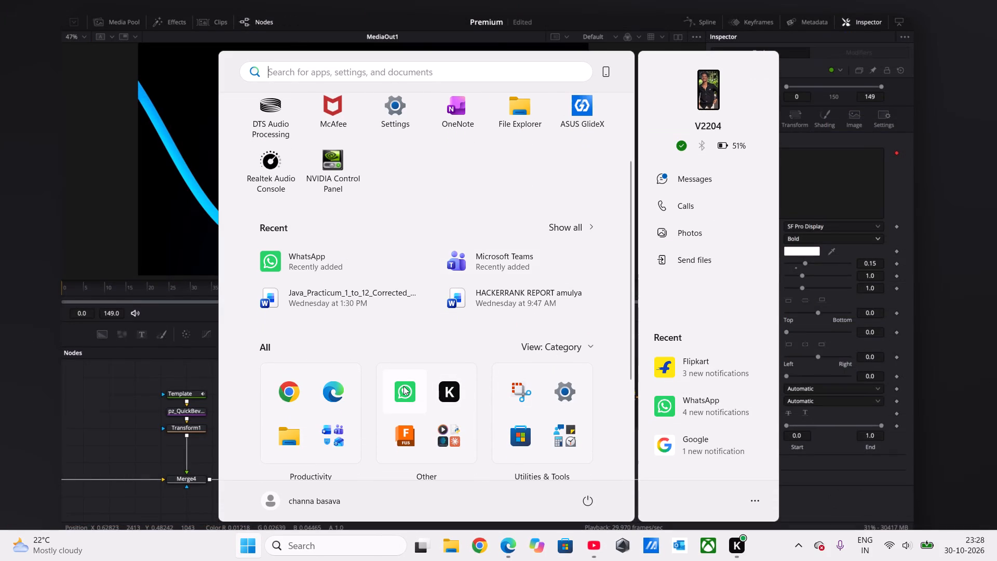
pyautogui.scroll(-3, 403, 386)
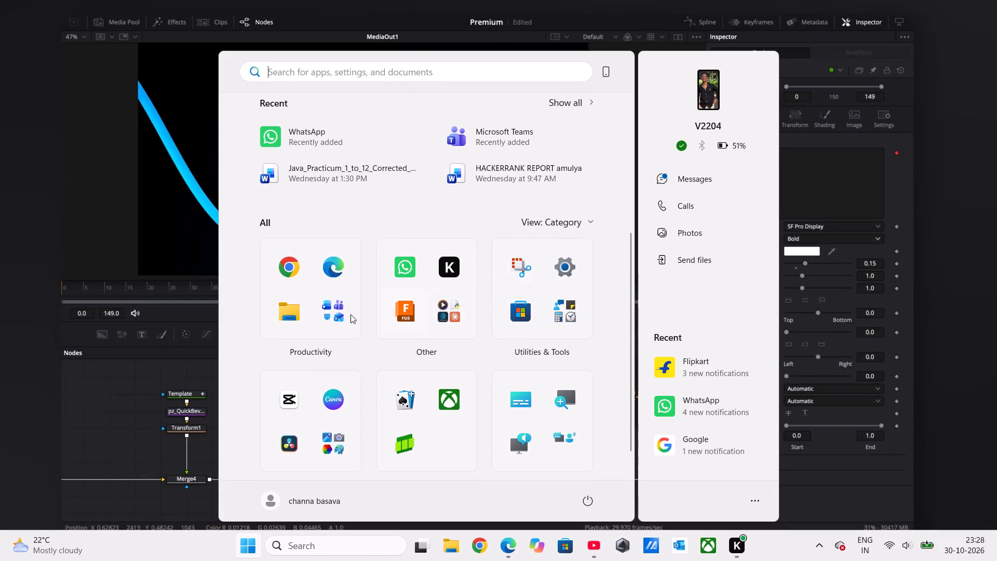
pyautogui.click(290, 445)
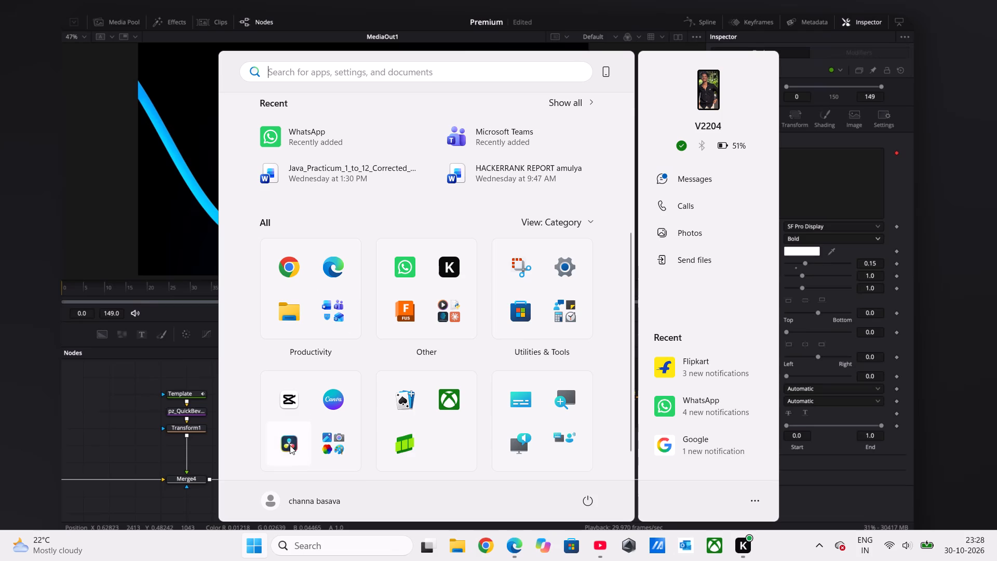
pyautogui.click(290, 445)
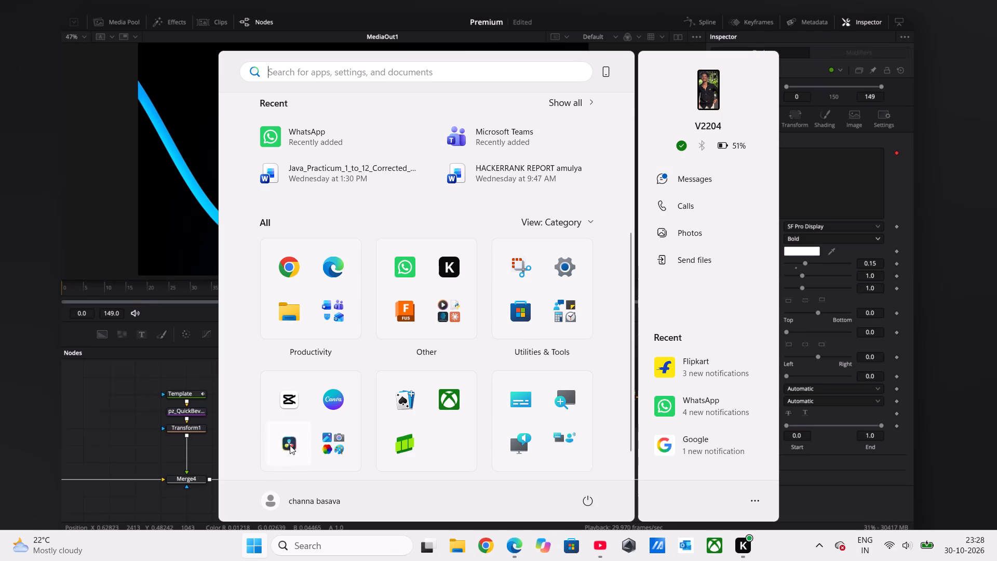
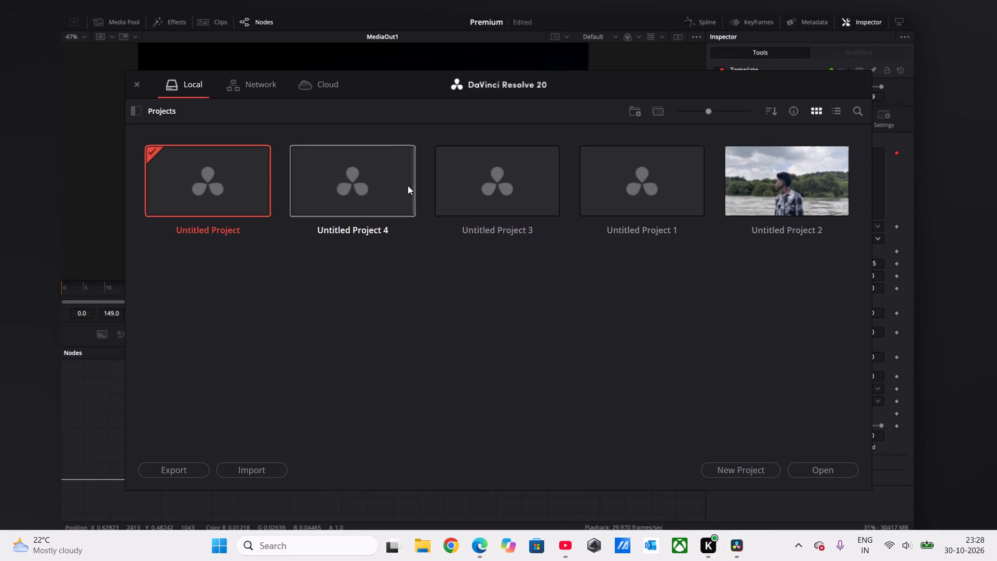
# Open the project named Untitled Project 4 from the local project library.
pyautogui.click(381, 196)
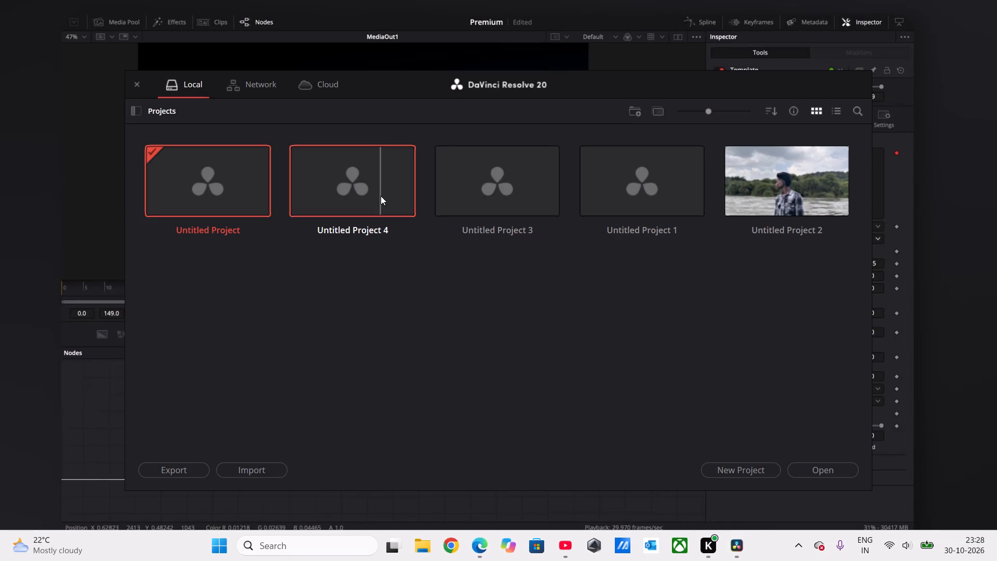
pyautogui.doubleClick(381, 196)
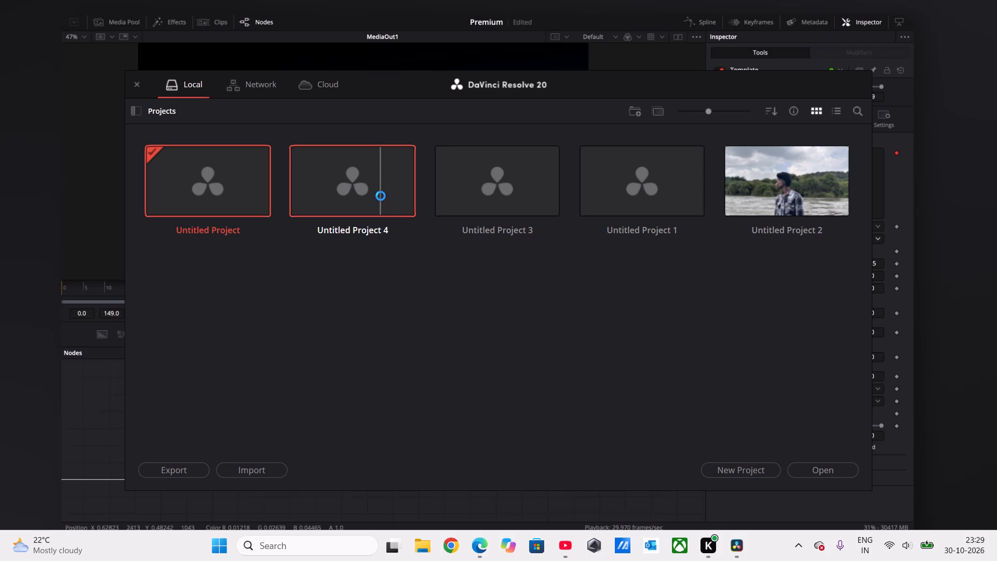
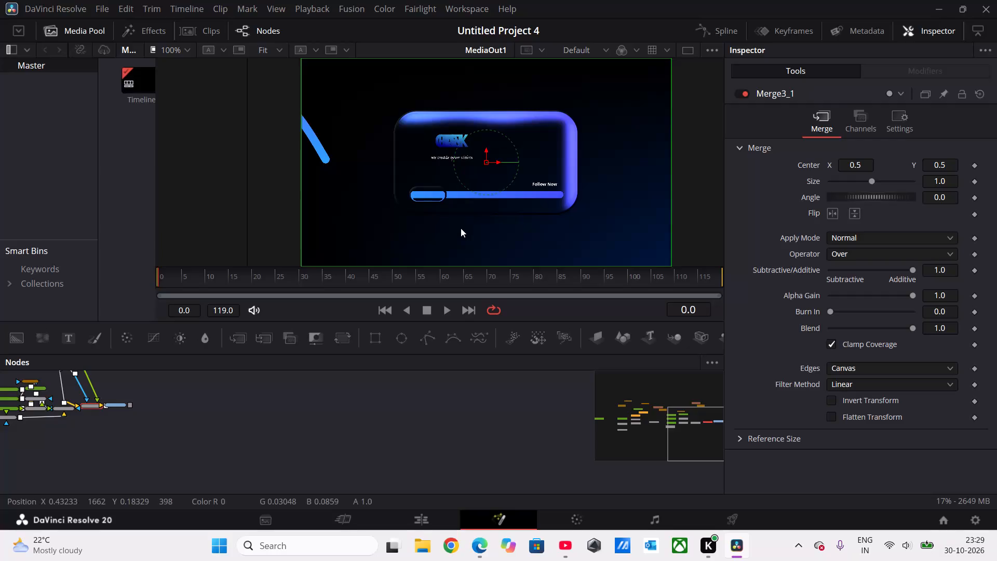
# Remove the Size keyframe at frame 0 from the Text2 tagline "we create your vision".
pyautogui.hscroll(1, 562, 412)
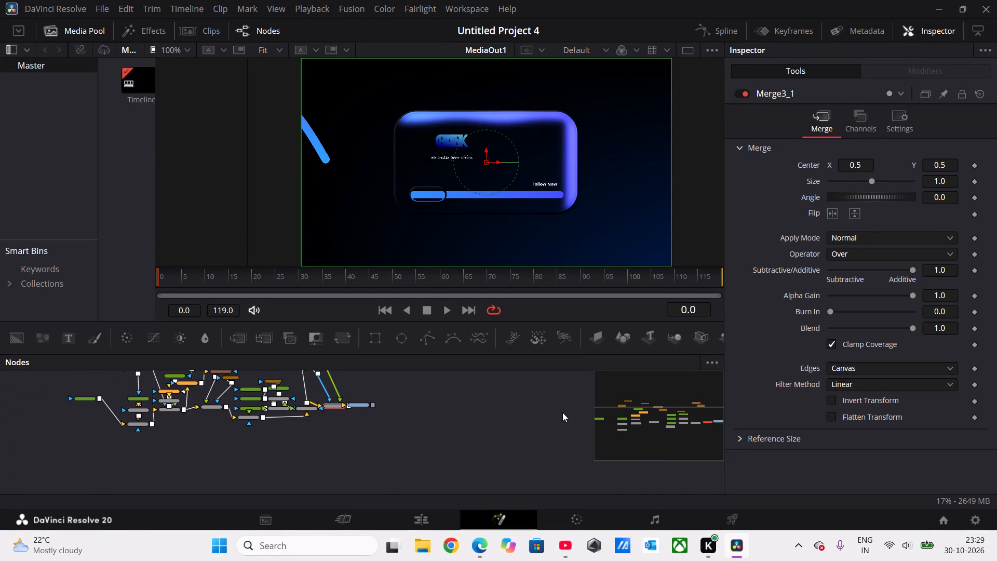
pyautogui.hscroll(1, 562, 412)
pyautogui.keyDown('ctrl'); pyautogui.scroll(5, 562, 412); pyautogui.keyUp('ctrl')
pyautogui.hscroll(5, 562, 412)
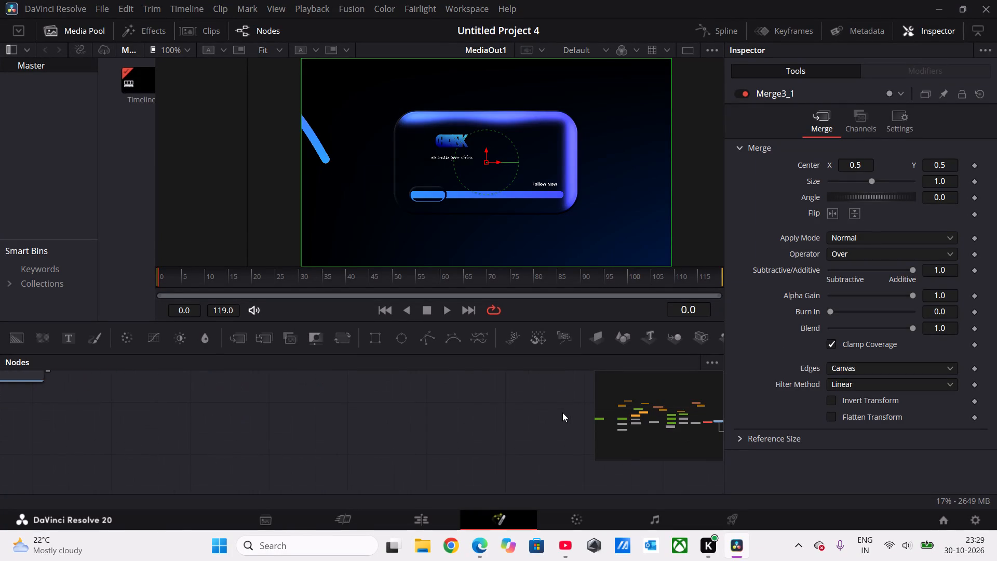
pyautogui.hscroll(5, 562, 412)
pyautogui.scroll(1, 562, 412)
pyautogui.hscroll(1, 562, 412)
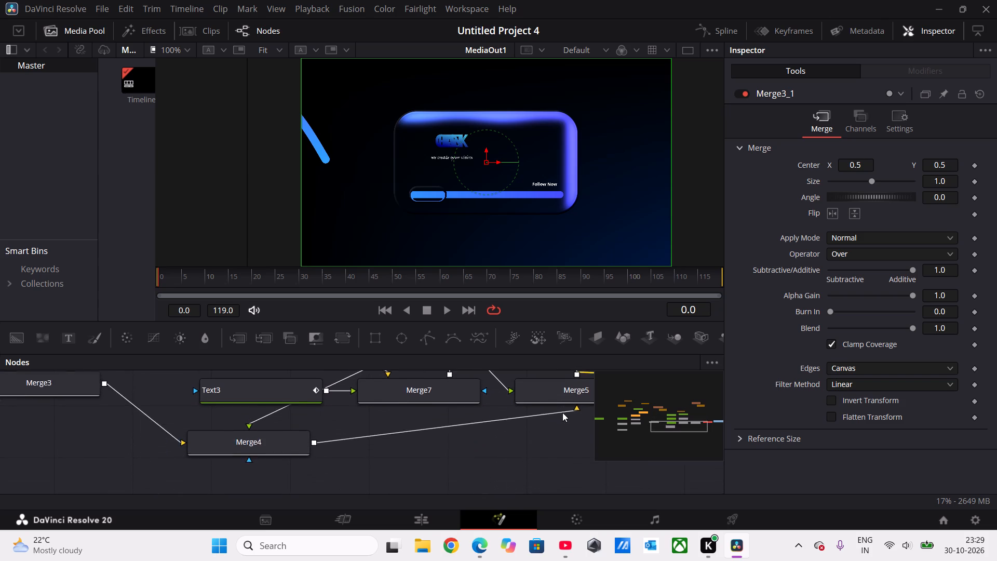
pyautogui.hscroll(1, 562, 412)
pyautogui.scroll(1, 562, 412)
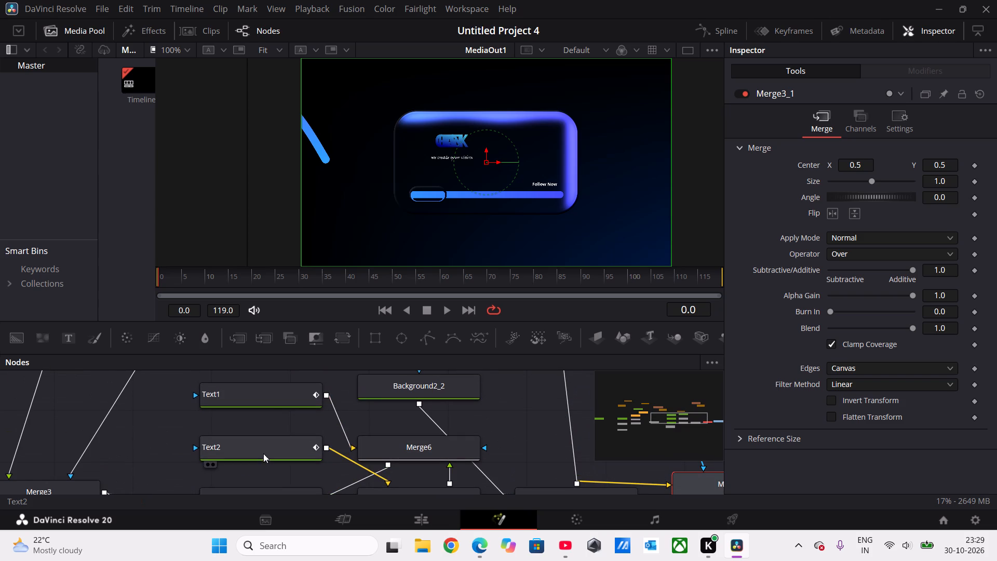
pyautogui.click(266, 449)
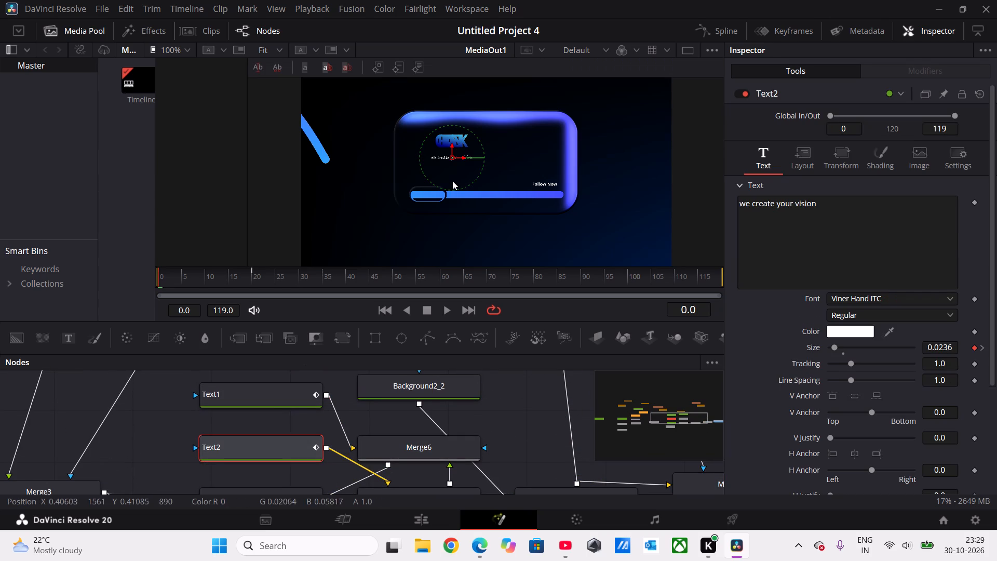
pyautogui.click(975, 349)
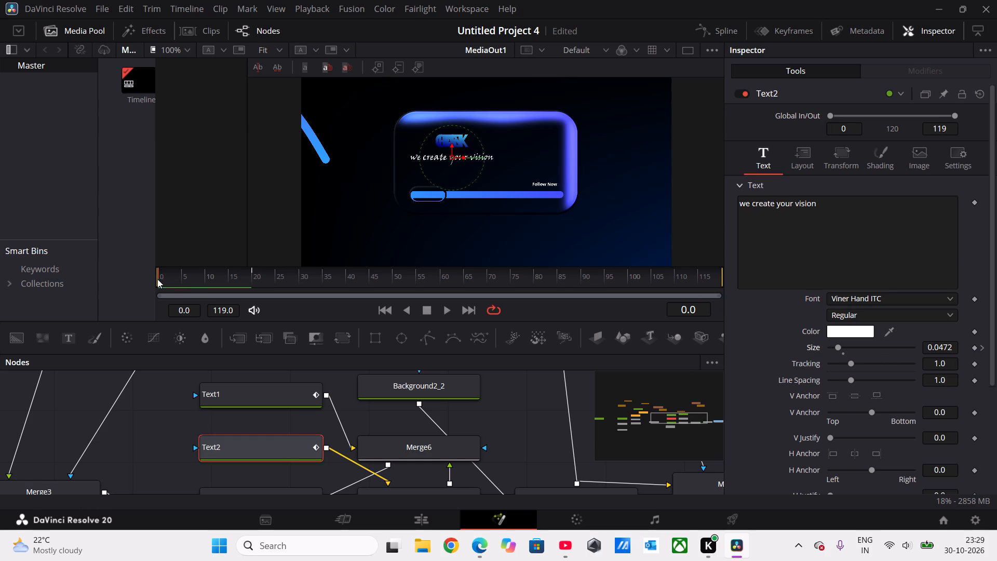
# Set the Text2 tagline's size to 0.0394 at frame 20.
pyautogui.moveTo(156, 278); pyautogui.dragTo(154, 285)
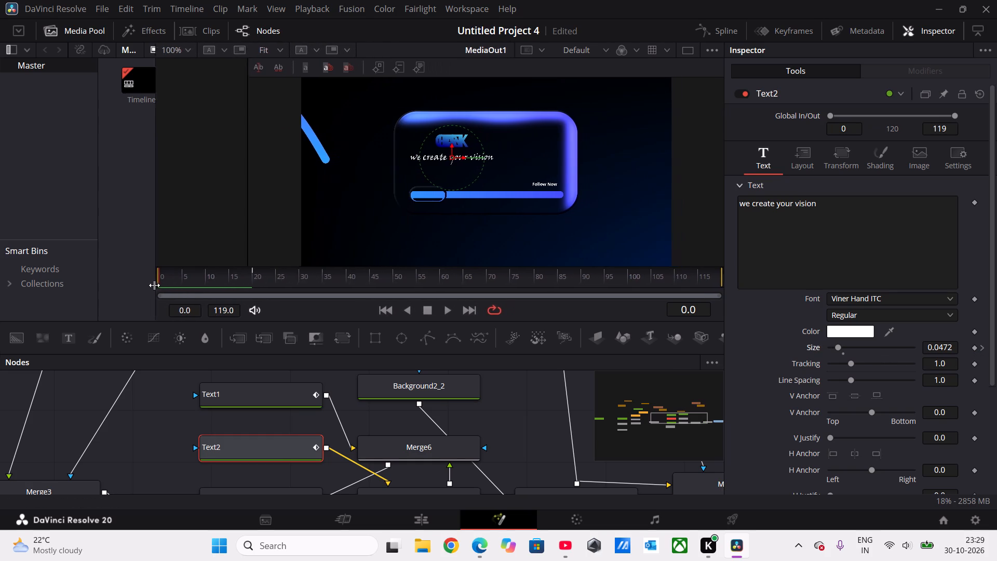
pyautogui.moveTo(154, 285); pyautogui.dragTo(103, 292)
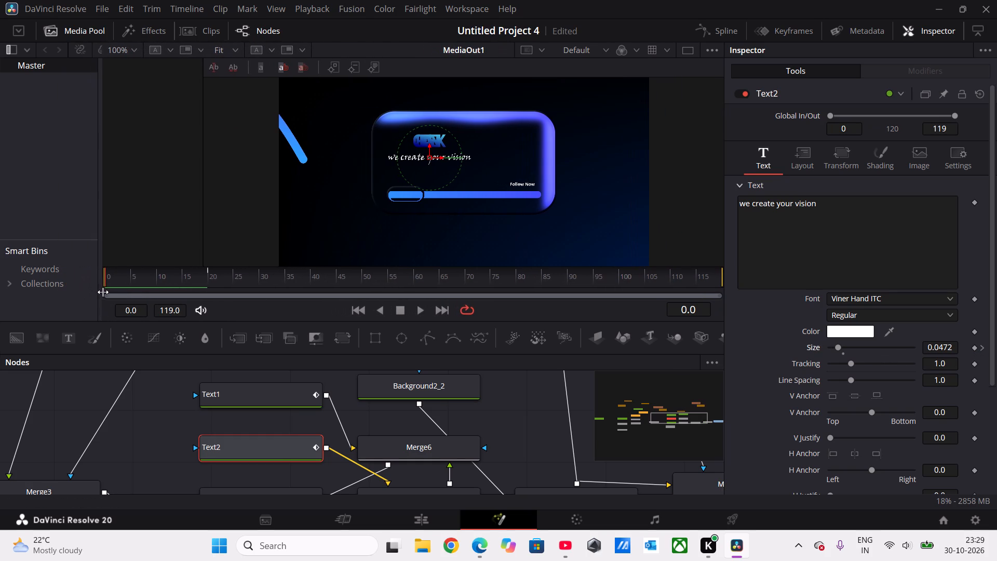
pyautogui.keyDown('ctrl'); pyautogui.scroll(2, 485, 173); pyautogui.keyUp('ctrl')
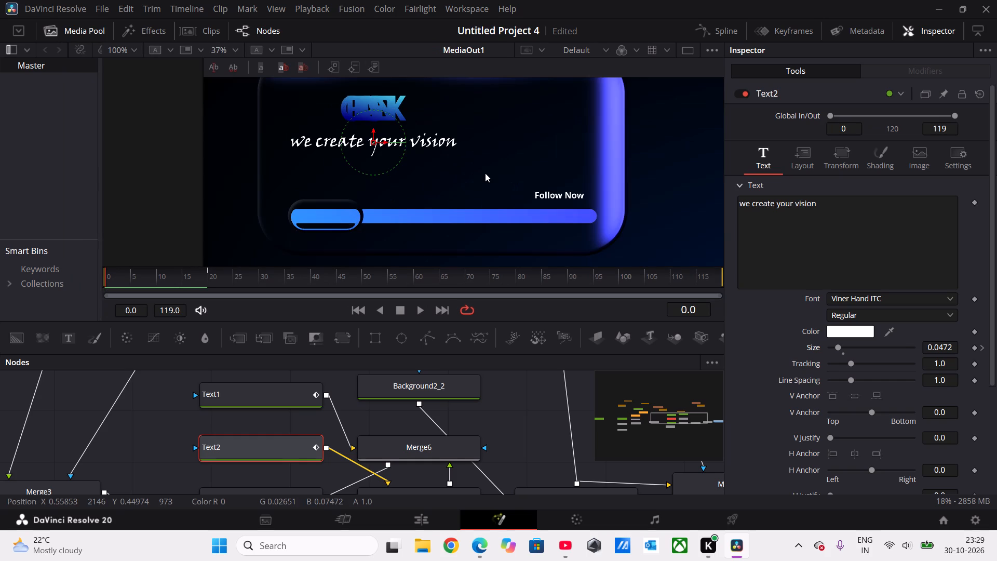
pyautogui.keyDown('ctrl'); pyautogui.scroll(-1, 485, 173); pyautogui.keyUp('ctrl')
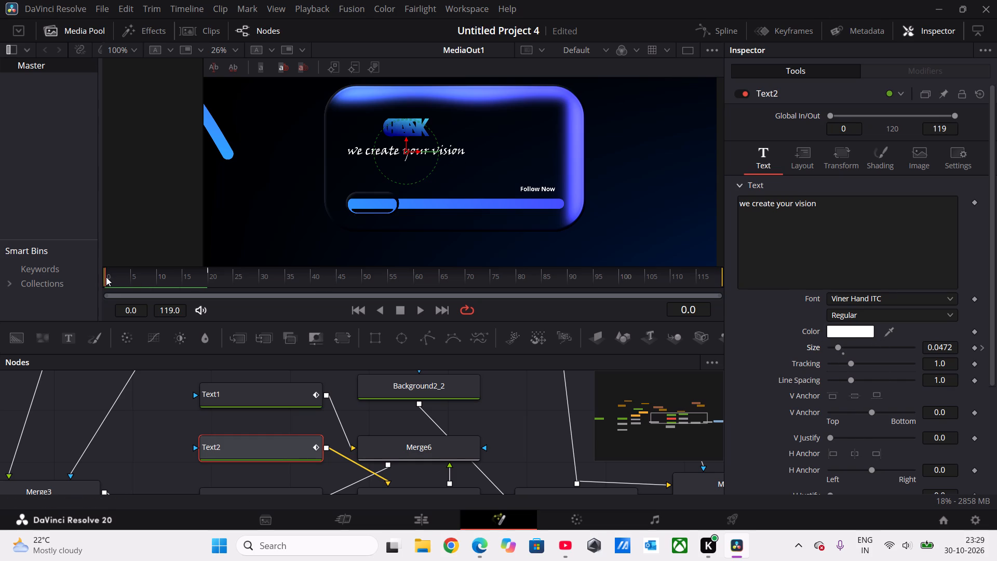
pyautogui.moveTo(105, 277); pyautogui.dragTo(147, 283)
pyautogui.moveTo(147, 283); pyautogui.dragTo(194, 294)
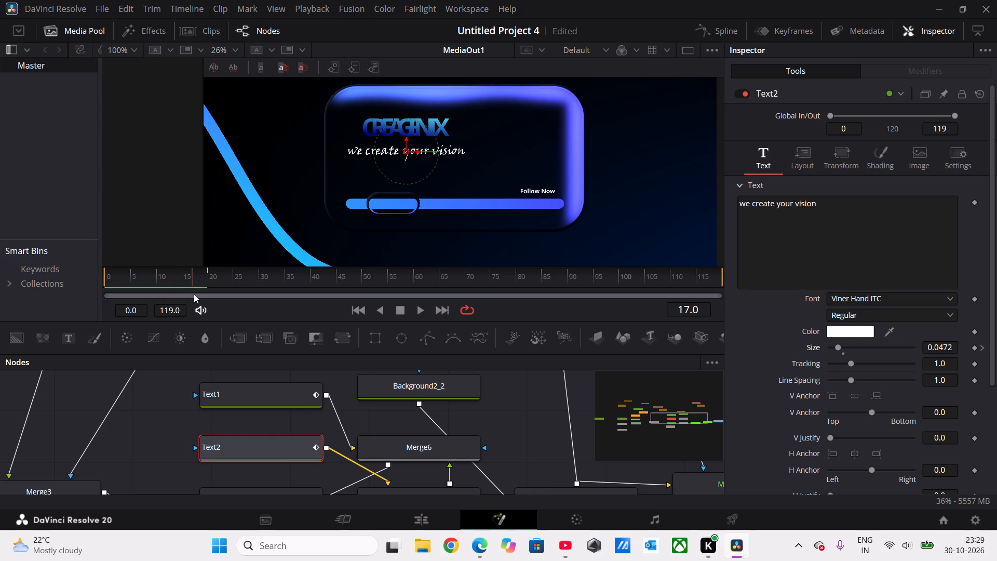
pyautogui.moveTo(194, 294); pyautogui.dragTo(209, 301)
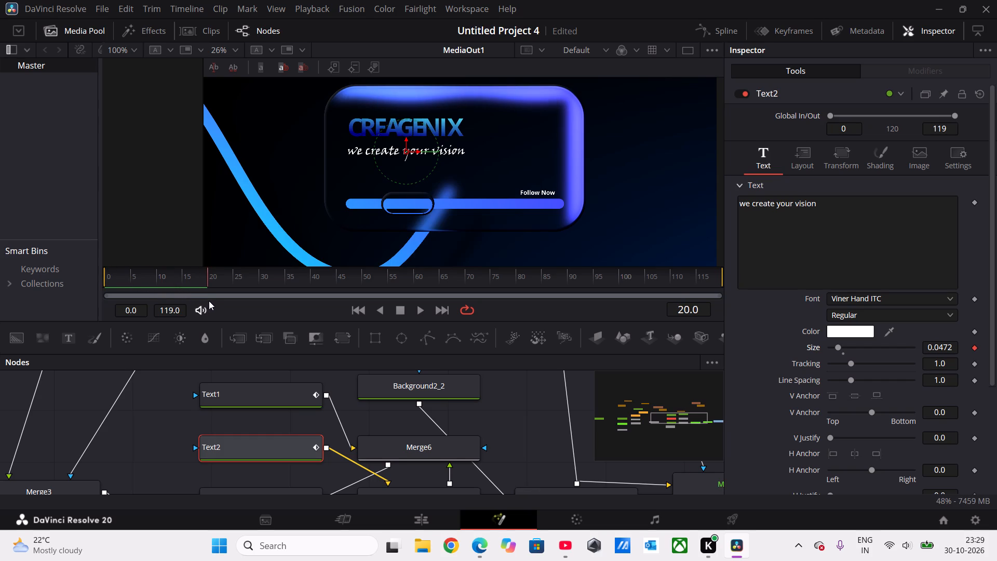
pyautogui.moveTo(209, 301); pyautogui.dragTo(212, 303)
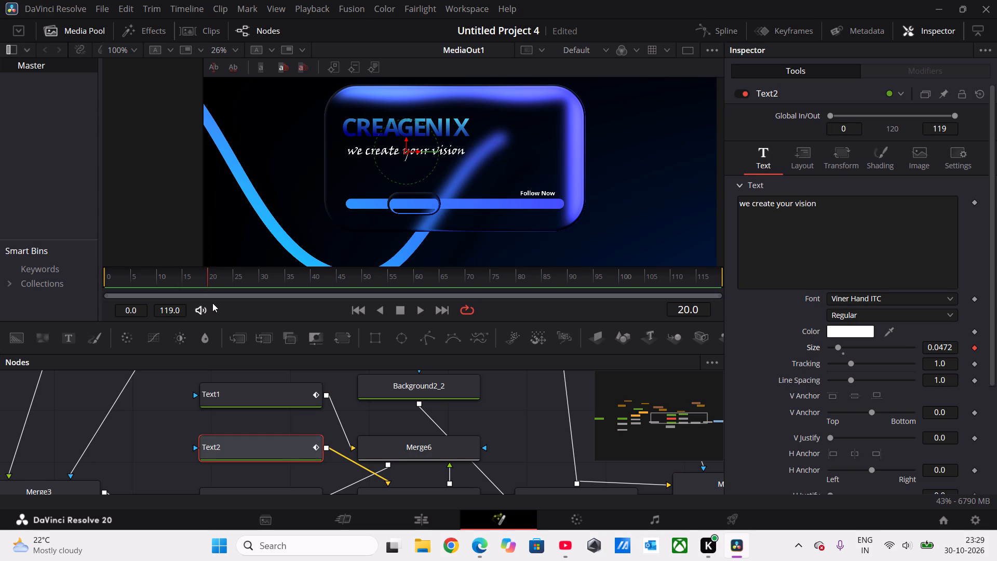
pyautogui.click(838, 349)
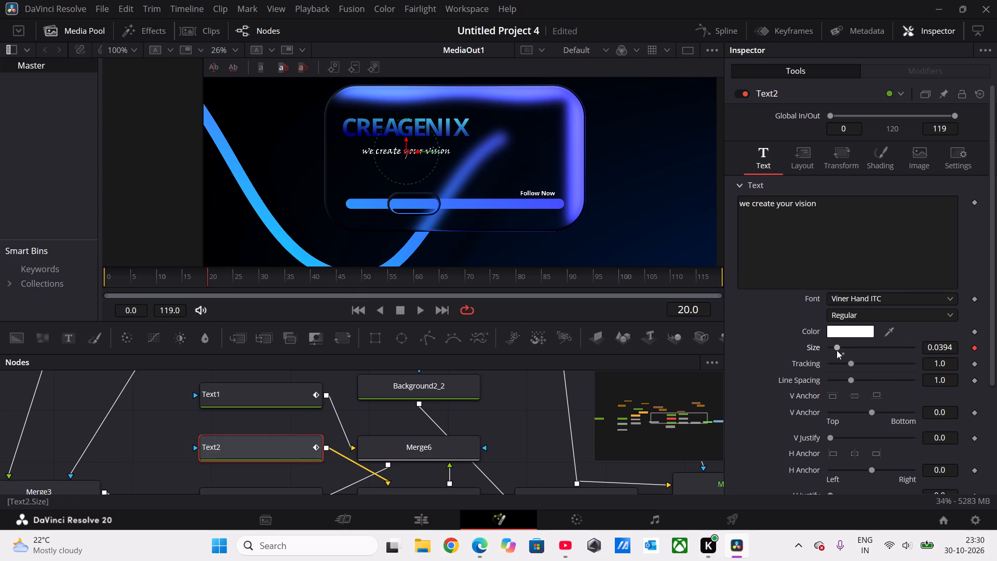
# Remove the remaining Size keyframe at frame 20 from the Text2 tagline.
pyautogui.click(742, 362)
pyautogui.scroll(-3, 790, 432)
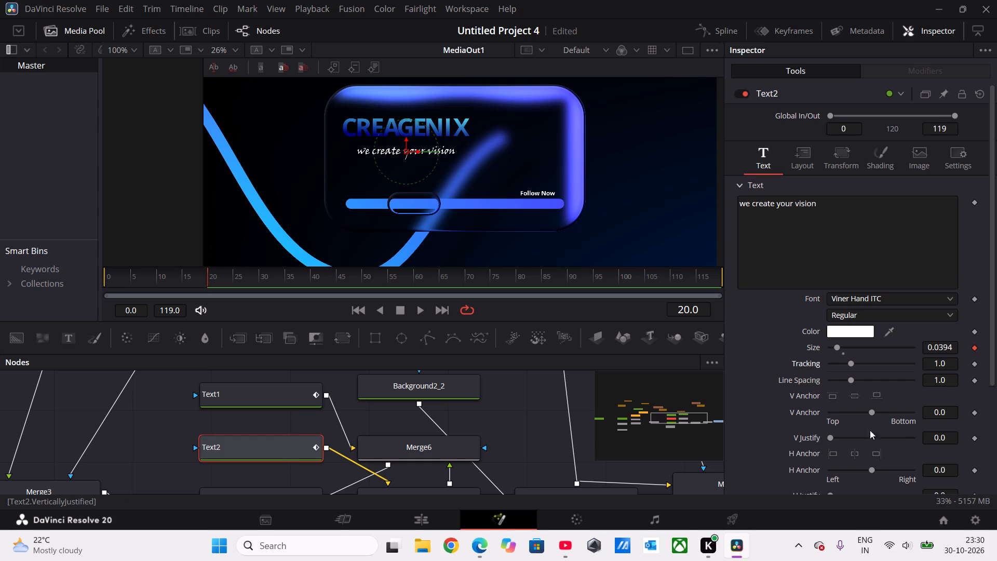
pyautogui.scroll(-1, 996, 426)
pyautogui.click(975, 348)
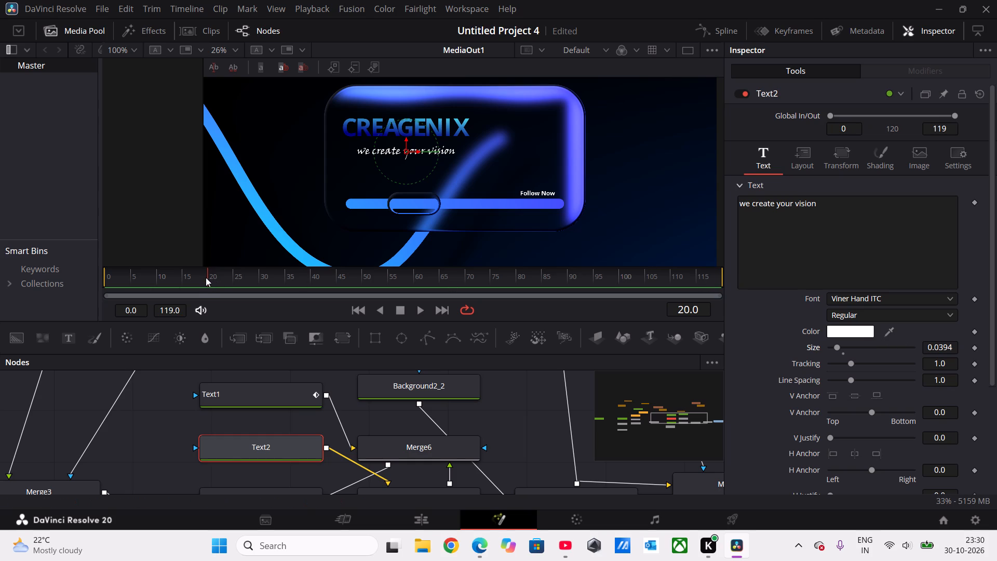
# At frame 0, set the Text2 tagline's Write On range to start 0.0 and end 0.0, and keyframe it.
pyautogui.moveTo(206, 277); pyautogui.dragTo(108, 287)
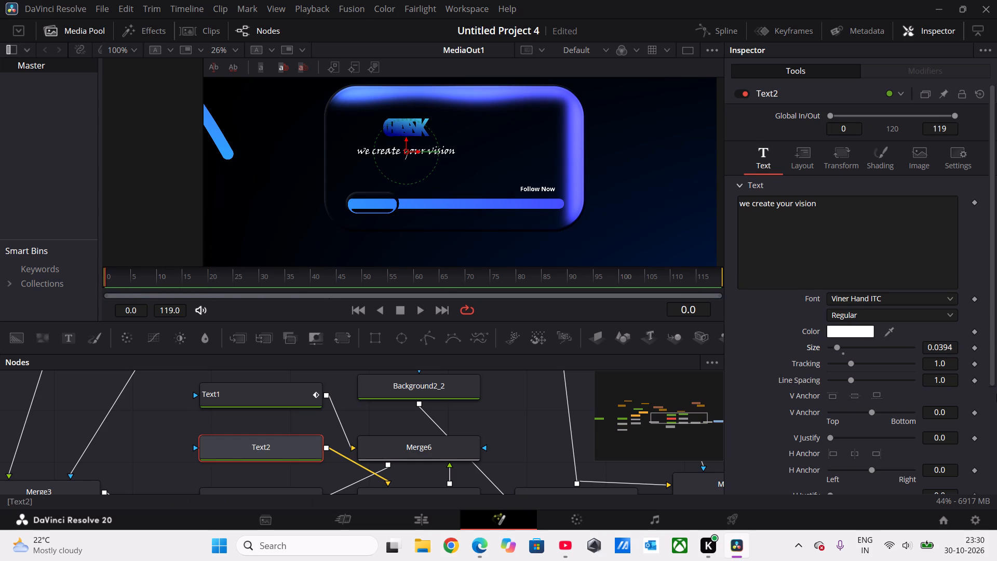
pyautogui.scroll(-1, 991, 409)
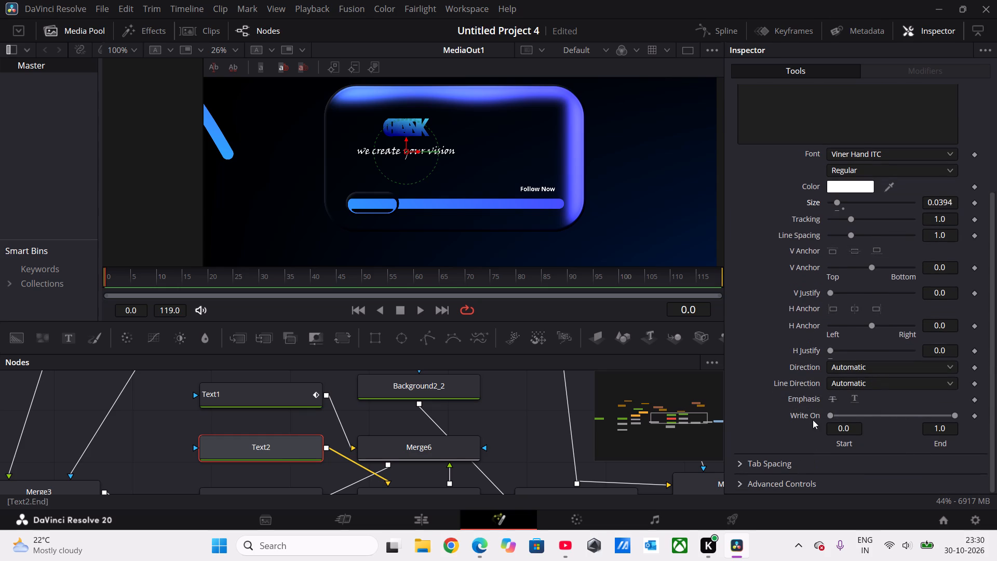
pyautogui.moveTo(829, 415); pyautogui.dragTo(878, 413)
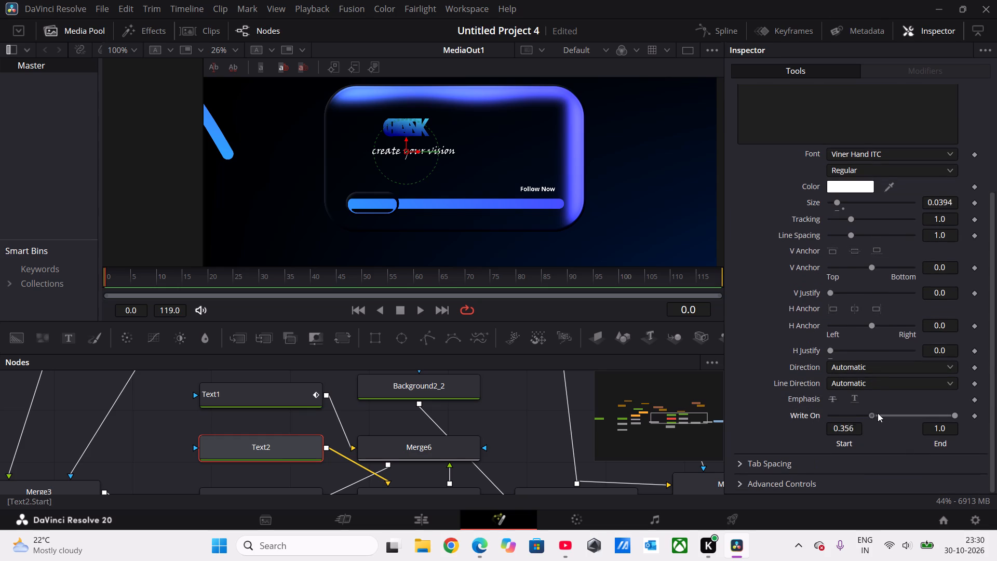
pyautogui.moveTo(878, 413); pyautogui.dragTo(906, 412)
pyautogui.moveTo(906, 412); pyautogui.dragTo(829, 433)
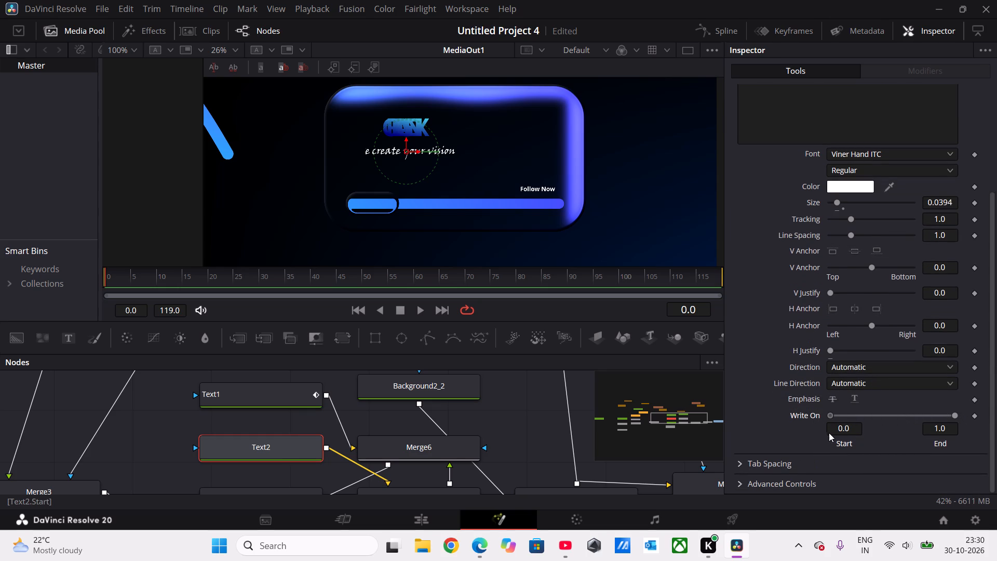
pyautogui.moveTo(829, 433); pyautogui.dragTo(809, 440)
pyautogui.click(936, 443)
pyautogui.moveTo(954, 415); pyautogui.dragTo(805, 423)
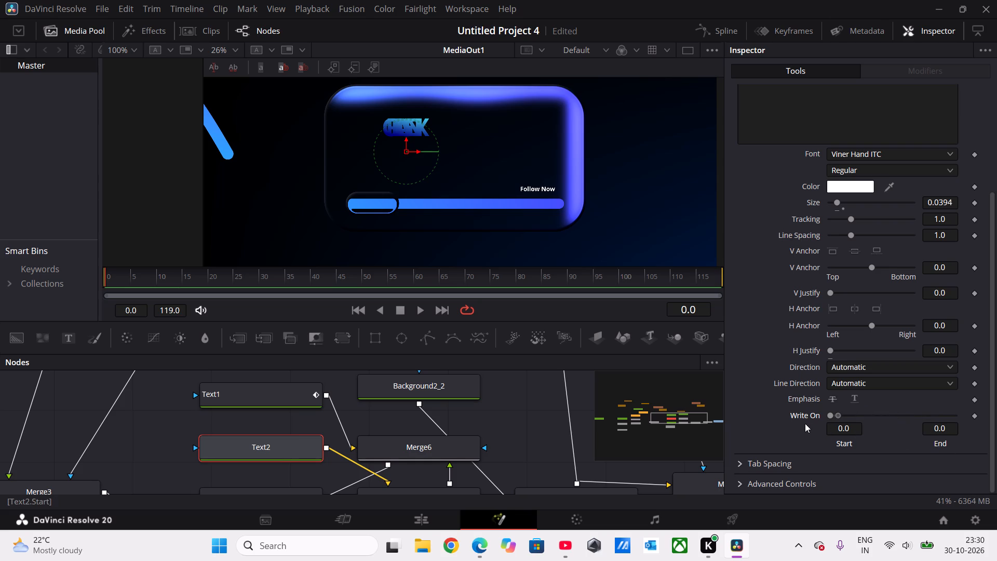
pyautogui.moveTo(805, 423); pyautogui.dragTo(859, 426)
pyautogui.moveTo(859, 426); pyautogui.dragTo(811, 424)
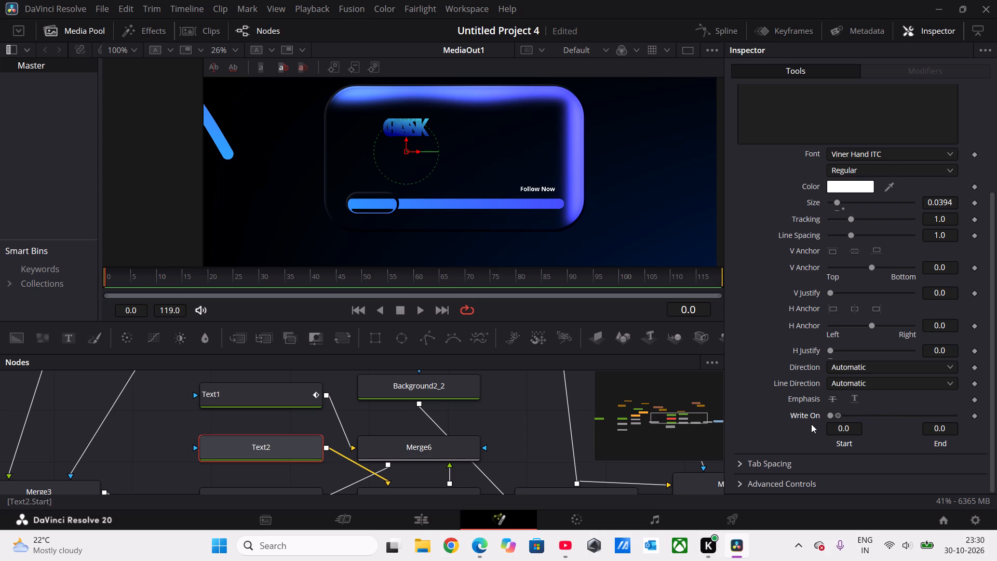
pyautogui.moveTo(811, 424); pyautogui.dragTo(812, 424)
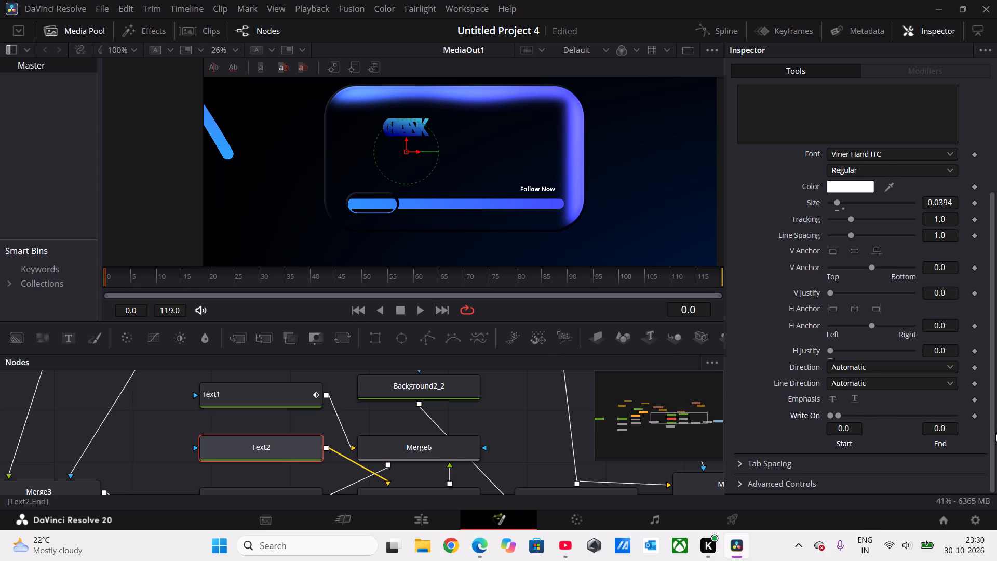
pyautogui.click(975, 415)
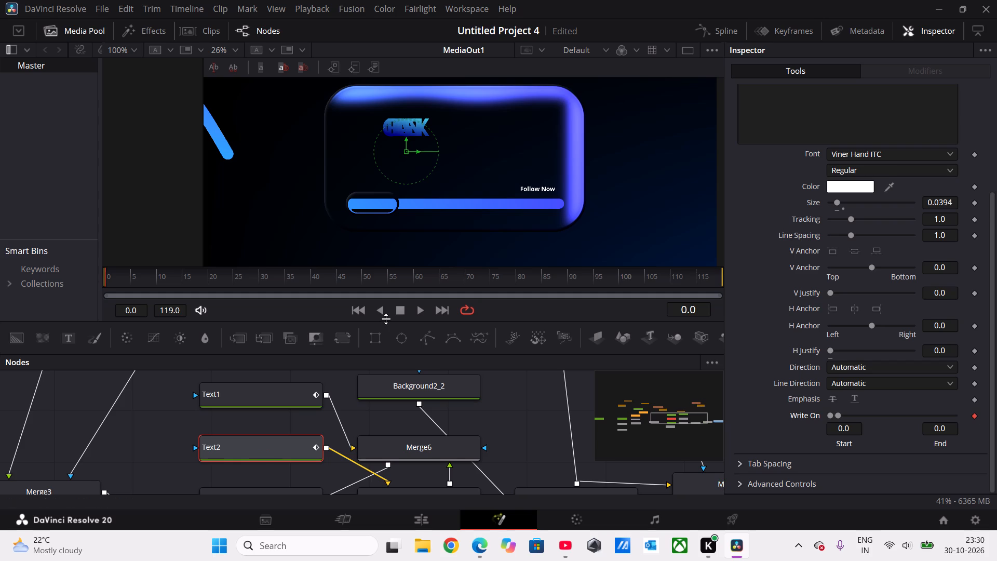
# At frame 20, set the Text2 tagline's Write On end to 1.0.
pyautogui.moveTo(105, 273); pyautogui.dragTo(171, 291)
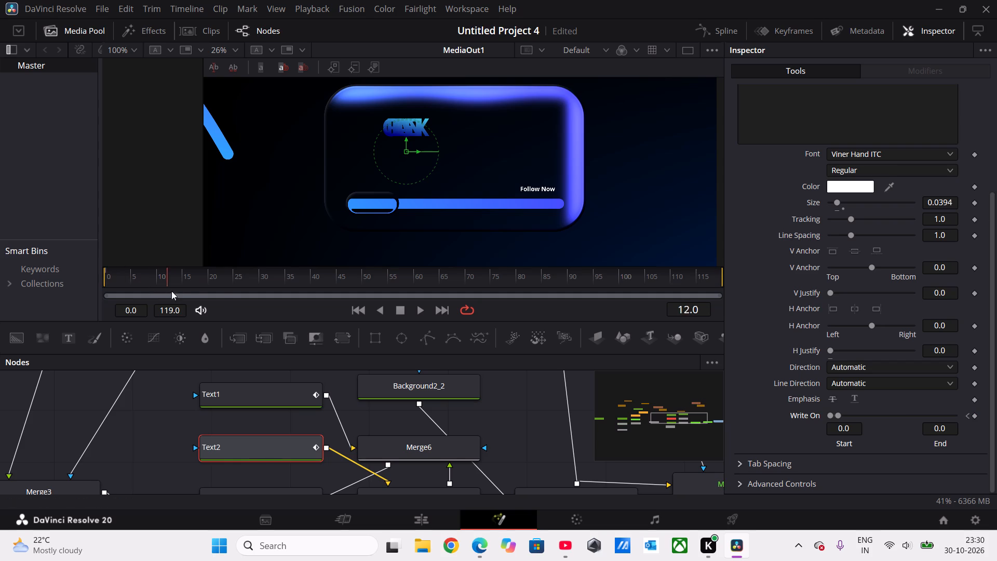
pyautogui.moveTo(171, 291); pyautogui.dragTo(208, 296)
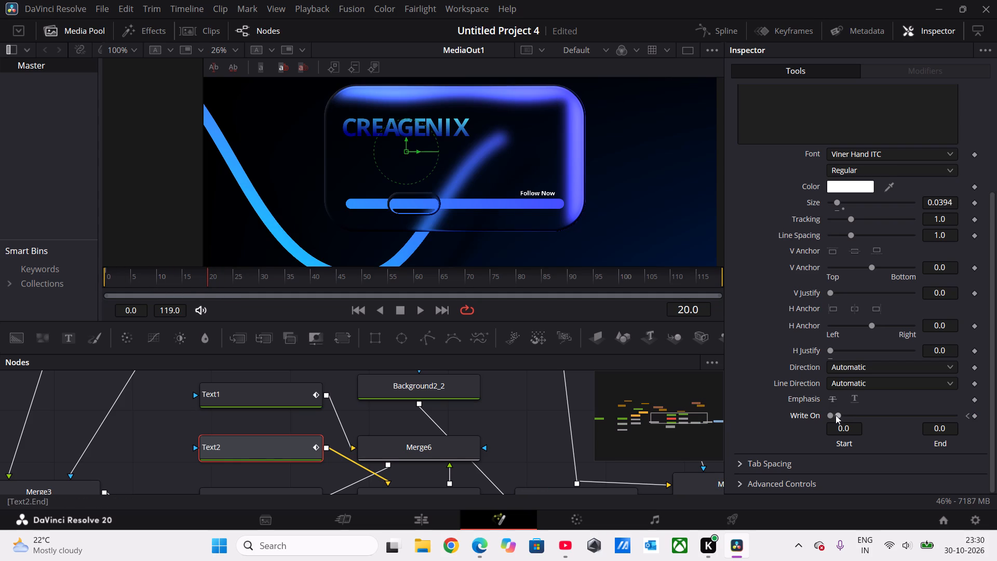
pyautogui.moveTo(837, 413); pyautogui.dragTo(956, 445)
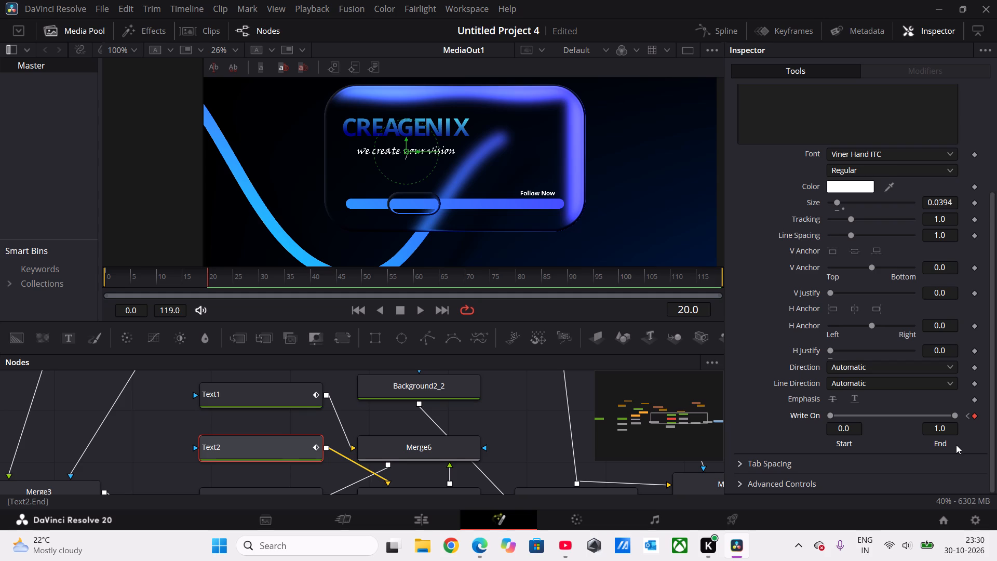
pyautogui.click(745, 390)
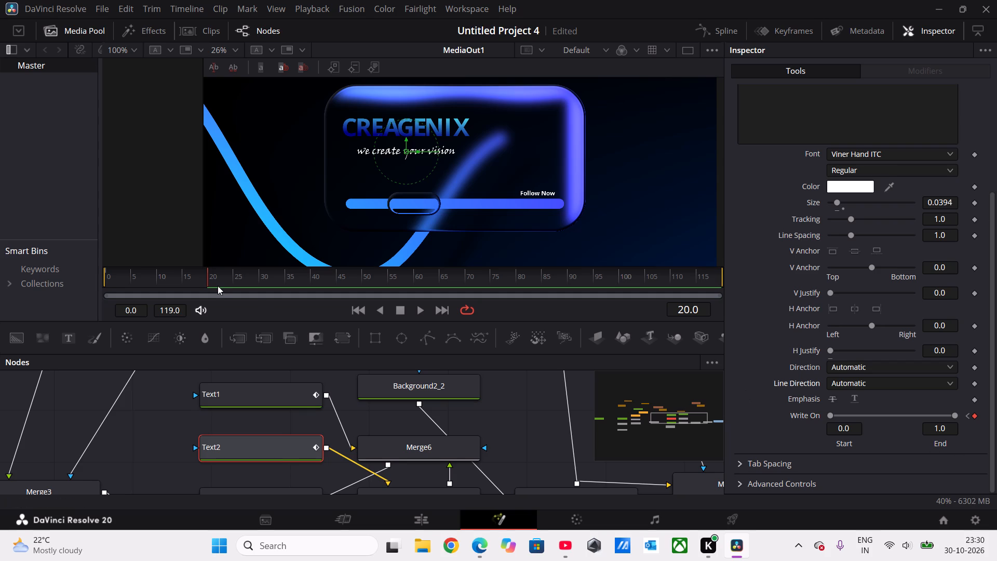
# Scrub from frame 20 back to frame 0 to review the tagline's write-on animation.
pyautogui.moveTo(207, 281); pyautogui.dragTo(81, 280)
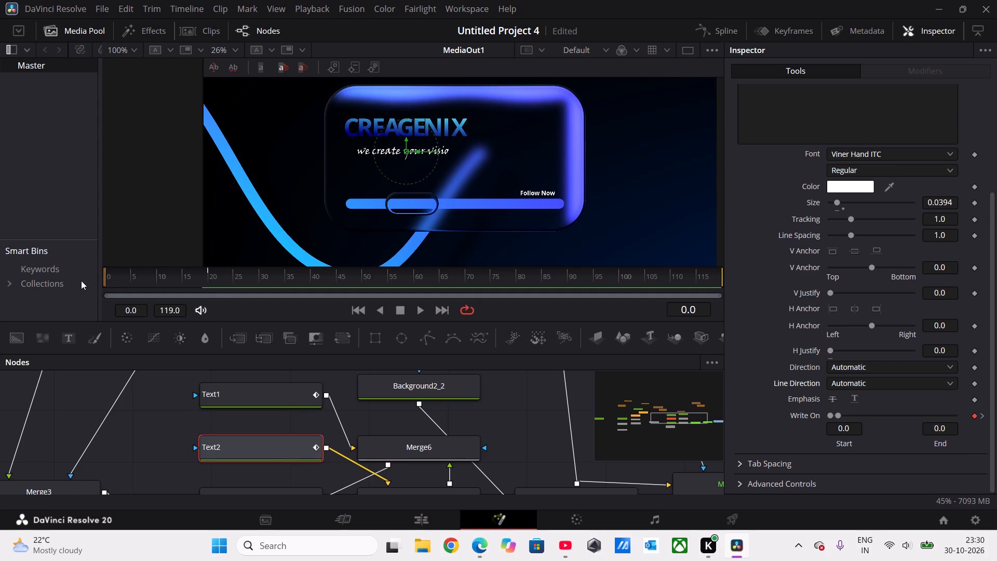
# Scrub forward from frame 0 to frame 56 to review the tagline's write-on together with the title and slider animation.
pyautogui.moveTo(81, 280); pyautogui.dragTo(141, 284)
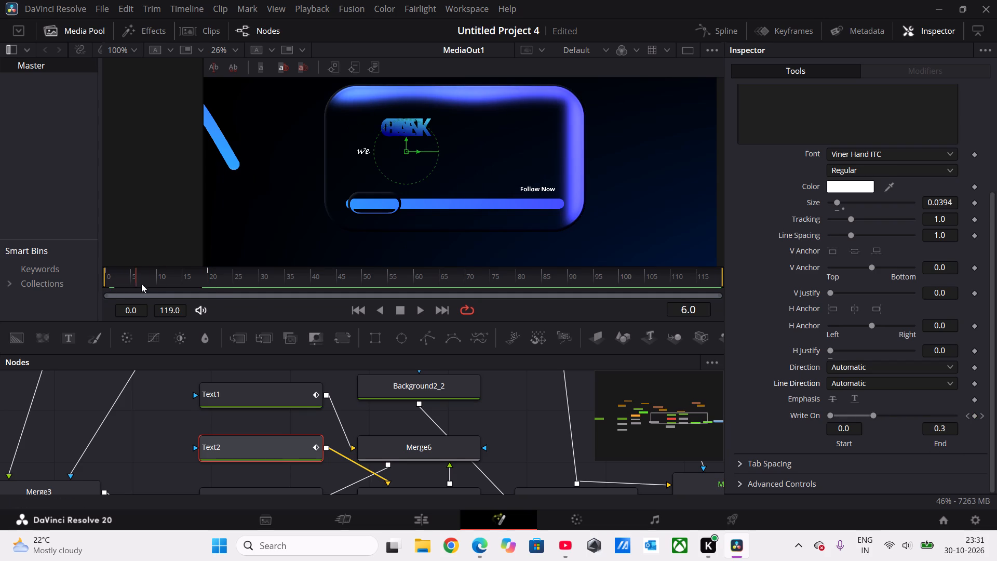
pyautogui.moveTo(141, 284); pyautogui.dragTo(202, 283)
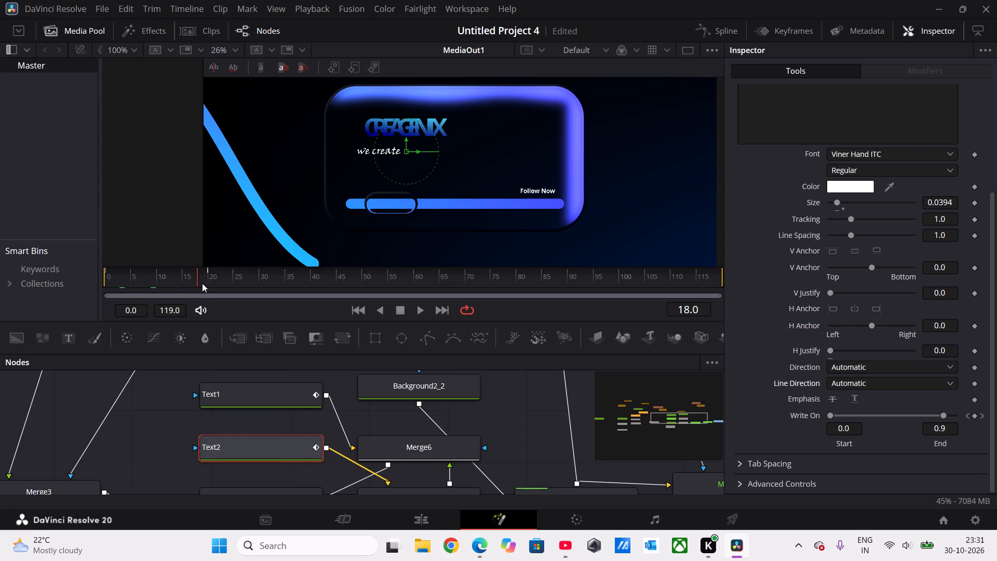
pyautogui.moveTo(202, 283); pyautogui.dragTo(265, 280)
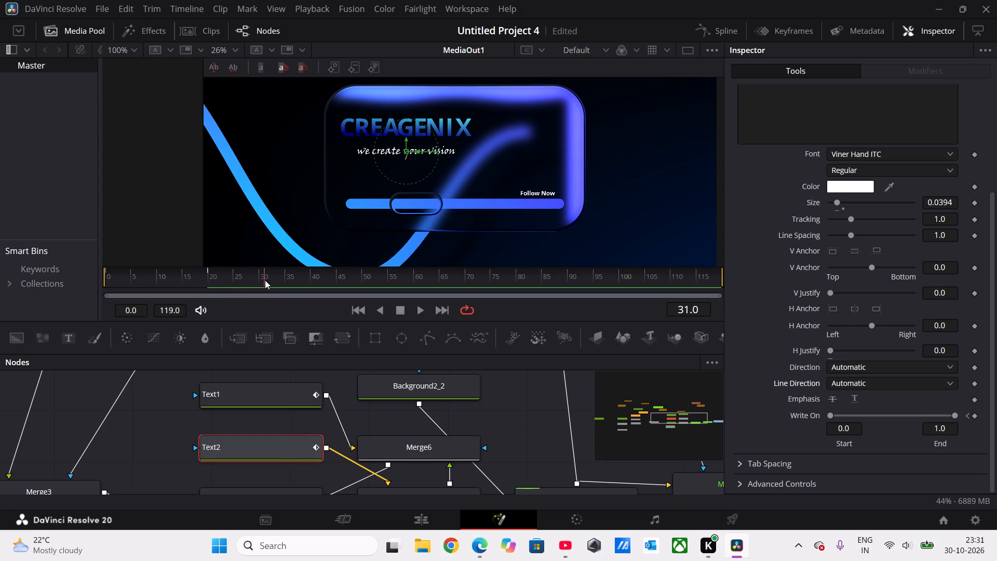
pyautogui.moveTo(265, 280); pyautogui.dragTo(372, 277)
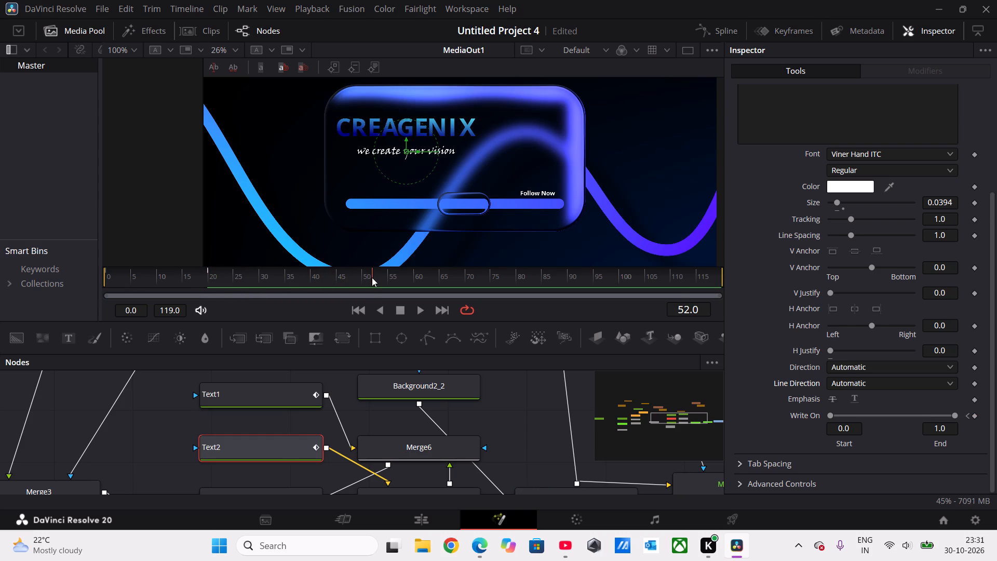
pyautogui.moveTo(372, 277); pyautogui.dragTo(406, 279)
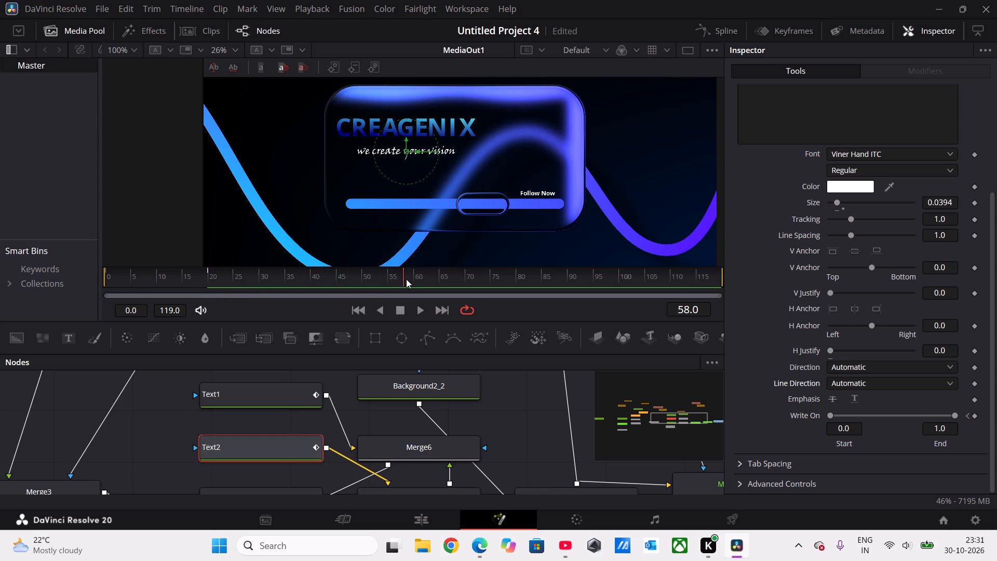
pyautogui.moveTo(406, 279); pyautogui.dragTo(394, 283)
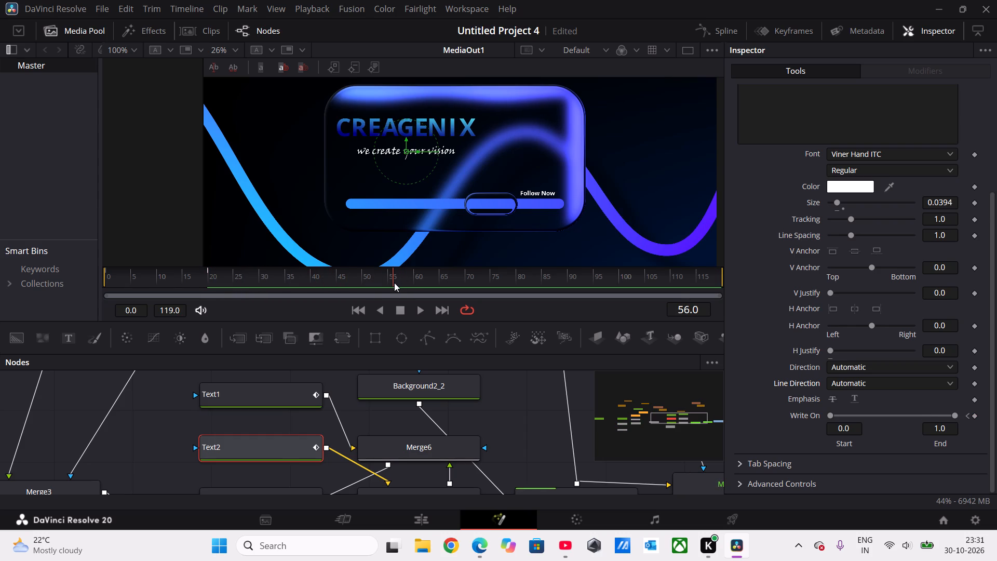
pyautogui.moveTo(394, 283); pyautogui.dragTo(388, 287)
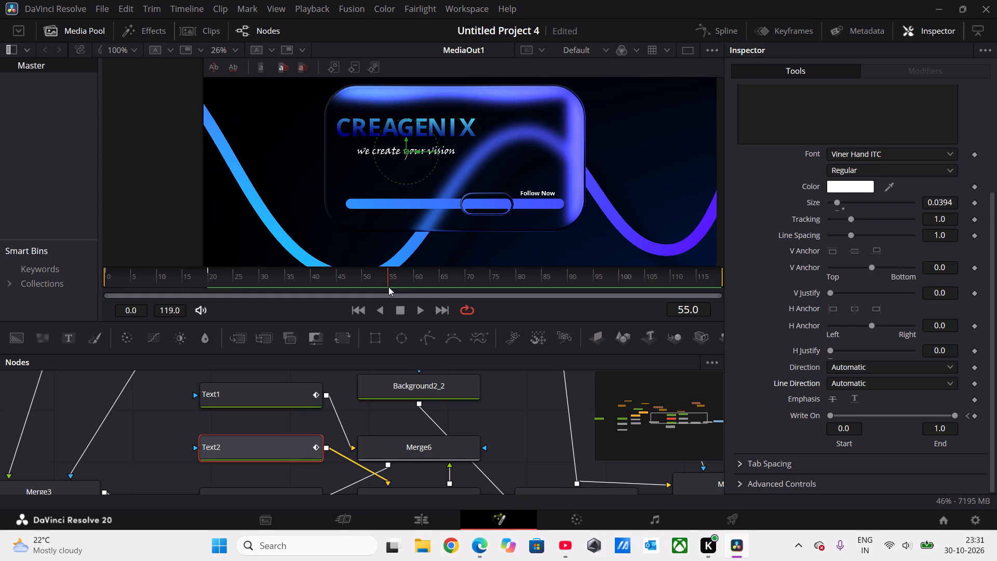
pyautogui.moveTo(388, 287); pyautogui.dragTo(394, 287)
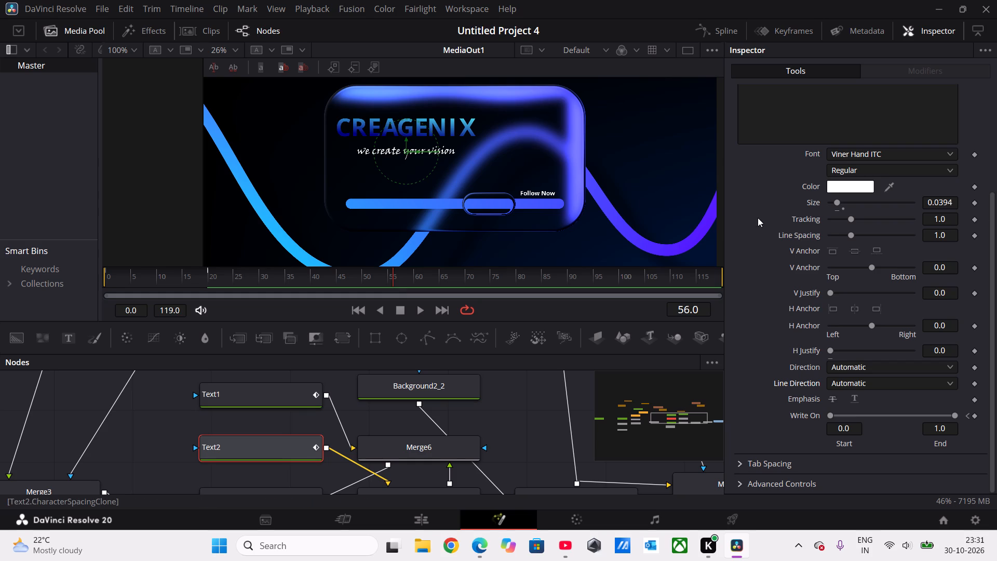
pyautogui.scroll(1, 758, 218)
pyautogui.scroll(-1, 772, 413)
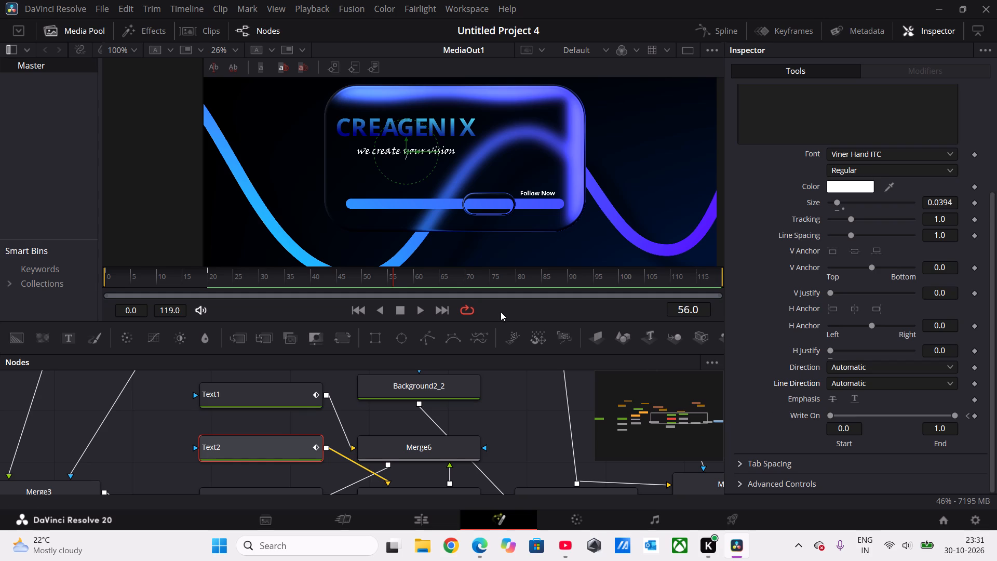
# Select the Text3 "Follow Now" node and scrub between frames 0 and 23 to review its V Anchor animation.
pyautogui.scroll(-1, 296, 444)
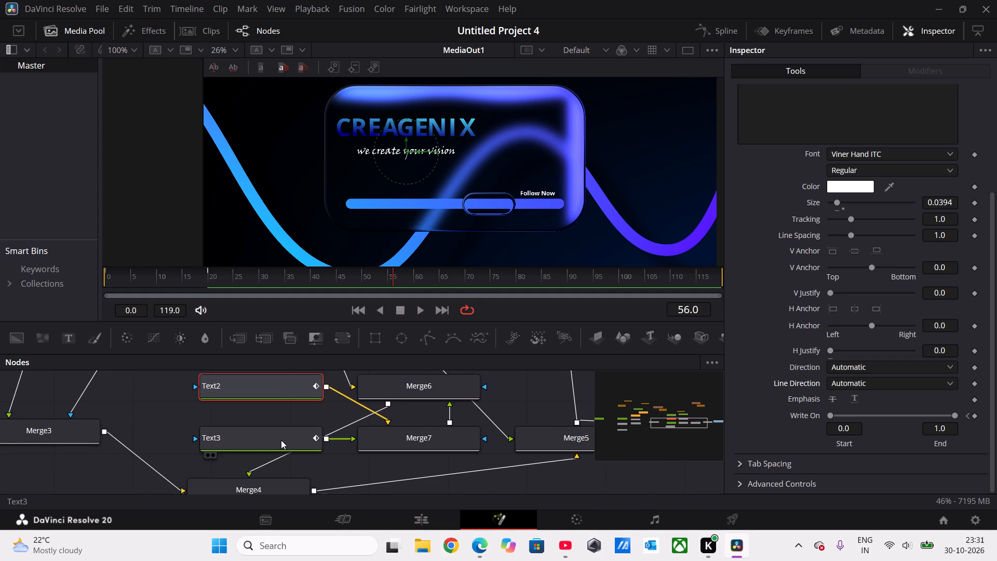
pyautogui.click(280, 440)
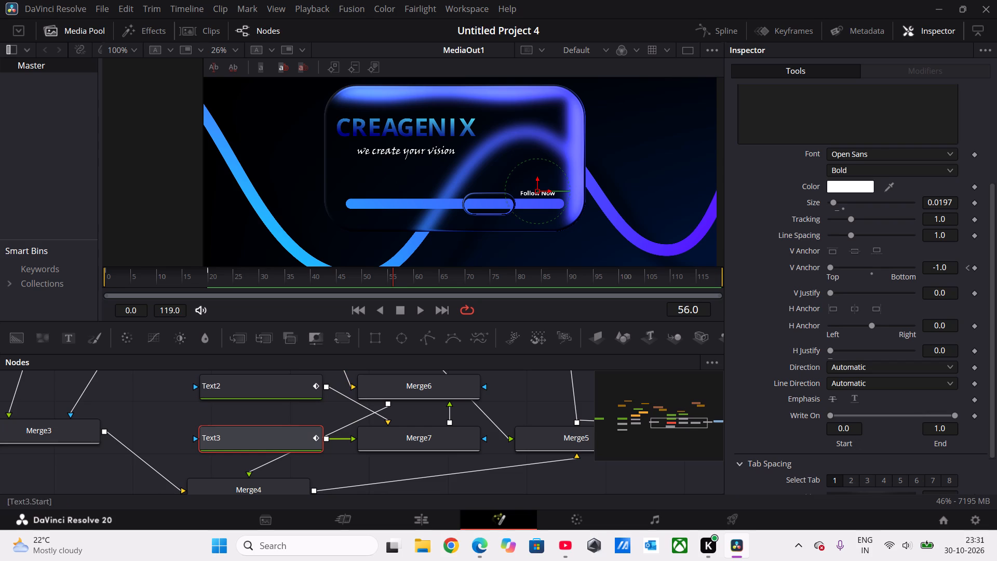
pyautogui.scroll(-1, 867, 493)
pyautogui.scroll(-2, 793, 436)
pyautogui.scroll(2, 803, 293)
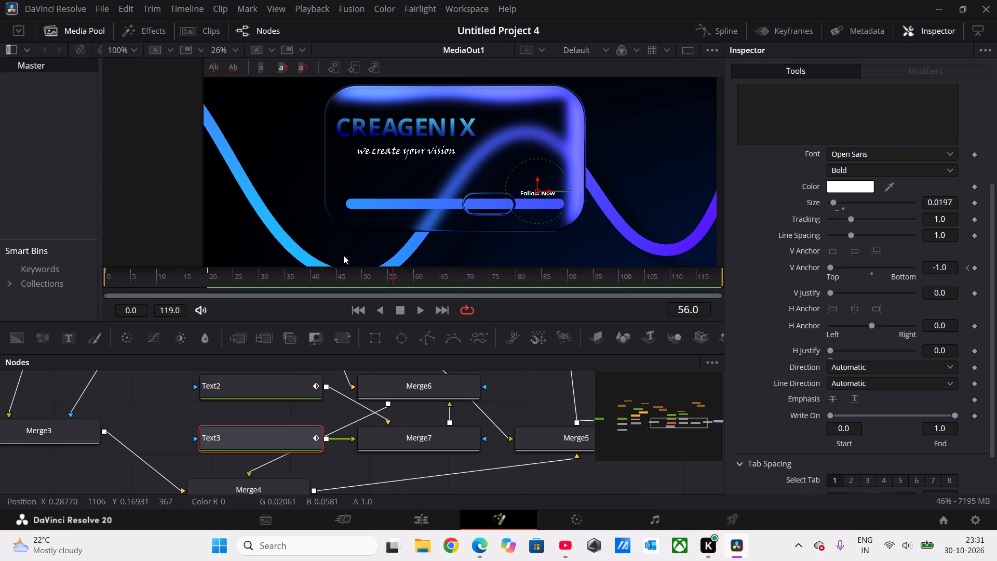
pyautogui.moveTo(392, 276); pyautogui.dragTo(131, 298)
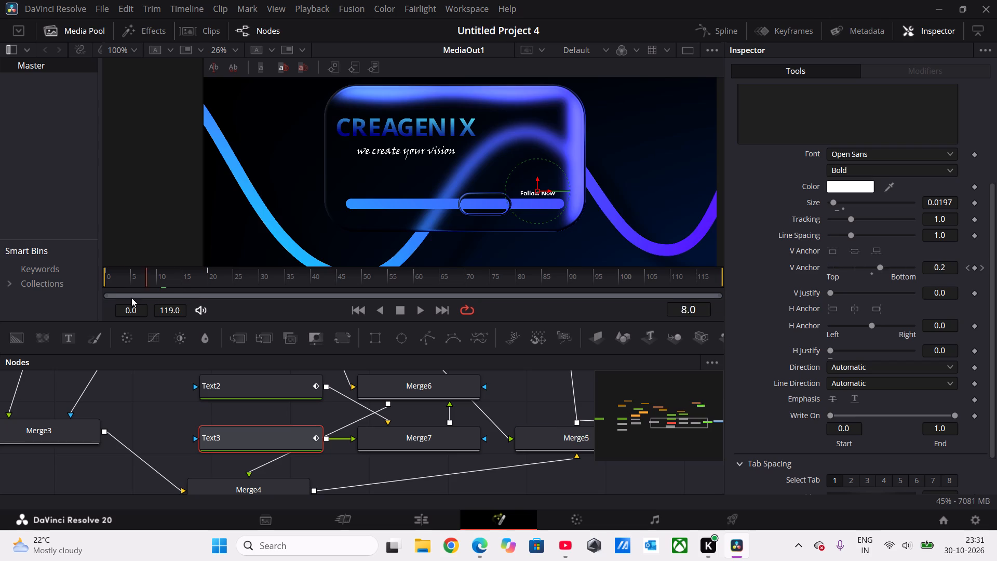
pyautogui.moveTo(131, 298); pyautogui.dragTo(173, 294)
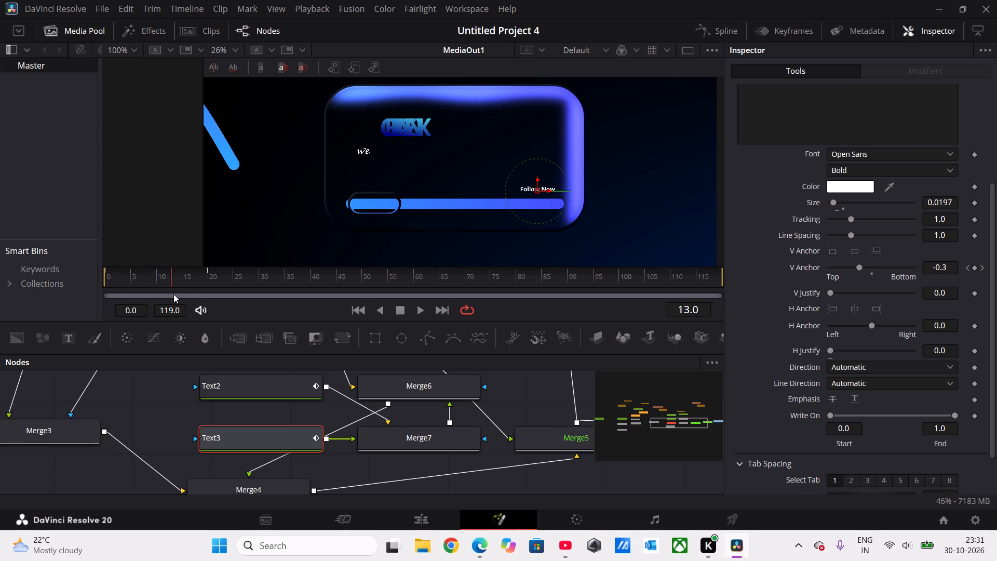
pyautogui.moveTo(173, 294); pyautogui.dragTo(214, 300)
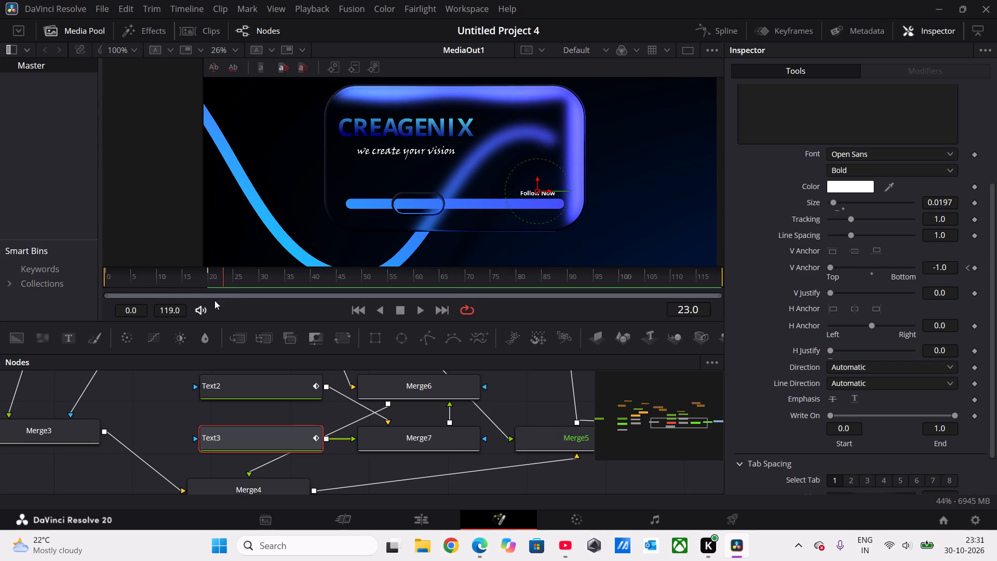
pyautogui.moveTo(214, 300); pyautogui.dragTo(149, 292)
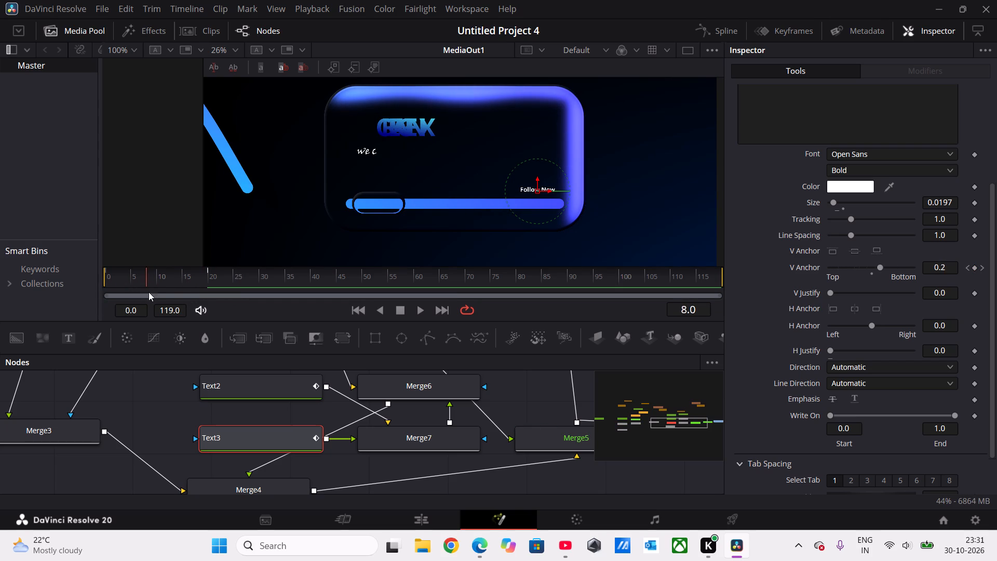
pyautogui.moveTo(149, 292); pyautogui.dragTo(106, 299)
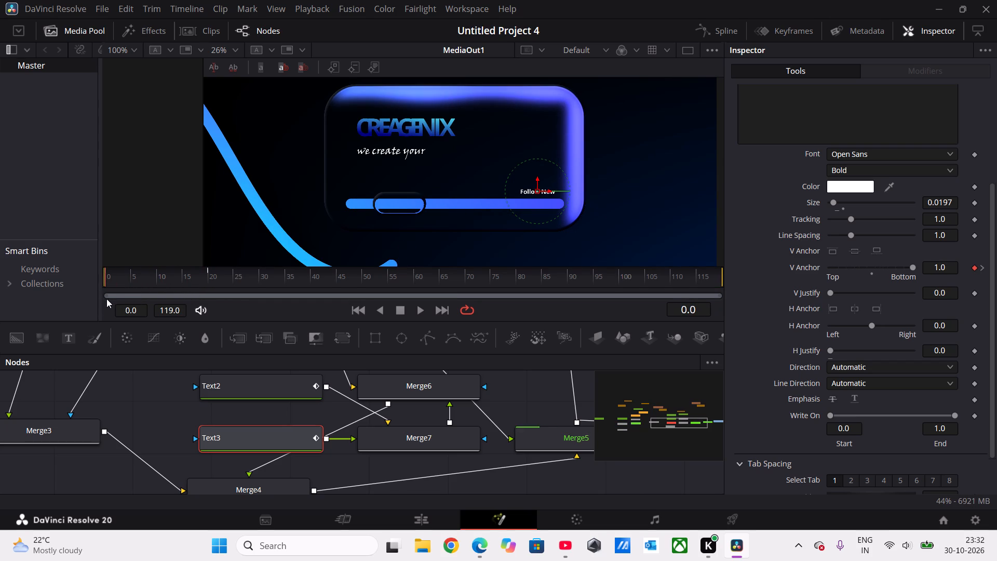
pyautogui.moveTo(106, 299); pyautogui.dragTo(108, 299)
# Select the Text1 title node, go to frame 23, and set its font to Niagara Solid.
pyautogui.scroll(1, 283, 397)
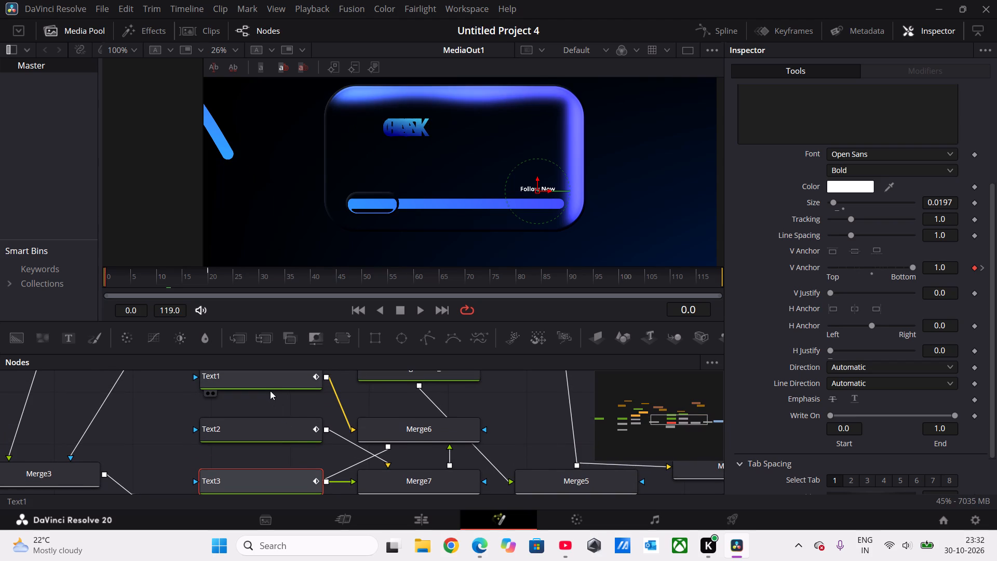
pyautogui.click(270, 385)
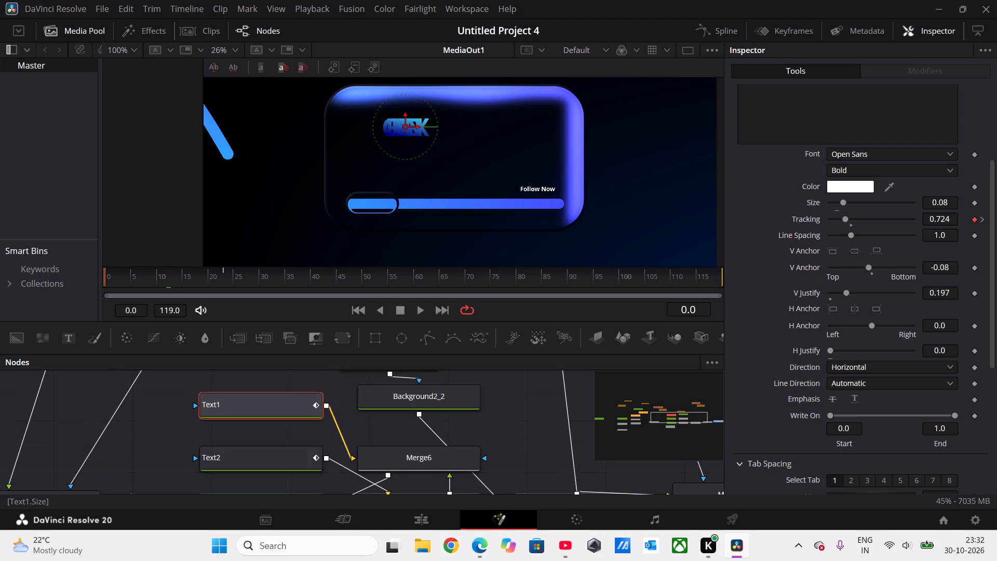
pyautogui.click(914, 153)
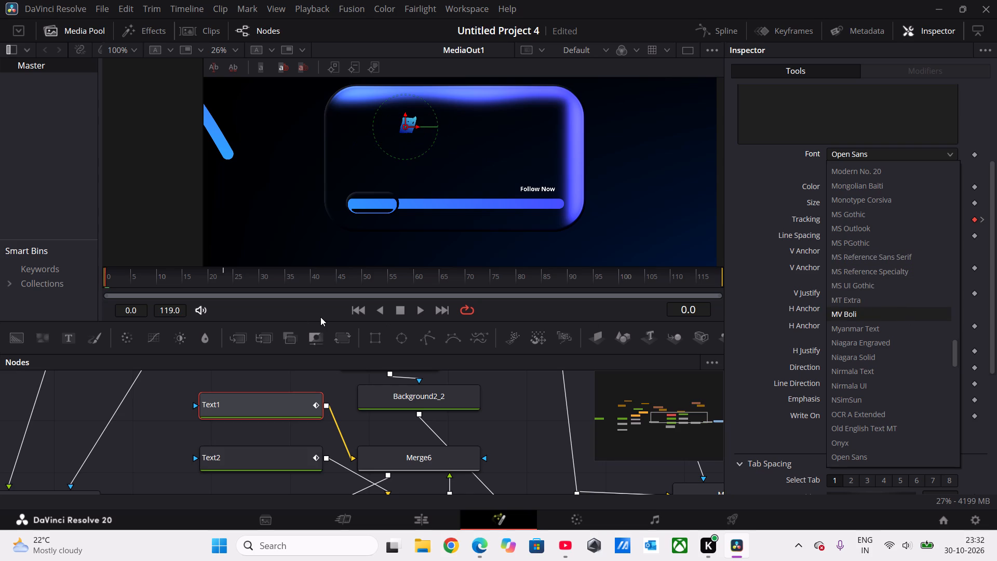
pyautogui.moveTo(104, 276); pyautogui.dragTo(112, 276)
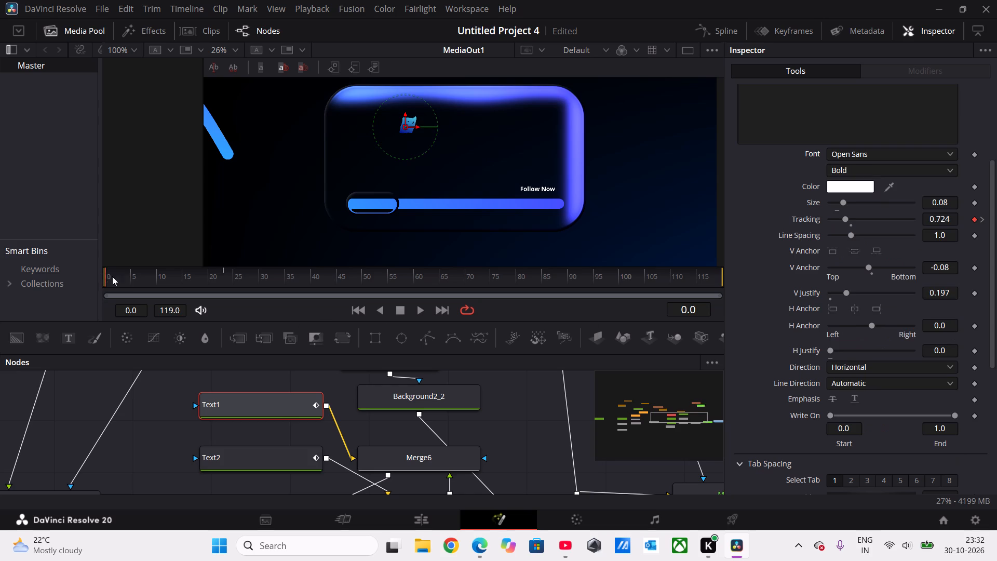
pyautogui.moveTo(112, 276); pyautogui.dragTo(223, 283)
pyautogui.click(907, 152)
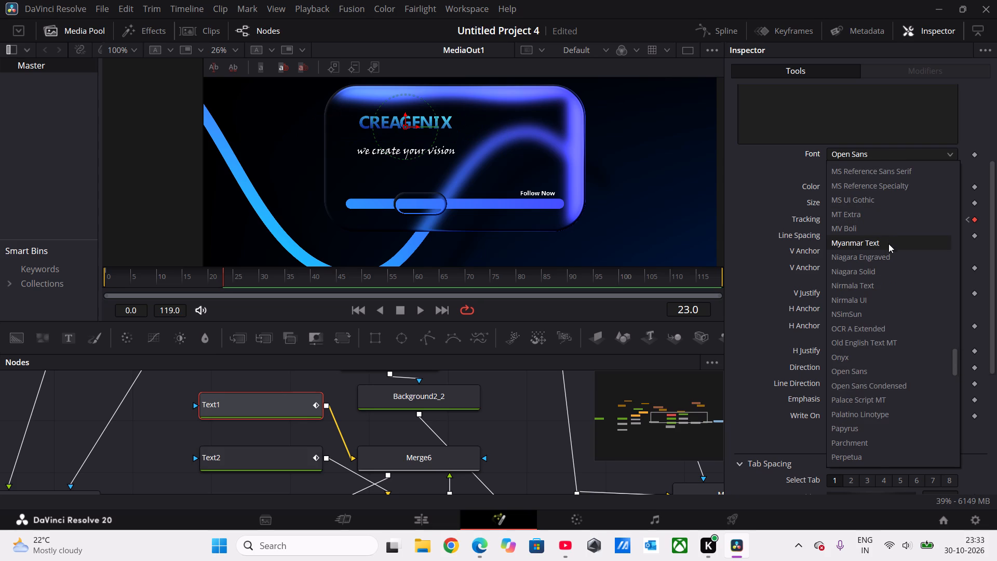
pyautogui.click(890, 271)
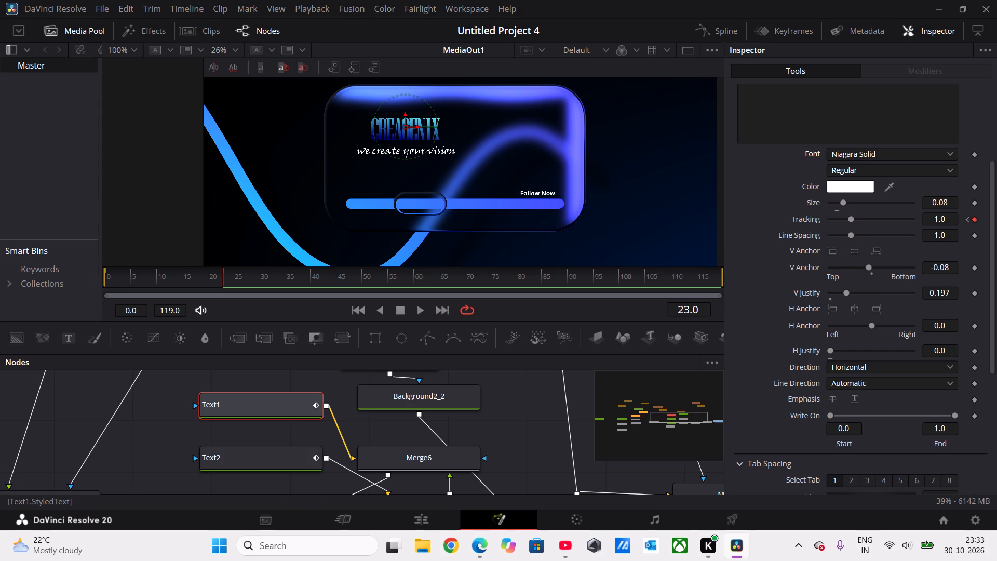
# Extend the Text1 title's wording to "CREAGENIX ACADEMY".
pyautogui.scroll(1, 816, 141)
pyautogui.scroll(1, 779, 174)
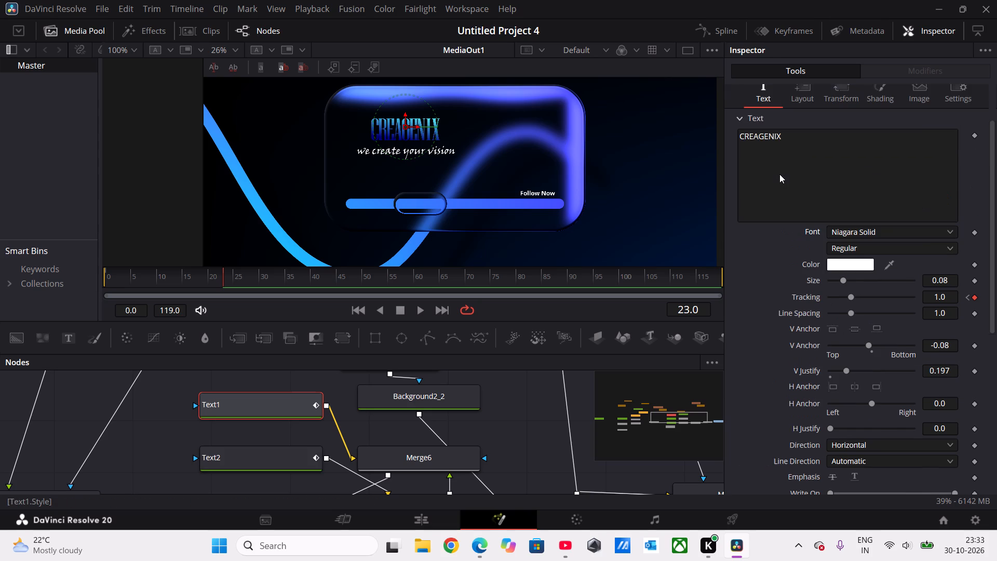
pyautogui.click(790, 206)
pyautogui.press('space')
pyautogui.press('space')
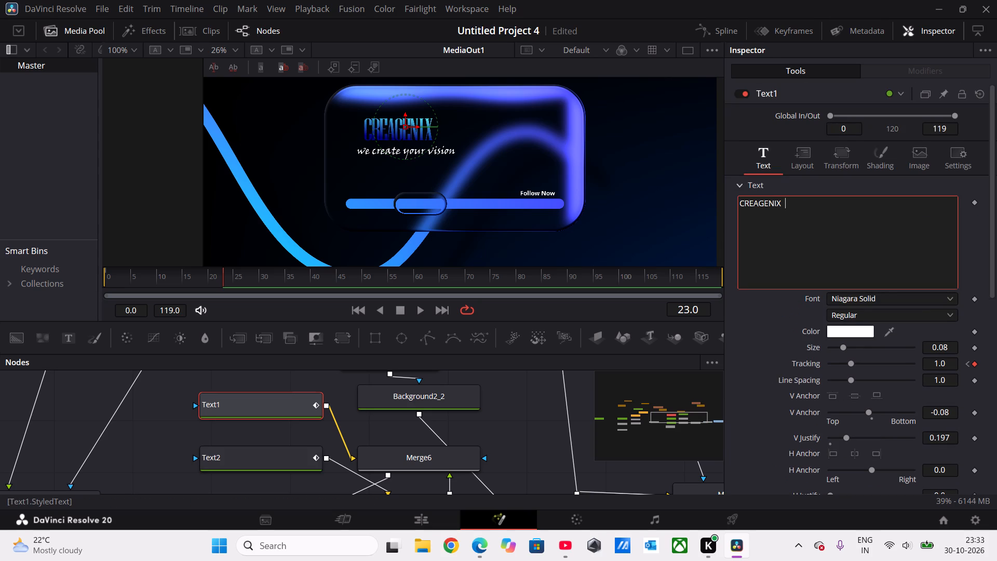
pyautogui.write('aca')
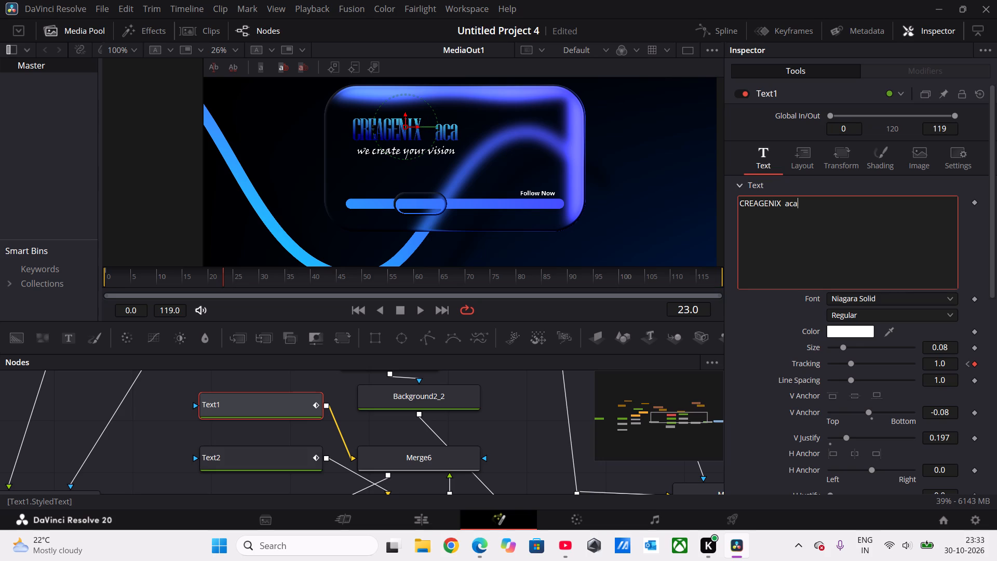
pyautogui.press('BackSpace')
pyautogui.press('BackSpace')
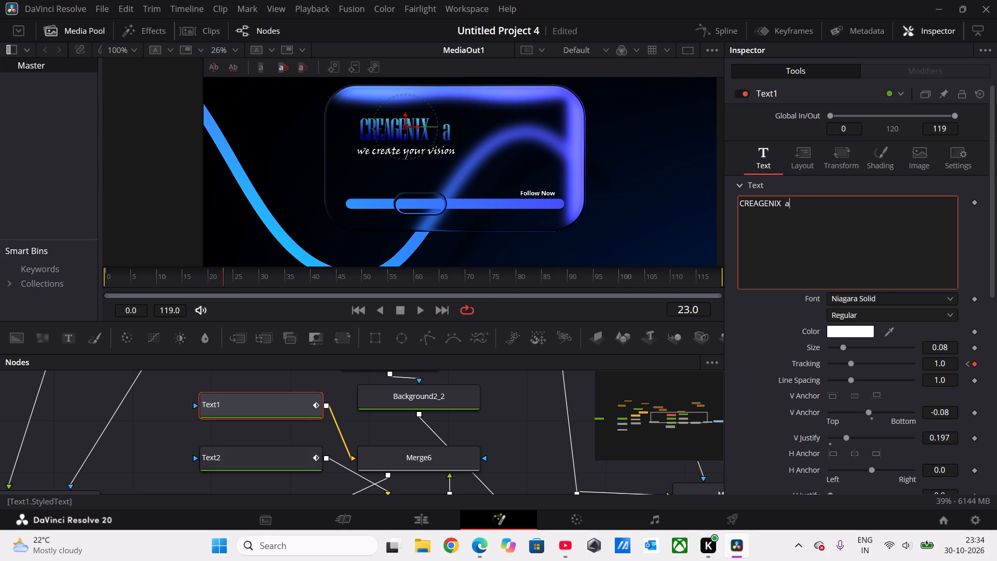
pyautogui.press('BackSpace')
pyautogui.press('BackSpace')
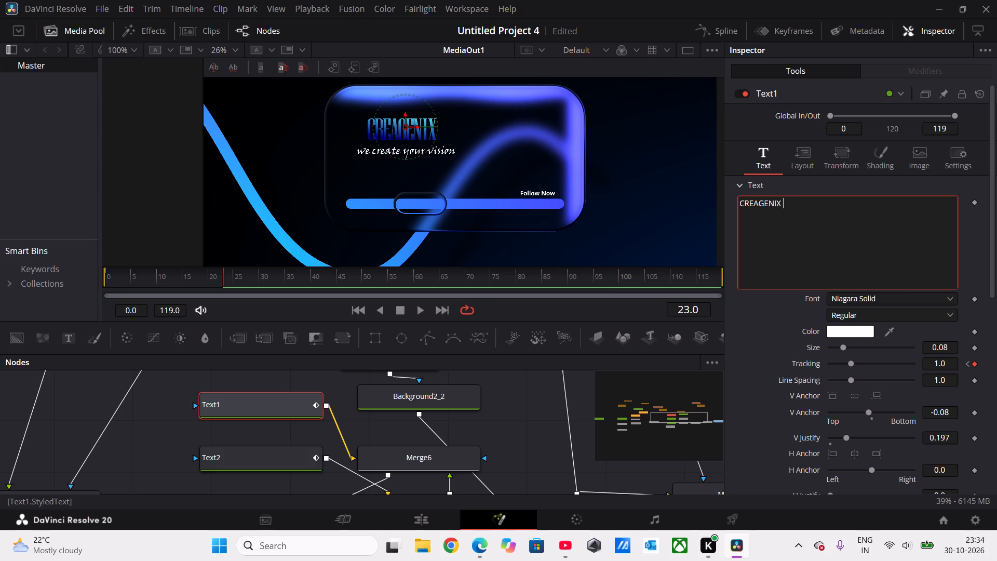
pyautogui.write('ACADEMY')
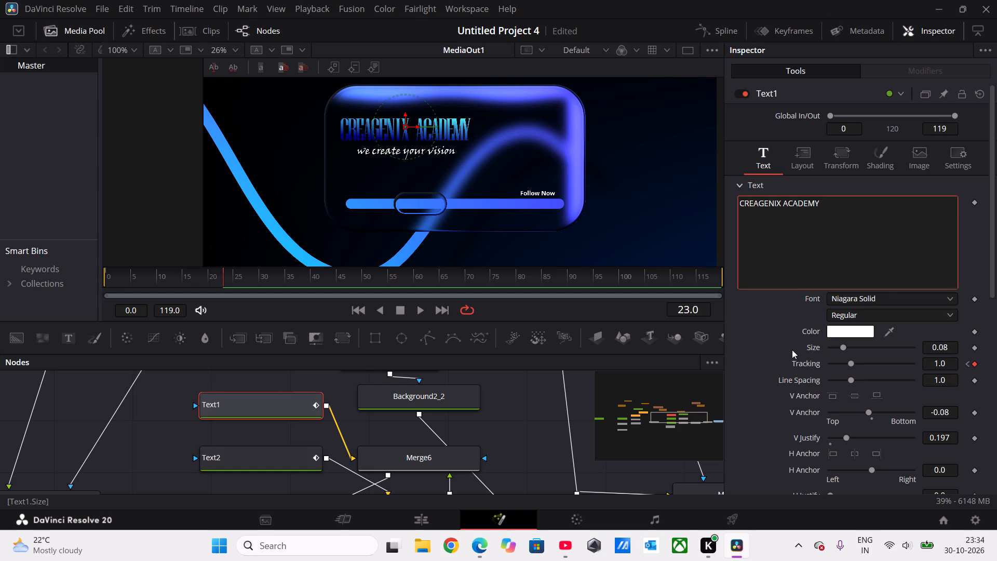
pyautogui.click(763, 356)
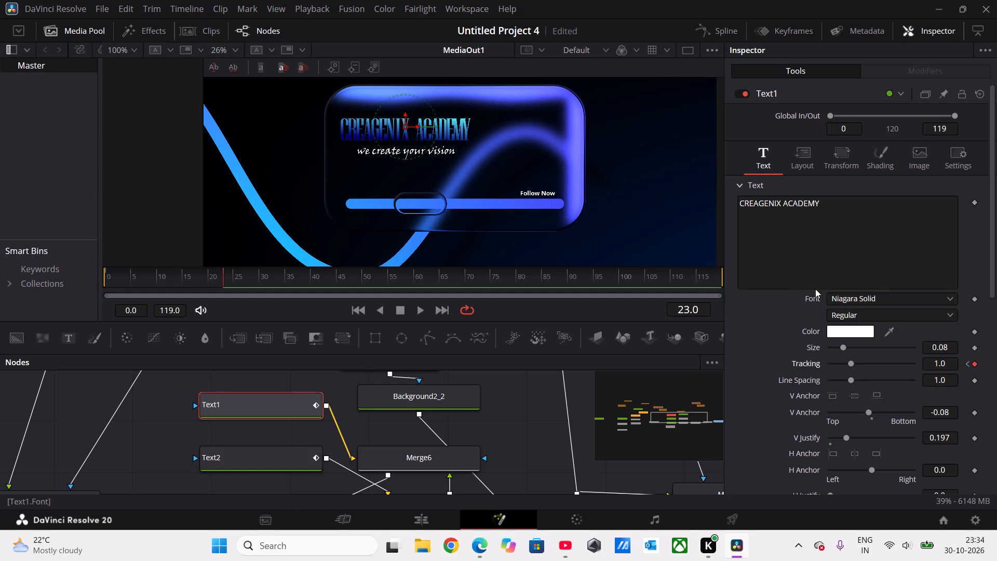
pyautogui.scroll(-1, 764, 395)
pyautogui.scroll(-1, 992, 395)
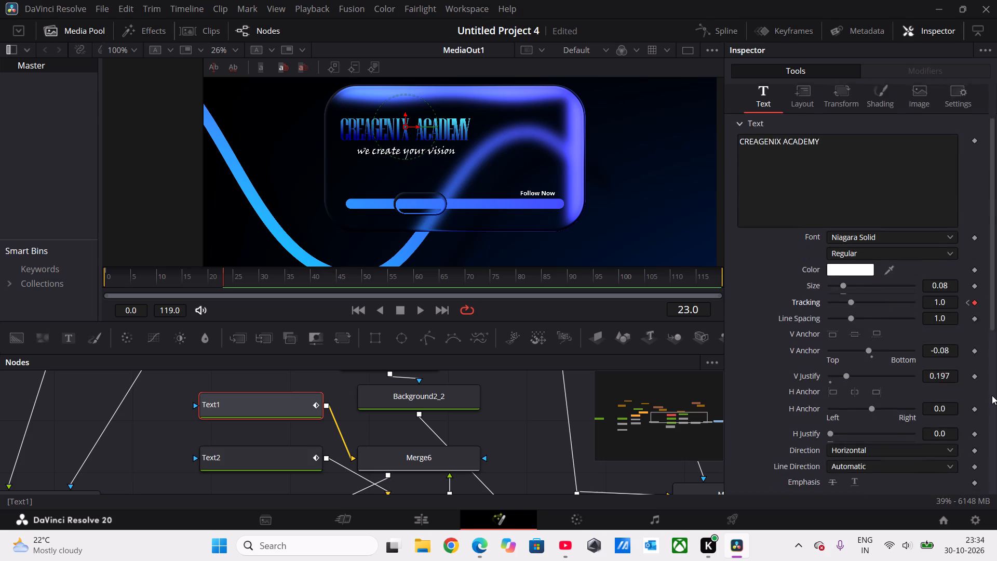
# Look through Text1's text settings and scrub between frames 23 and 19 to review the title's tracking animation.
pyautogui.scroll(-1, 992, 395)
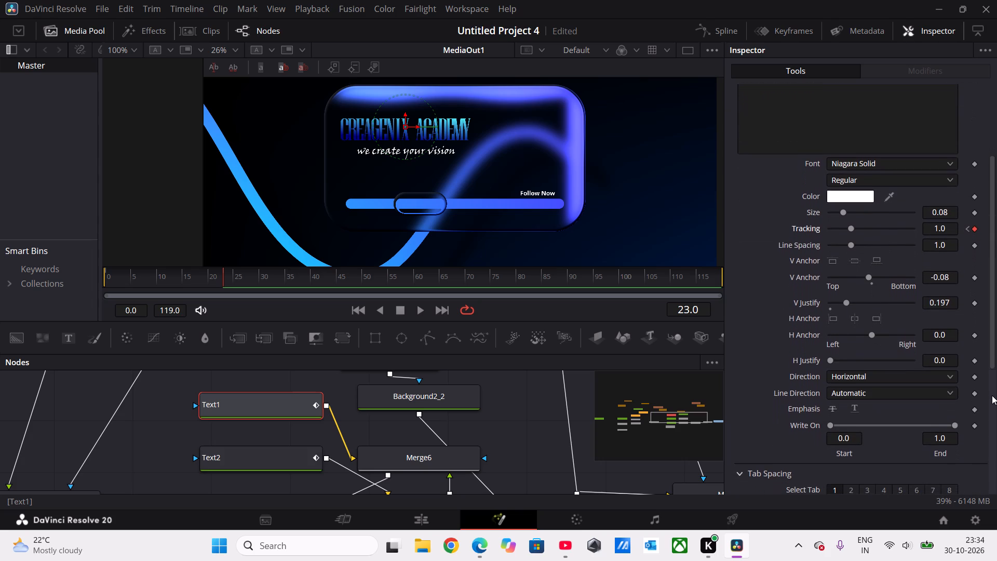
pyautogui.scroll(-1, 992, 395)
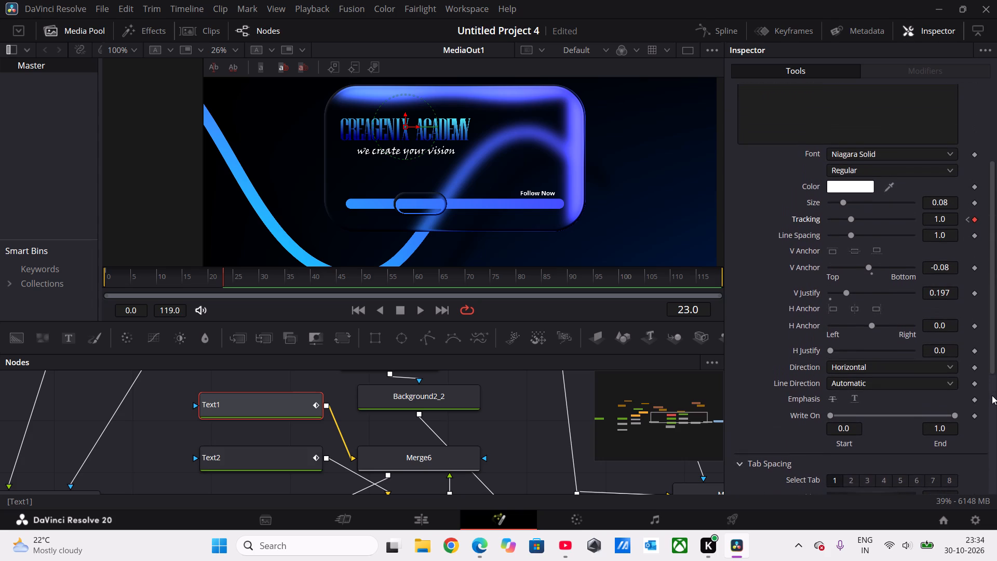
pyautogui.scroll(-1, 992, 395)
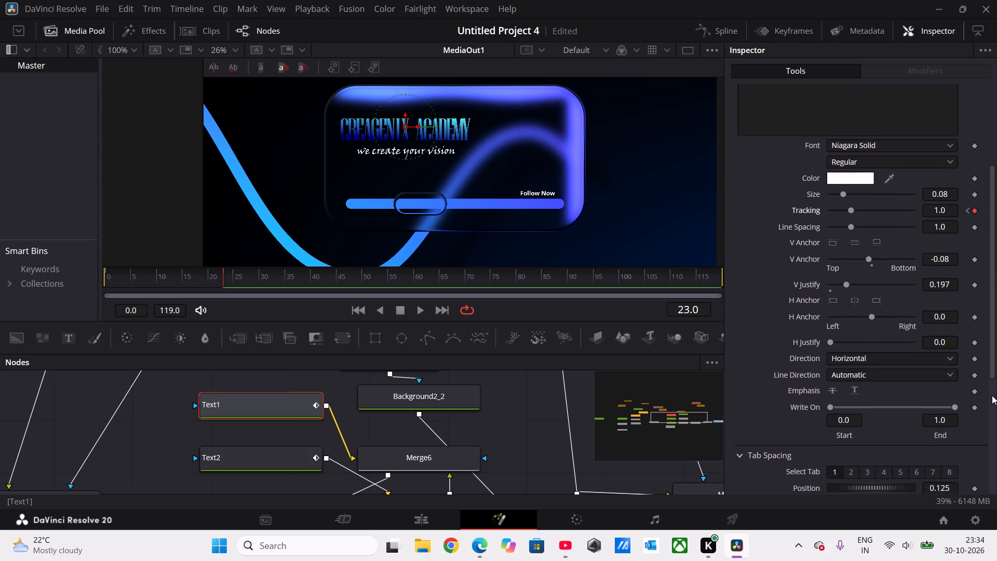
pyautogui.scroll(-1, 992, 395)
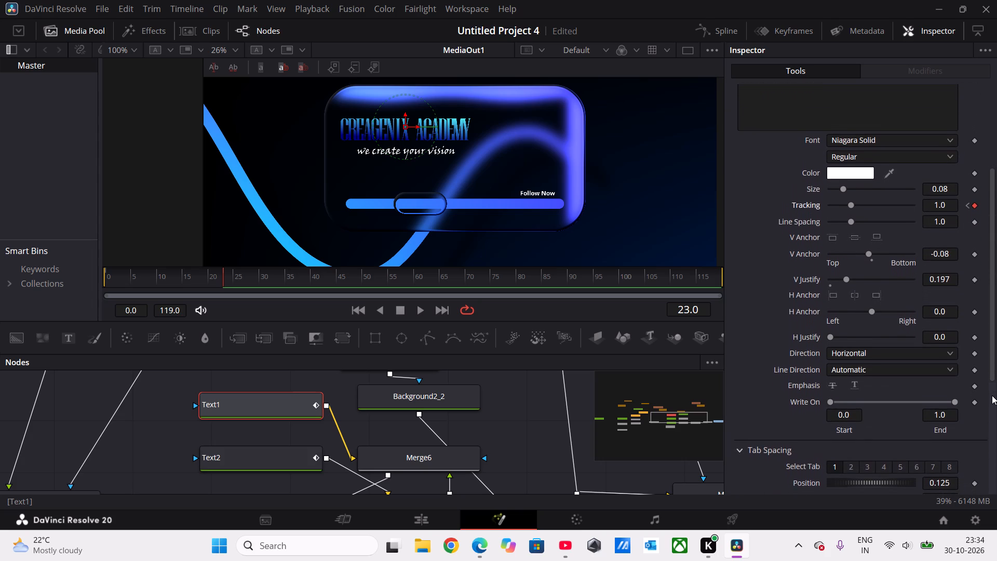
pyautogui.scroll(-1, 992, 395)
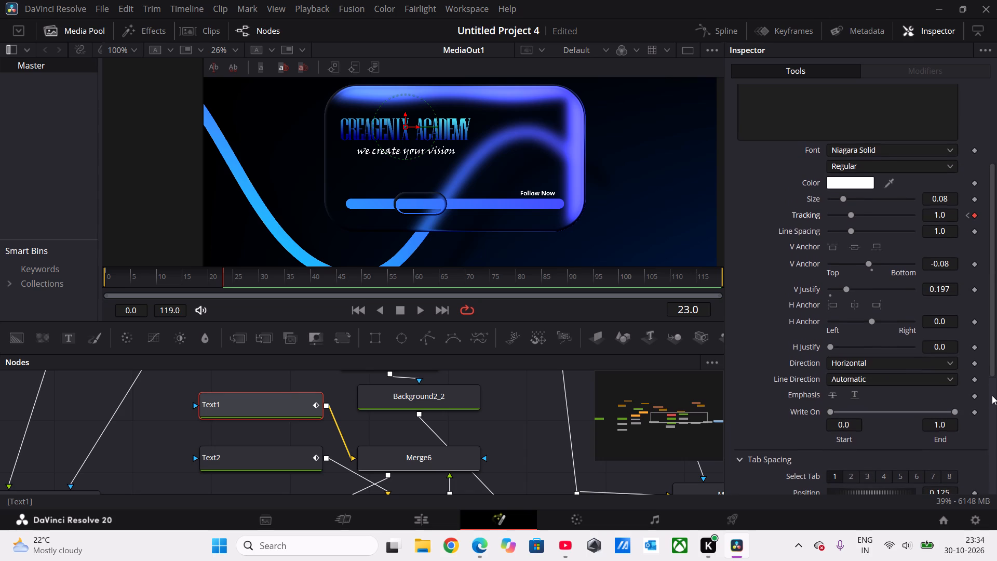
pyautogui.scroll(-1, 992, 395)
pyautogui.moveTo(222, 279); pyautogui.dragTo(203, 285)
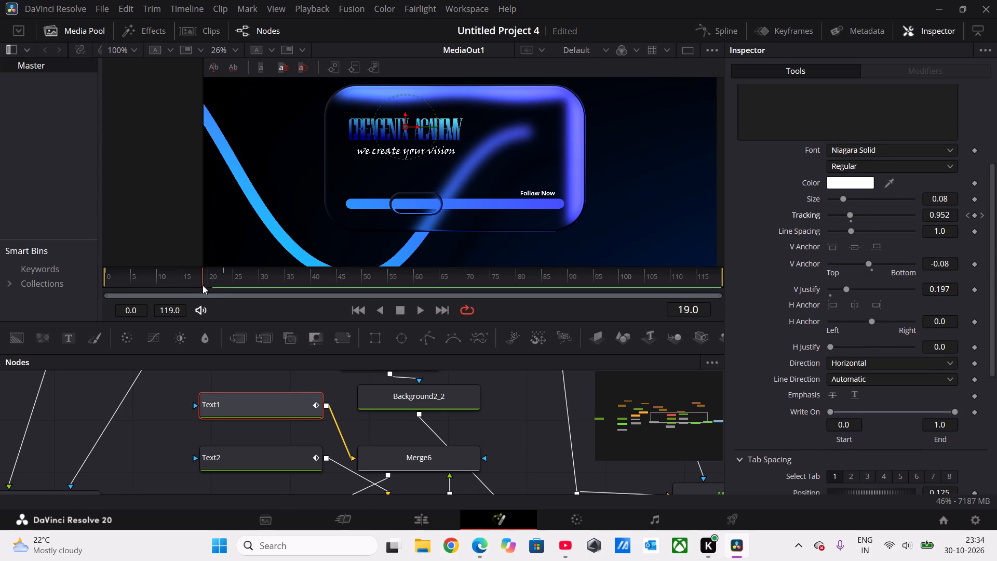
pyautogui.moveTo(203, 285); pyautogui.dragTo(226, 291)
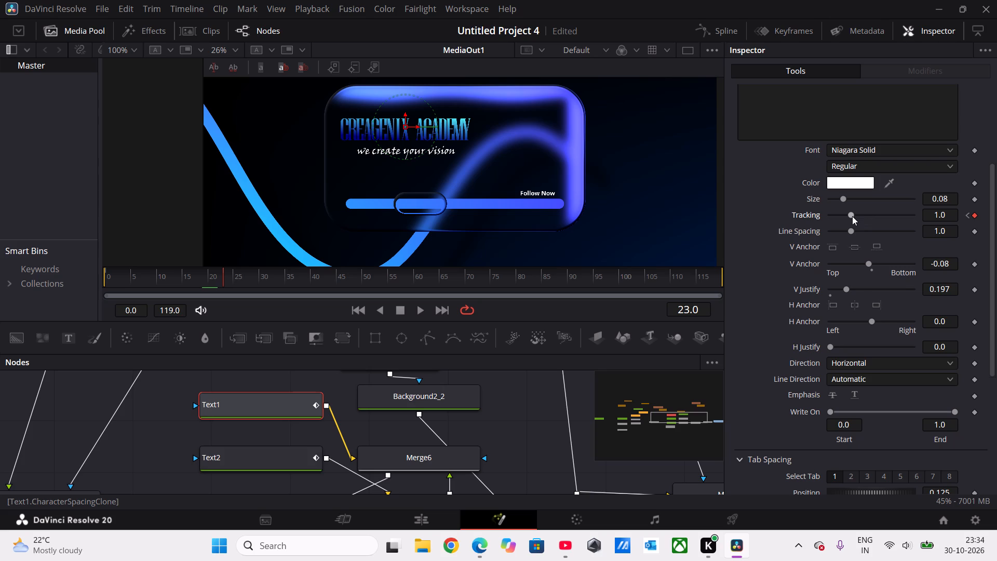
# Set the Text1 title's Tracking keyframe at frame 23 to 1.031.
pyautogui.moveTo(852, 216); pyautogui.dragTo(855, 222)
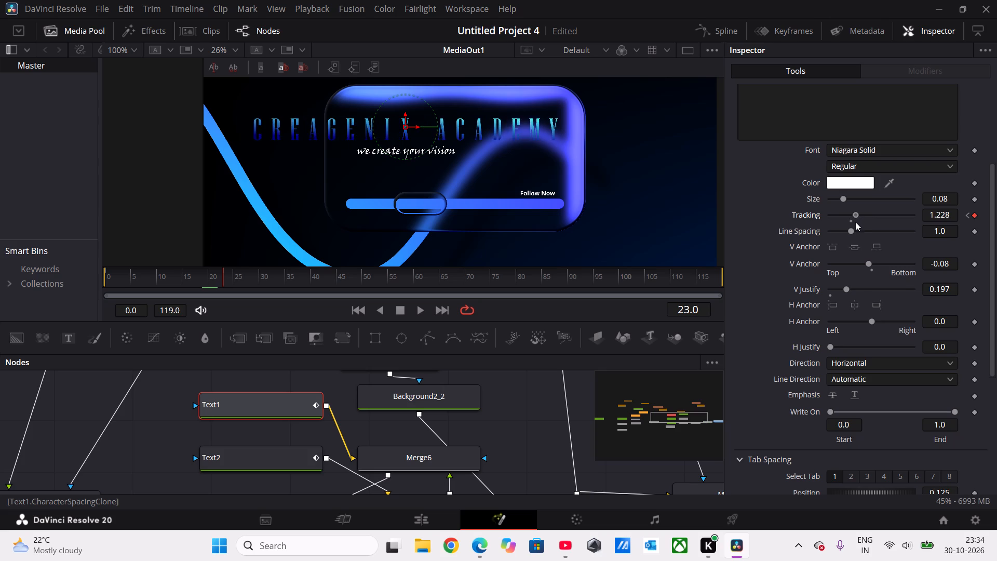
pyautogui.moveTo(855, 222); pyautogui.dragTo(853, 222)
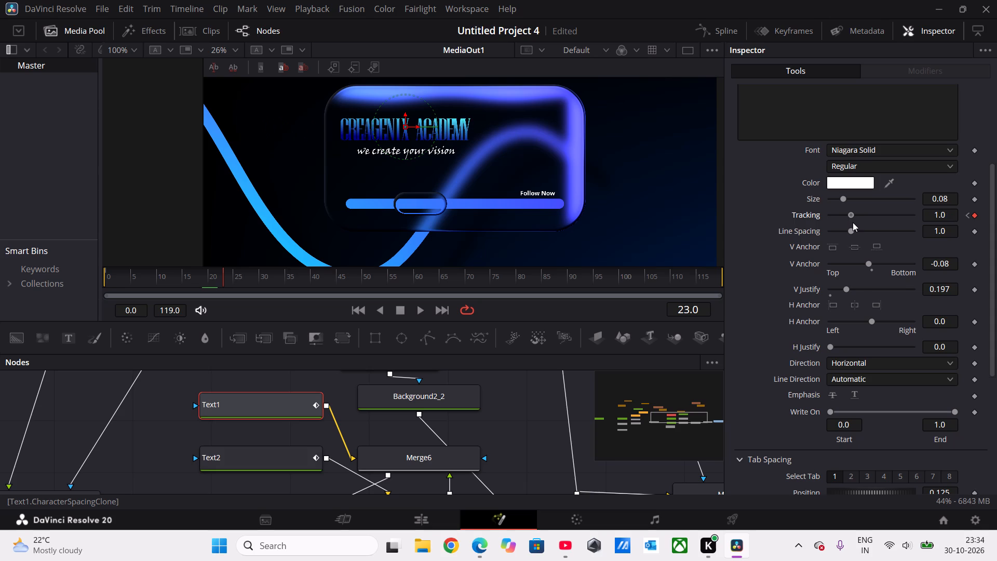
pyautogui.moveTo(853, 222); pyautogui.dragTo(853, 222)
pyautogui.moveTo(853, 222); pyautogui.dragTo(853, 222)
pyautogui.moveTo(853, 222); pyautogui.dragTo(854, 222)
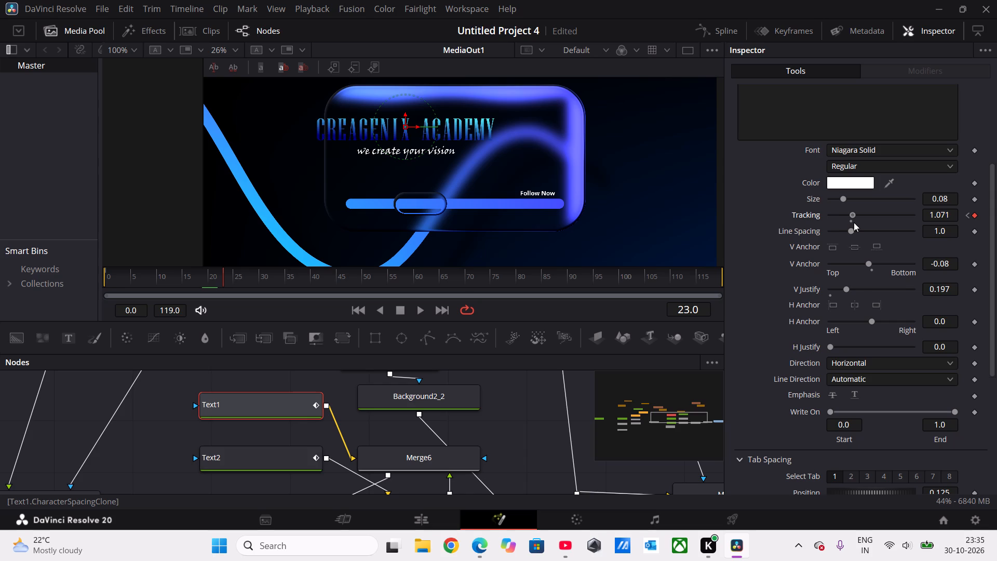
pyautogui.moveTo(854, 222); pyautogui.dragTo(853, 222)
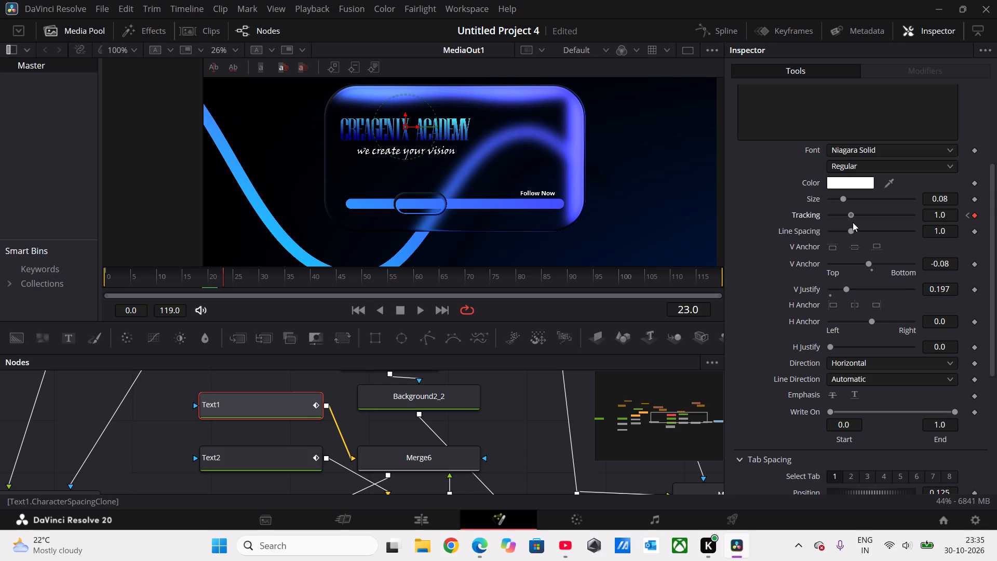
pyautogui.moveTo(853, 222); pyautogui.dragTo(854, 221)
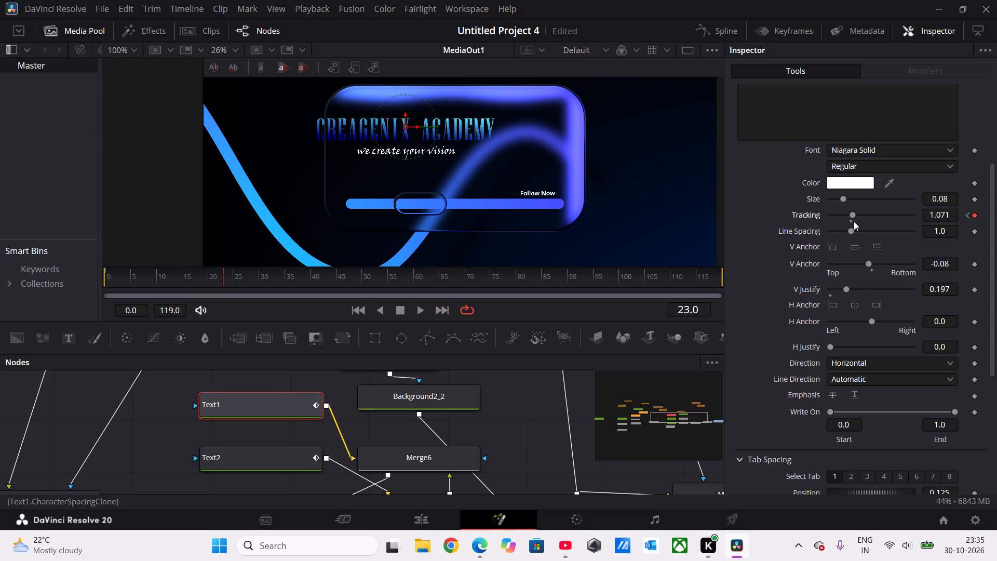
pyautogui.click(945, 213)
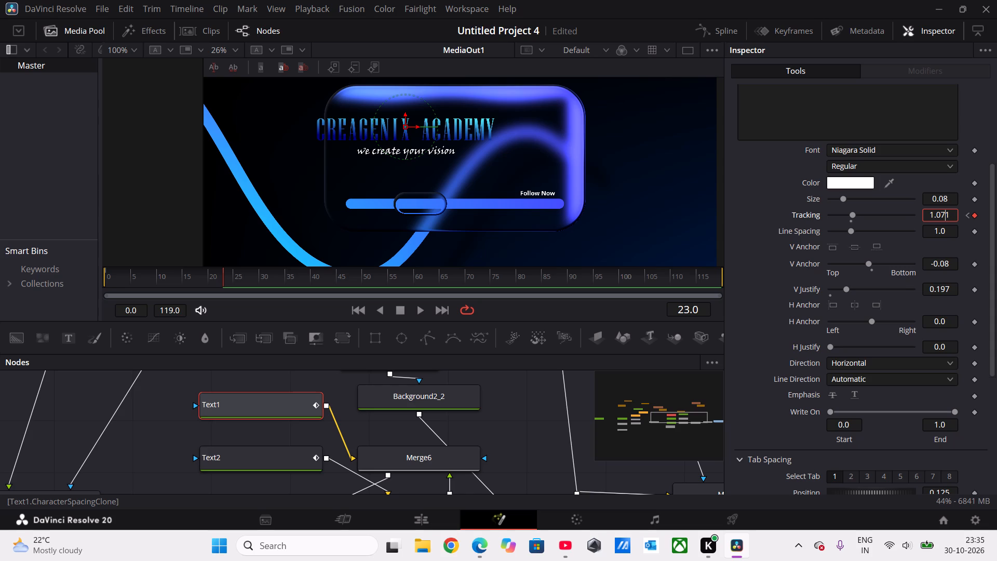
pyautogui.press('BackSpace')
pyautogui.press('3')
pyautogui.click(762, 265)
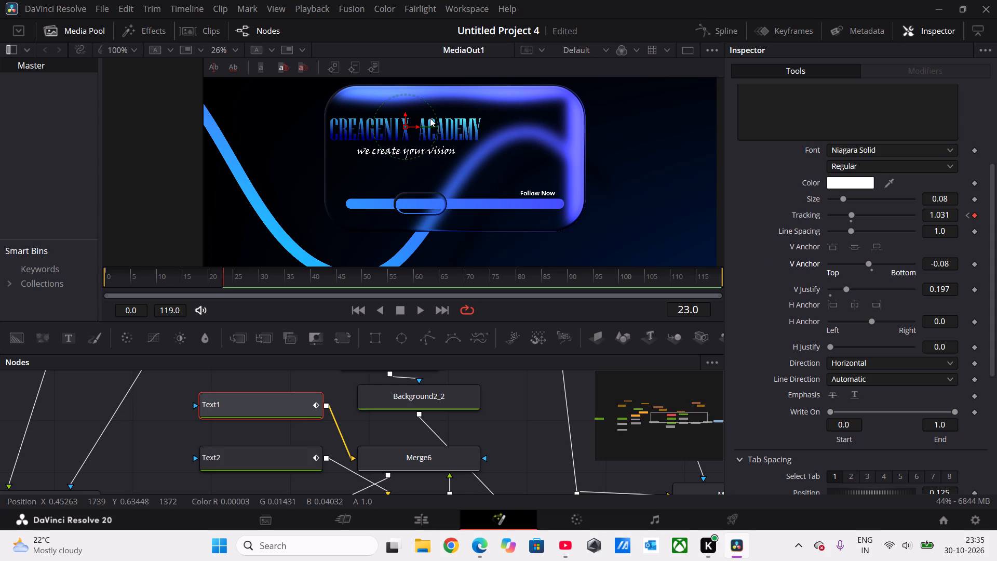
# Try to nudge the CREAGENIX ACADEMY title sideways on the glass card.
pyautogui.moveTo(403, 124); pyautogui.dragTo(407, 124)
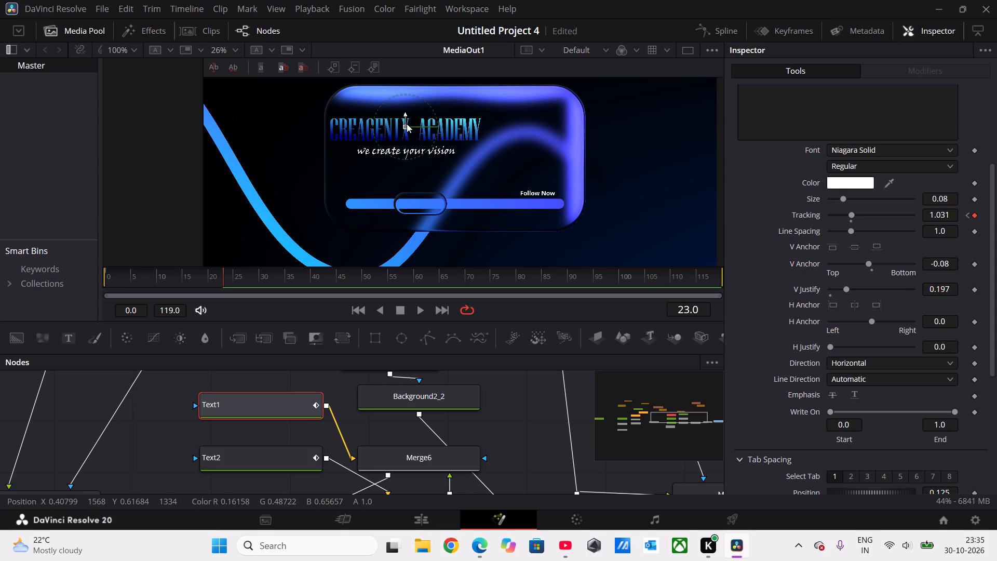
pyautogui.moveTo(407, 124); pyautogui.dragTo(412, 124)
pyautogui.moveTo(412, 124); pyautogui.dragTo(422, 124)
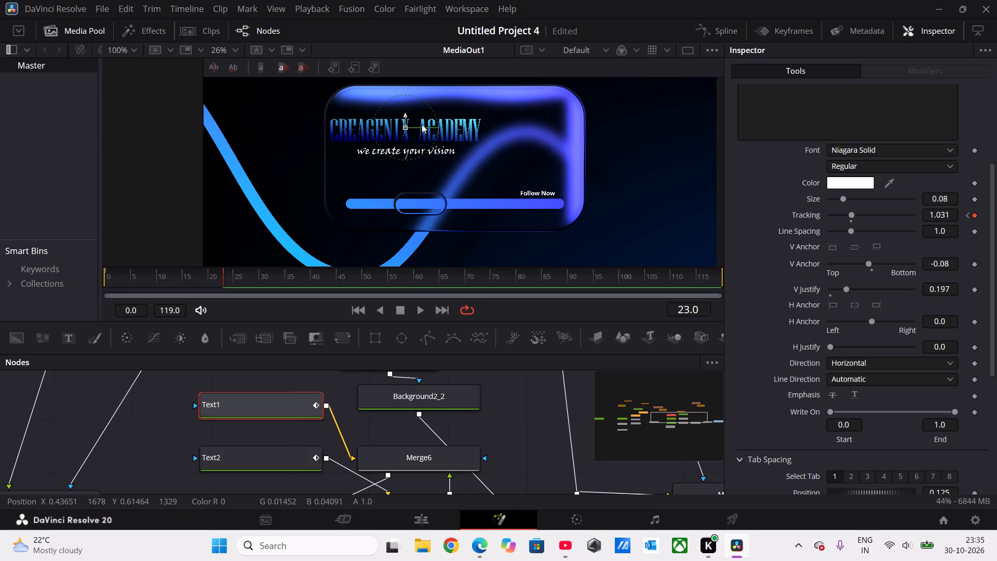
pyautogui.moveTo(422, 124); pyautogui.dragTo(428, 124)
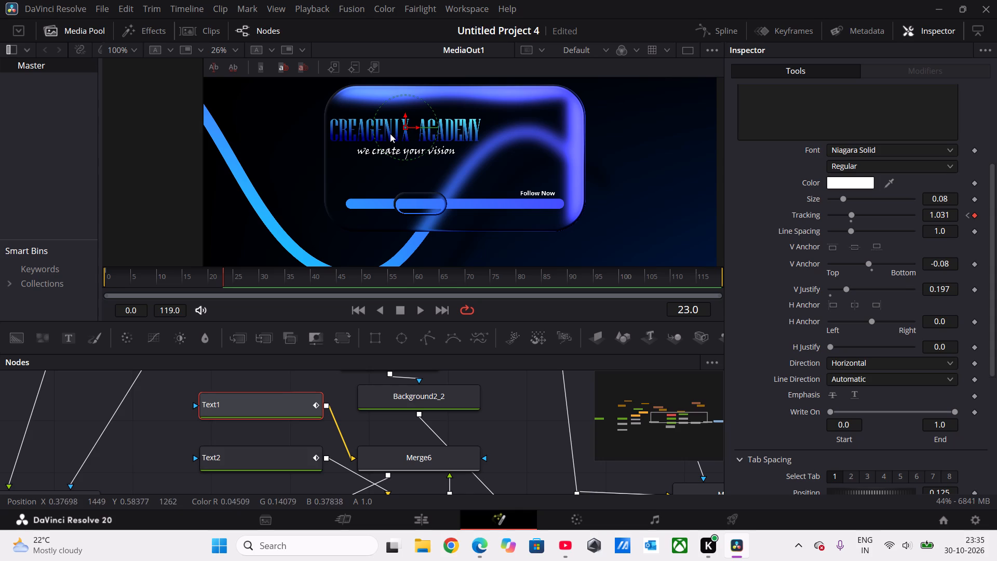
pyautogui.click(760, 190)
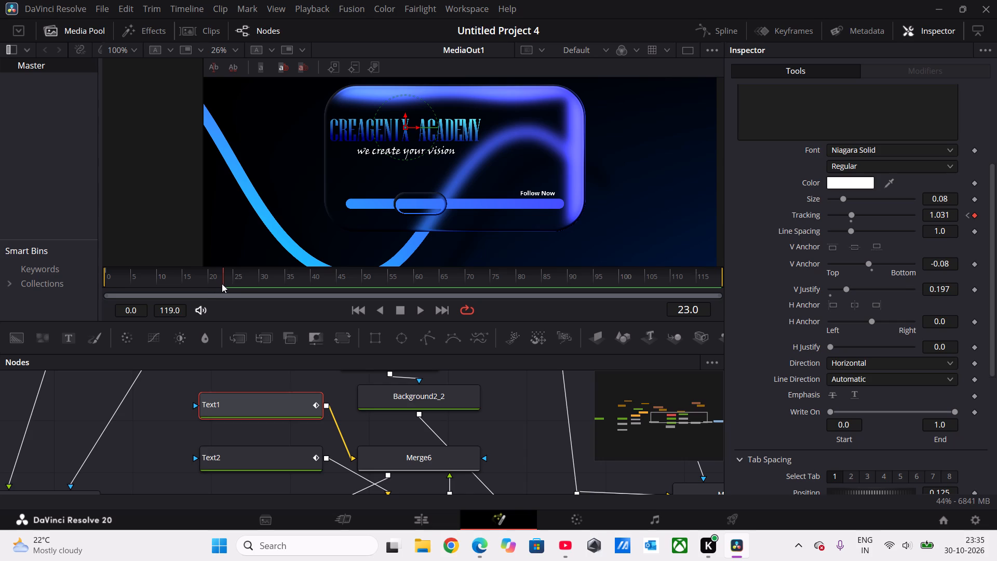
# Go back to frame 0 and scrub forward to frame 32 to review the title's tracking together with the tagline and slider.
pyautogui.moveTo(222, 284); pyautogui.dragTo(68, 285)
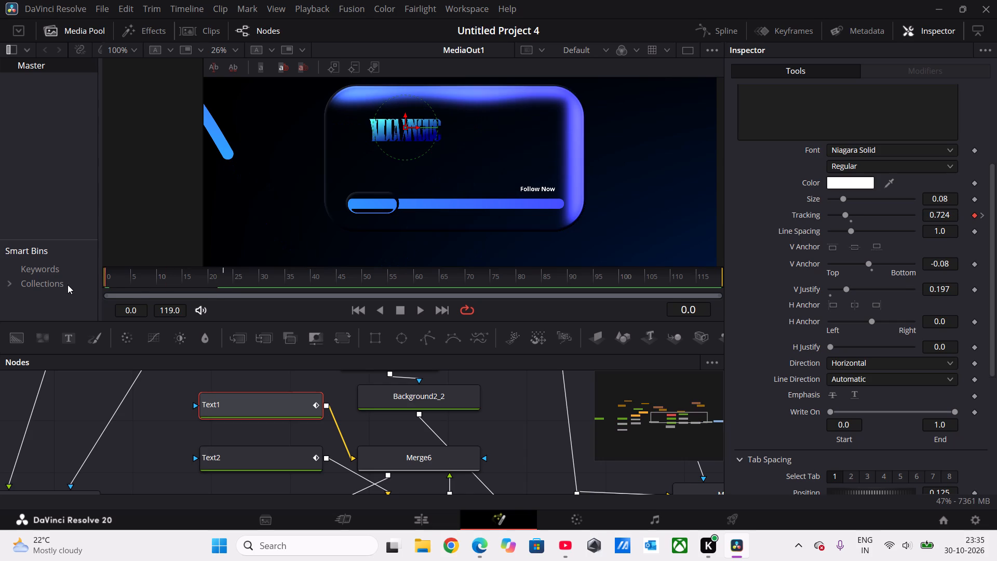
pyautogui.moveTo(68, 285); pyautogui.dragTo(103, 287)
pyautogui.moveTo(103, 287); pyautogui.dragTo(175, 299)
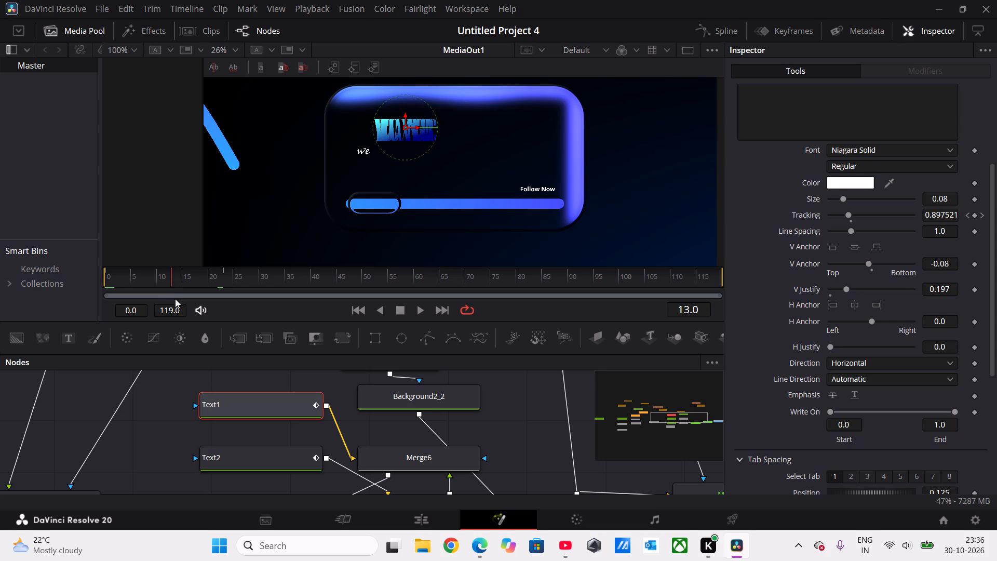
pyautogui.moveTo(175, 299); pyautogui.dragTo(210, 308)
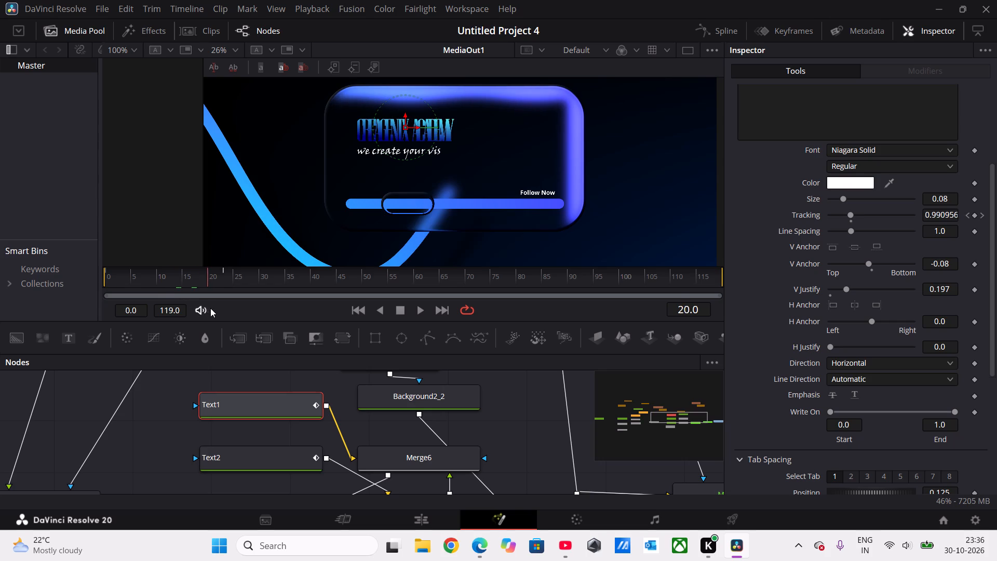
pyautogui.moveTo(210, 308); pyautogui.dragTo(242, 308)
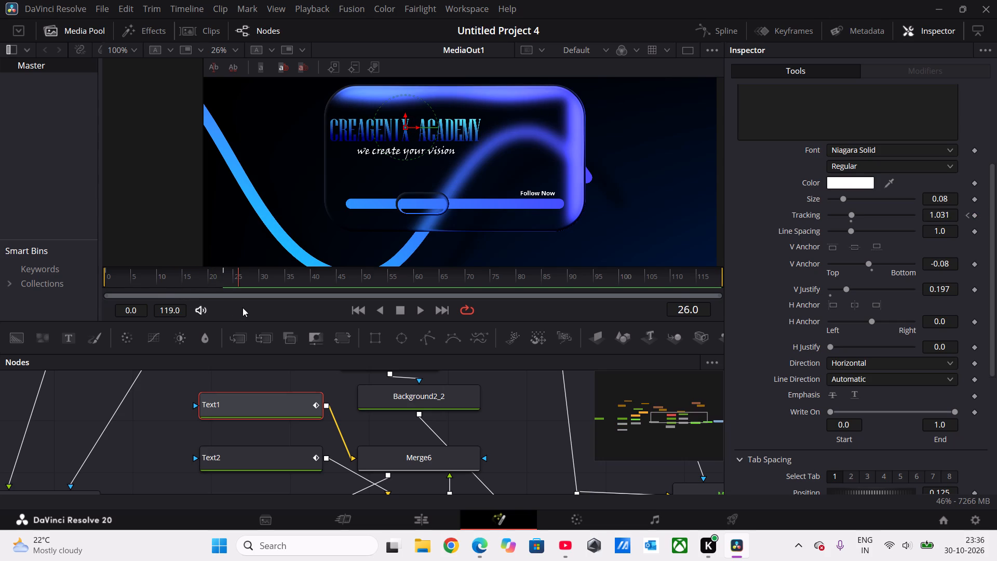
pyautogui.moveTo(242, 308); pyautogui.dragTo(274, 305)
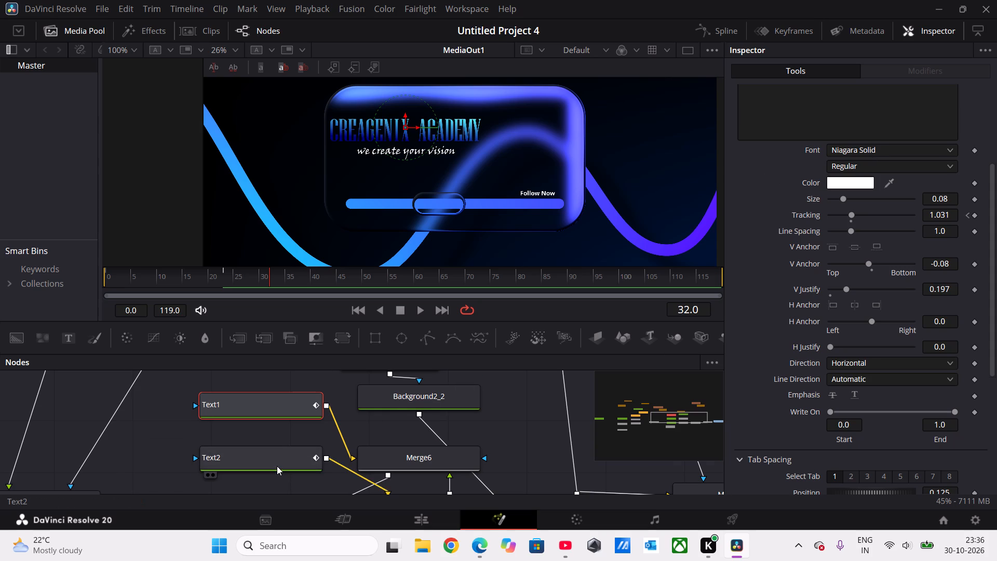
# Select the Text3 "Follow Now" node and preview alternative fonts for it, keeping Open Sans.
pyautogui.scroll(-1, 277, 466)
pyautogui.scroll(1, 277, 466)
pyautogui.click(262, 436)
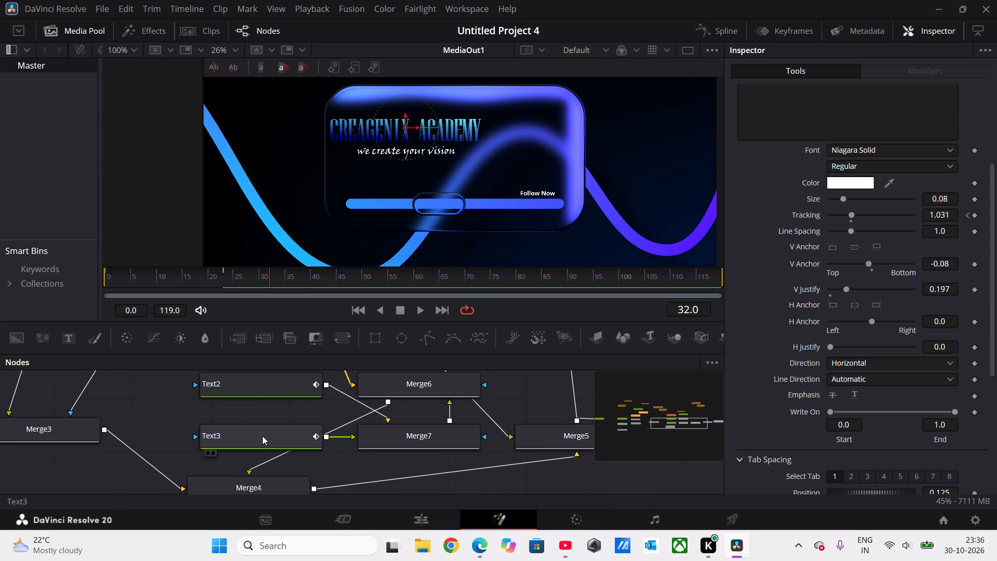
pyautogui.click(927, 151)
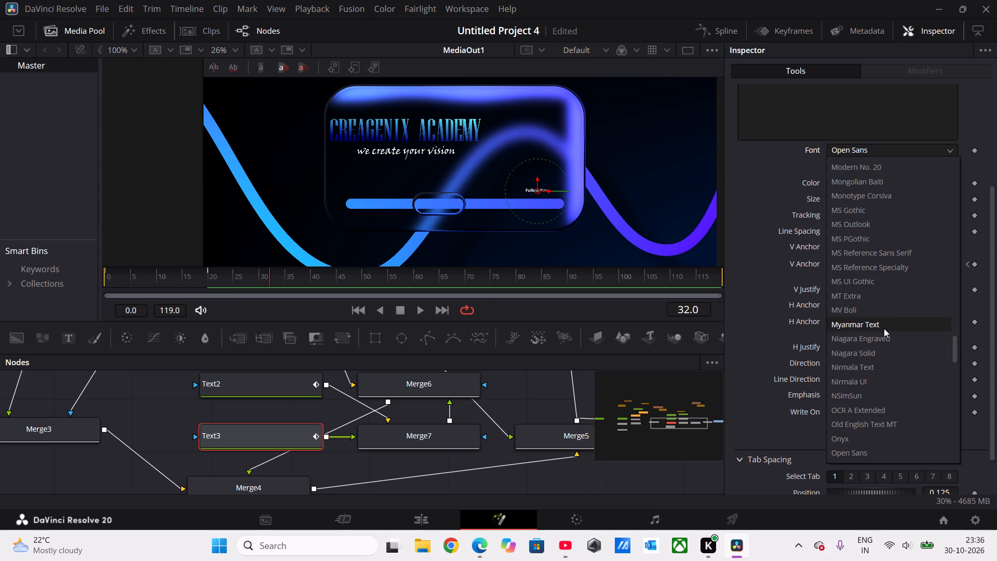
pyautogui.click(750, 163)
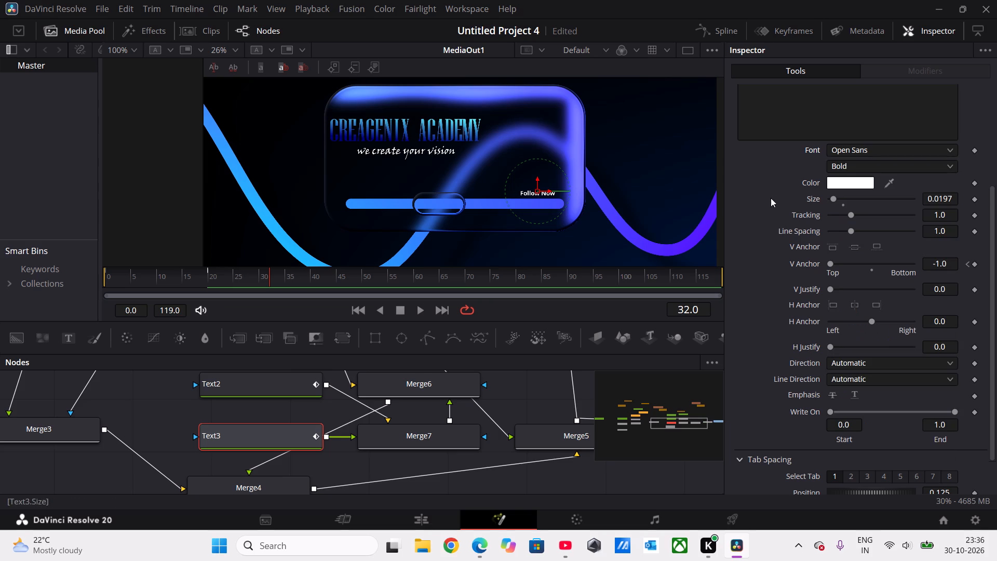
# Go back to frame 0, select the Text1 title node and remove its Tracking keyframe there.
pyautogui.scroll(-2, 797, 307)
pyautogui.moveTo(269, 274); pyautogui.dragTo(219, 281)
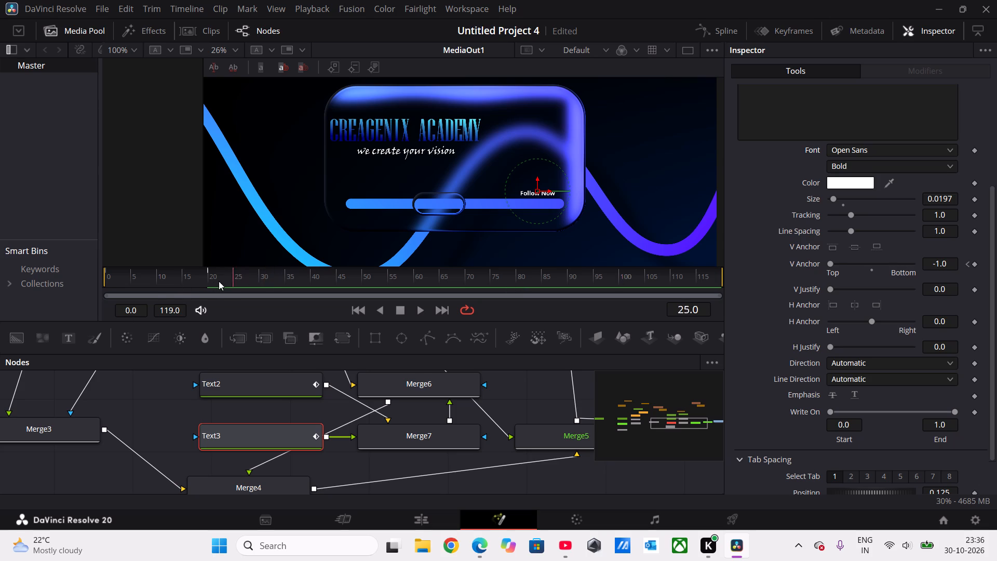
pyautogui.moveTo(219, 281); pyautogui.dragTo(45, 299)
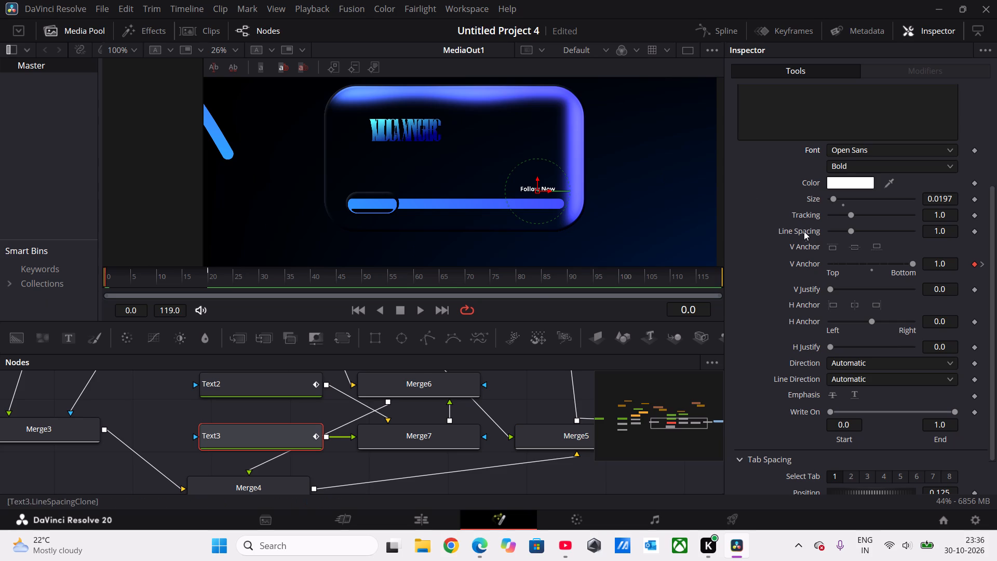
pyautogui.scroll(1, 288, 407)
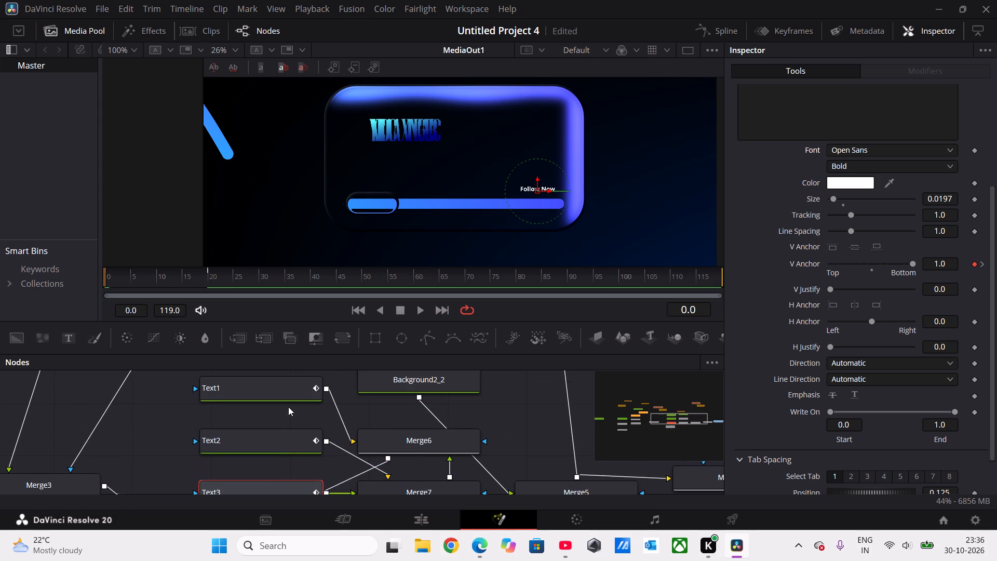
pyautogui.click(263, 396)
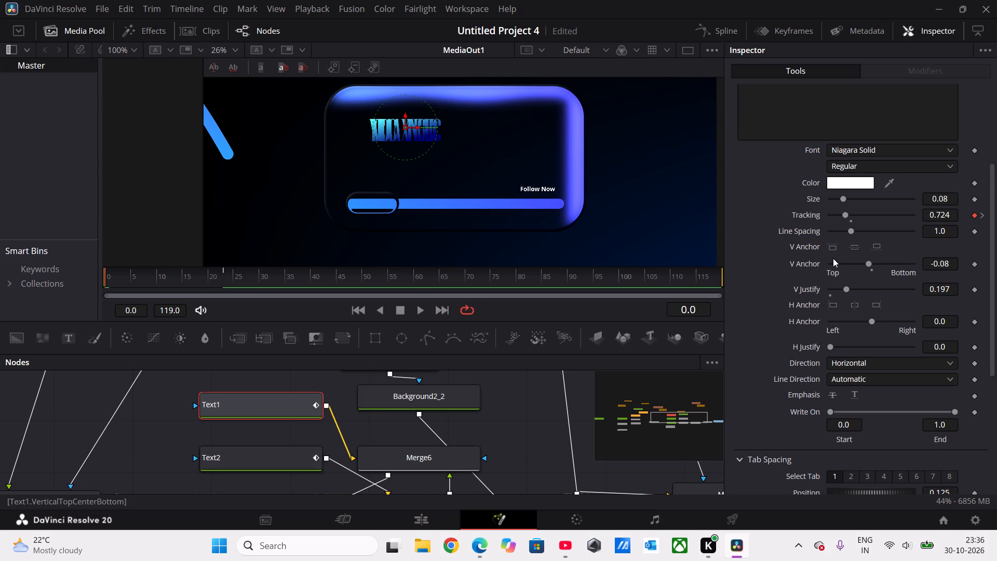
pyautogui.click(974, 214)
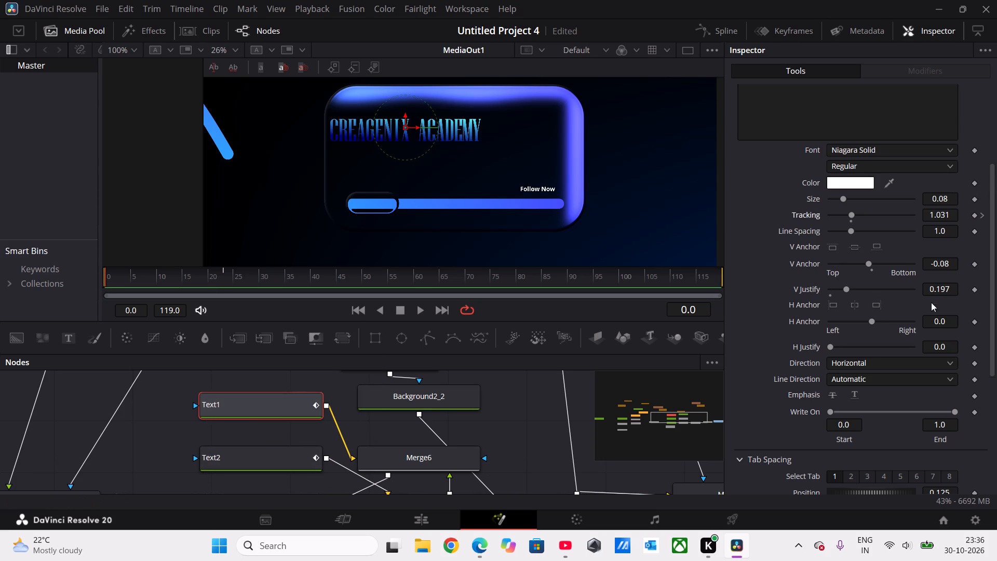
# Keyframe the Text1 title's Write On End at 0.0 on frame 0 and at 1.0 on frame 23.
pyautogui.scroll(-1, 906, 384)
pyautogui.moveTo(954, 411); pyautogui.dragTo(833, 422)
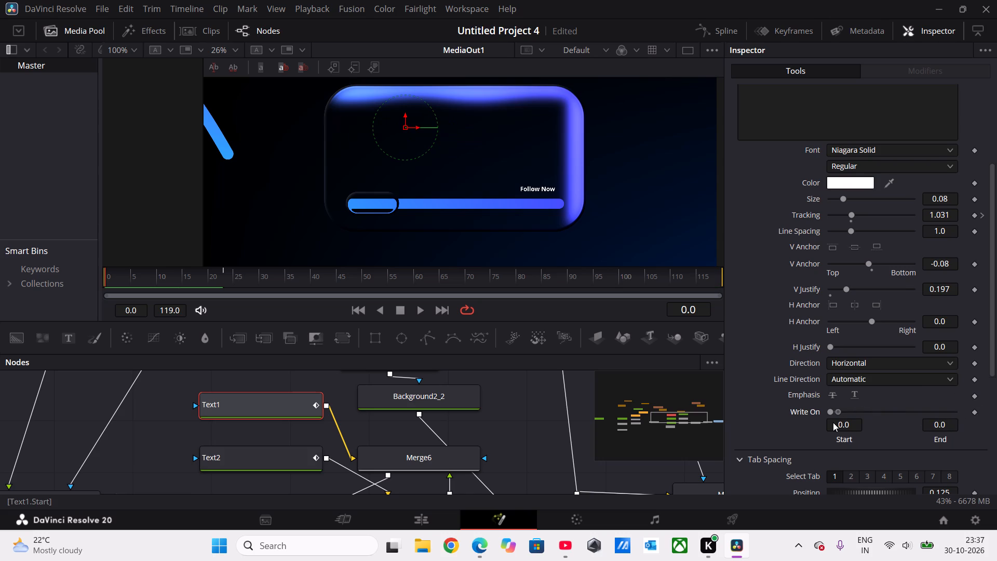
pyautogui.moveTo(833, 422); pyautogui.dragTo(818, 424)
pyautogui.click(973, 411)
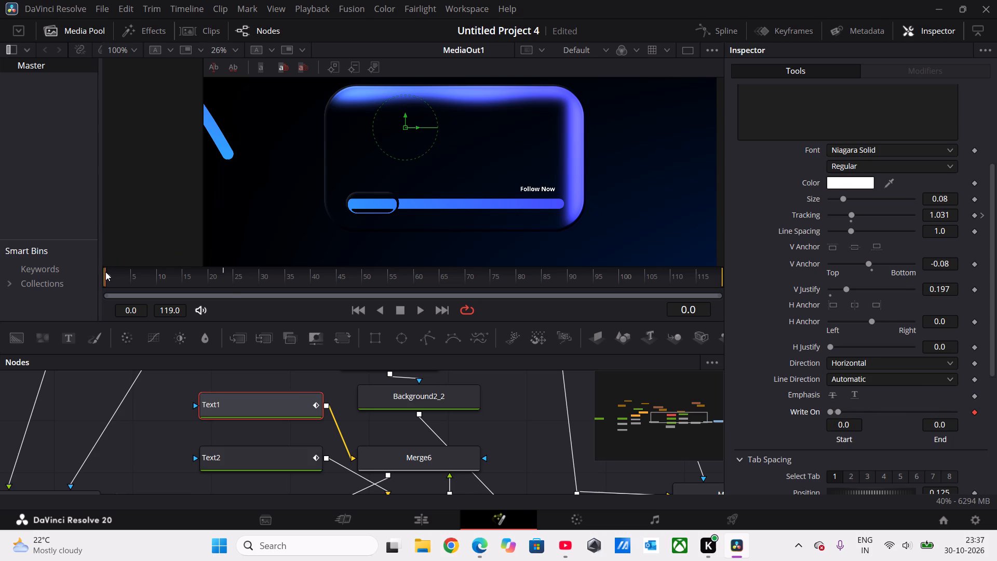
pyautogui.moveTo(105, 271); pyautogui.dragTo(217, 278)
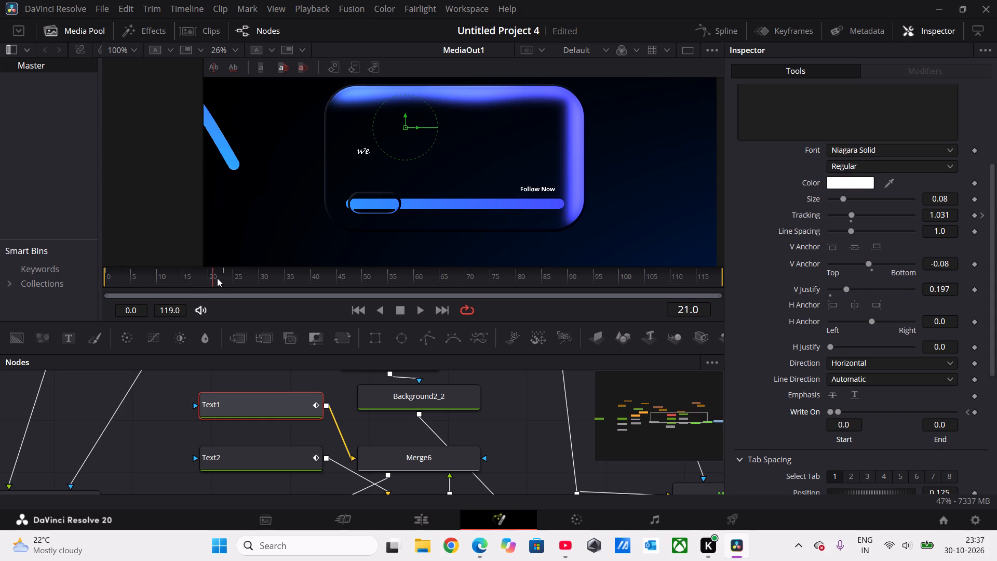
pyautogui.moveTo(217, 278); pyautogui.dragTo(224, 278)
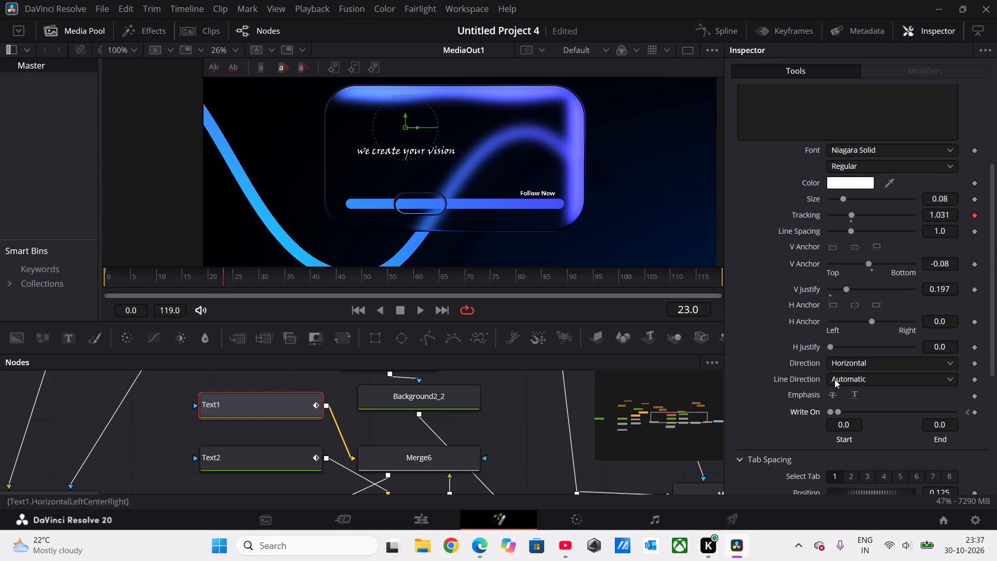
pyautogui.moveTo(839, 410); pyautogui.dragTo(908, 409)
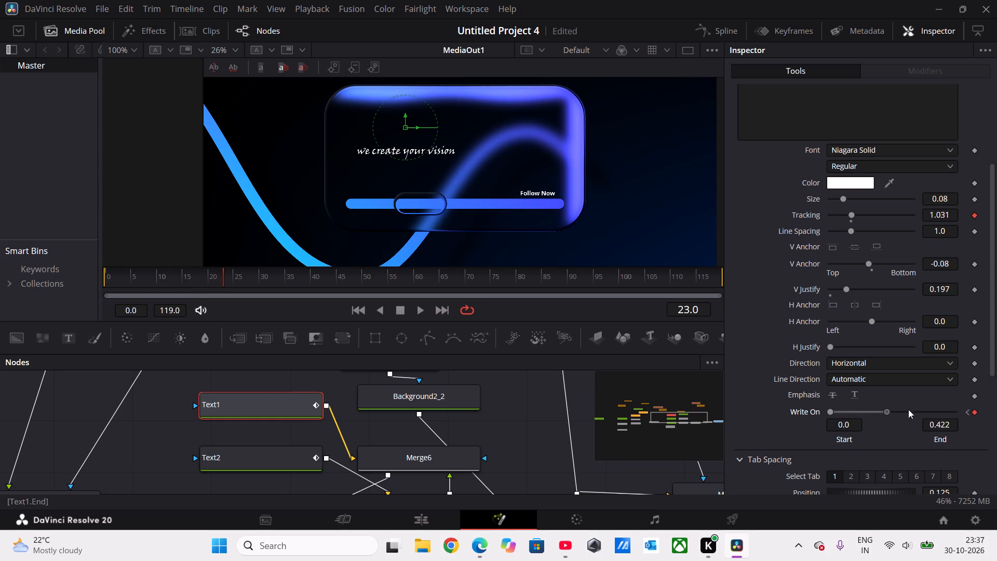
pyautogui.moveTo(908, 409); pyautogui.dragTo(996, 415)
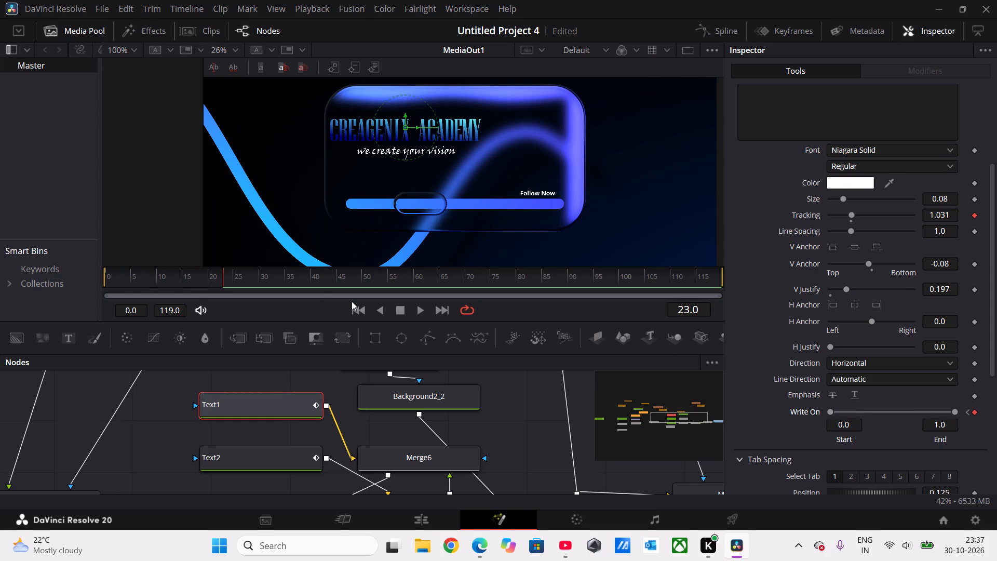
# Scrub from frame 0 to frame 43 and back to frame 0 to review the title's Write On reveal.
pyautogui.moveTo(222, 276); pyautogui.dragTo(171, 277)
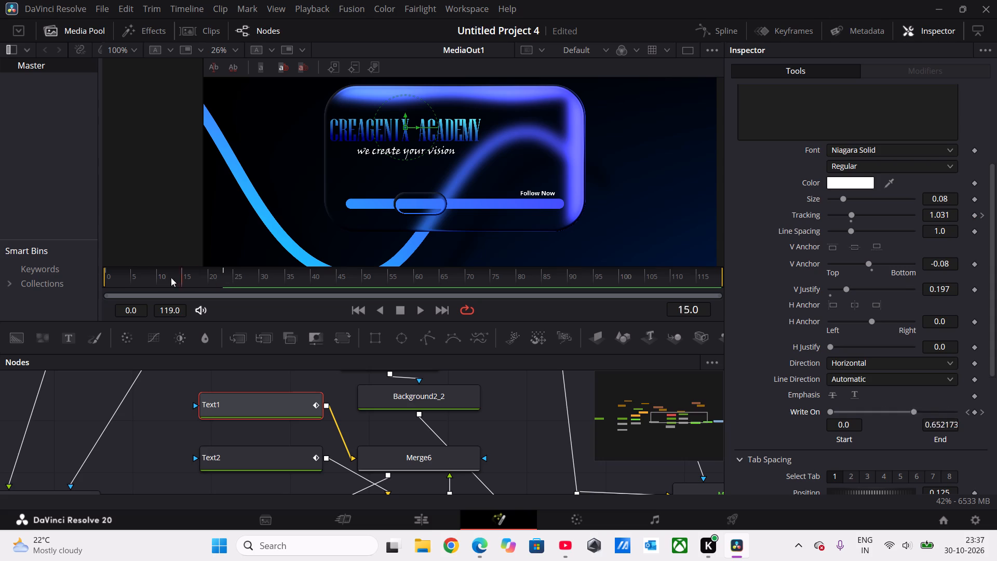
pyautogui.moveTo(171, 277); pyautogui.dragTo(83, 283)
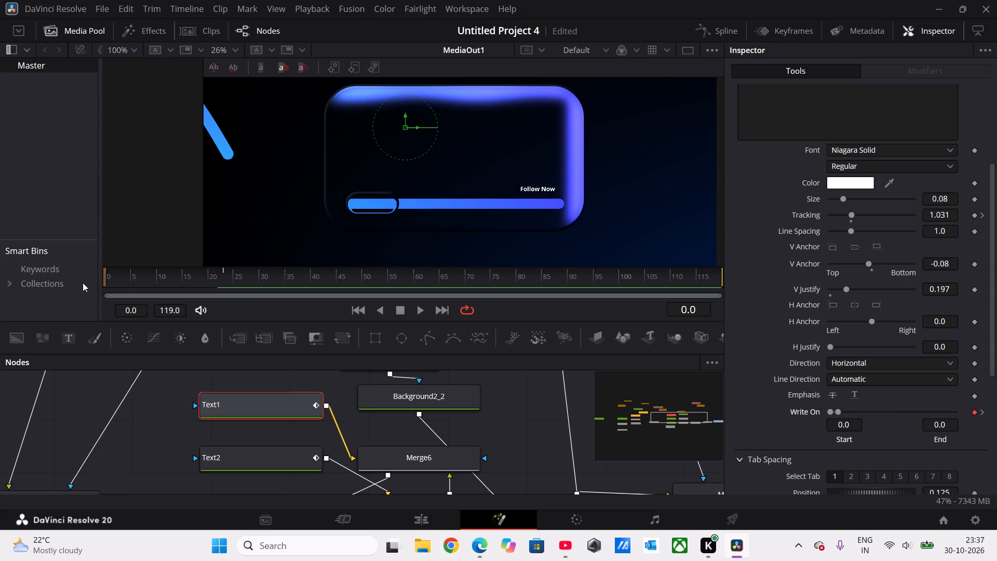
pyautogui.moveTo(83, 283); pyautogui.dragTo(193, 282)
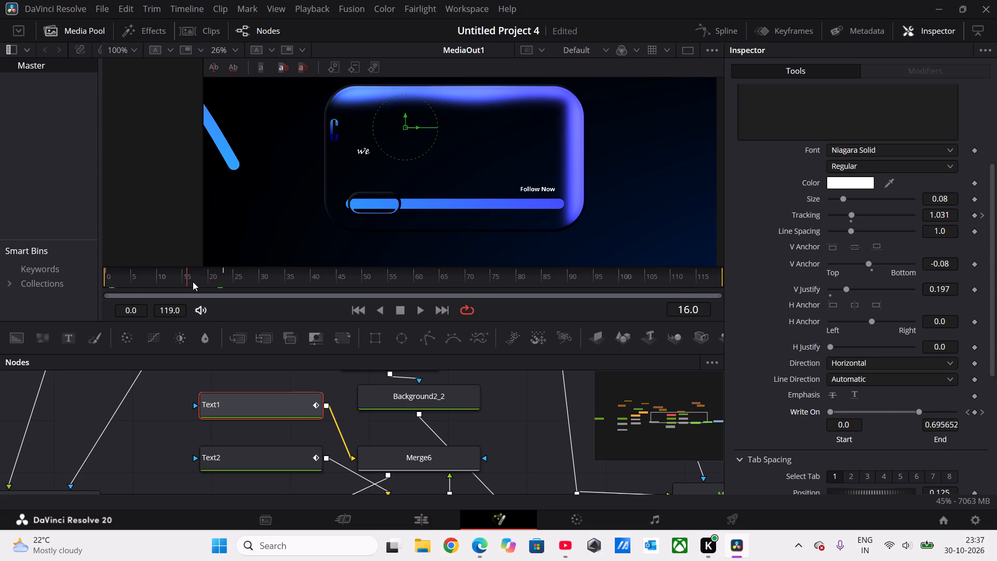
pyautogui.moveTo(193, 282); pyautogui.dragTo(256, 279)
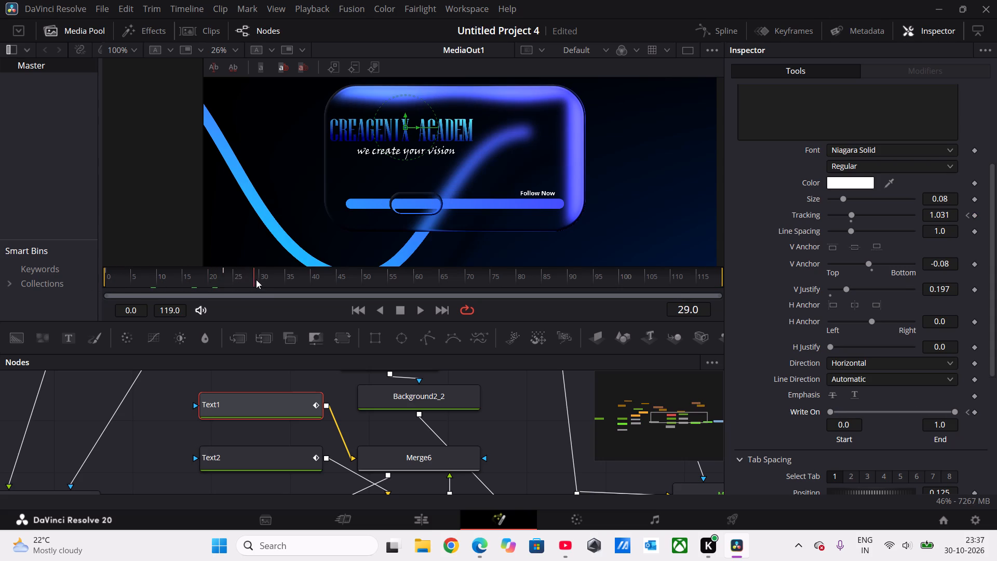
pyautogui.moveTo(256, 279); pyautogui.dragTo(328, 274)
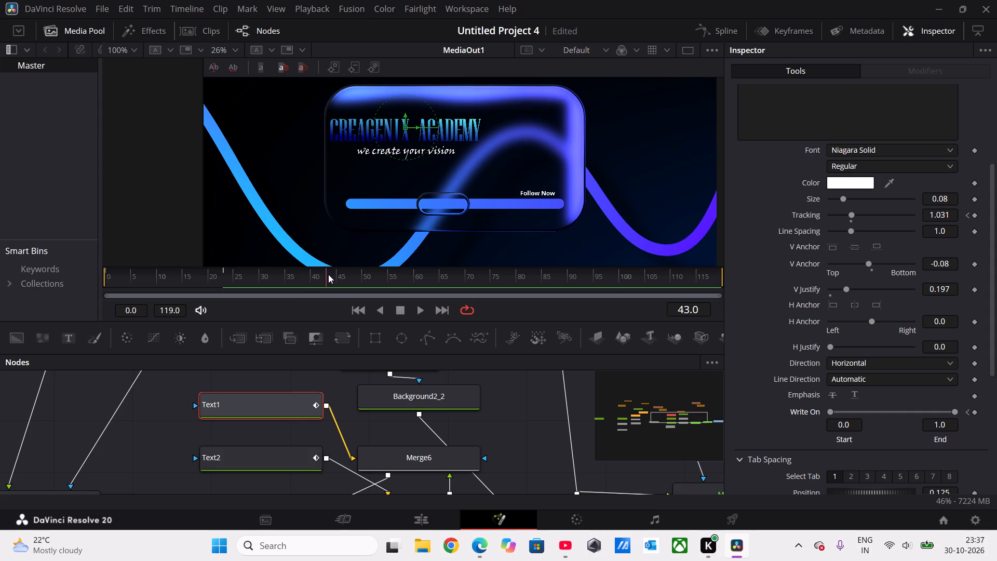
pyautogui.moveTo(328, 274); pyautogui.dragTo(39, 297)
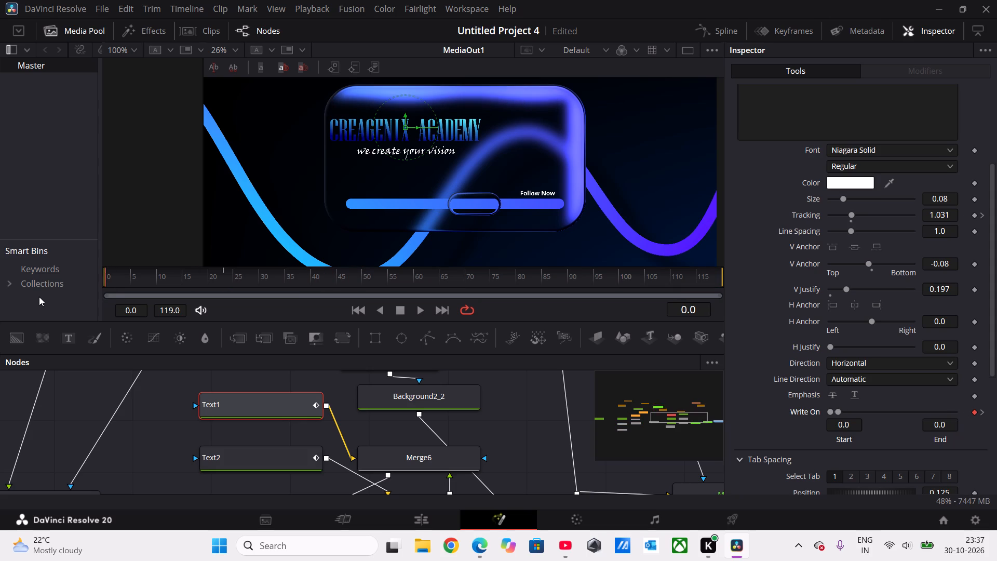
pyautogui.moveTo(39, 297); pyautogui.dragTo(33, 298)
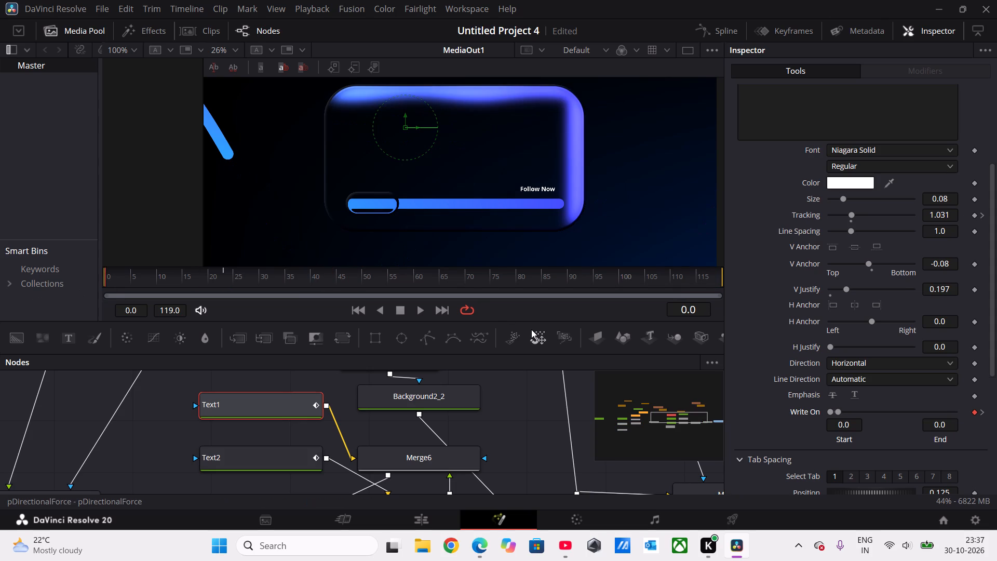
# Clear the Text1 title's Write On keyframe at frame 0 and set Write On End to 1.0 there.
pyautogui.hotkey('ctrl', 'z')
pyautogui.hotkey('ctrl', 'z')
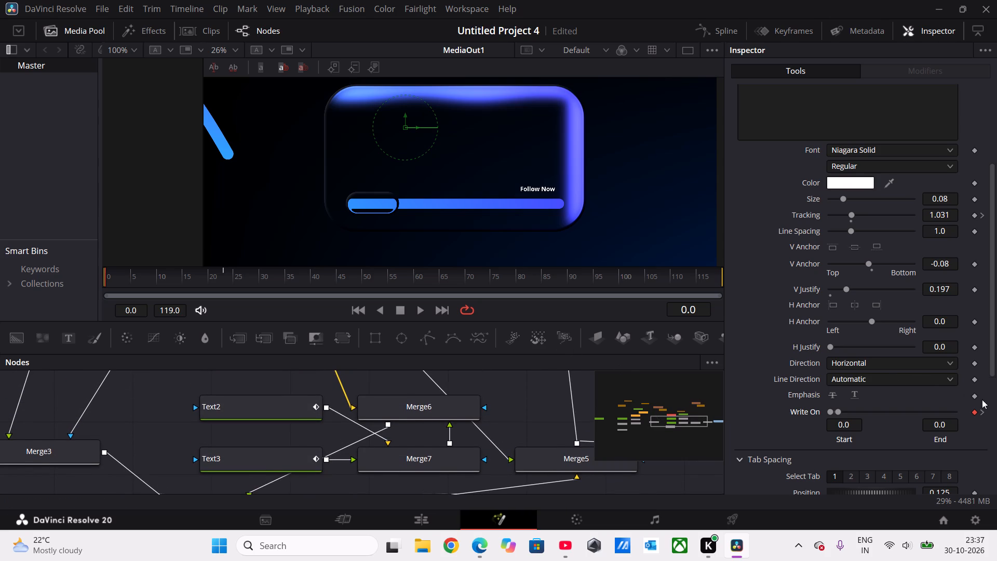
pyautogui.click(976, 411)
pyautogui.moveTo(838, 413); pyautogui.dragTo(996, 416)
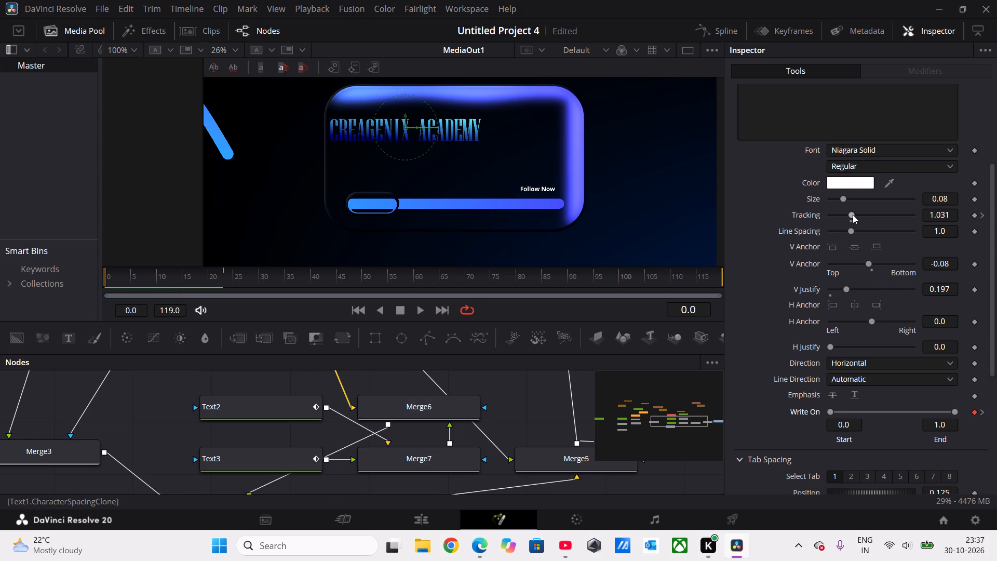
# Set the Text1 title's Tracking keyframe at frame 0 to 0.756 so the letters start bunched together.
pyautogui.moveTo(852, 213); pyautogui.dragTo(845, 216)
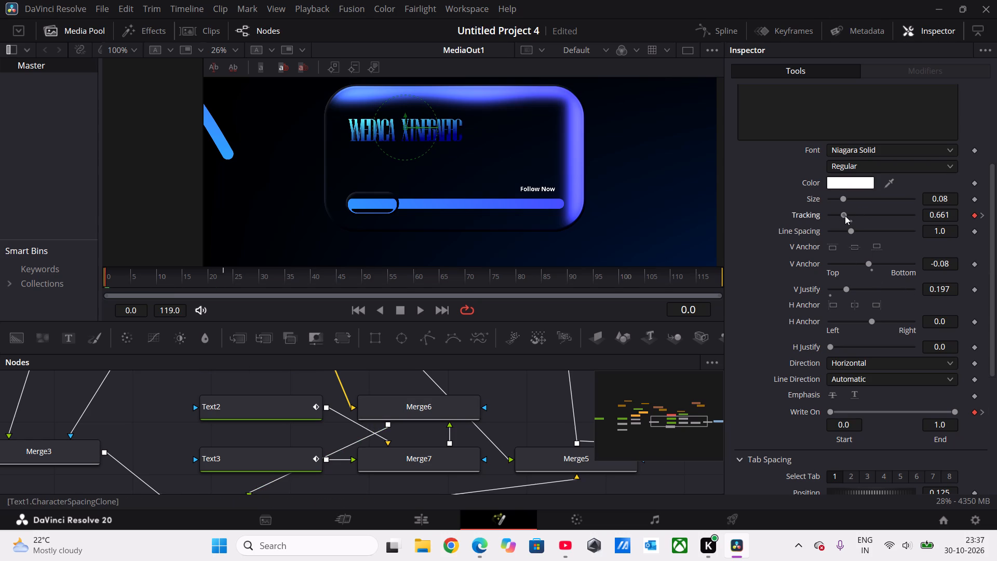
pyautogui.moveTo(845, 216); pyautogui.dragTo(847, 215)
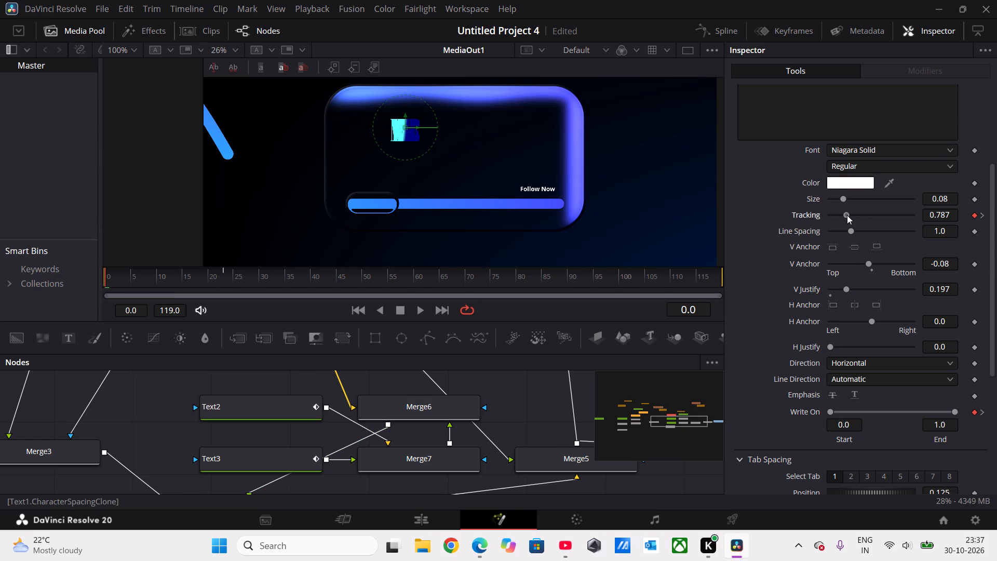
pyautogui.moveTo(847, 215); pyautogui.dragTo(846, 218)
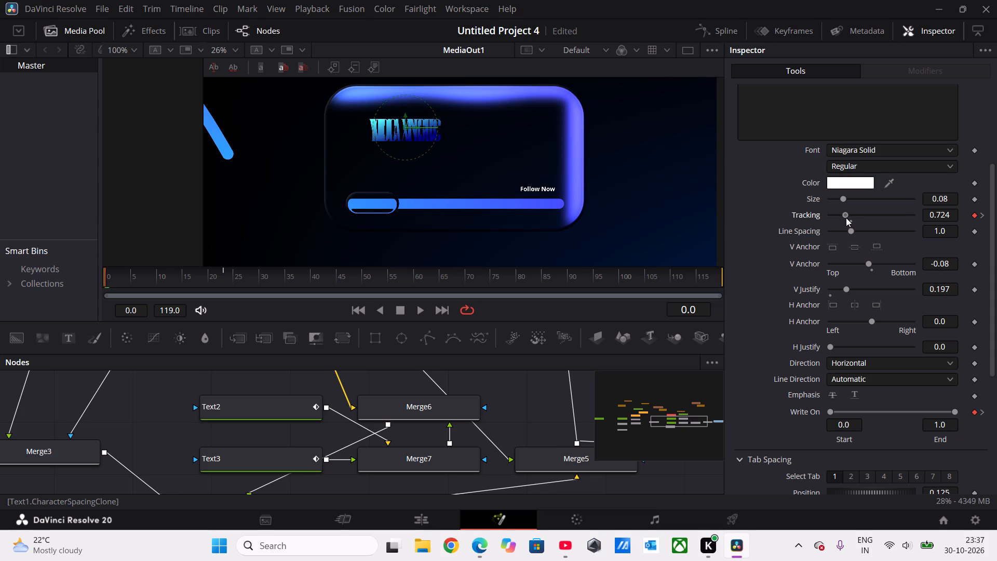
pyautogui.moveTo(846, 218); pyautogui.dragTo(847, 219)
pyautogui.moveTo(847, 219); pyautogui.dragTo(844, 219)
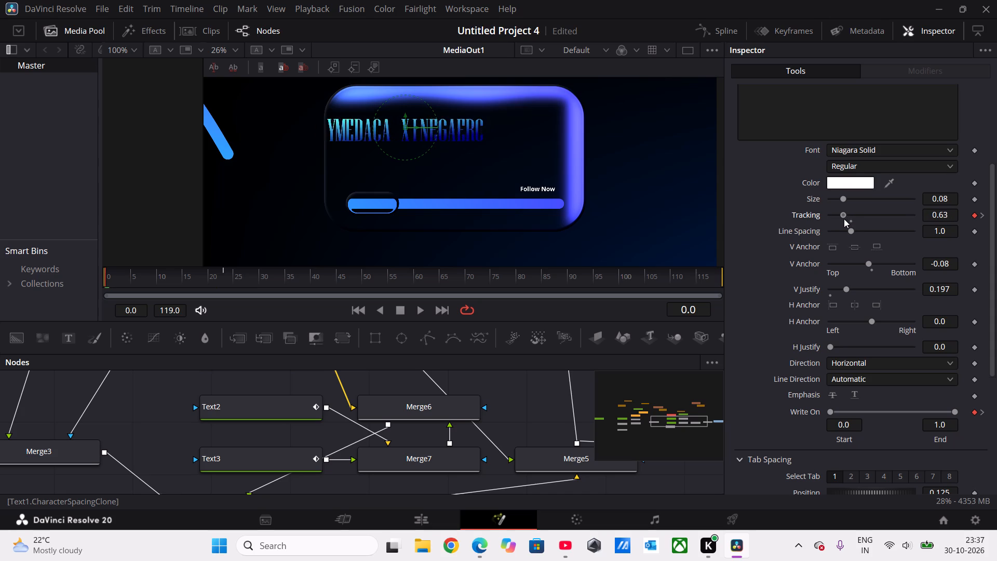
pyautogui.moveTo(844, 219); pyautogui.dragTo(847, 219)
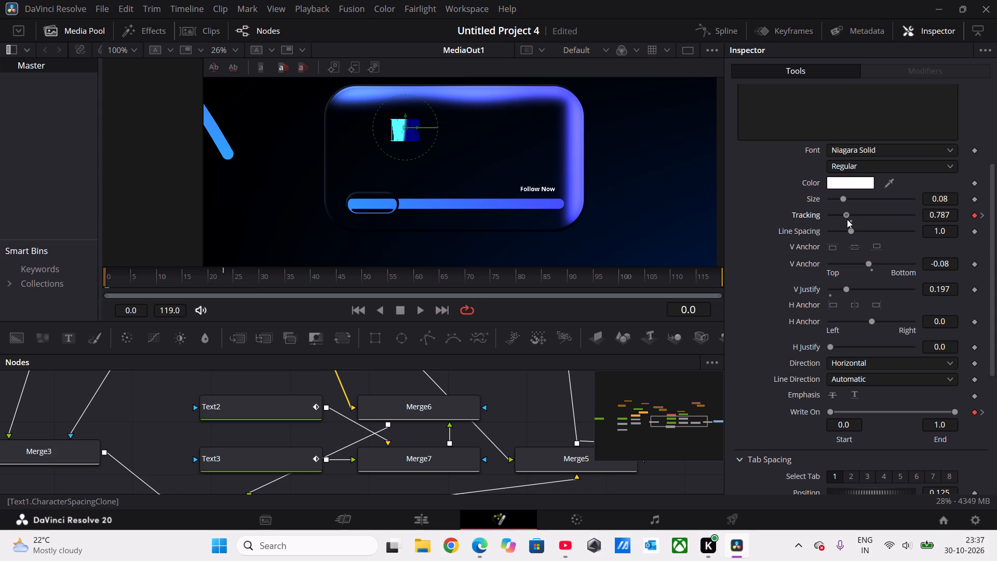
pyautogui.moveTo(847, 219); pyautogui.dragTo(848, 220)
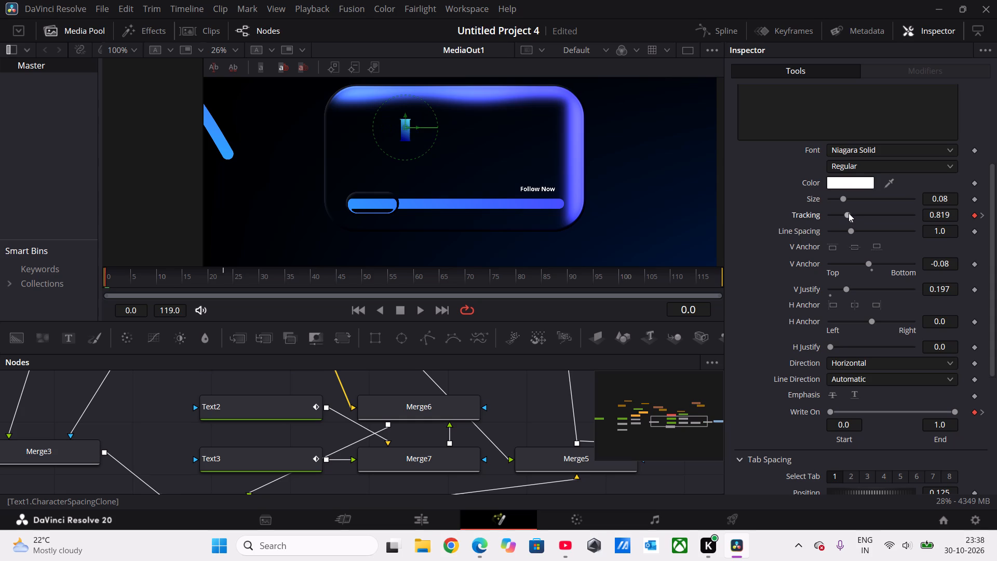
pyautogui.click(848, 213)
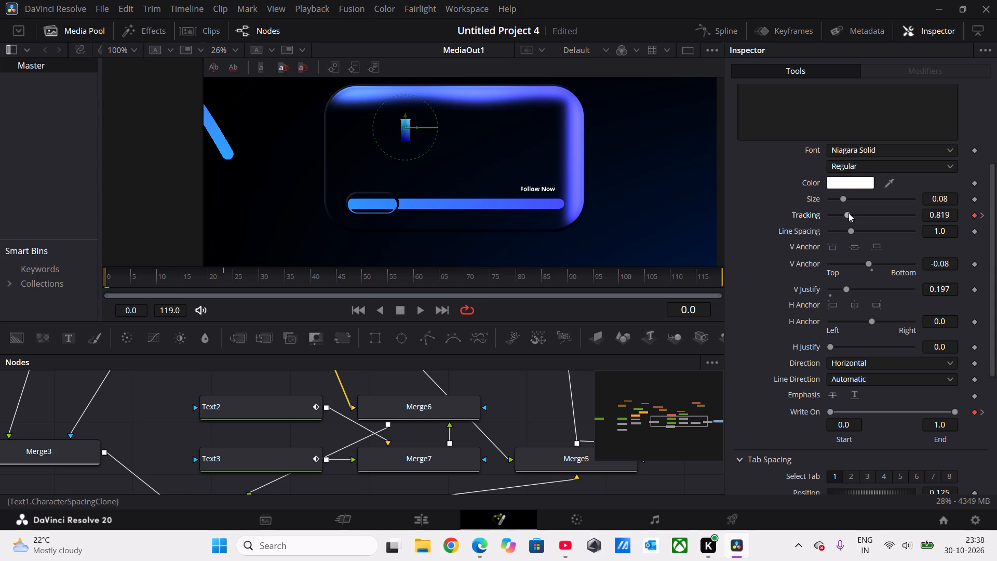
pyautogui.click(848, 213)
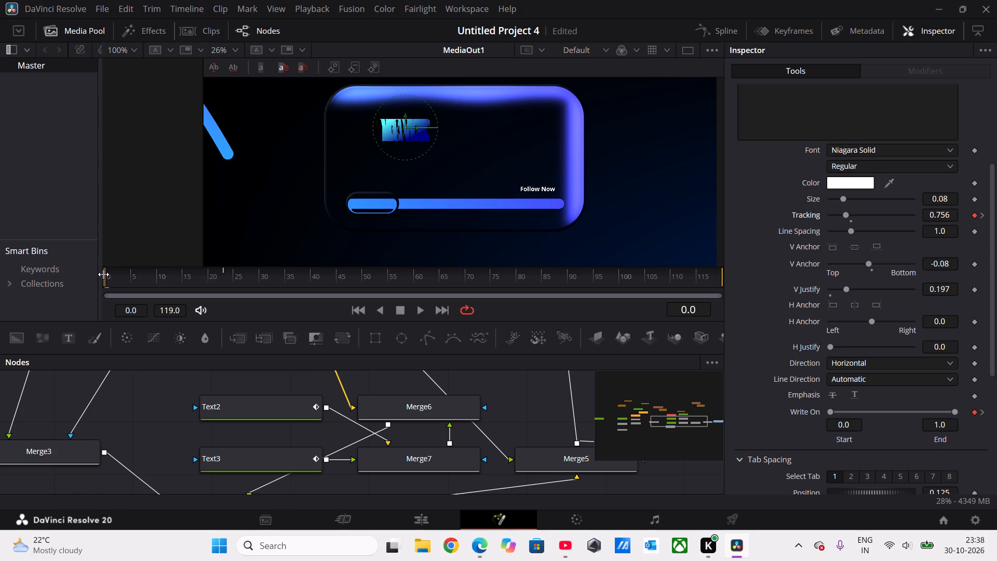
# Scrub back and forth between frames 0 and 30, ending at frame 48, to review the title's tracking animation.
pyautogui.moveTo(104, 276); pyautogui.dragTo(149, 278)
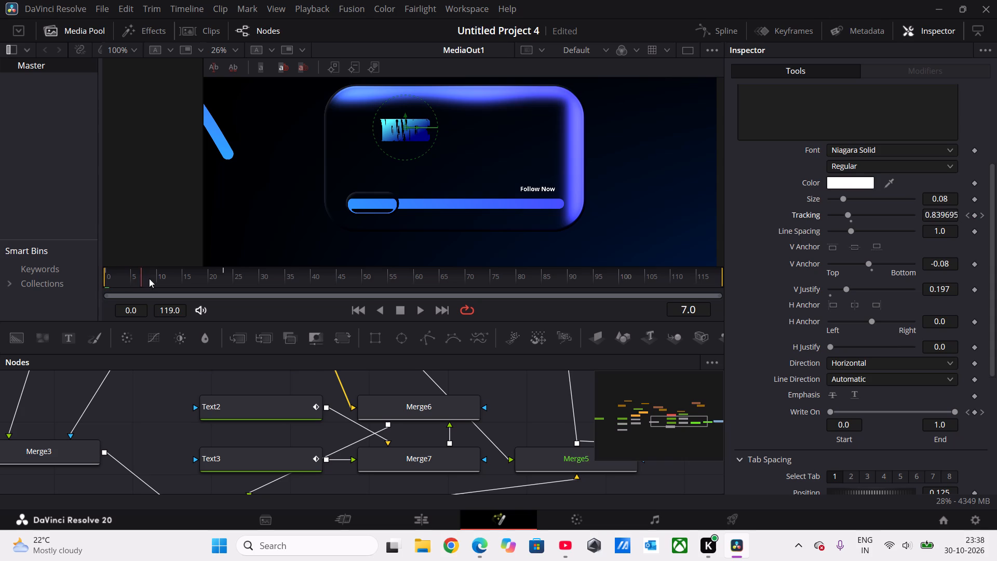
pyautogui.moveTo(149, 278); pyautogui.dragTo(262, 283)
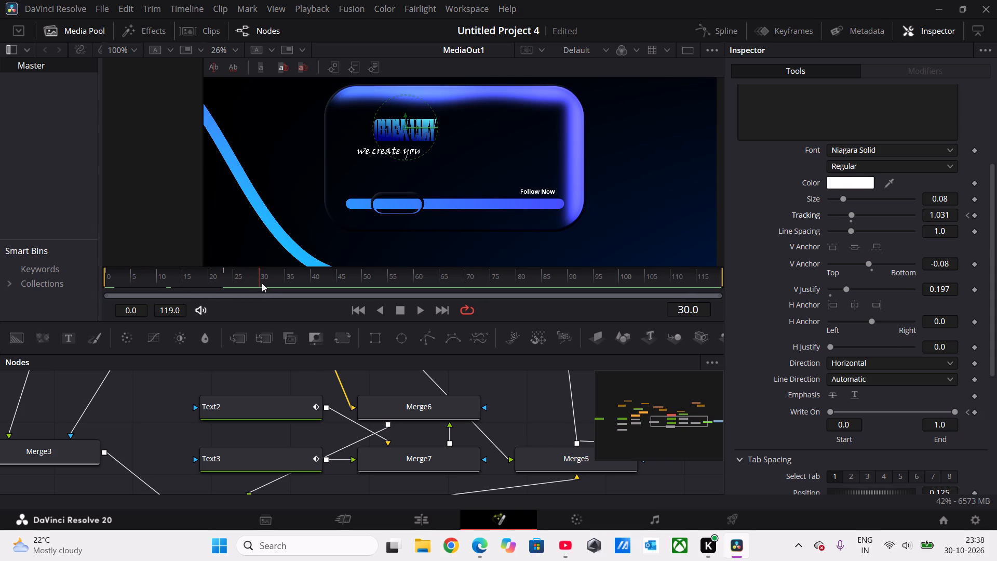
pyautogui.moveTo(262, 283); pyautogui.dragTo(227, 289)
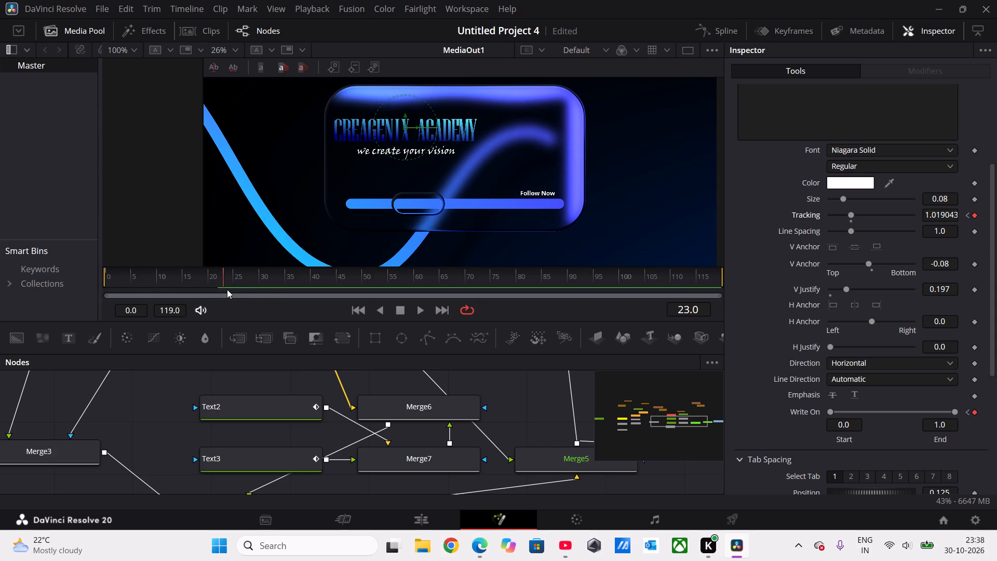
pyautogui.moveTo(227, 289); pyautogui.dragTo(202, 293)
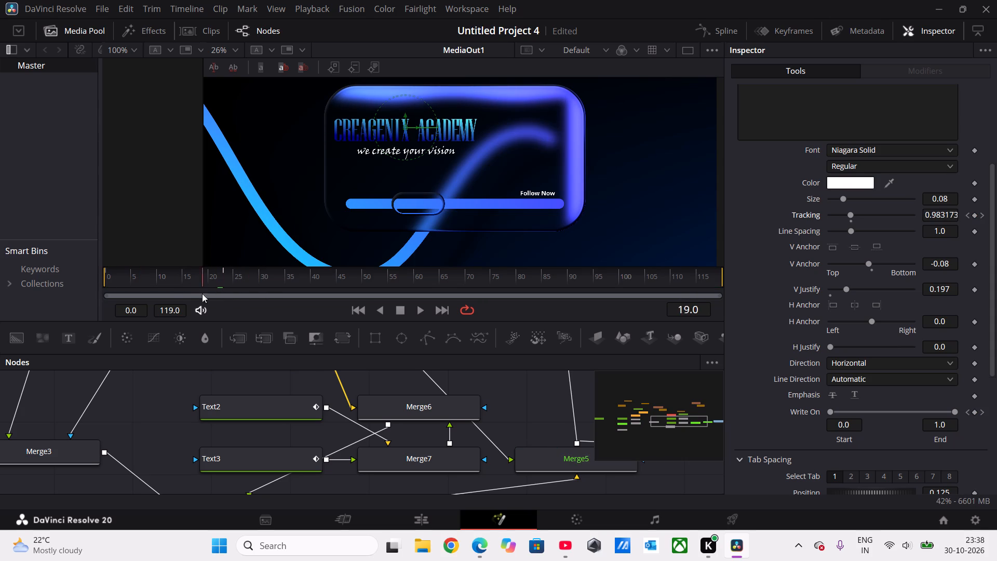
pyautogui.moveTo(202, 293); pyautogui.dragTo(103, 308)
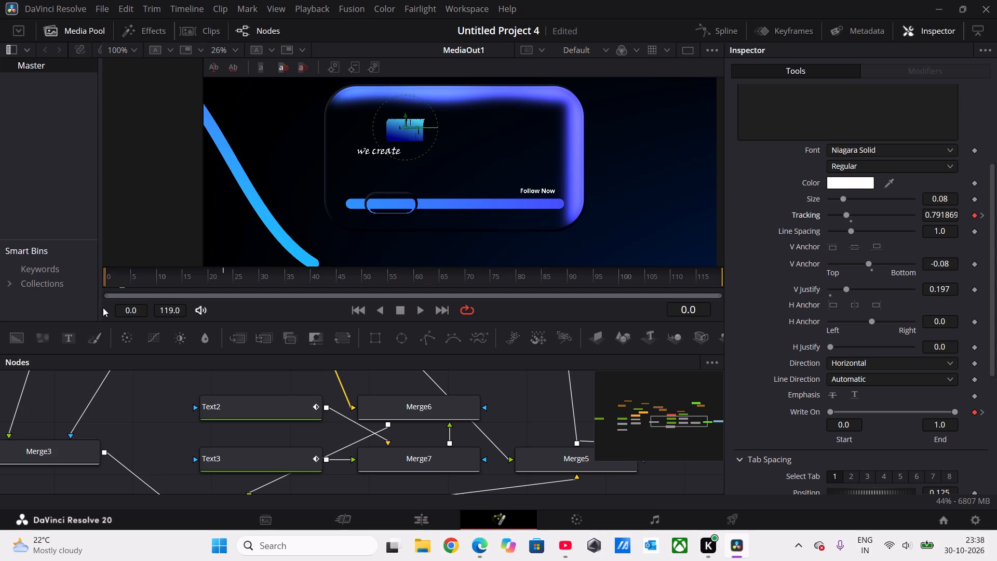
pyautogui.moveTo(103, 308); pyautogui.dragTo(159, 307)
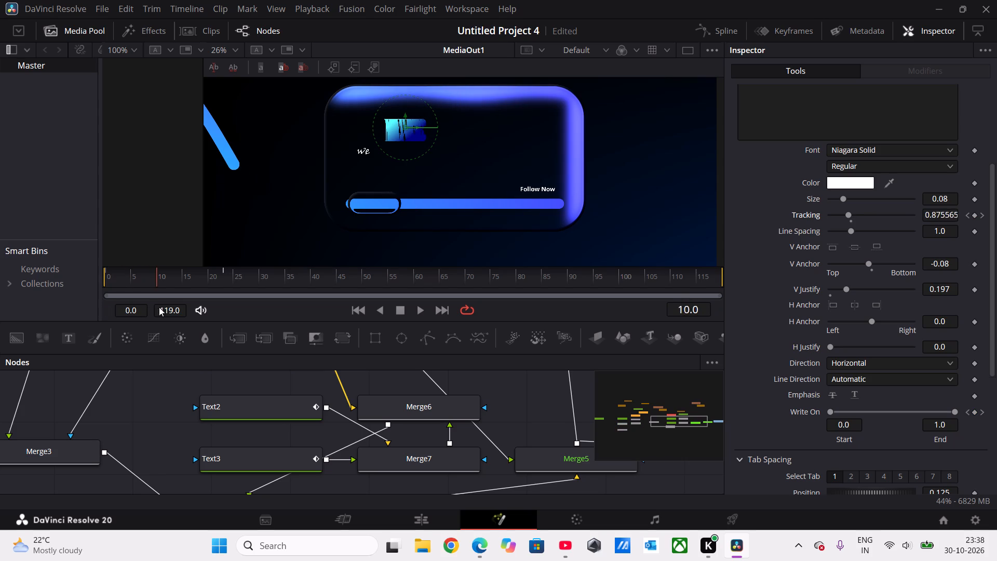
pyautogui.moveTo(159, 307); pyautogui.dragTo(285, 312)
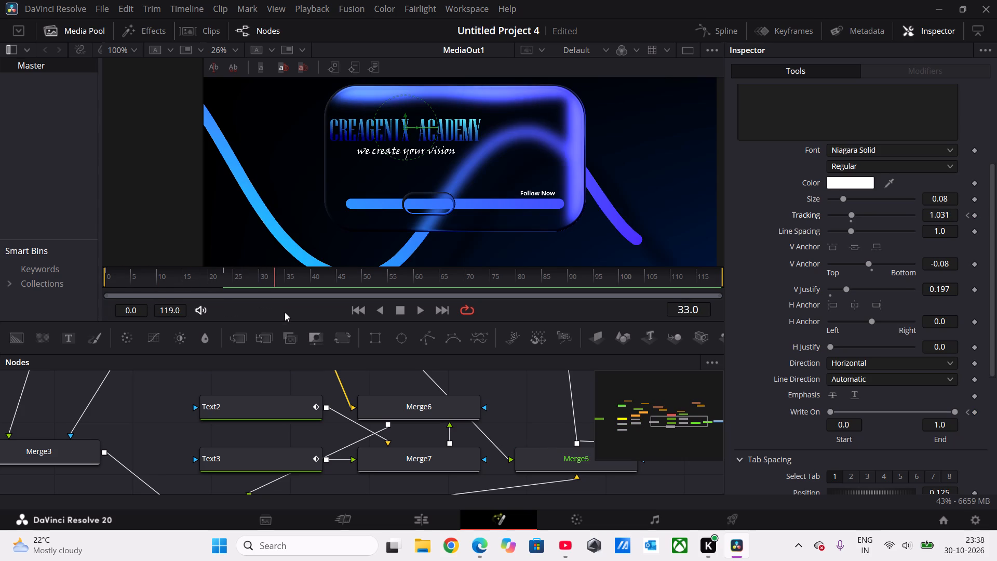
pyautogui.moveTo(285, 312); pyautogui.dragTo(340, 331)
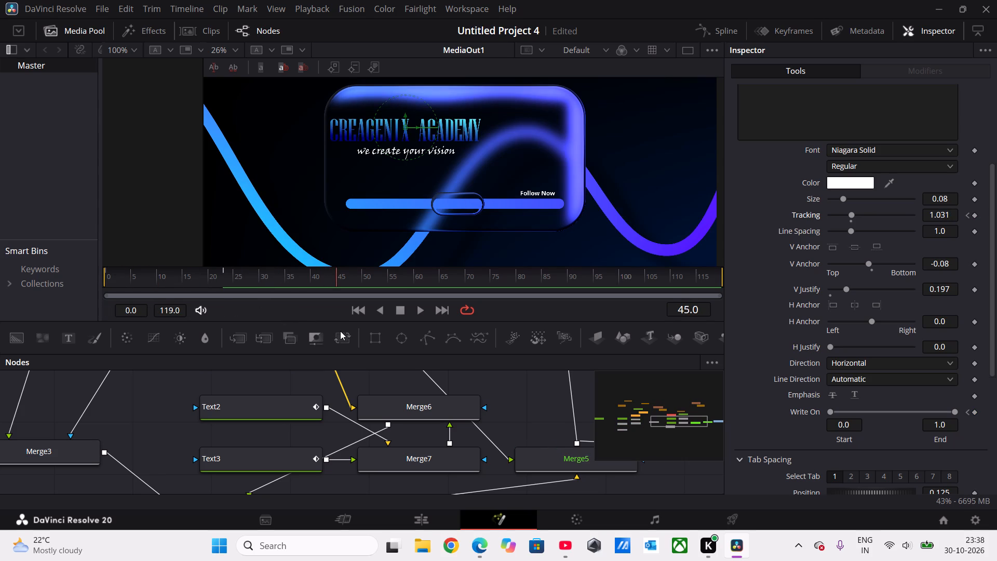
pyautogui.moveTo(340, 331); pyautogui.dragTo(355, 331)
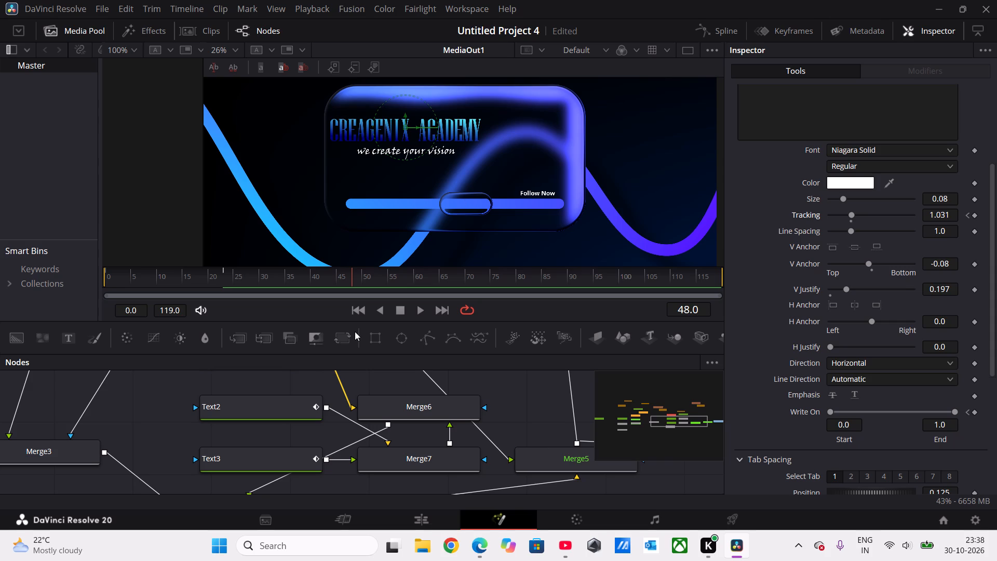
pyautogui.moveTo(355, 331); pyautogui.dragTo(352, 331)
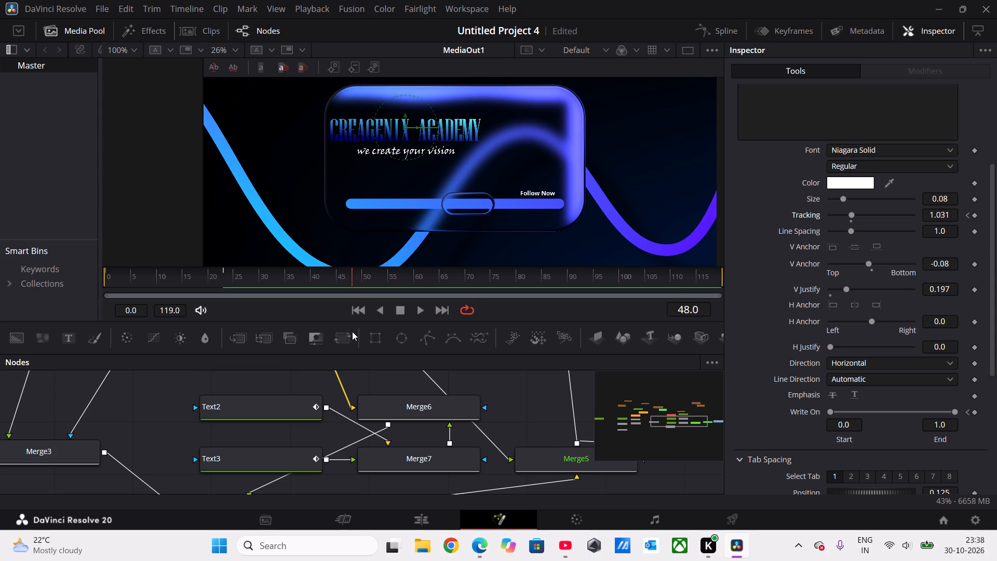
pyautogui.moveTo(352, 331); pyautogui.dragTo(353, 331)
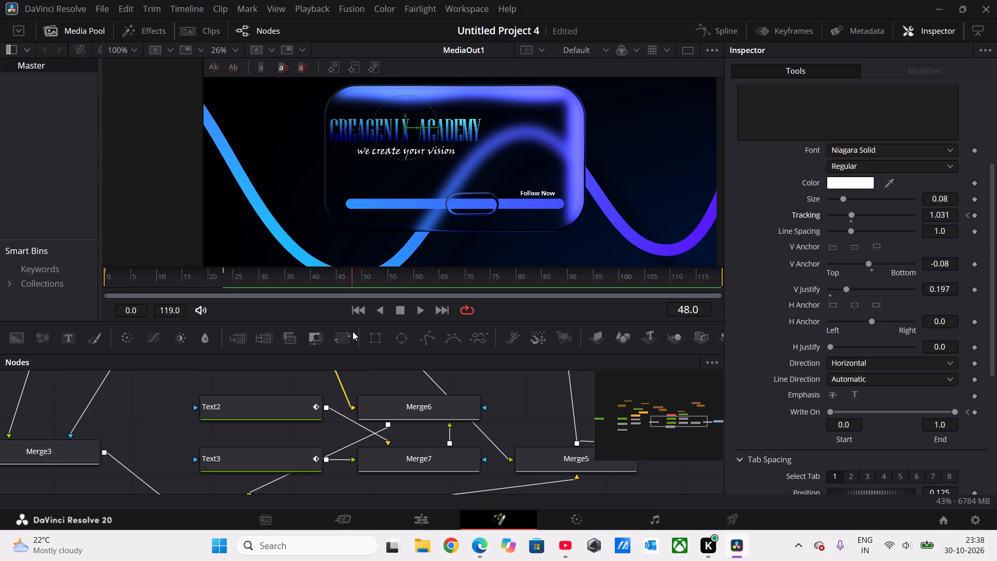
pyautogui.moveTo(353, 331); pyautogui.dragTo(352, 331)
# Preview alternative fonts on the CREAGENIX ACADEMY title in Text1 and close the font list without choosing another.
pyautogui.scroll(1, 749, 205)
pyautogui.scroll(1, 988, 101)
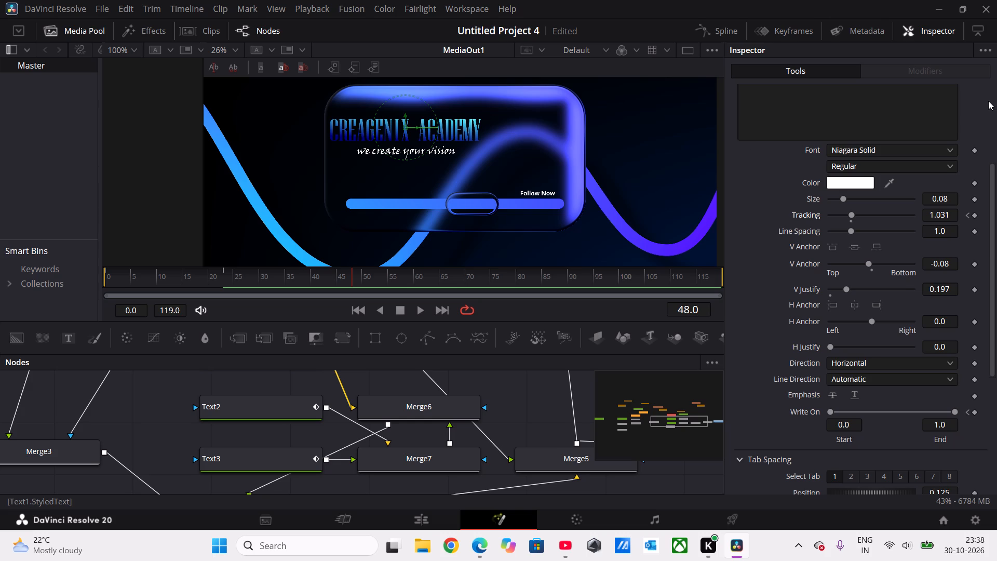
pyautogui.scroll(2, 988, 101)
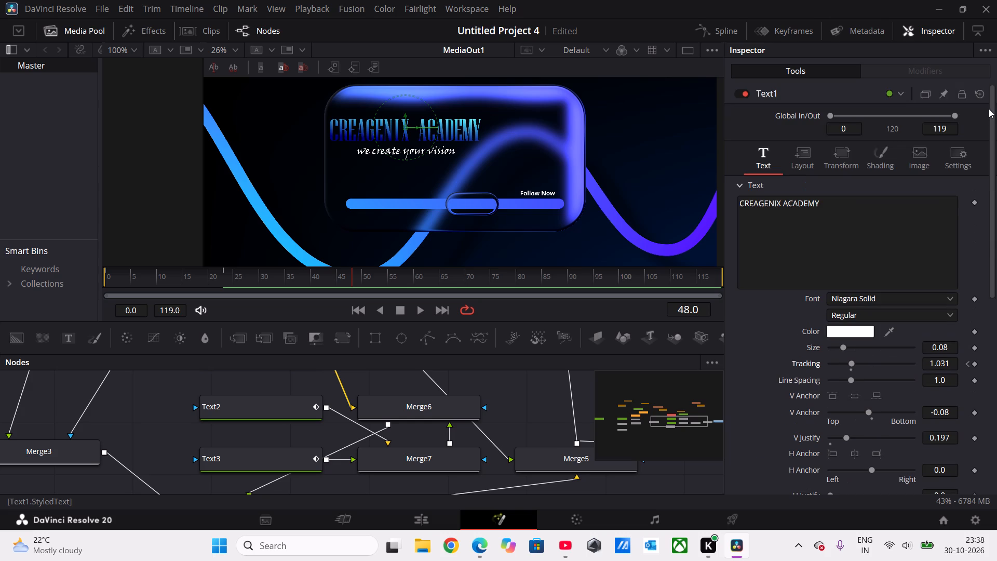
pyautogui.scroll(1, 989, 109)
pyautogui.click(892, 297)
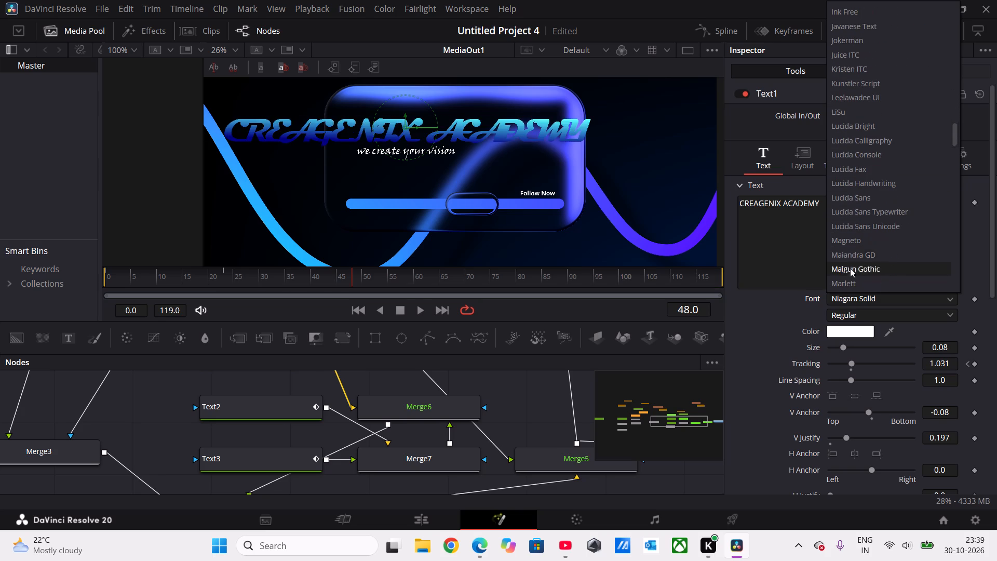
pyautogui.click(748, 328)
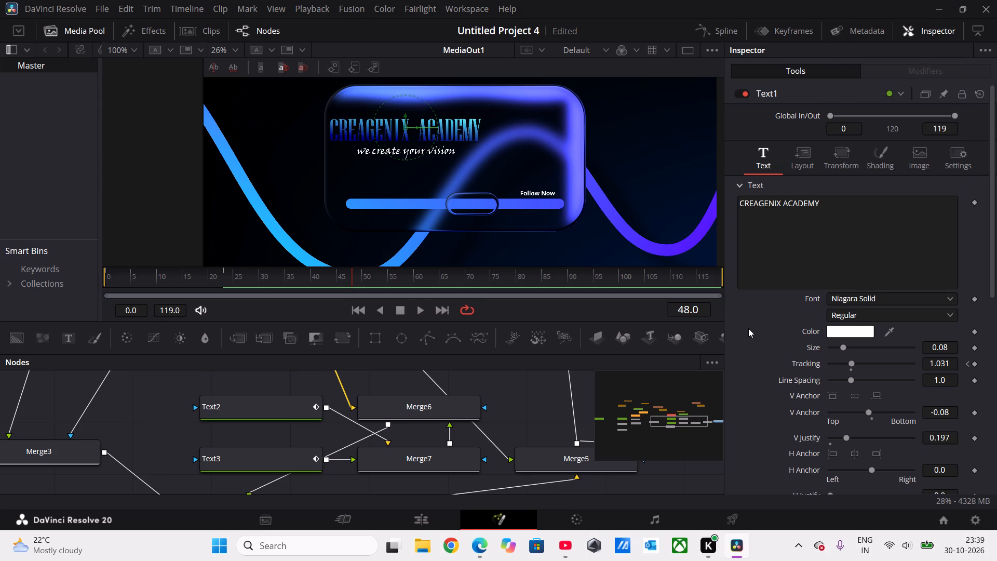